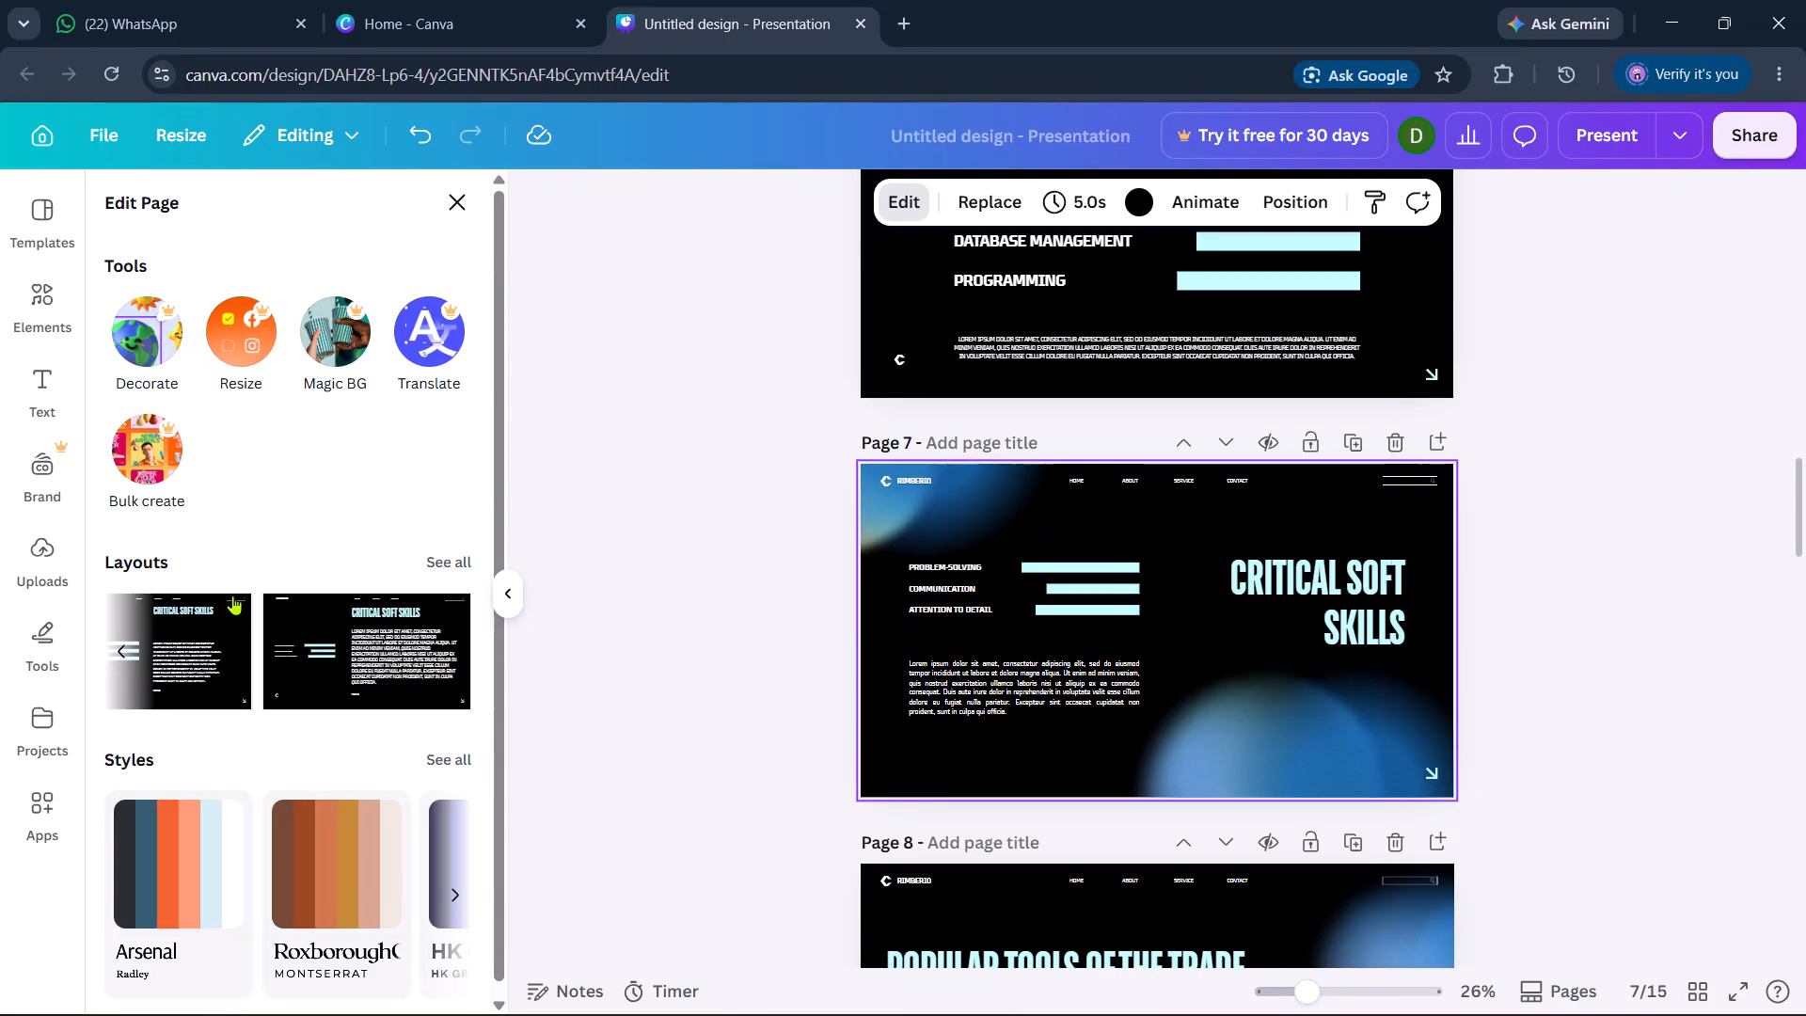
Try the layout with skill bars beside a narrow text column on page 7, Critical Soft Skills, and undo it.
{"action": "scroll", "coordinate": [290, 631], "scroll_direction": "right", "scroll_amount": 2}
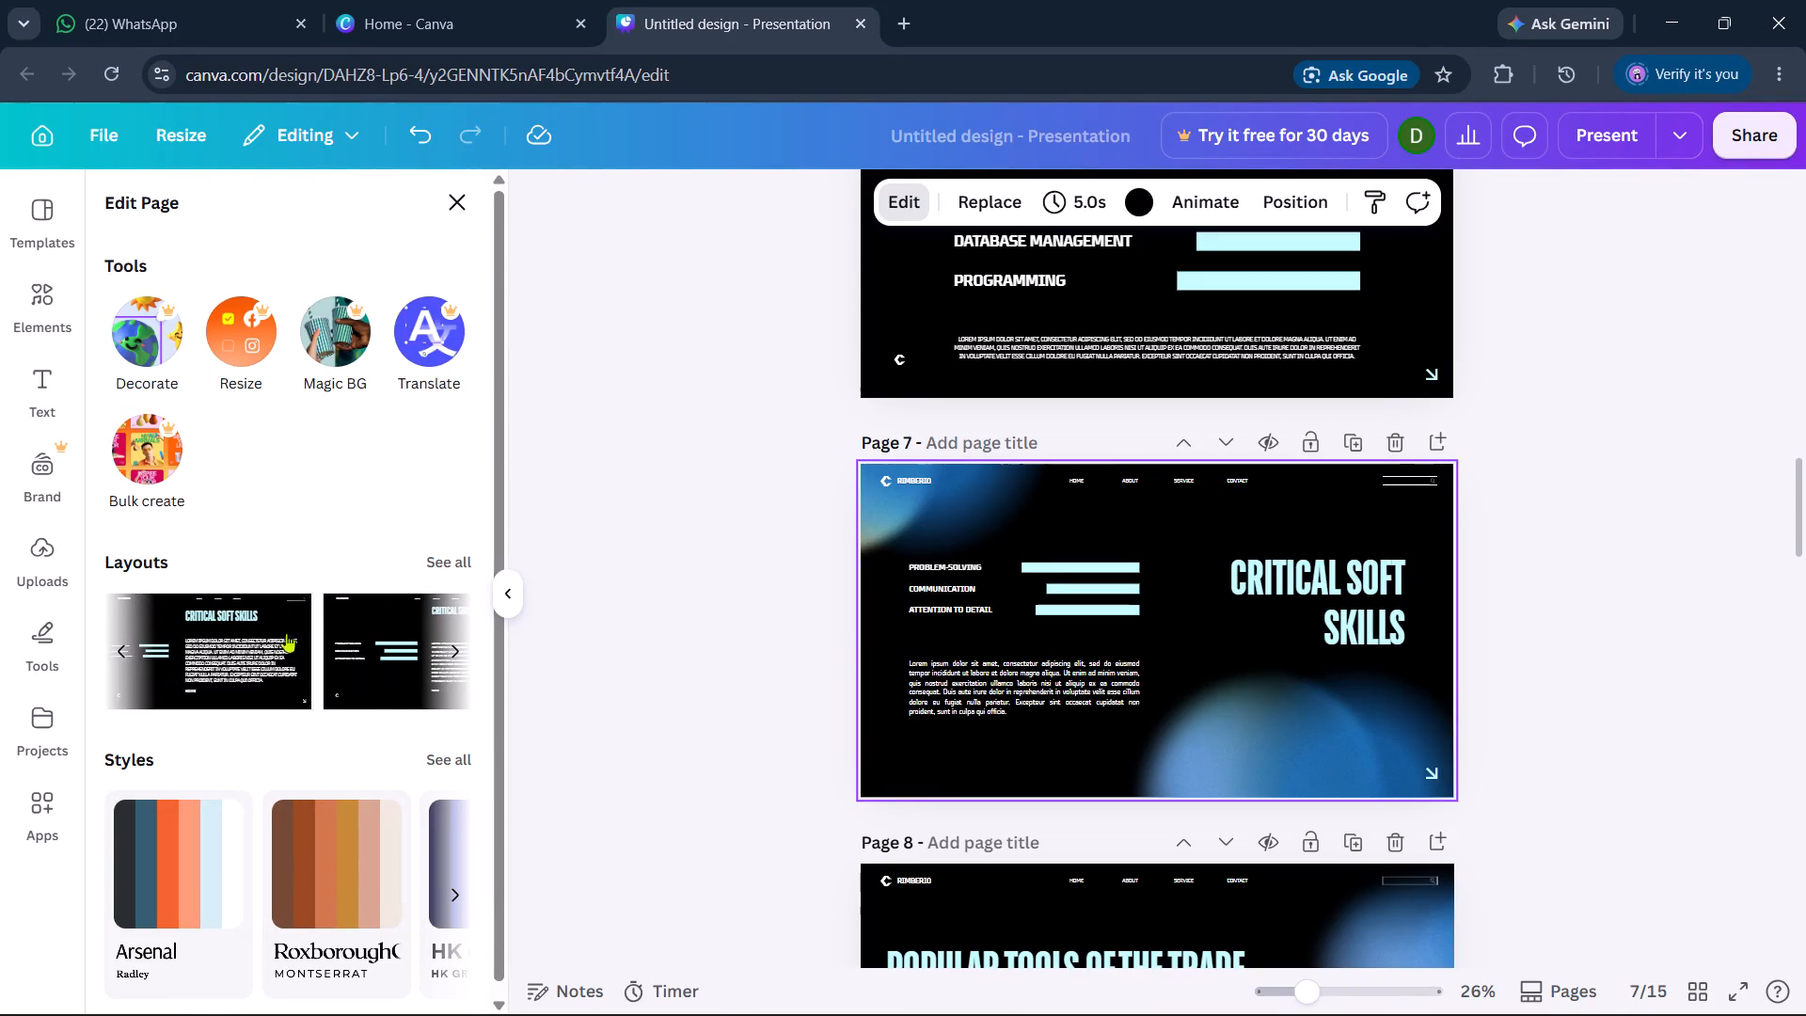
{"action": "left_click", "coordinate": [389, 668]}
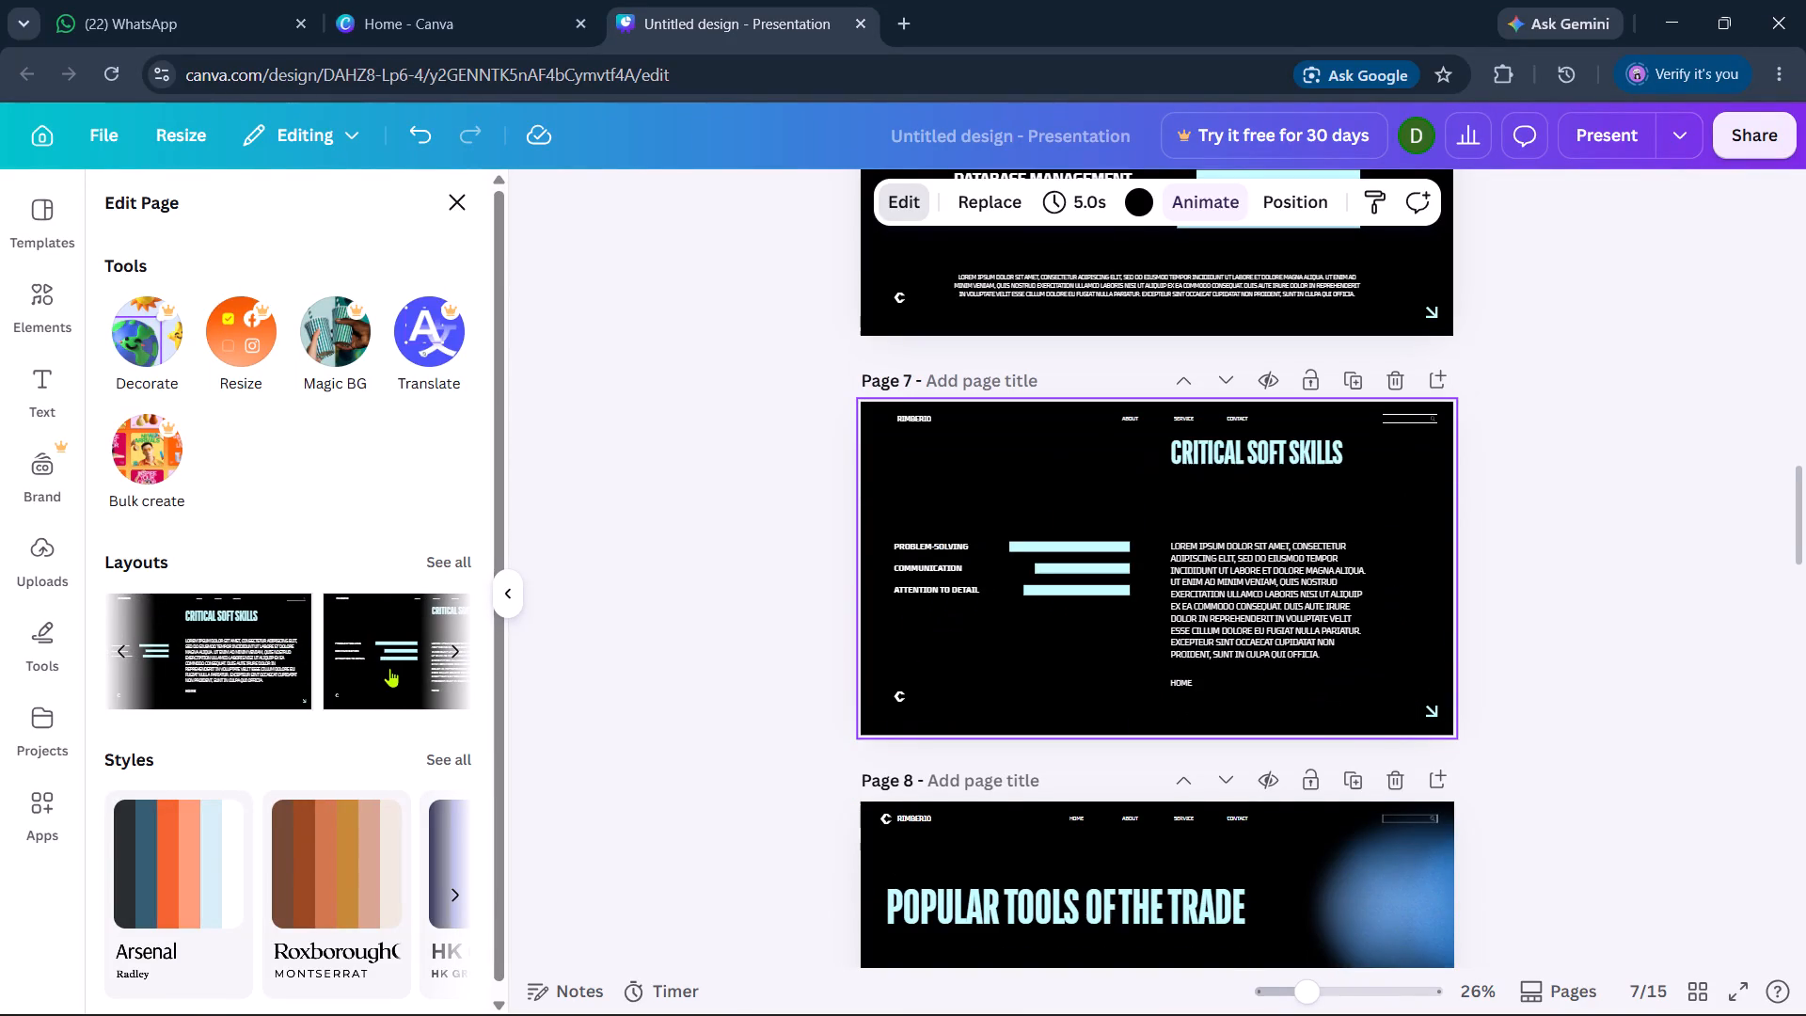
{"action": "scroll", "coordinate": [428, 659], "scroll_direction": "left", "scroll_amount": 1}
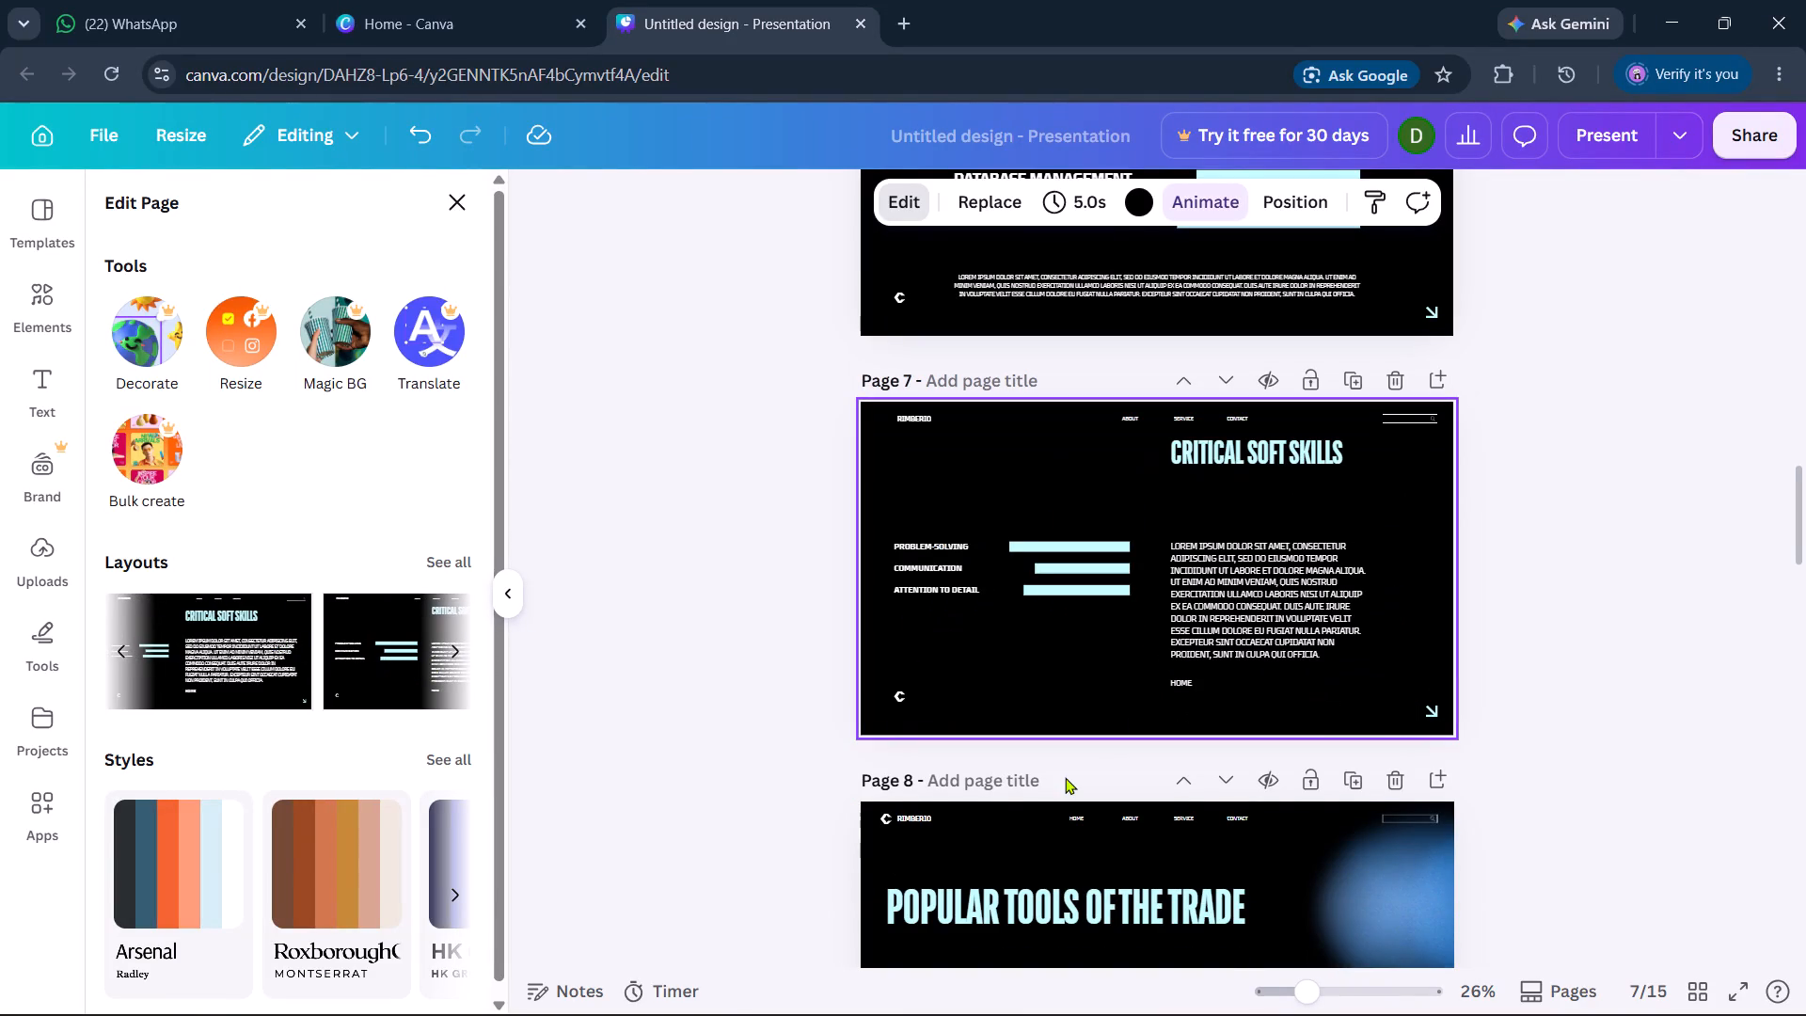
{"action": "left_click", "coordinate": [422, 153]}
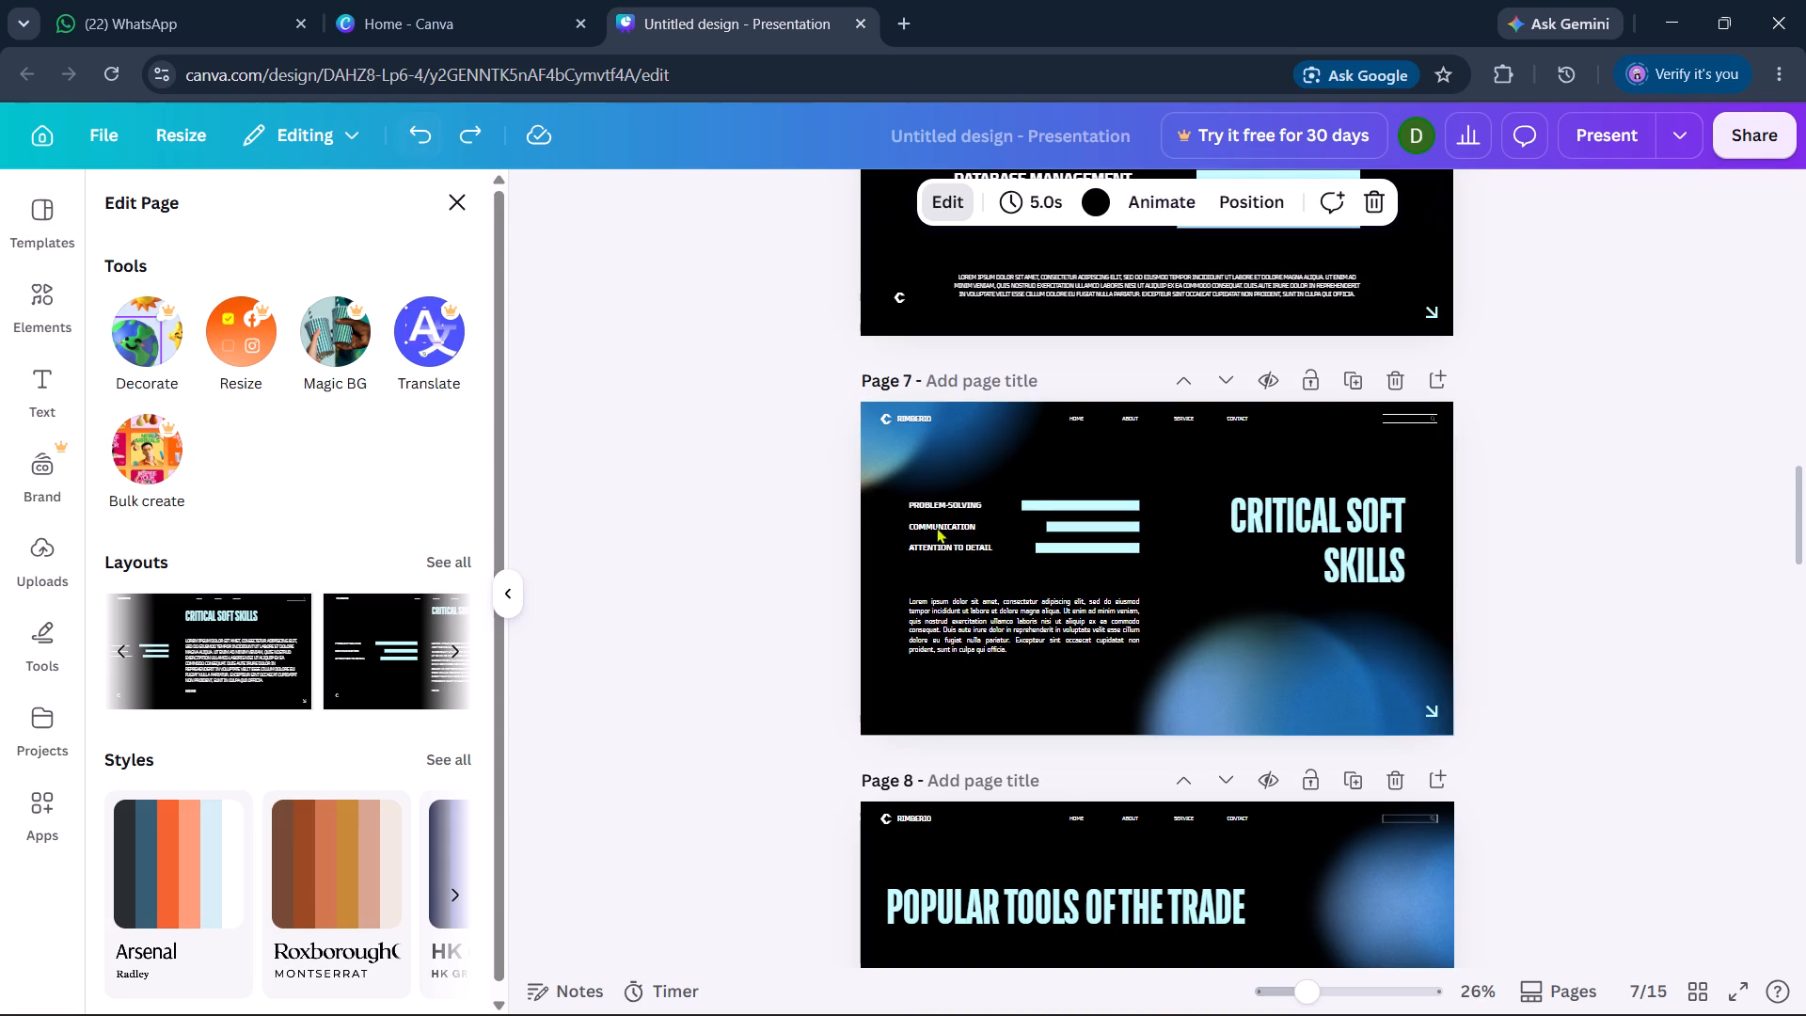
Apply the last suggested layout to page 7, with small skill bars beside a wide large-text paragraph under the title.
{"action": "scroll", "coordinate": [1046, 650], "scroll_direction": "down", "scroll_amount": 1}
{"action": "left_click", "coordinate": [1293, 652]}
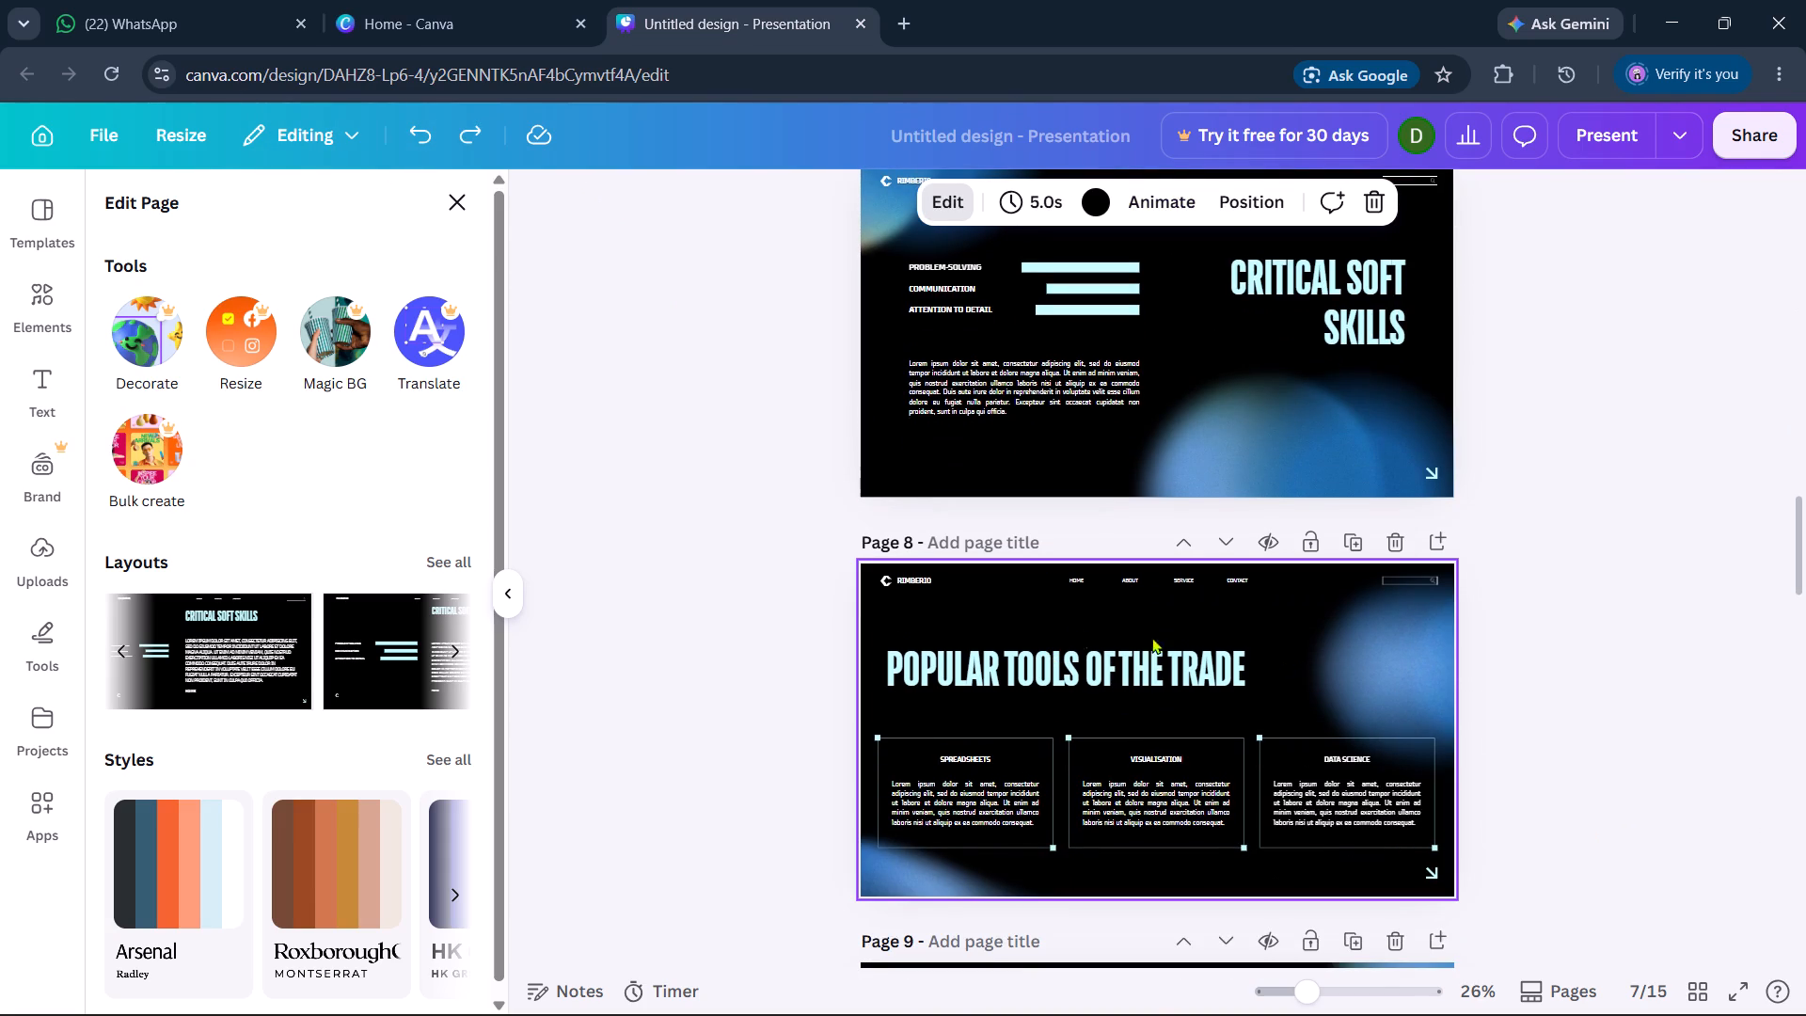
{"action": "left_click", "coordinate": [451, 653]}
{"action": "left_click", "coordinate": [451, 653]}
{"action": "left_click", "coordinate": [451, 653]}
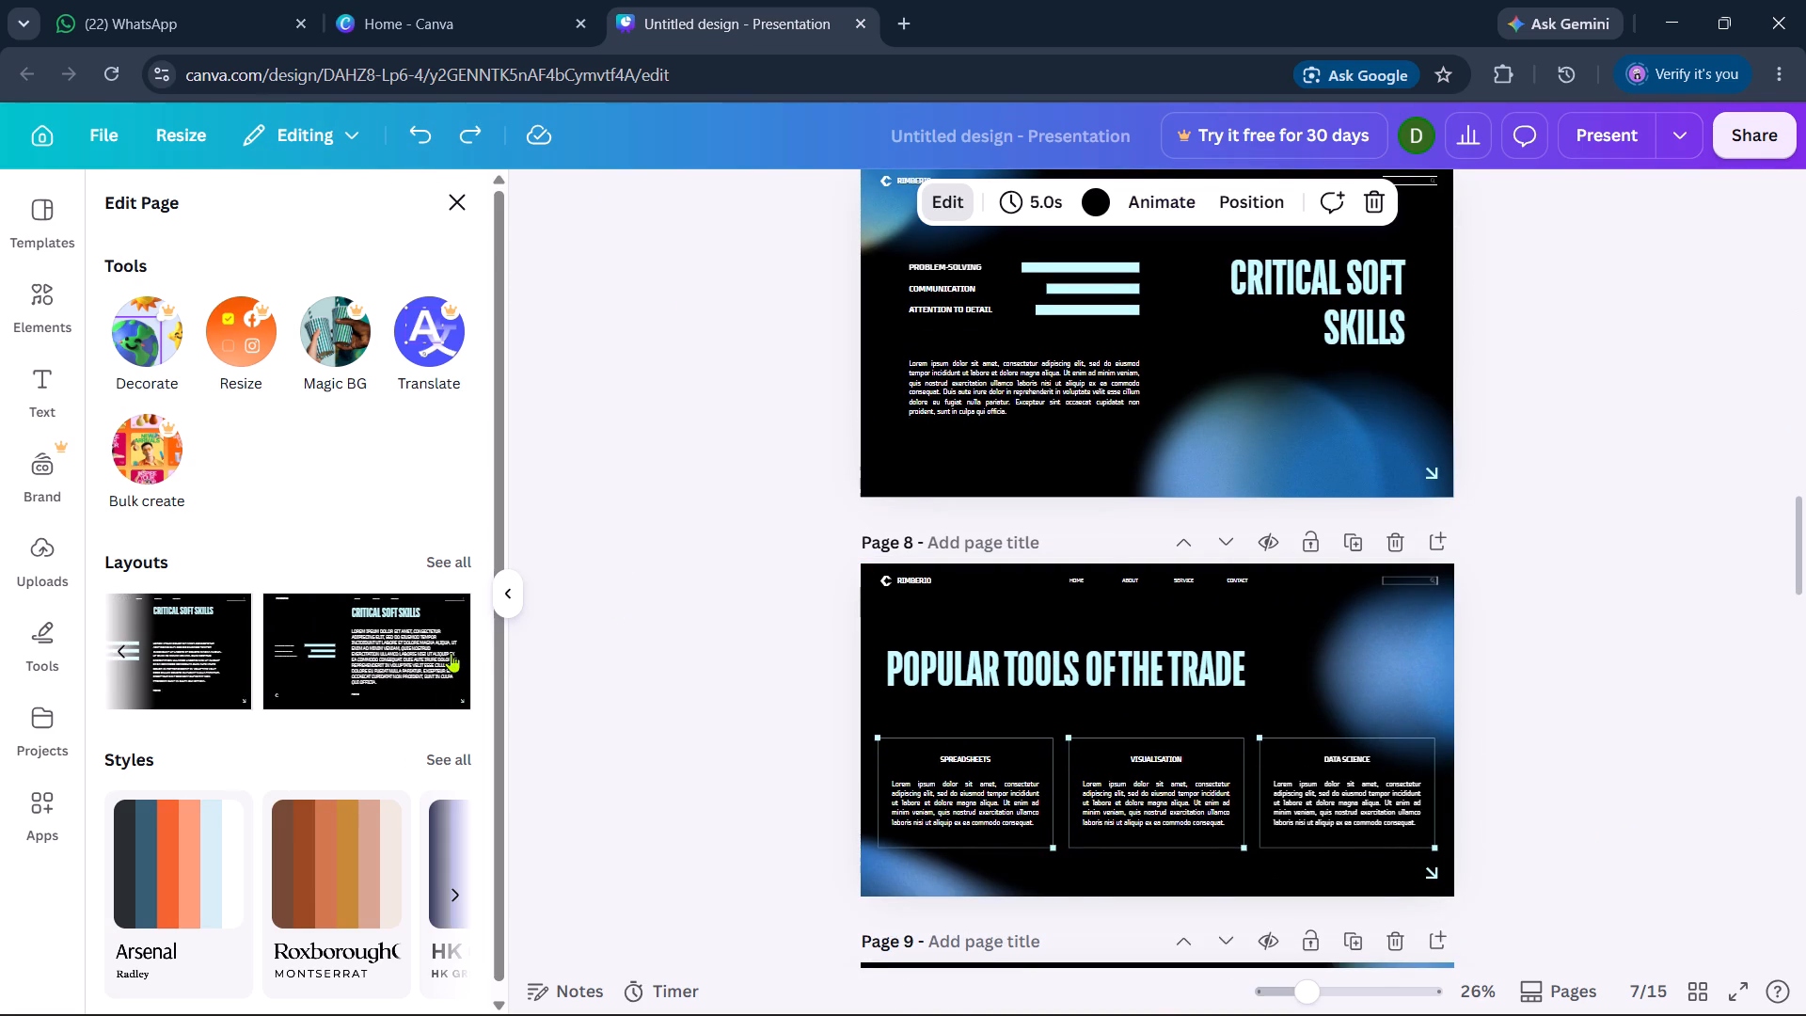
Apply the layout with the title beside a numbered 1 to 3 list to page 8, Popular Tools of the Trade.
{"action": "scroll", "coordinate": [1060, 771], "scroll_direction": "down", "scroll_amount": 1}
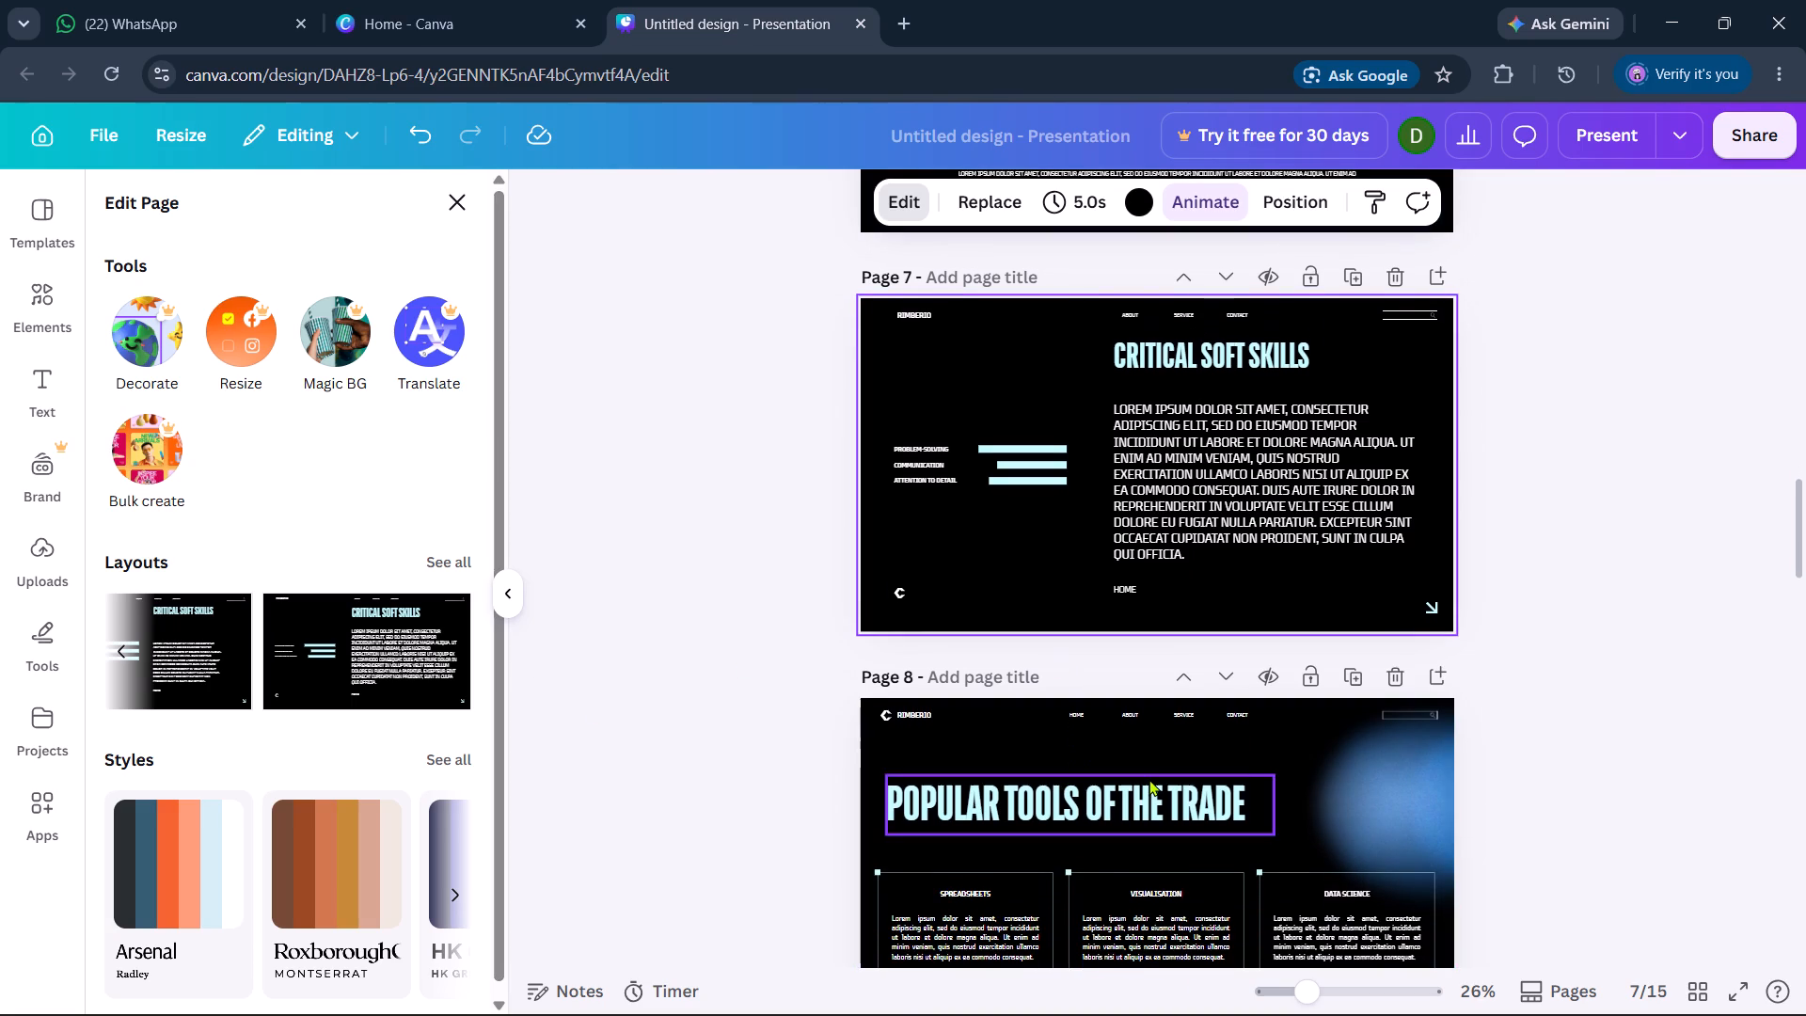
{"action": "left_click", "coordinate": [1149, 779]}
{"action": "left_click", "coordinate": [1307, 758]}
{"action": "left_click", "coordinate": [1122, 790]}
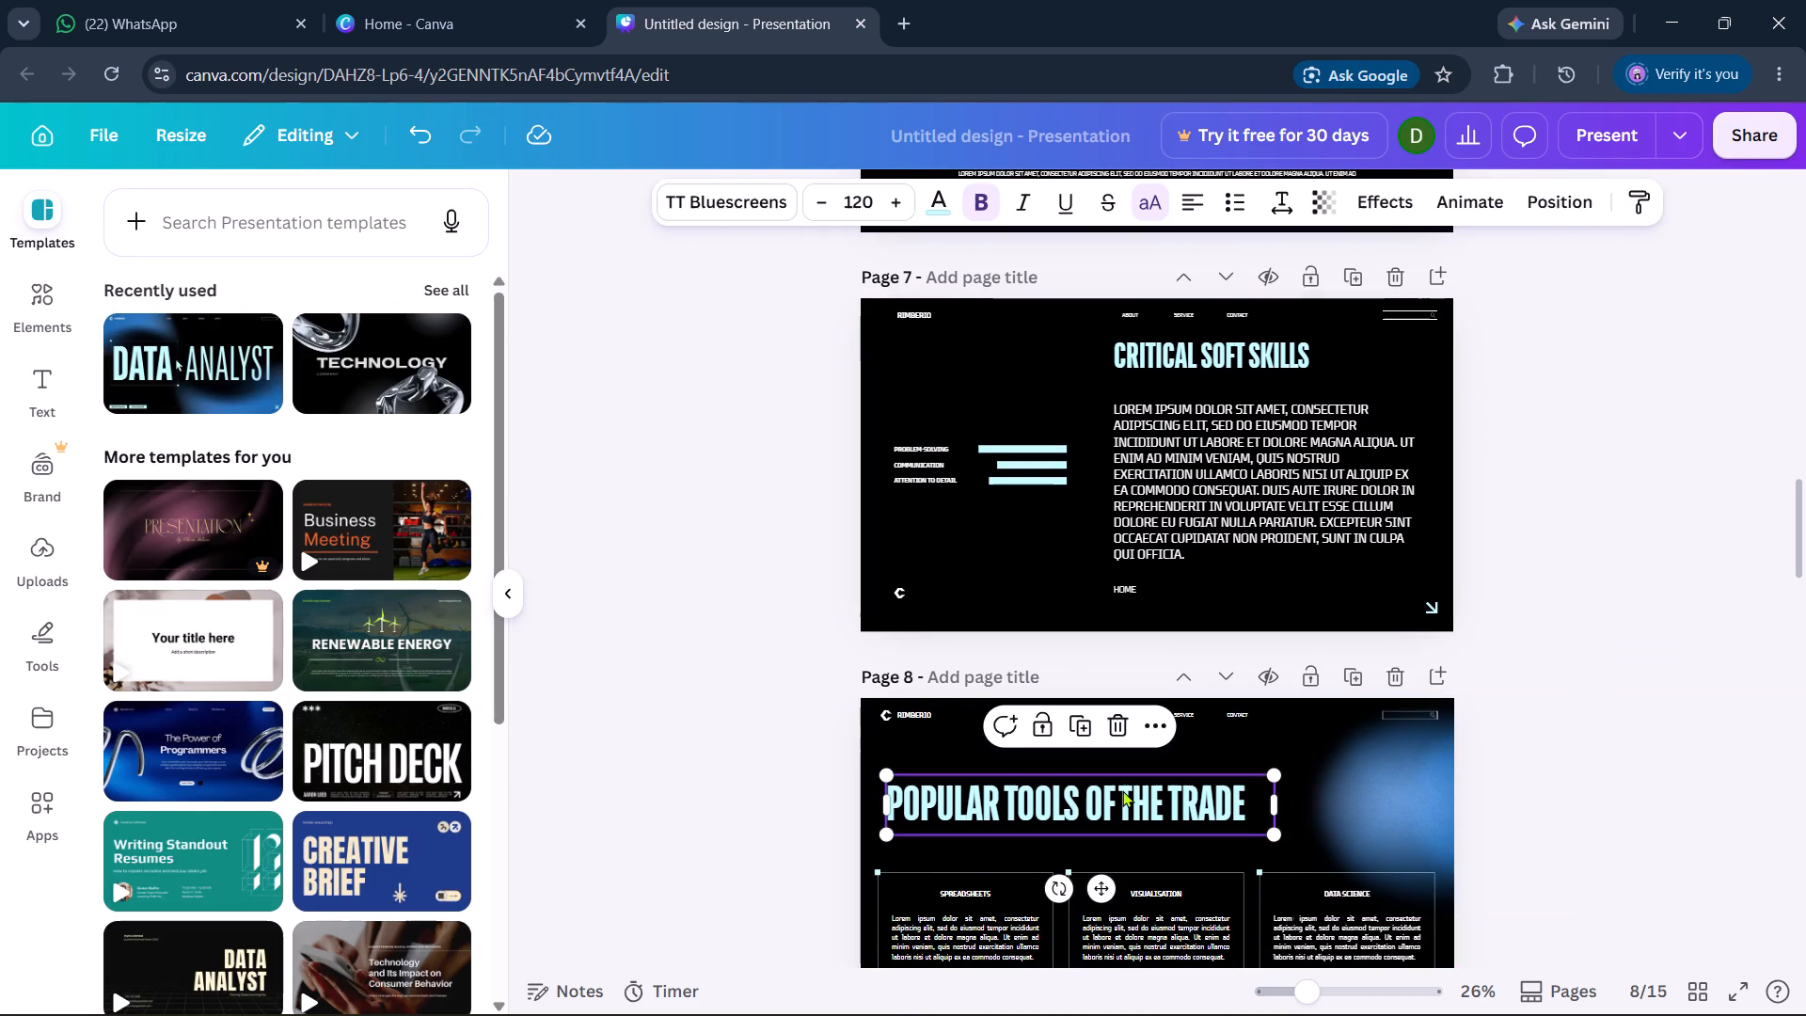
{"action": "scroll", "coordinate": [904, 777], "scroll_direction": "down", "scroll_amount": 1}
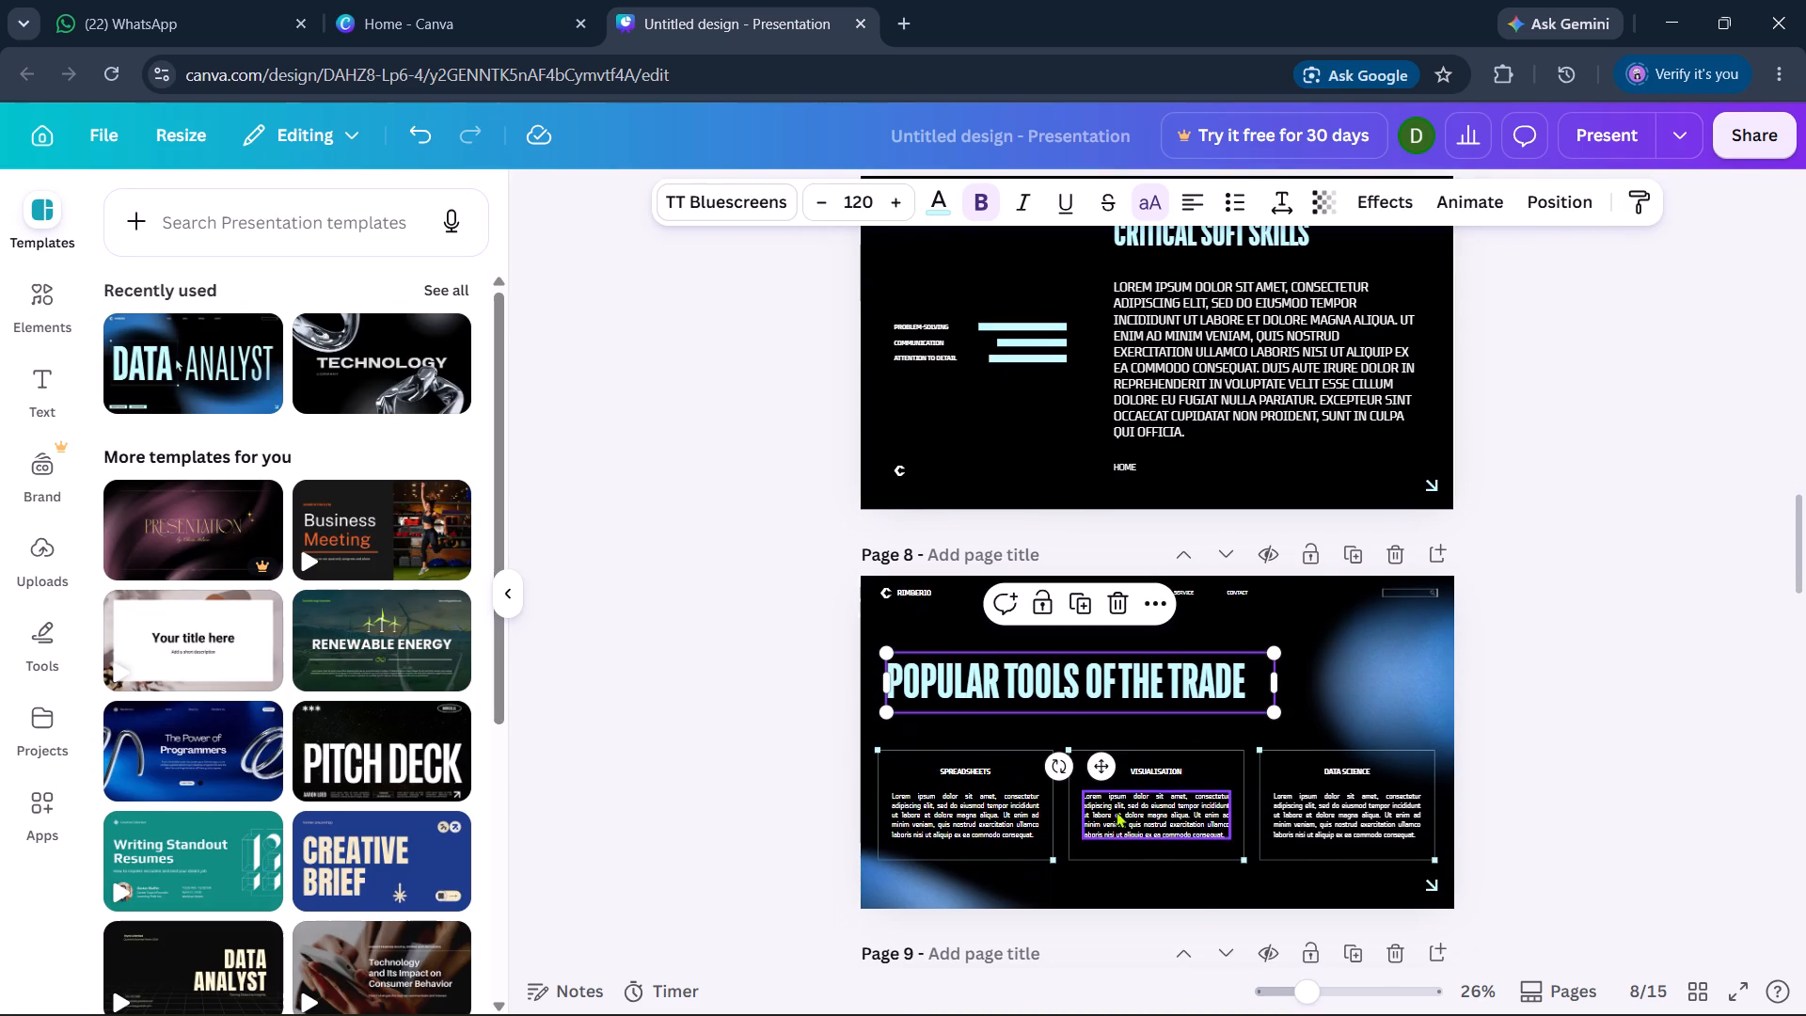
{"action": "left_click", "coordinate": [1163, 726]}
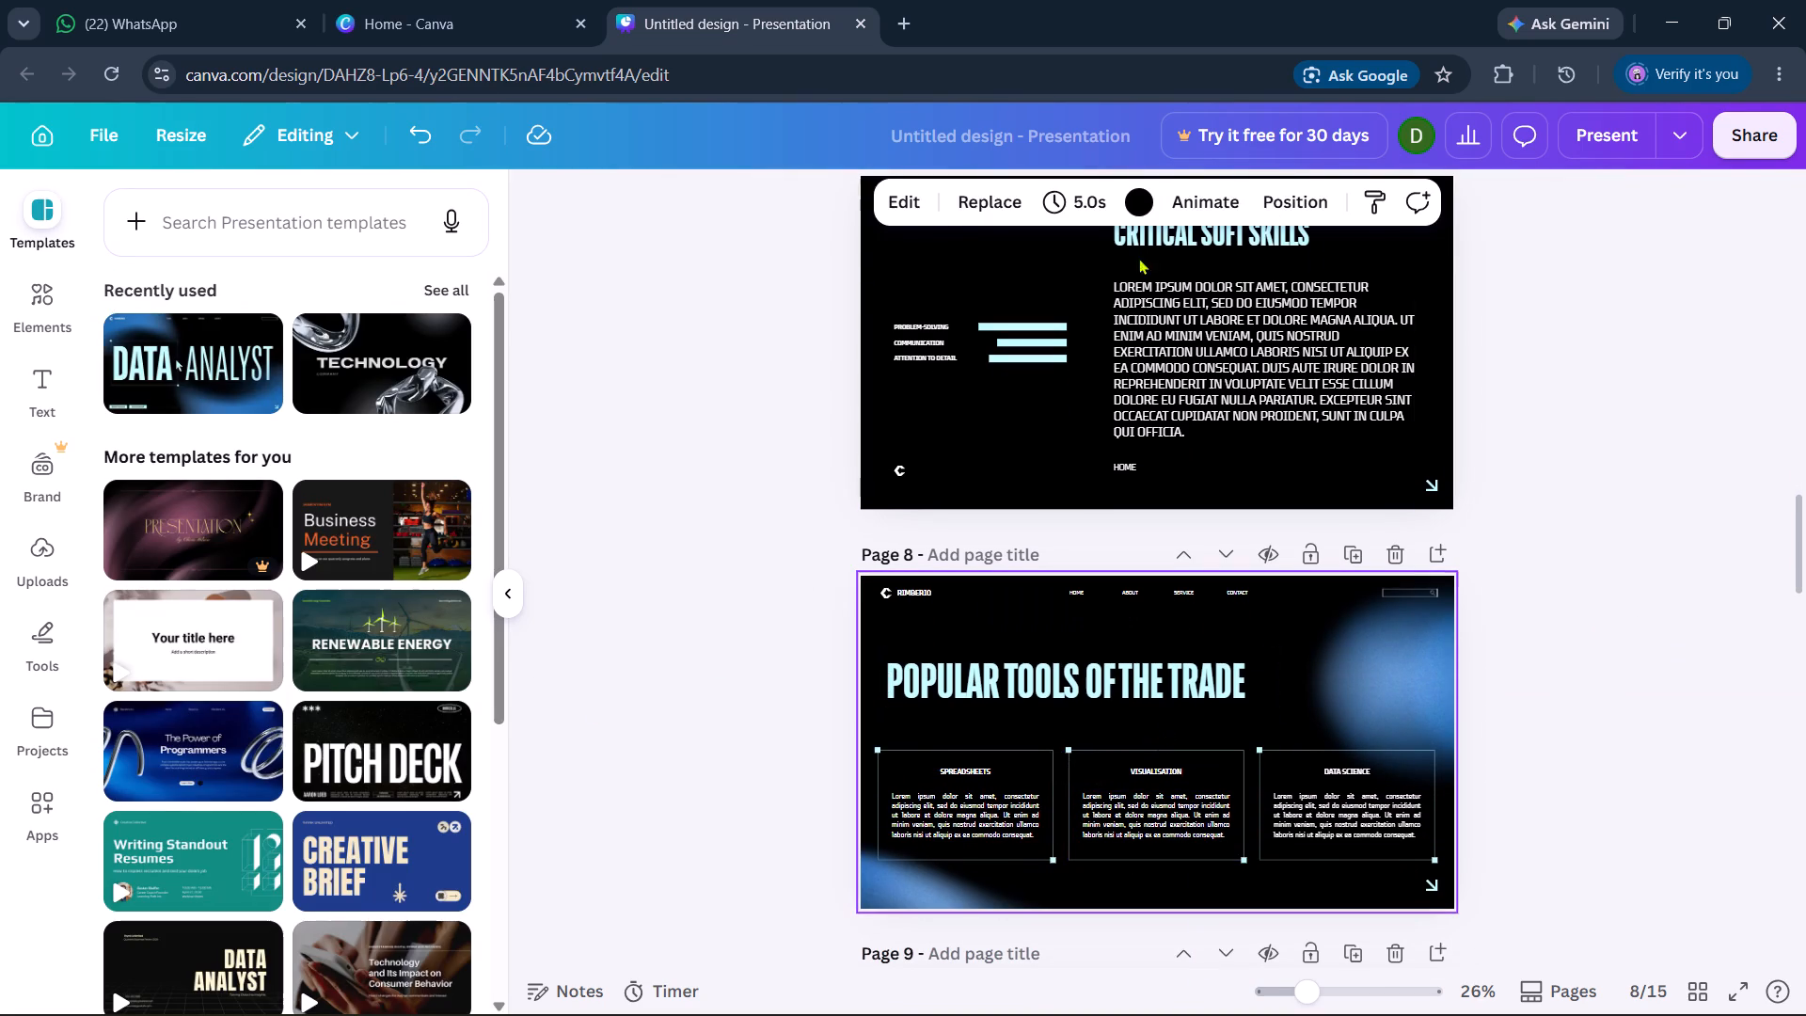
{"action": "left_click", "coordinate": [921, 188]}
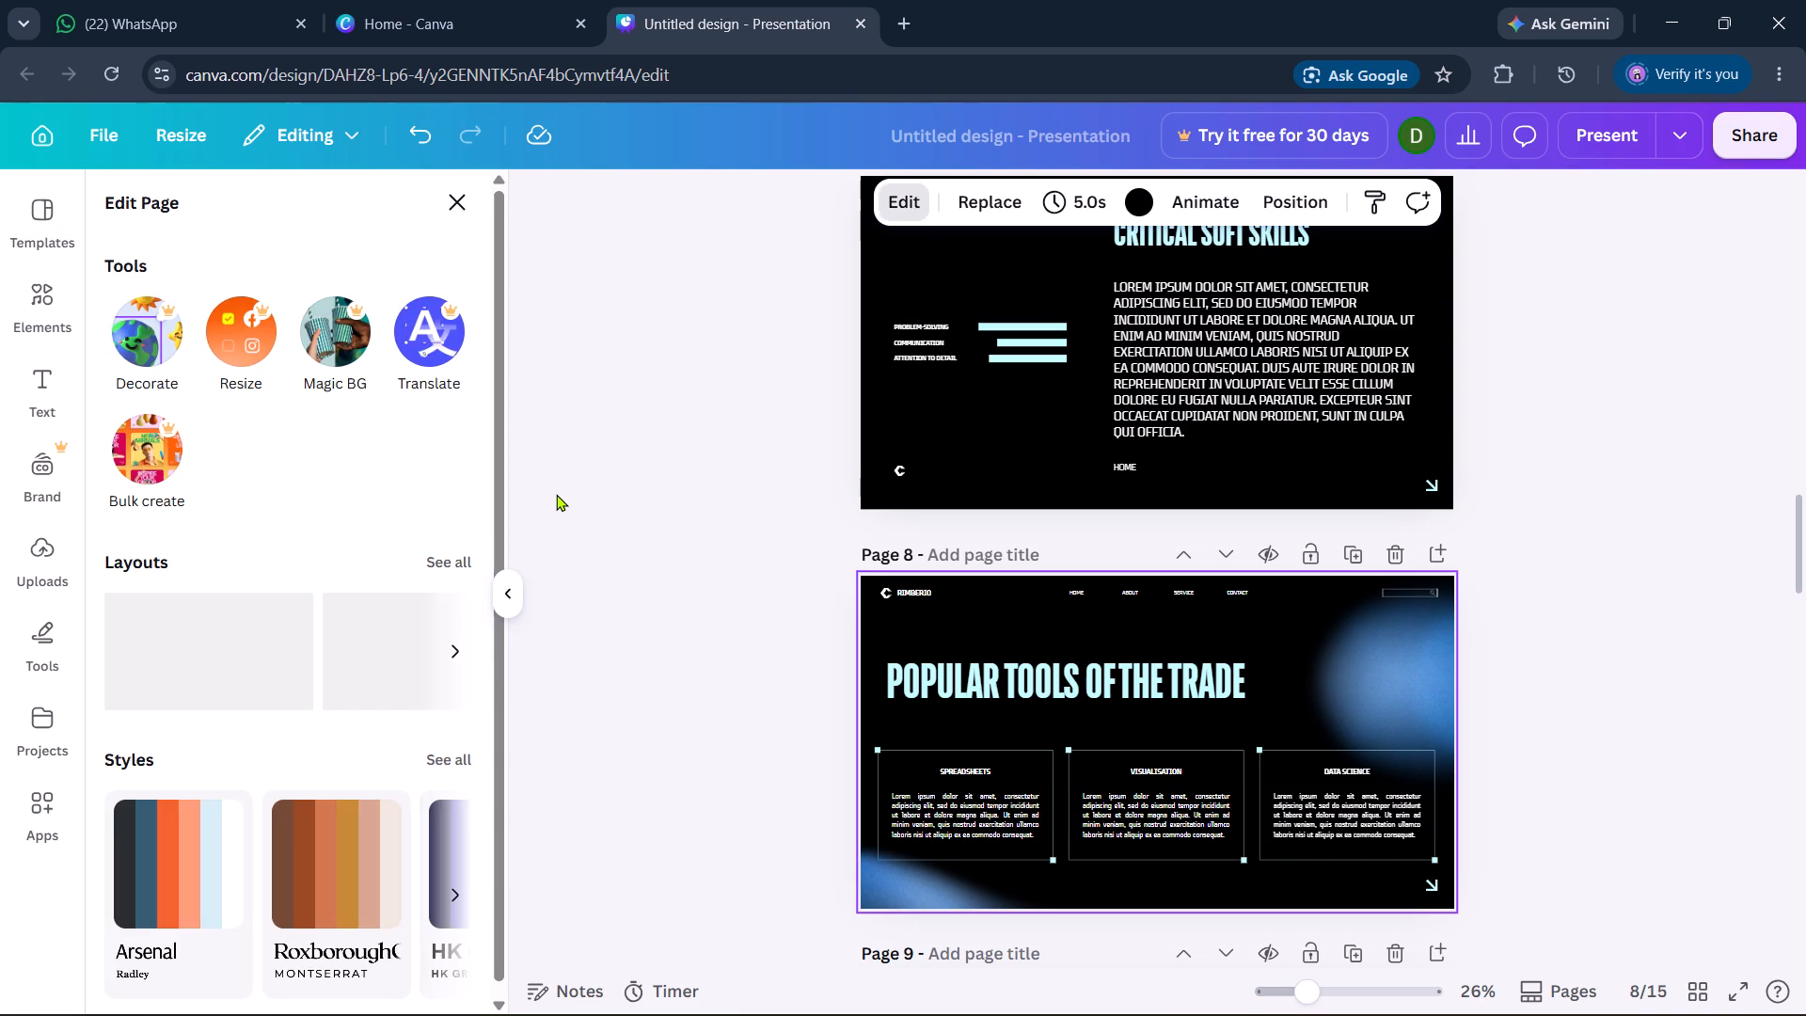
{"action": "left_click", "coordinate": [175, 642]}
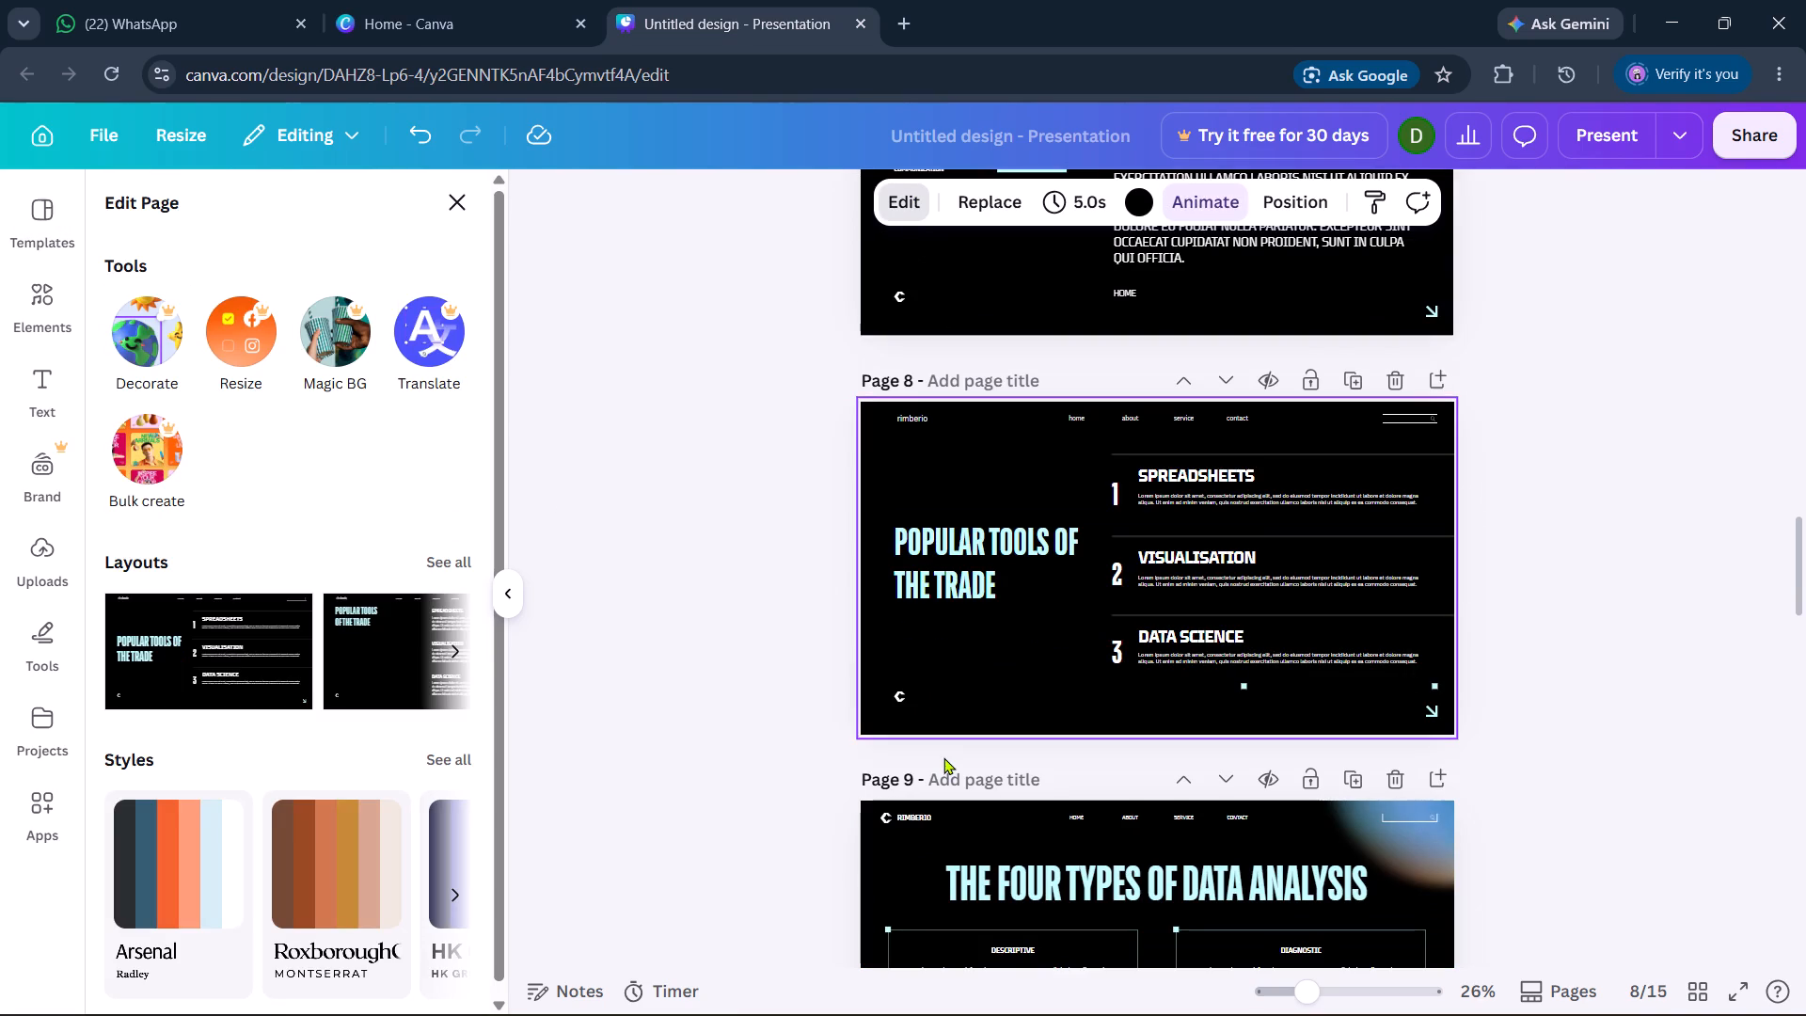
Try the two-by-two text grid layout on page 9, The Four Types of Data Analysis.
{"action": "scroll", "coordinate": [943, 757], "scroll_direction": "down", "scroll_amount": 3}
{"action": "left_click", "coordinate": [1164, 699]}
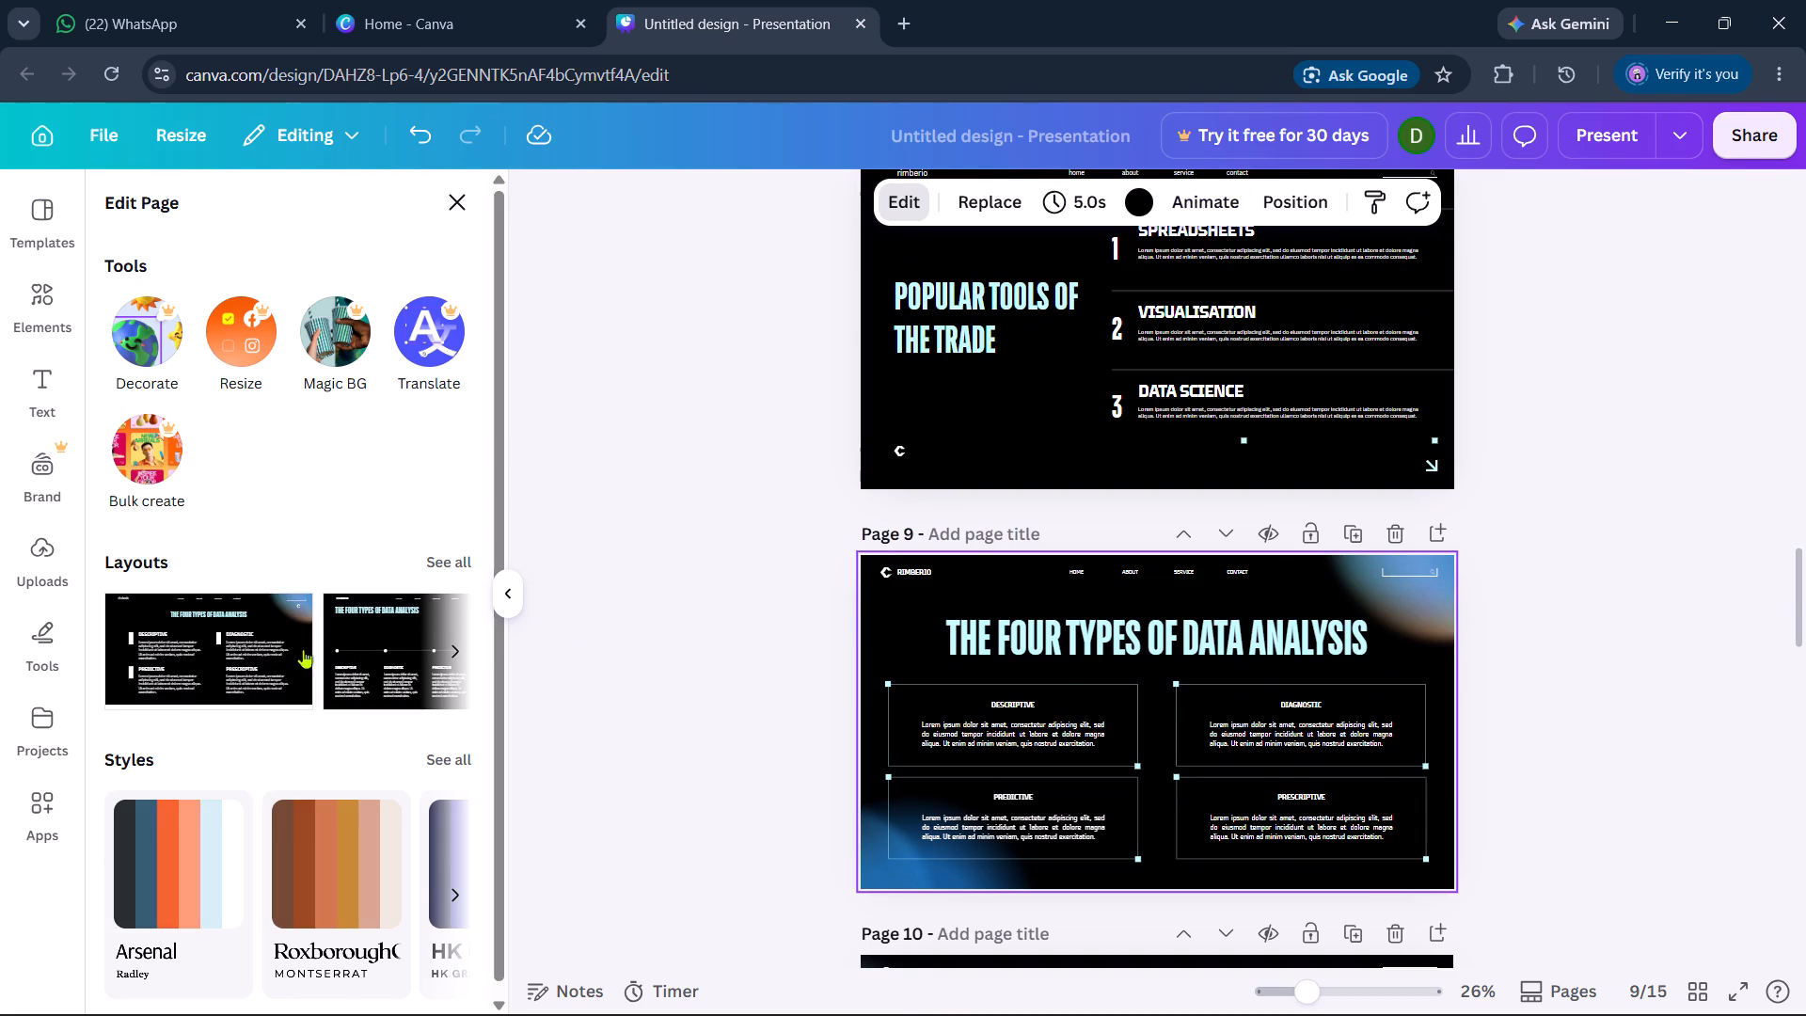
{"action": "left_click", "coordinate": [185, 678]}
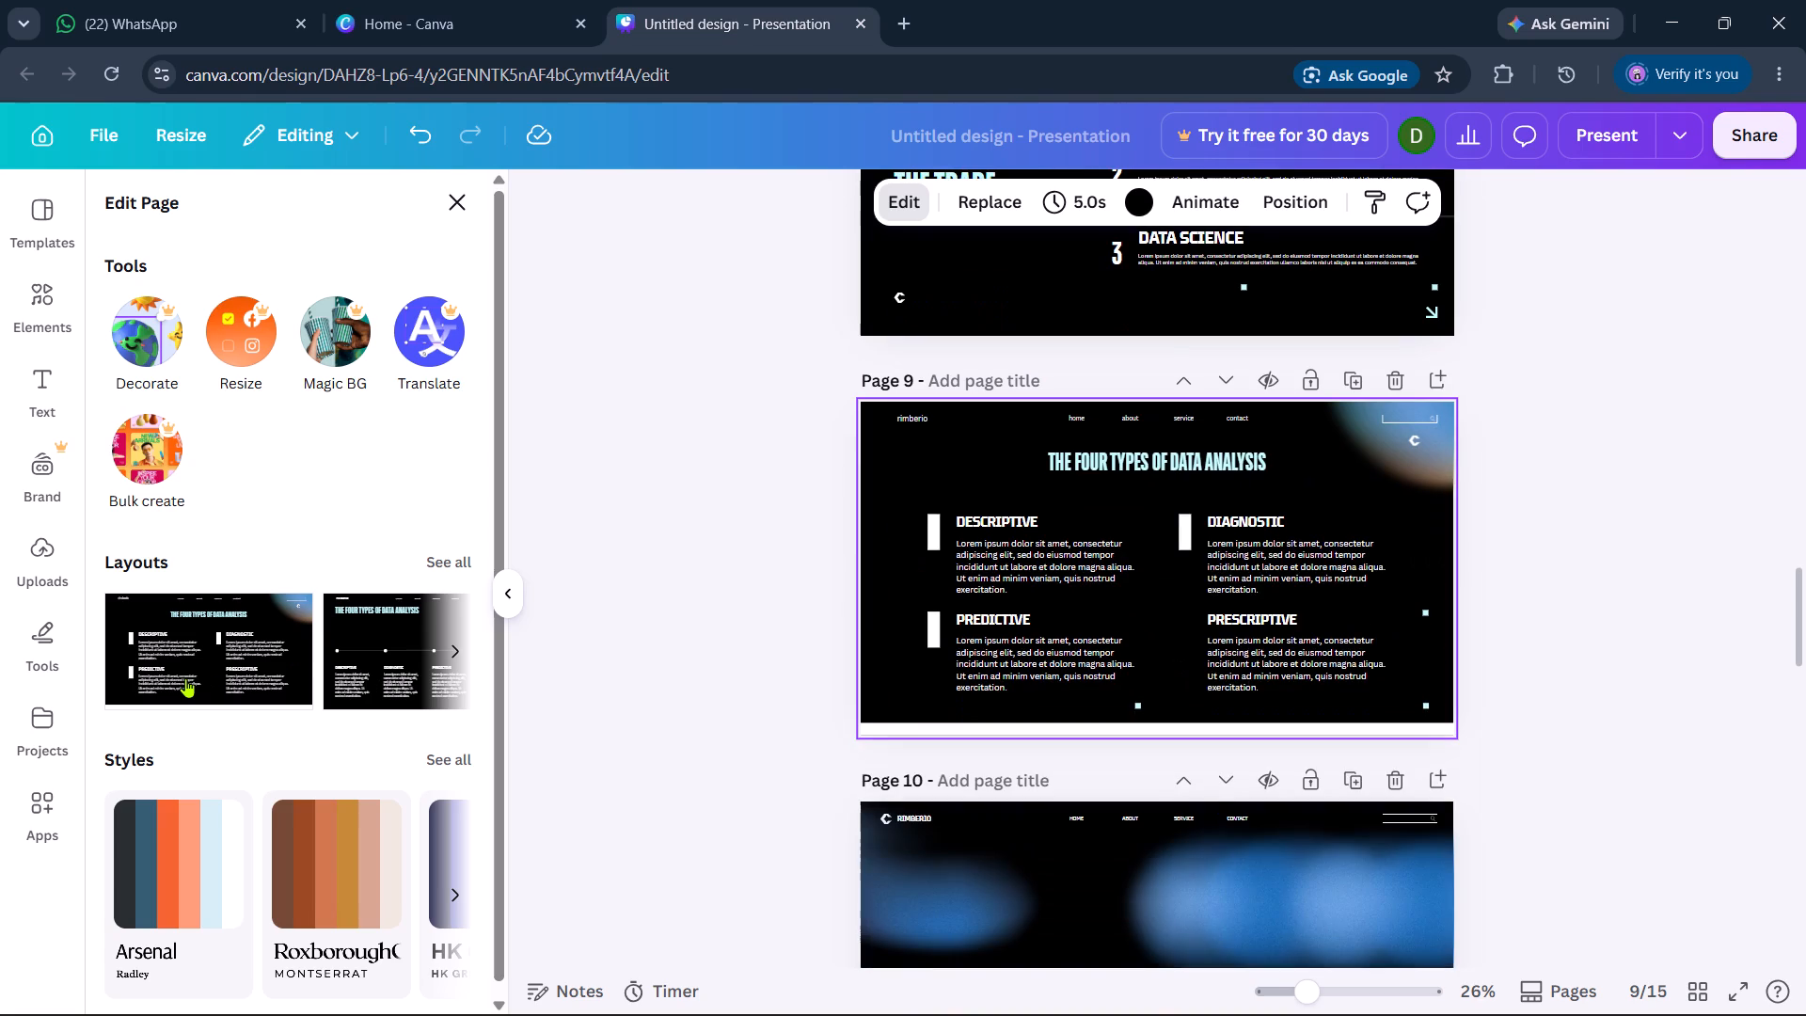
Apply the layout with a white title panel and a list numbered 01 to 04 to page 9.
{"action": "scroll", "coordinate": [833, 813], "scroll_direction": "down", "scroll_amount": 1}
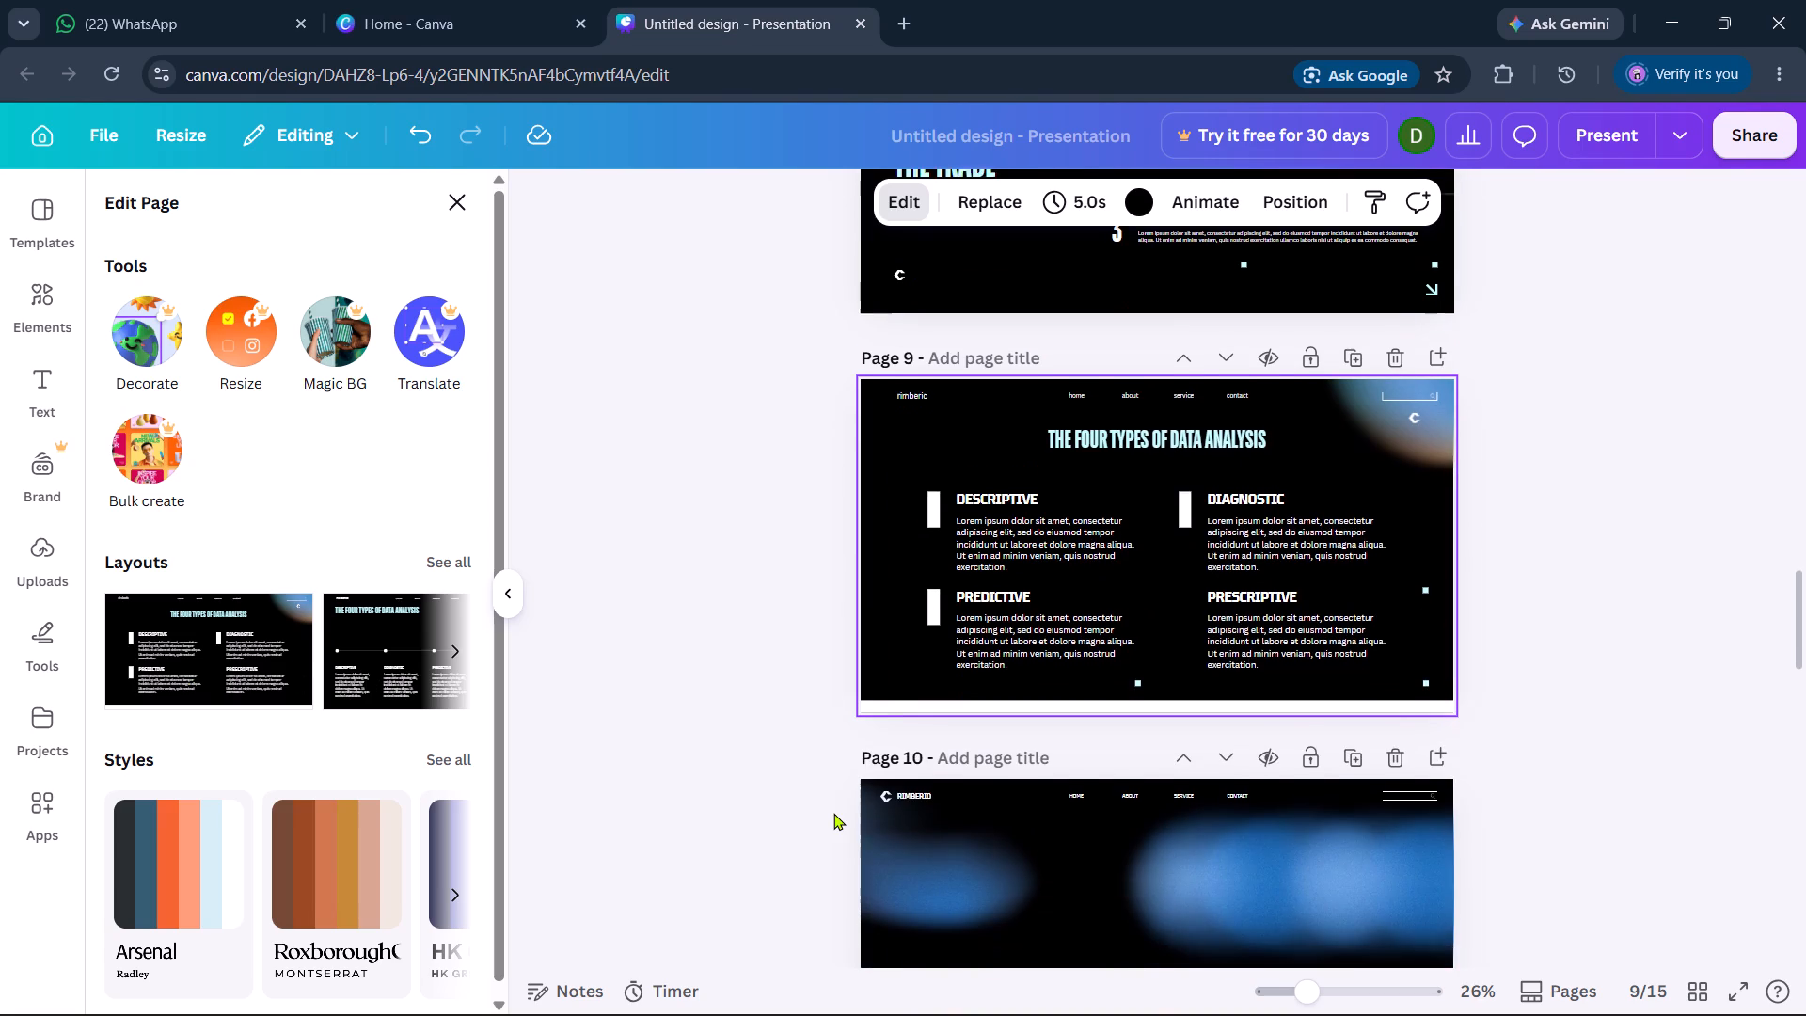
{"action": "scroll", "coordinate": [833, 813], "scroll_direction": "down", "scroll_amount": 1}
{"action": "left_click", "coordinate": [460, 656]}
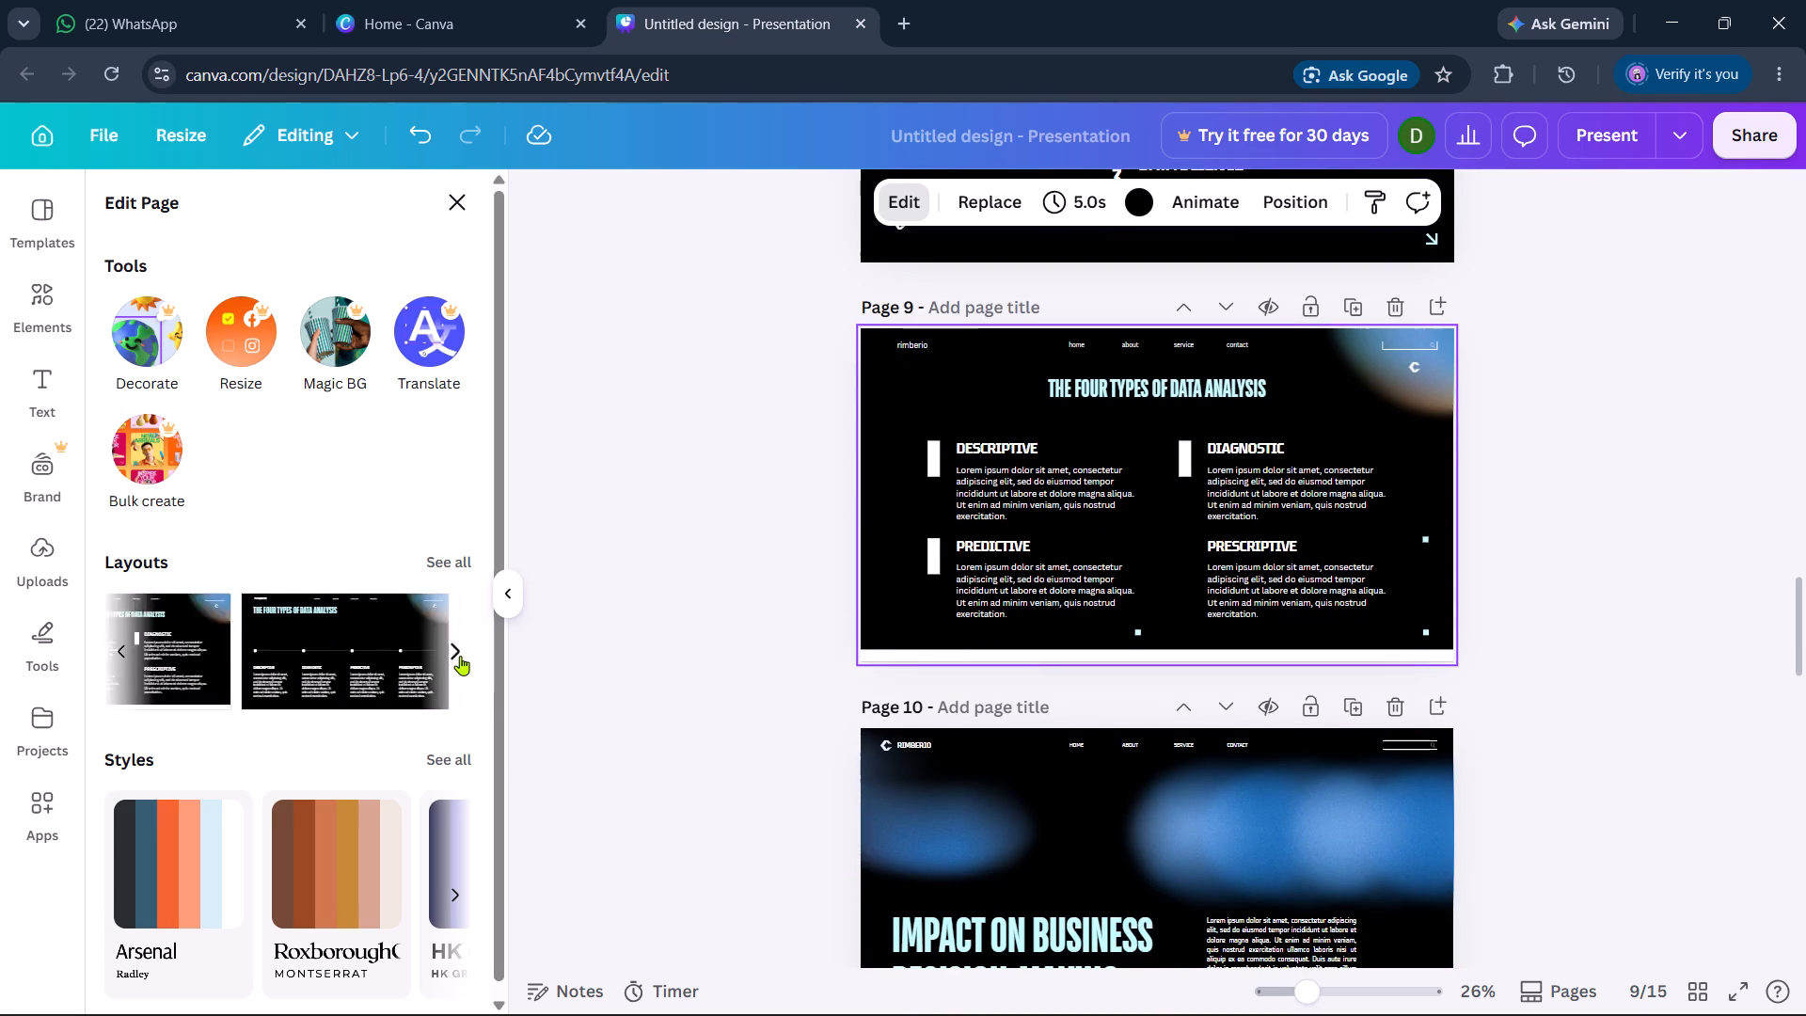
{"action": "left_click", "coordinate": [408, 637]}
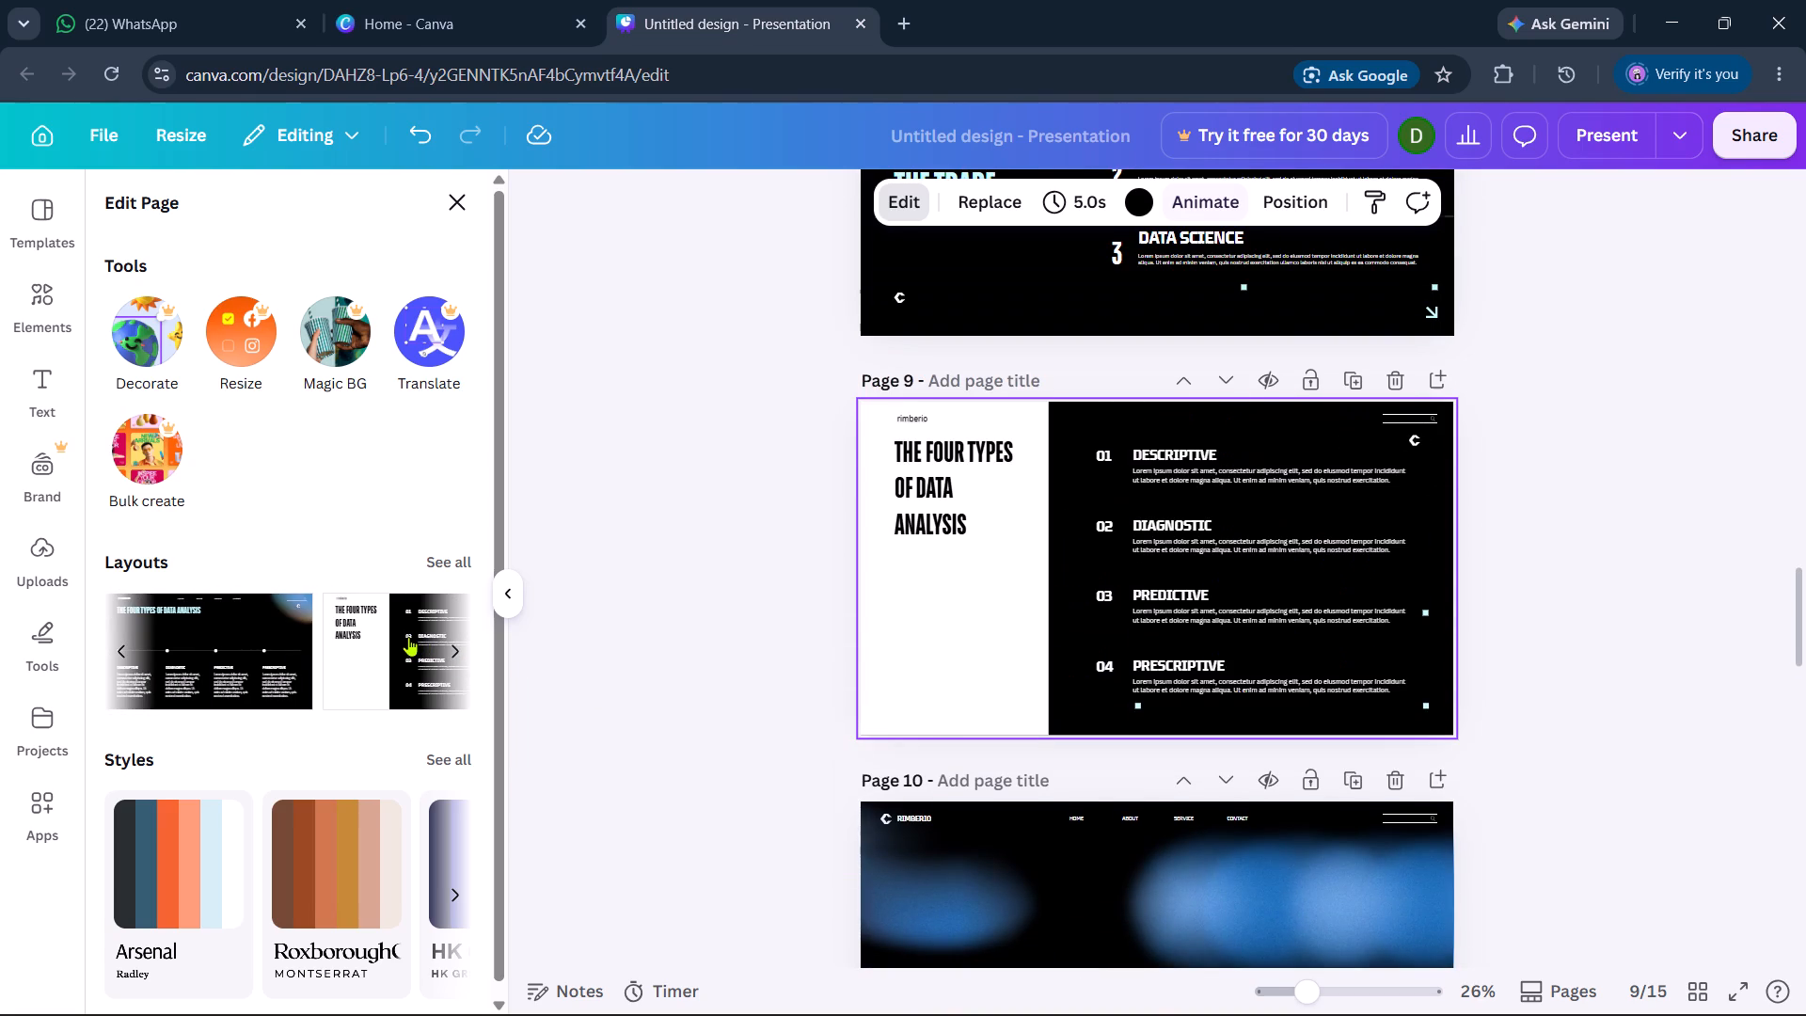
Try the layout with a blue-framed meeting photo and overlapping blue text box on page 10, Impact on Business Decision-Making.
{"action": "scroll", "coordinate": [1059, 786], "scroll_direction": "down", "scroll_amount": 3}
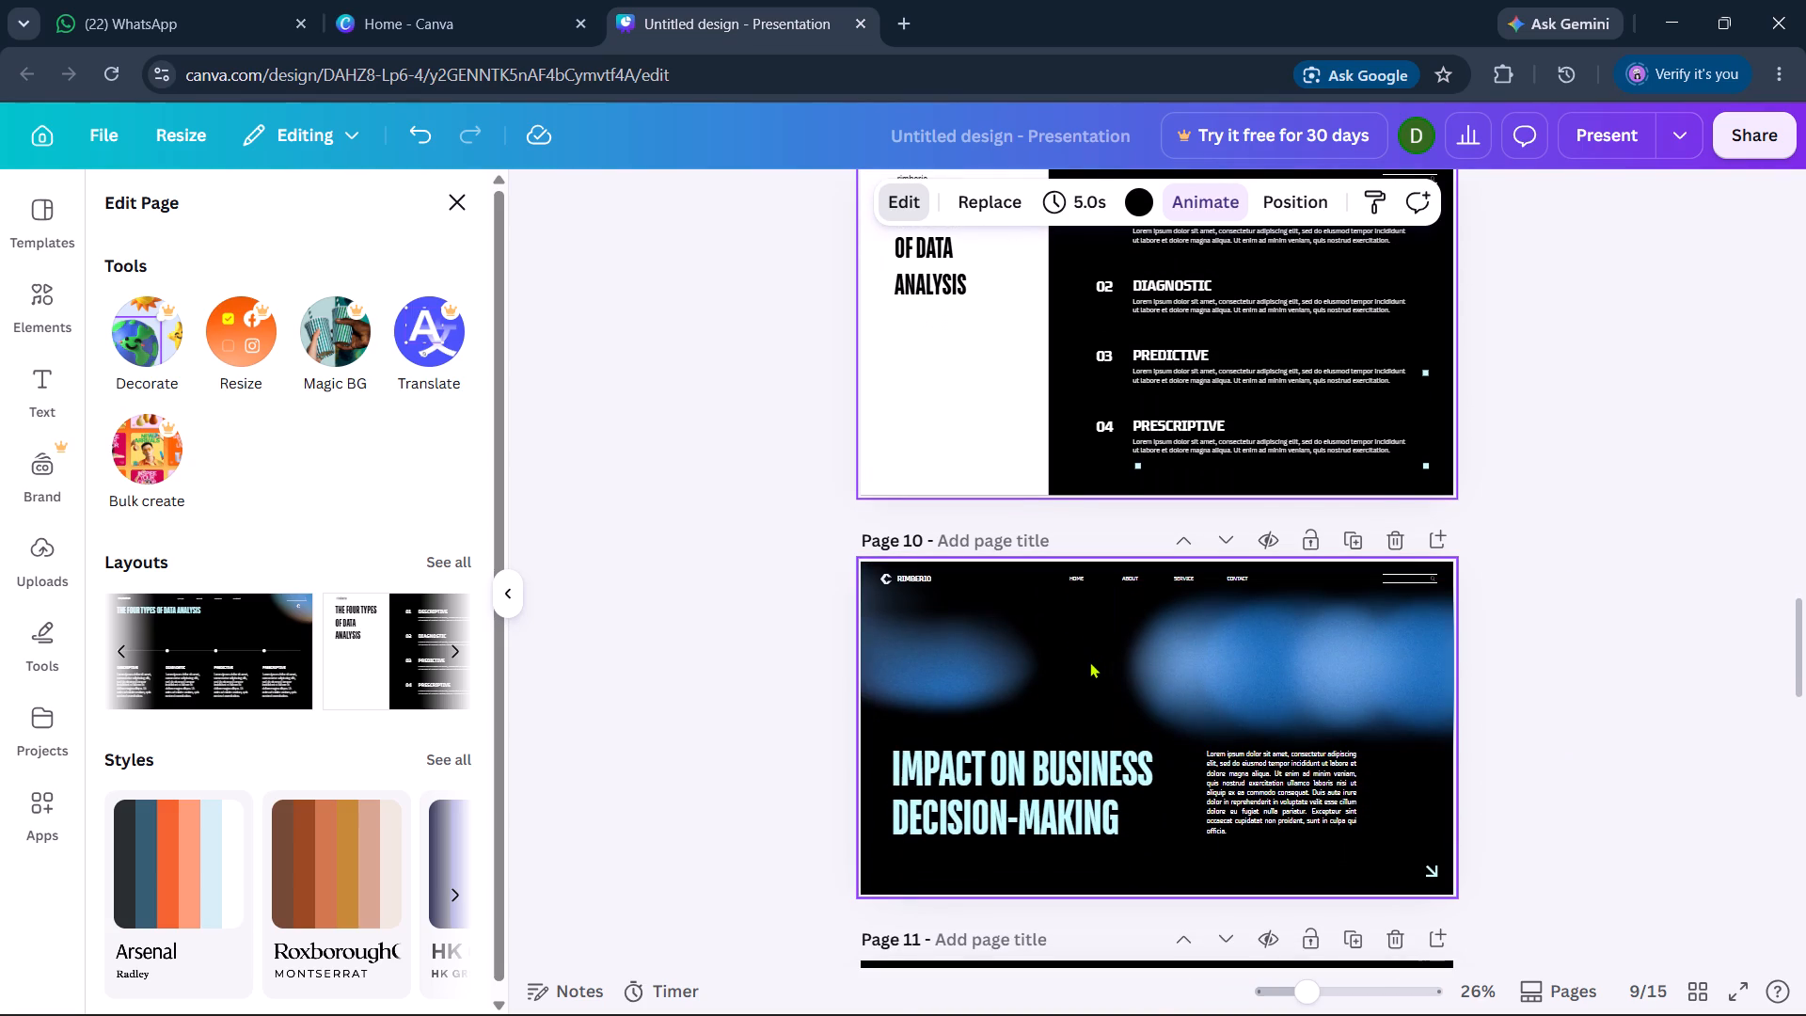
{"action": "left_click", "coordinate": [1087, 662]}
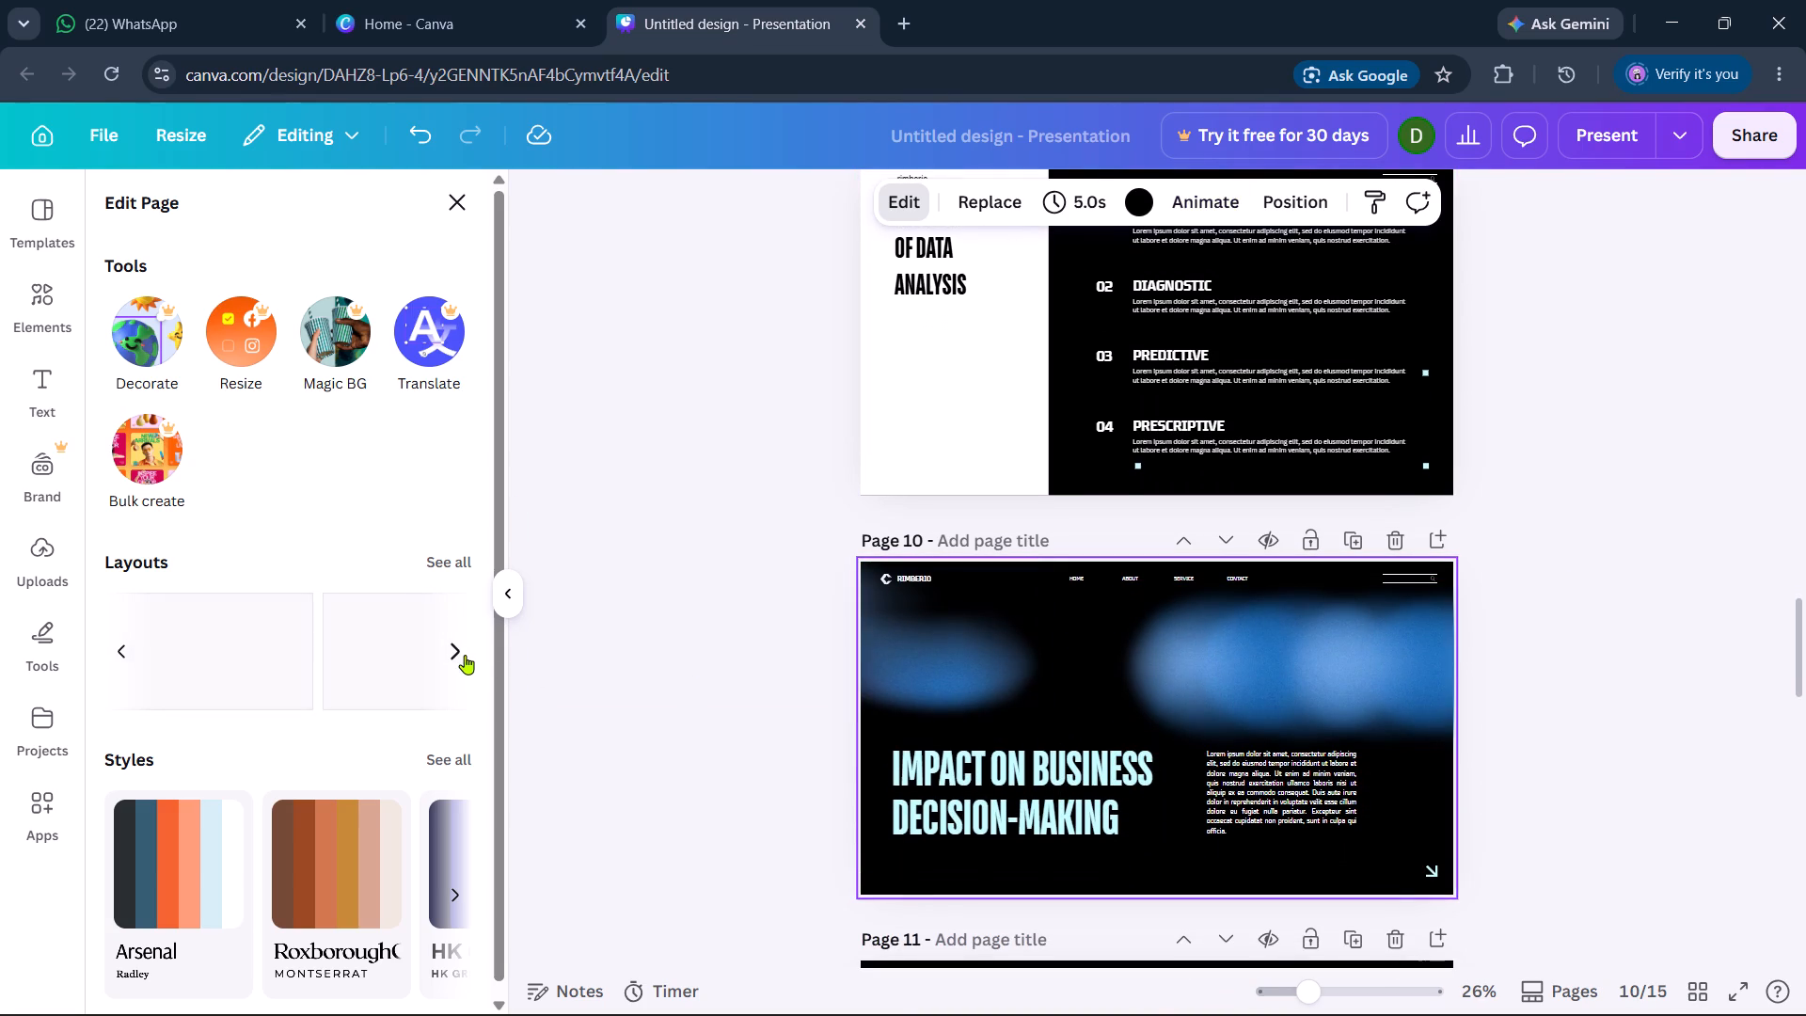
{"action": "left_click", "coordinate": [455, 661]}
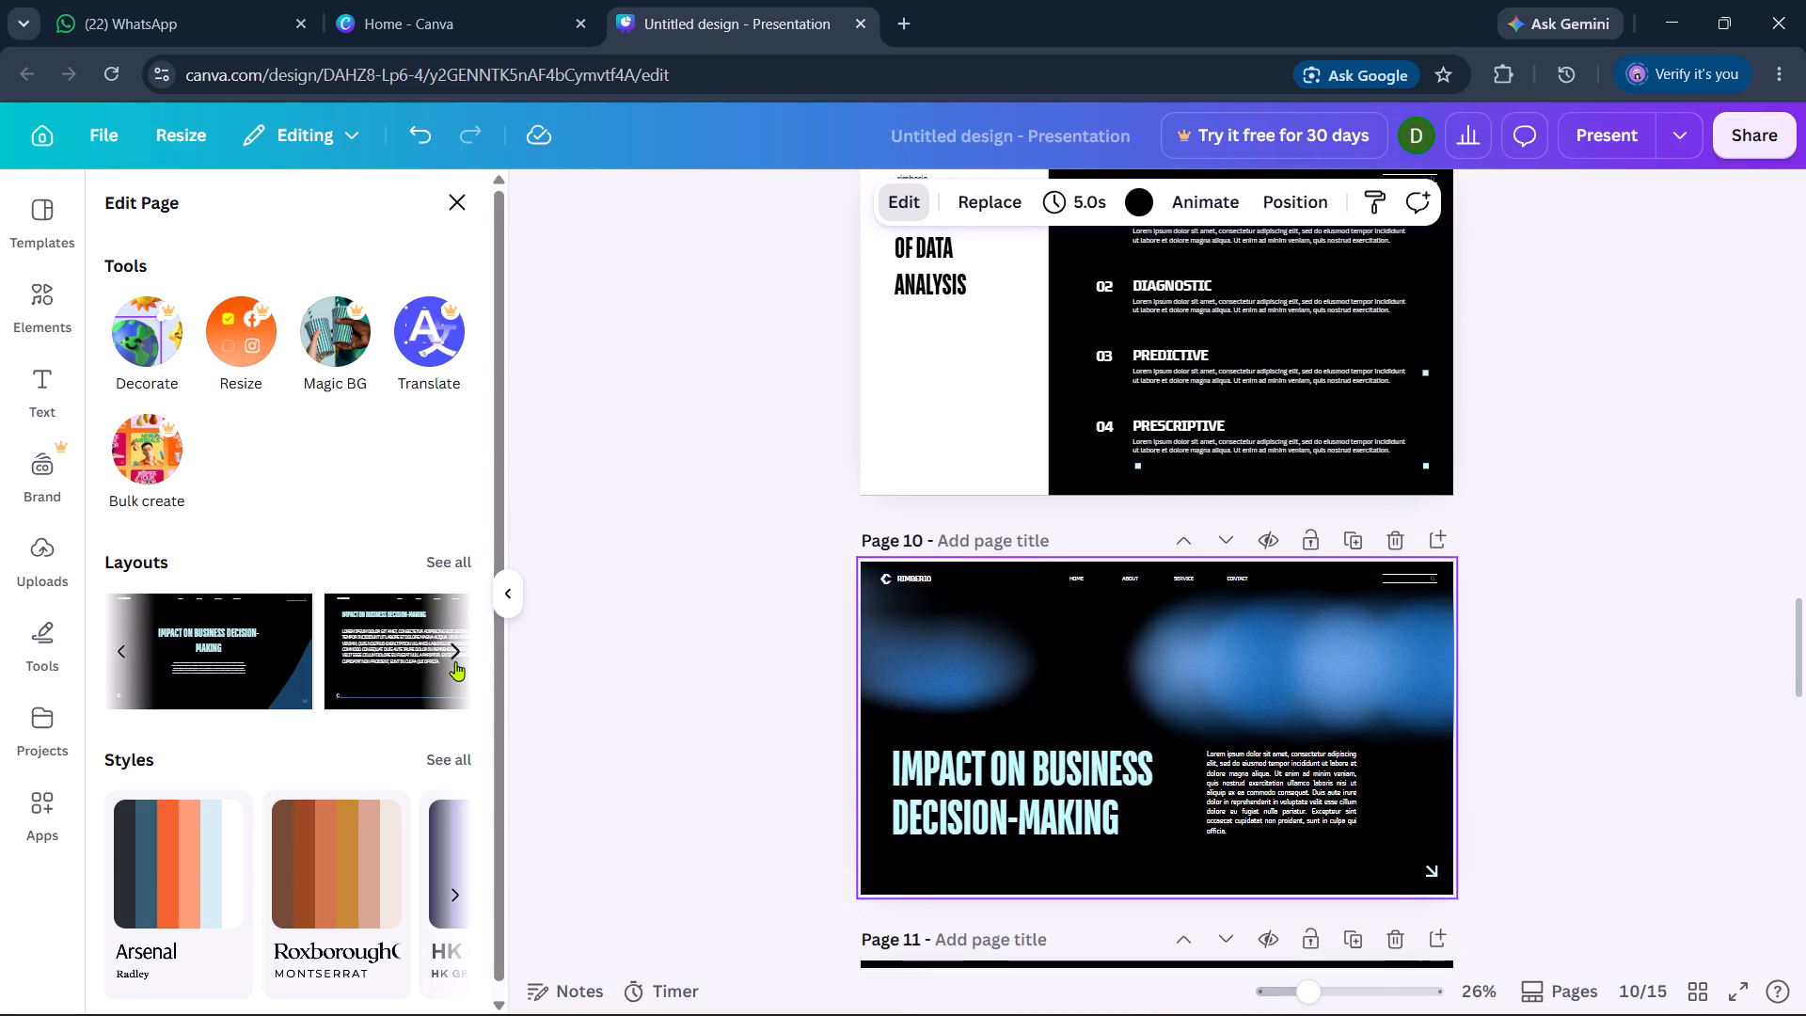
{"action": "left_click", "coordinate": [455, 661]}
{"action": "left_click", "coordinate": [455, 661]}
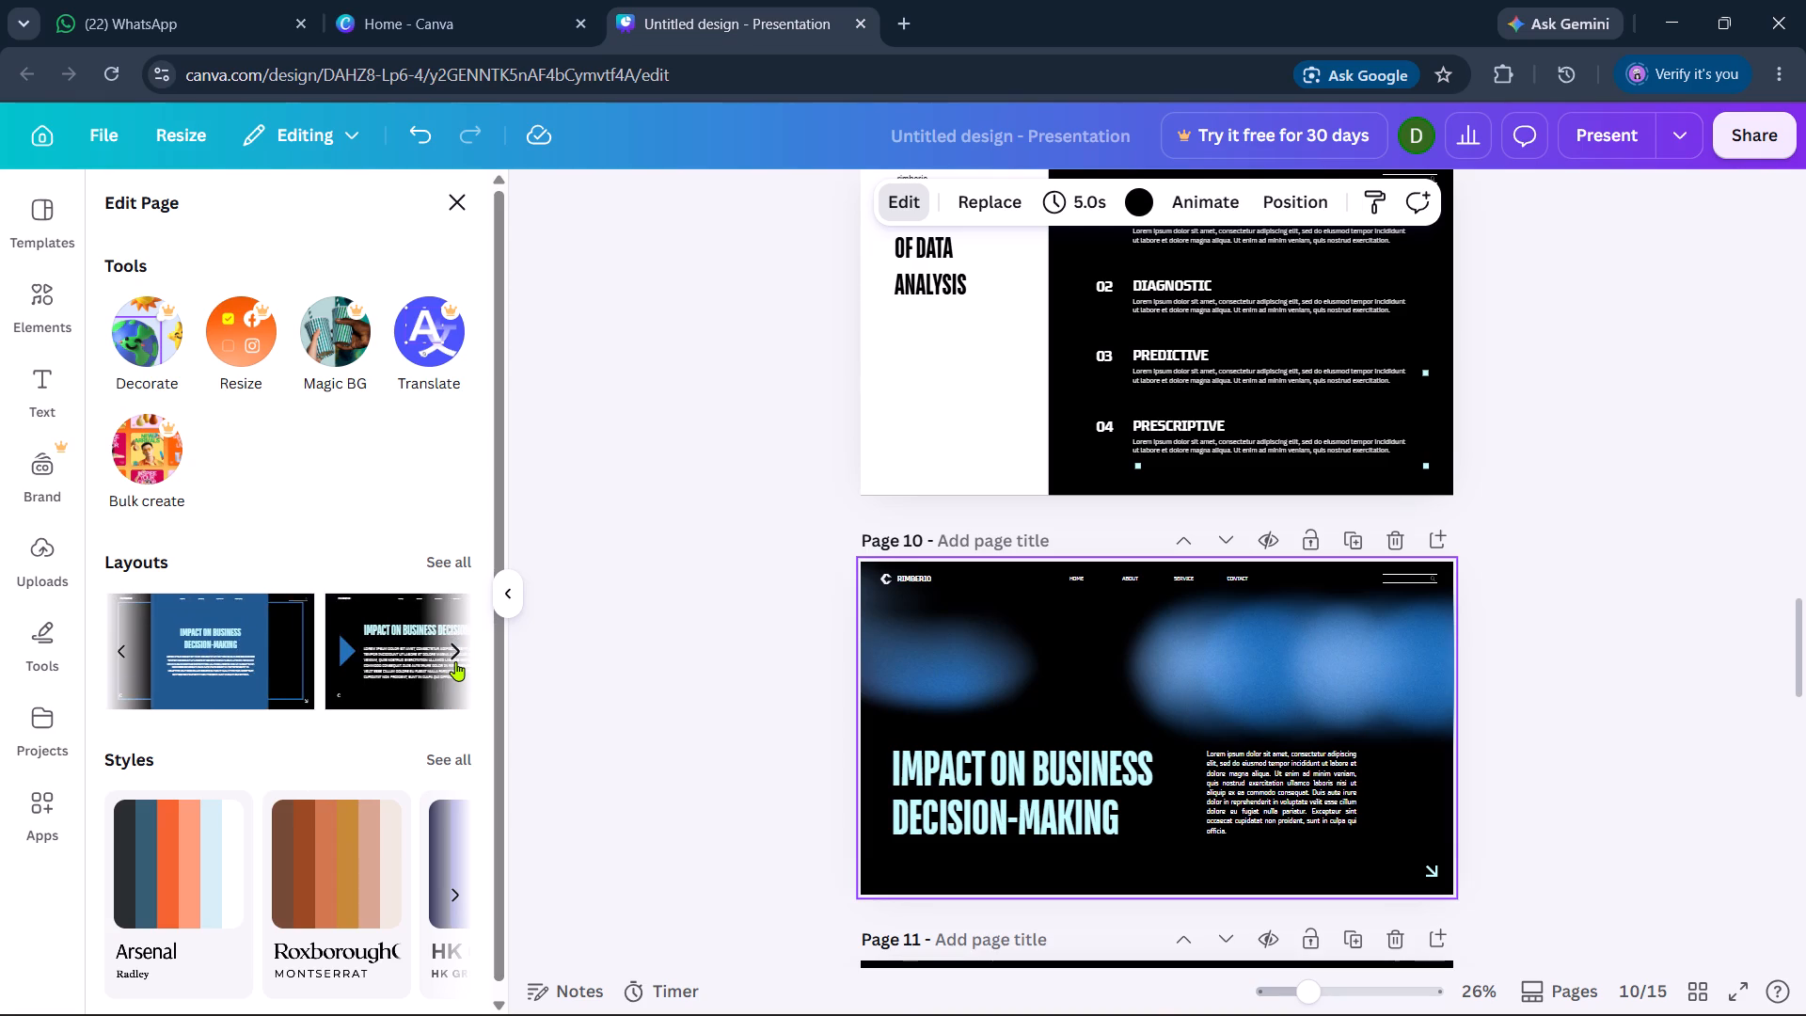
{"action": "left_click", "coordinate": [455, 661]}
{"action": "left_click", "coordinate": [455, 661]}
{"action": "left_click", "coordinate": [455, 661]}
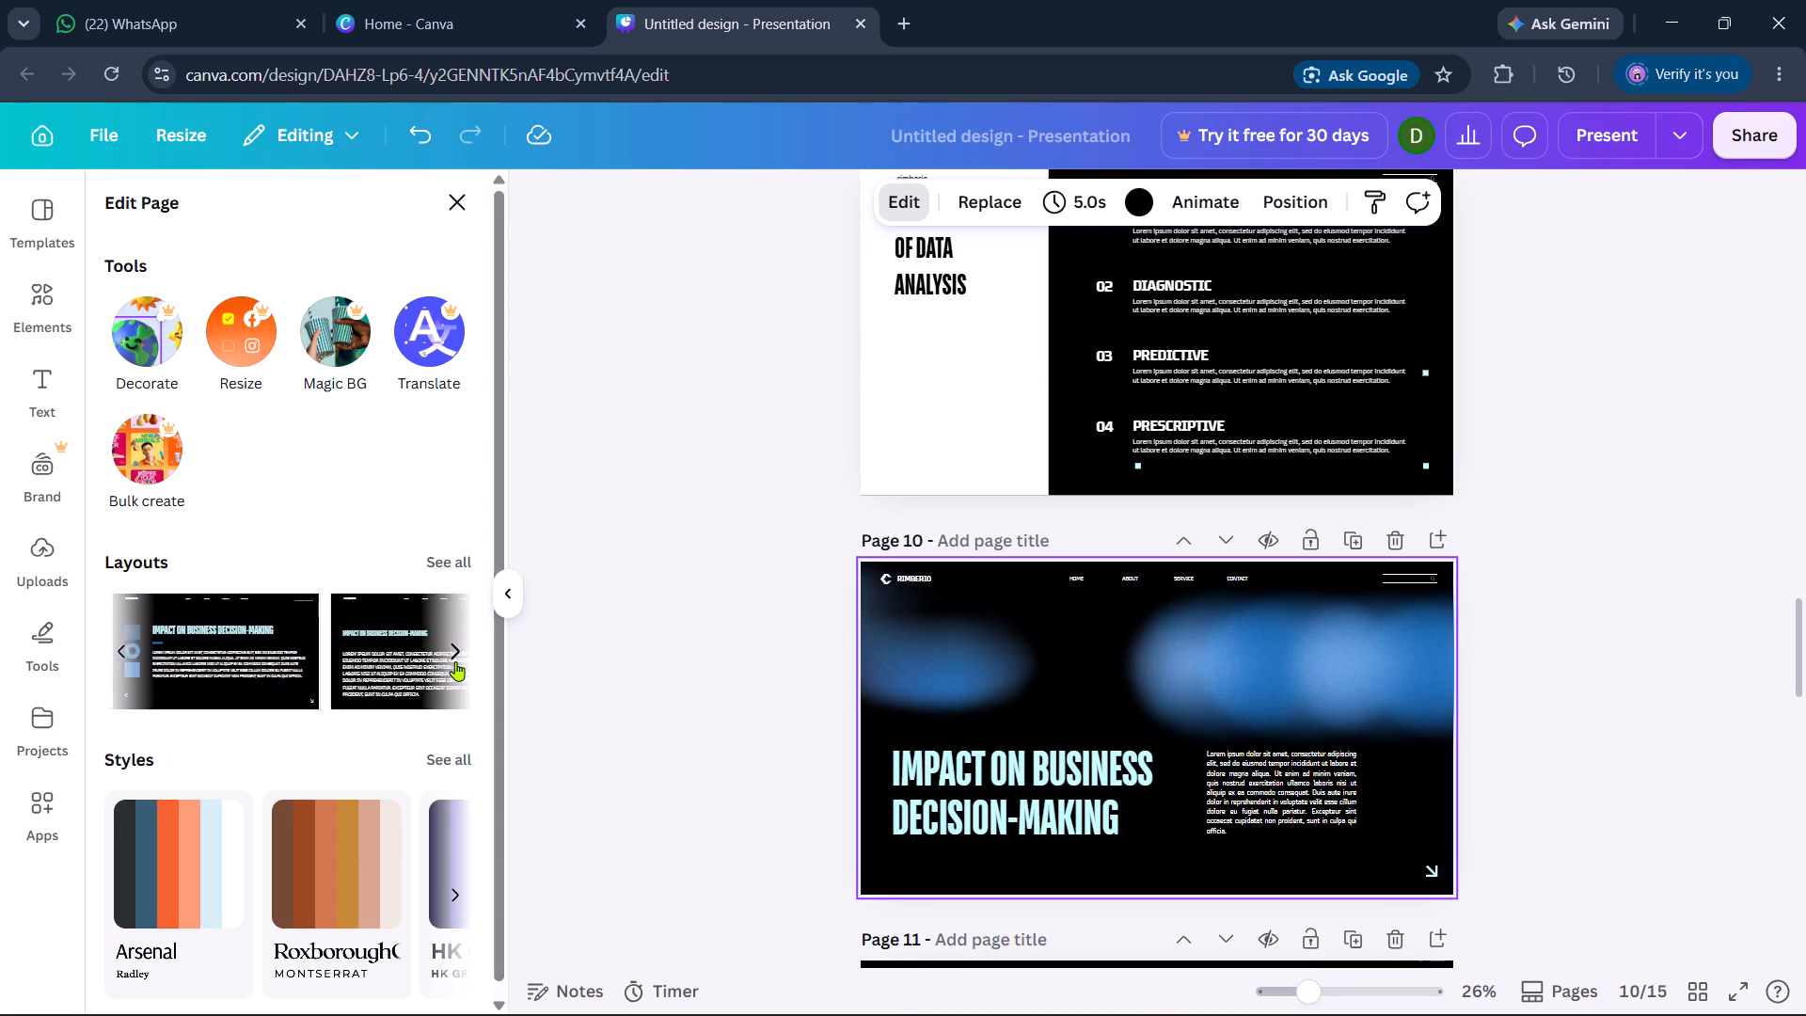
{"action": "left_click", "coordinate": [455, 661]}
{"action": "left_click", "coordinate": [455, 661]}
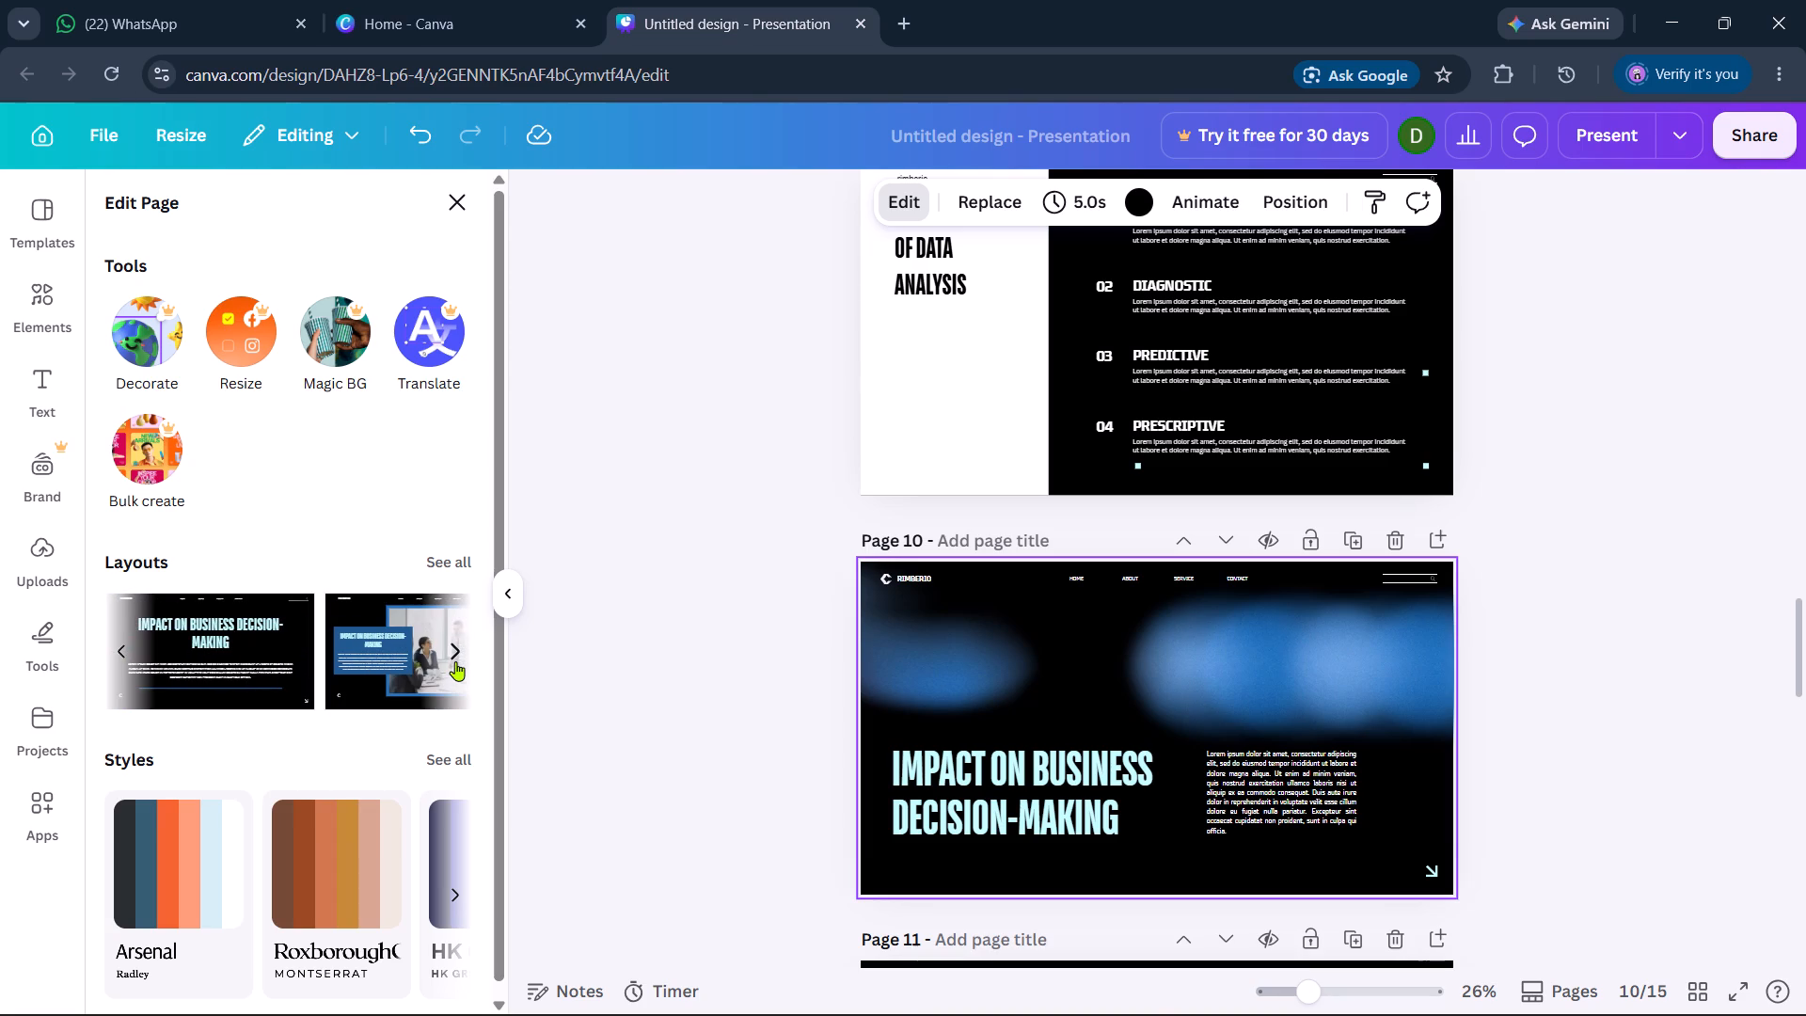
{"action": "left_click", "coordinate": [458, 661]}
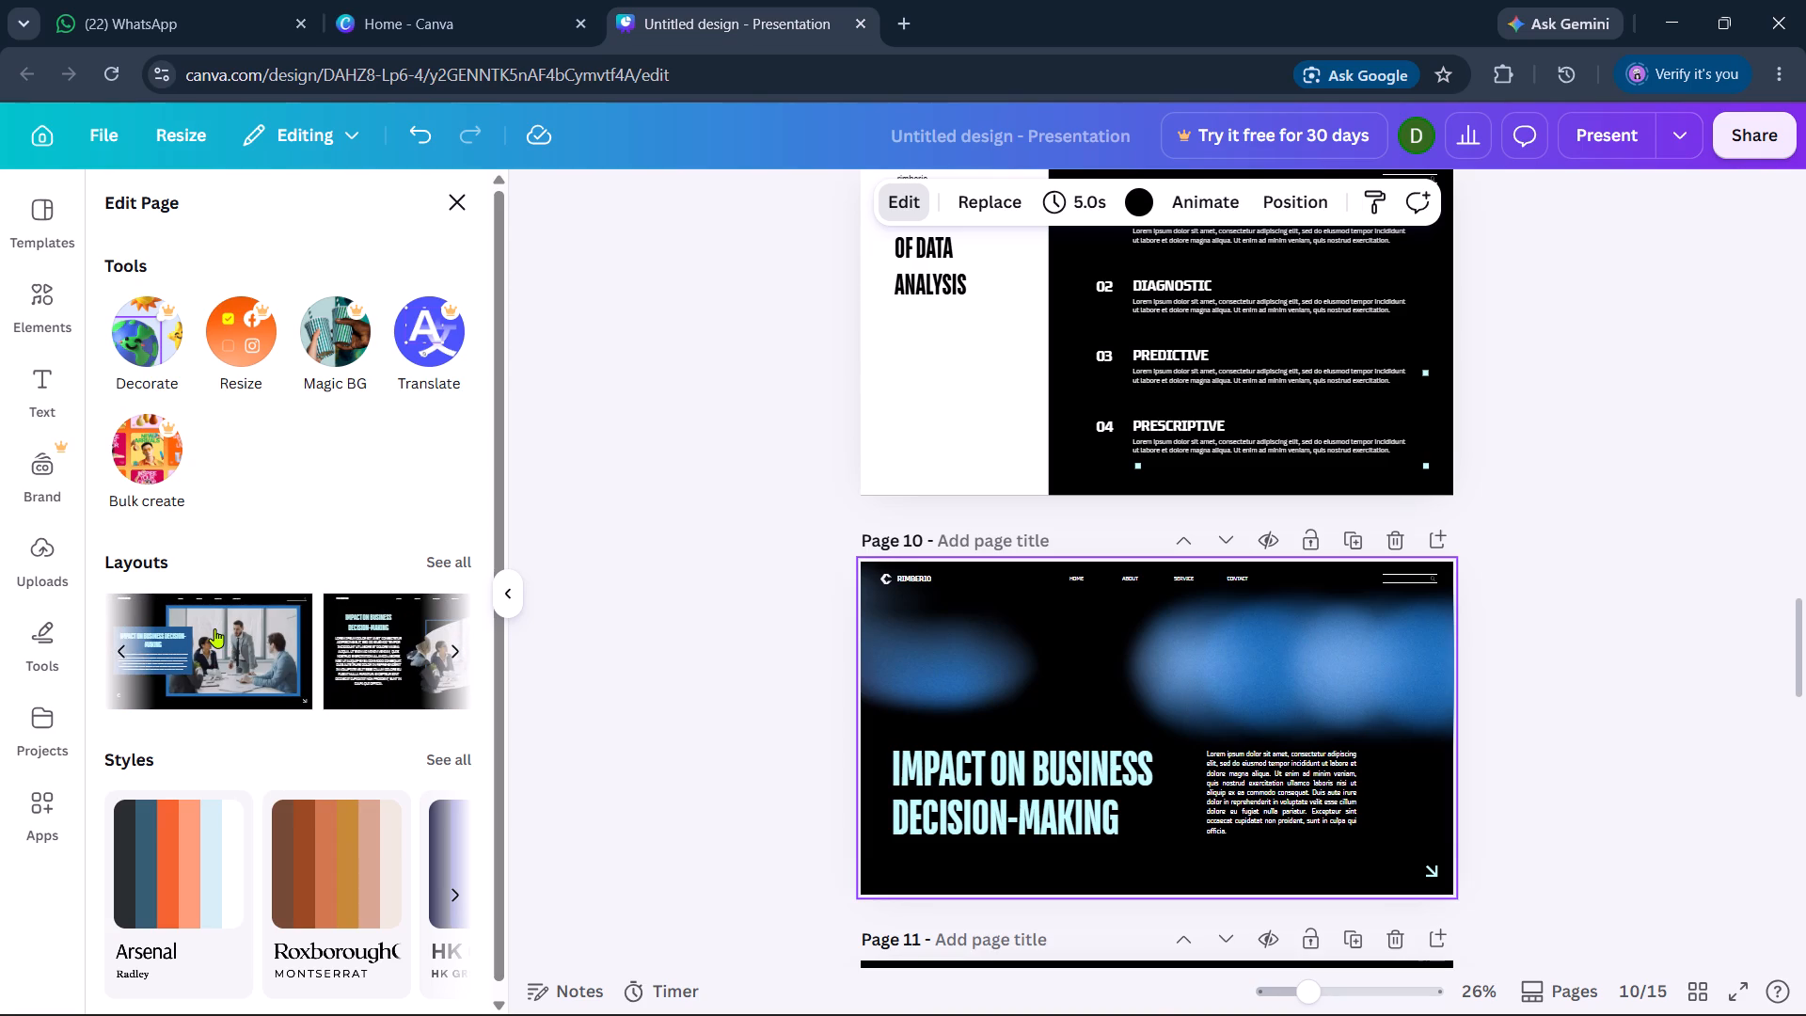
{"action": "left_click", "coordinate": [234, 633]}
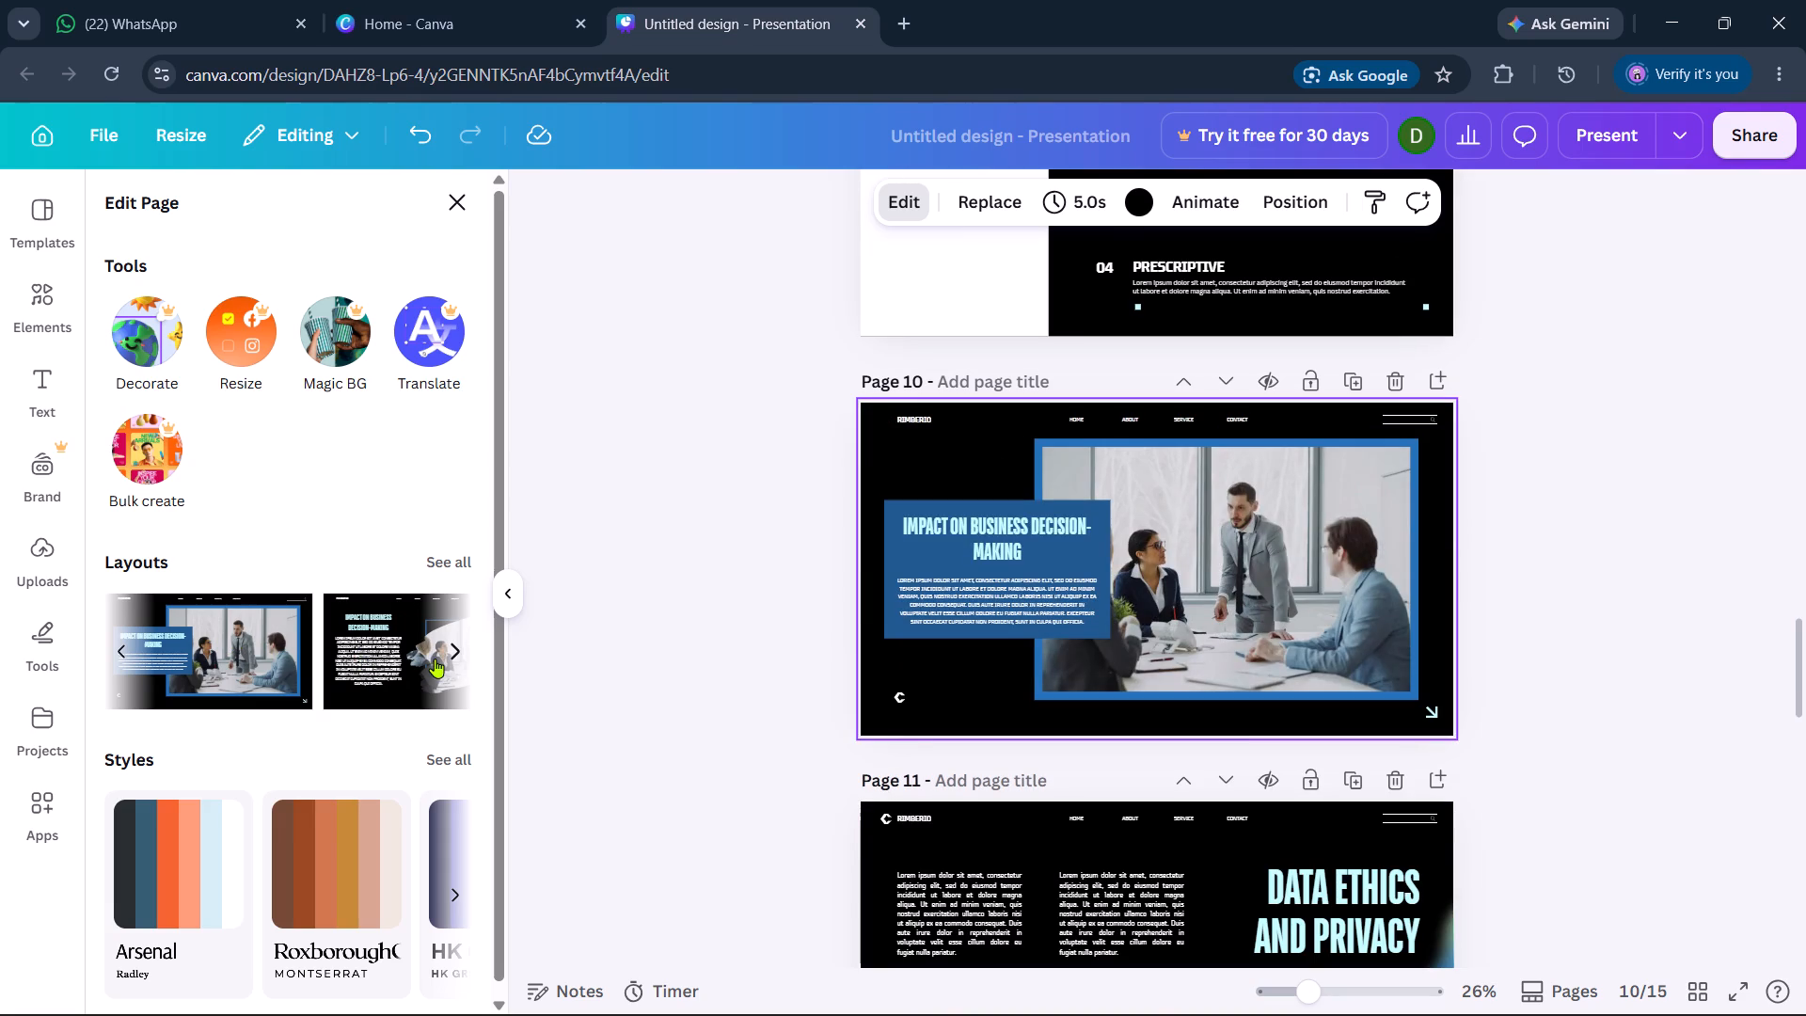
Apply the layout with centred text beside a brush-stroke-shaped meeting photo to page 10.
{"action": "left_click", "coordinate": [443, 650]}
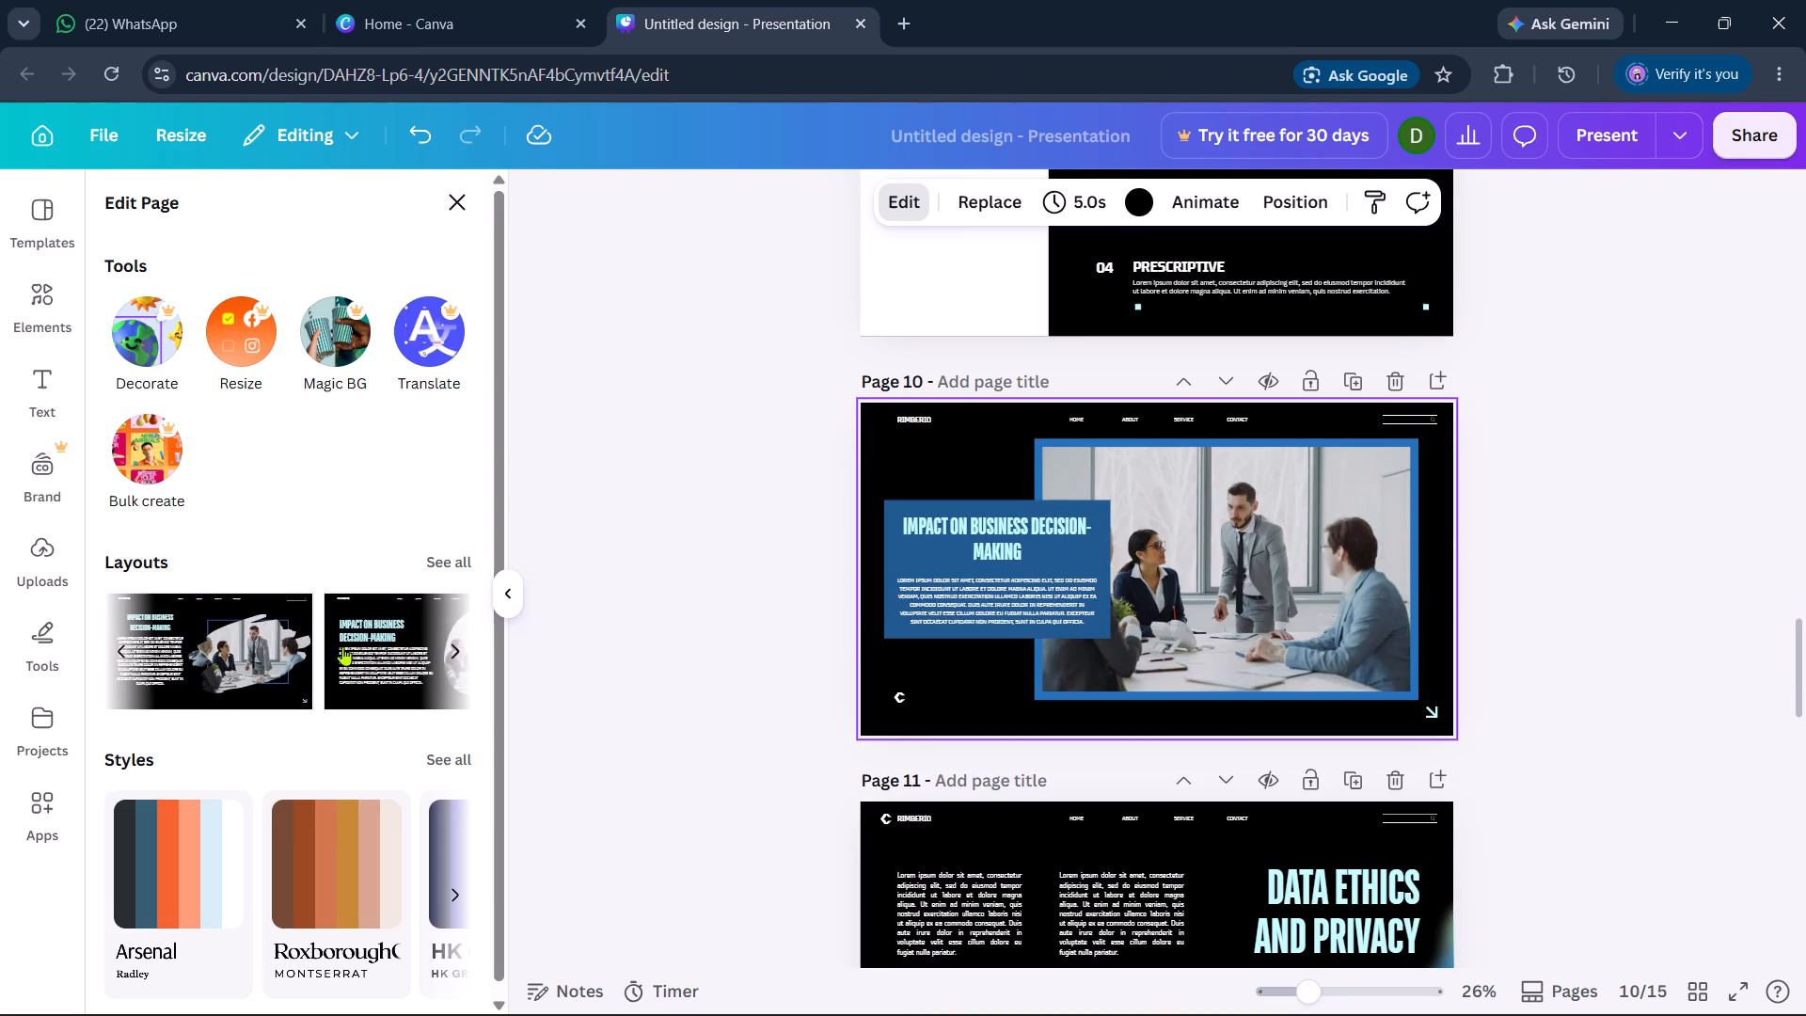
{"action": "left_click", "coordinate": [249, 643]}
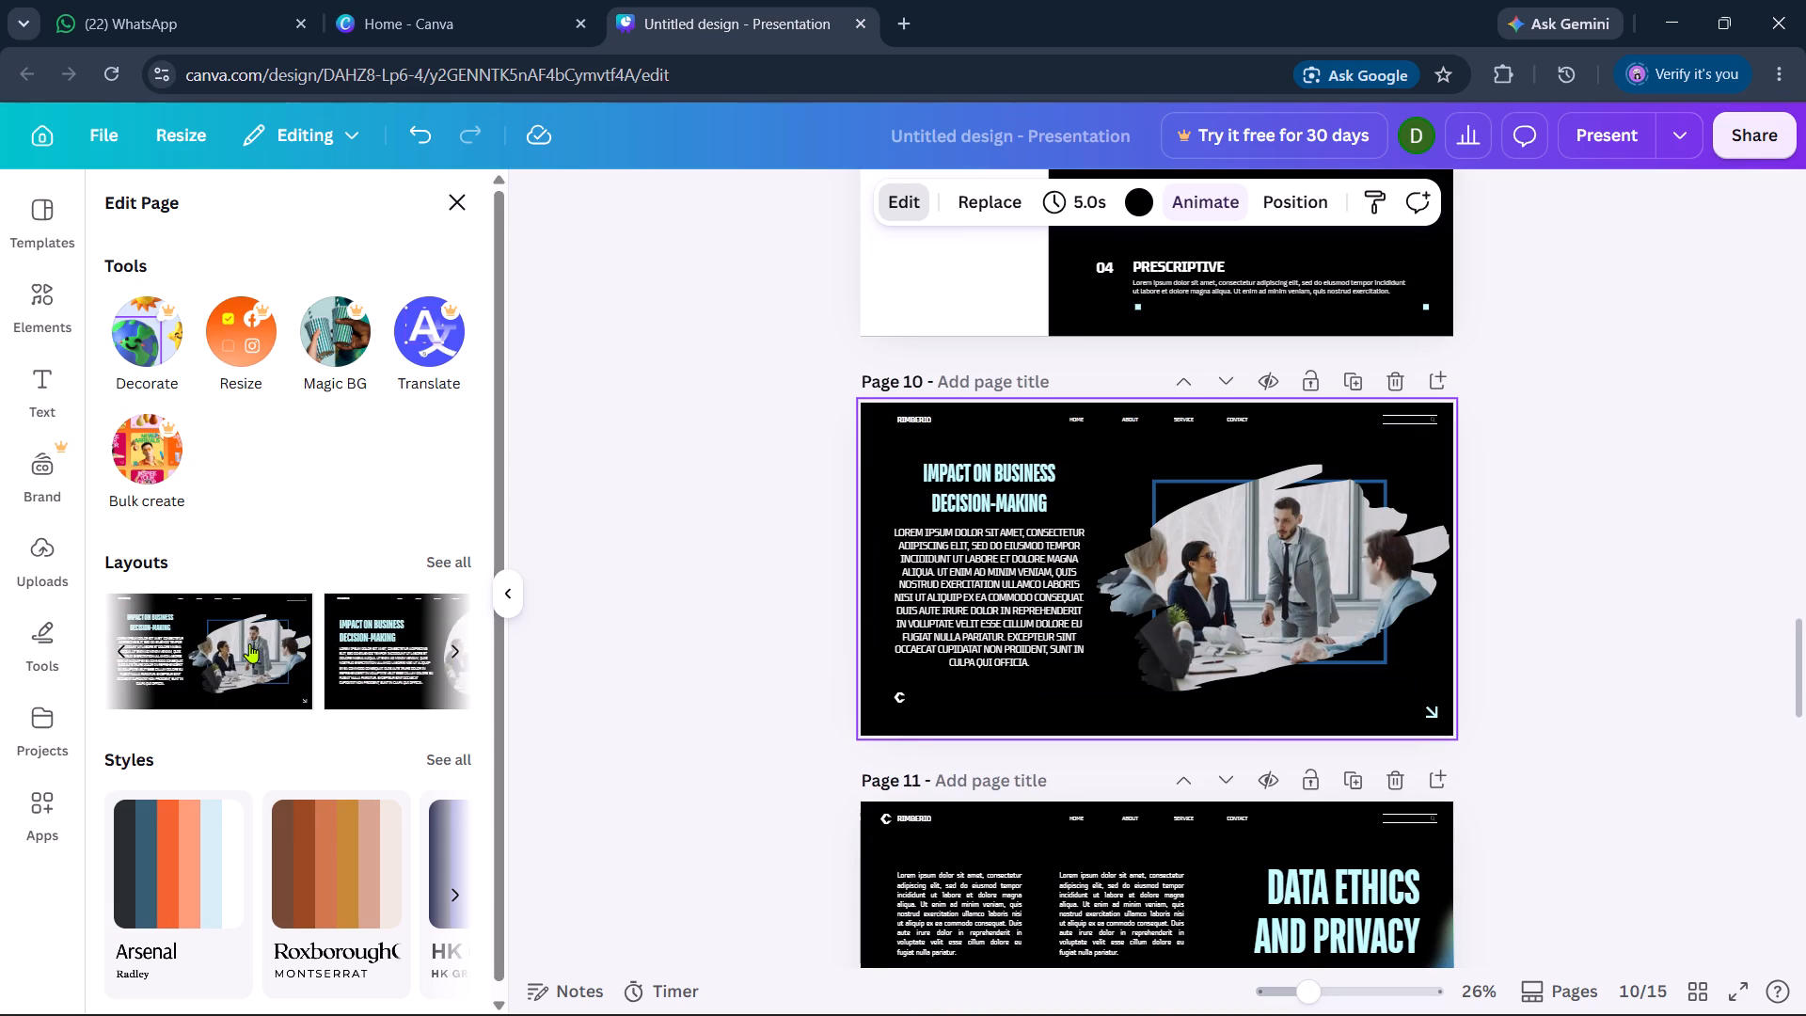
{"action": "left_click", "coordinate": [444, 653]}
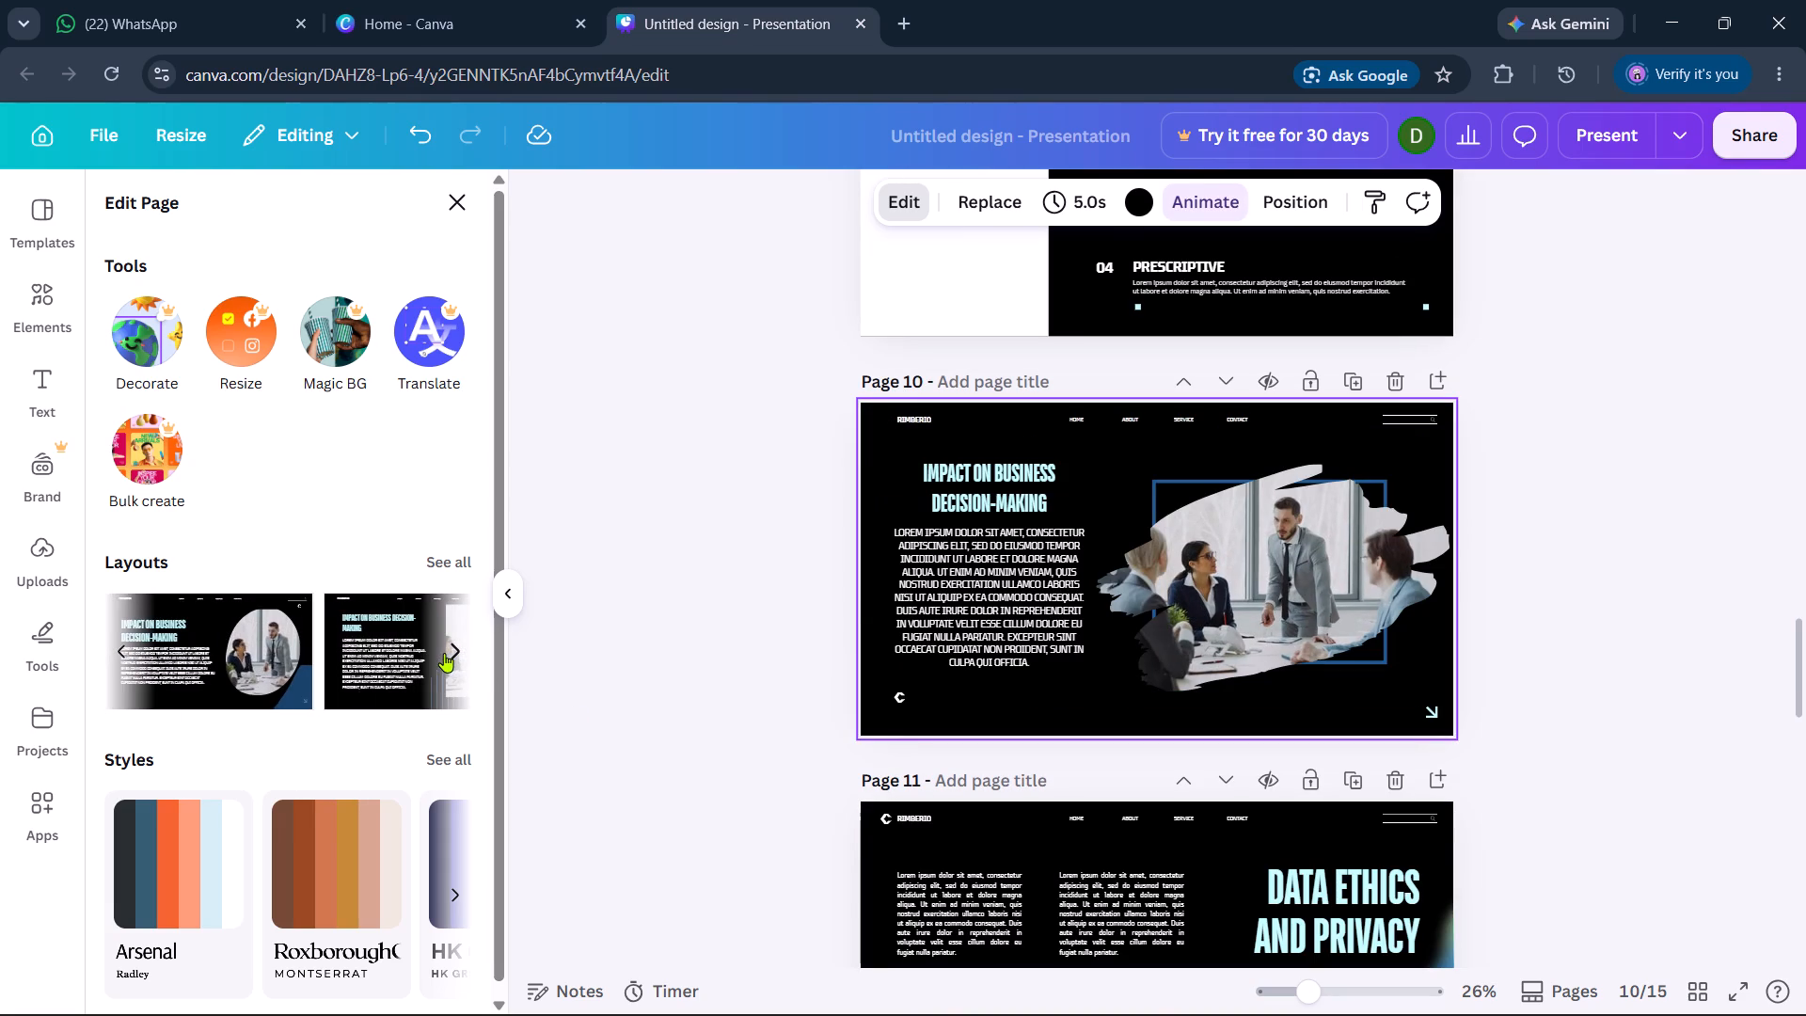
{"action": "left_click", "coordinate": [444, 653]}
{"action": "left_click", "coordinate": [444, 653]}
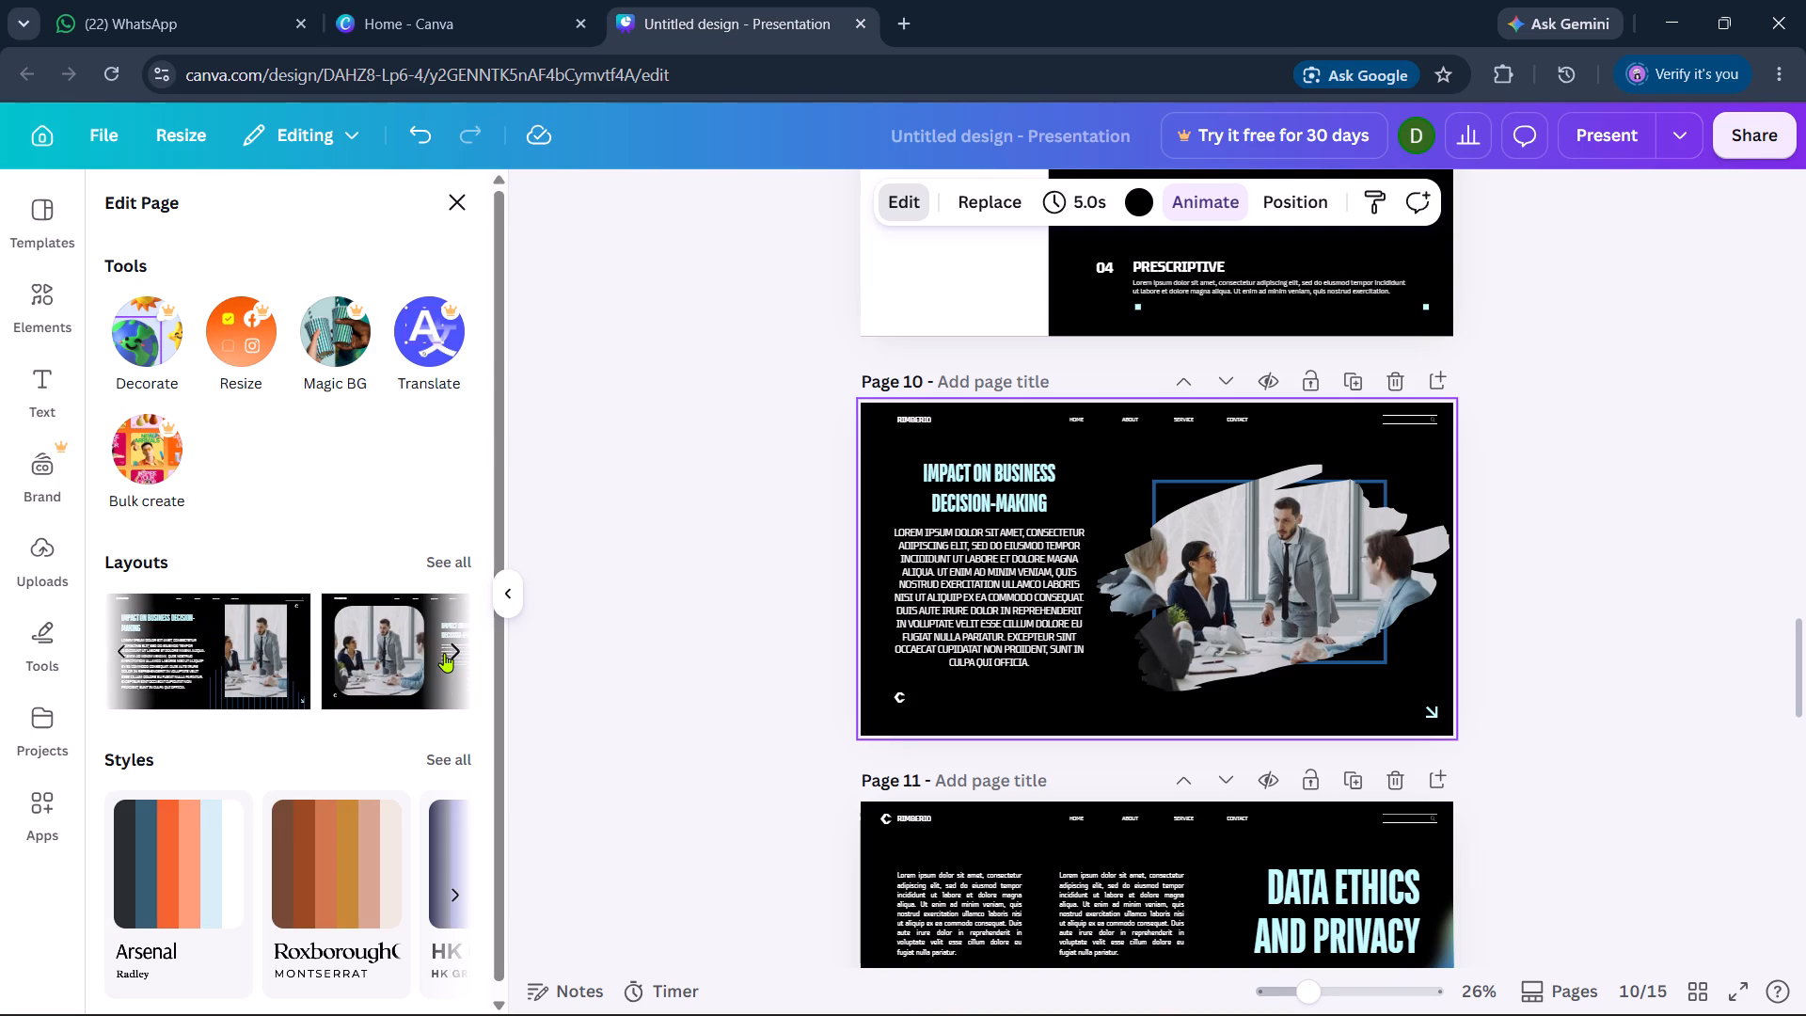
Apply the layout with numbered texts 01 and 02 beside a DATA letter-tile photo to page 11, Data Ethics and Privacy.
{"action": "scroll", "coordinate": [985, 786], "scroll_direction": "down", "scroll_amount": 1}
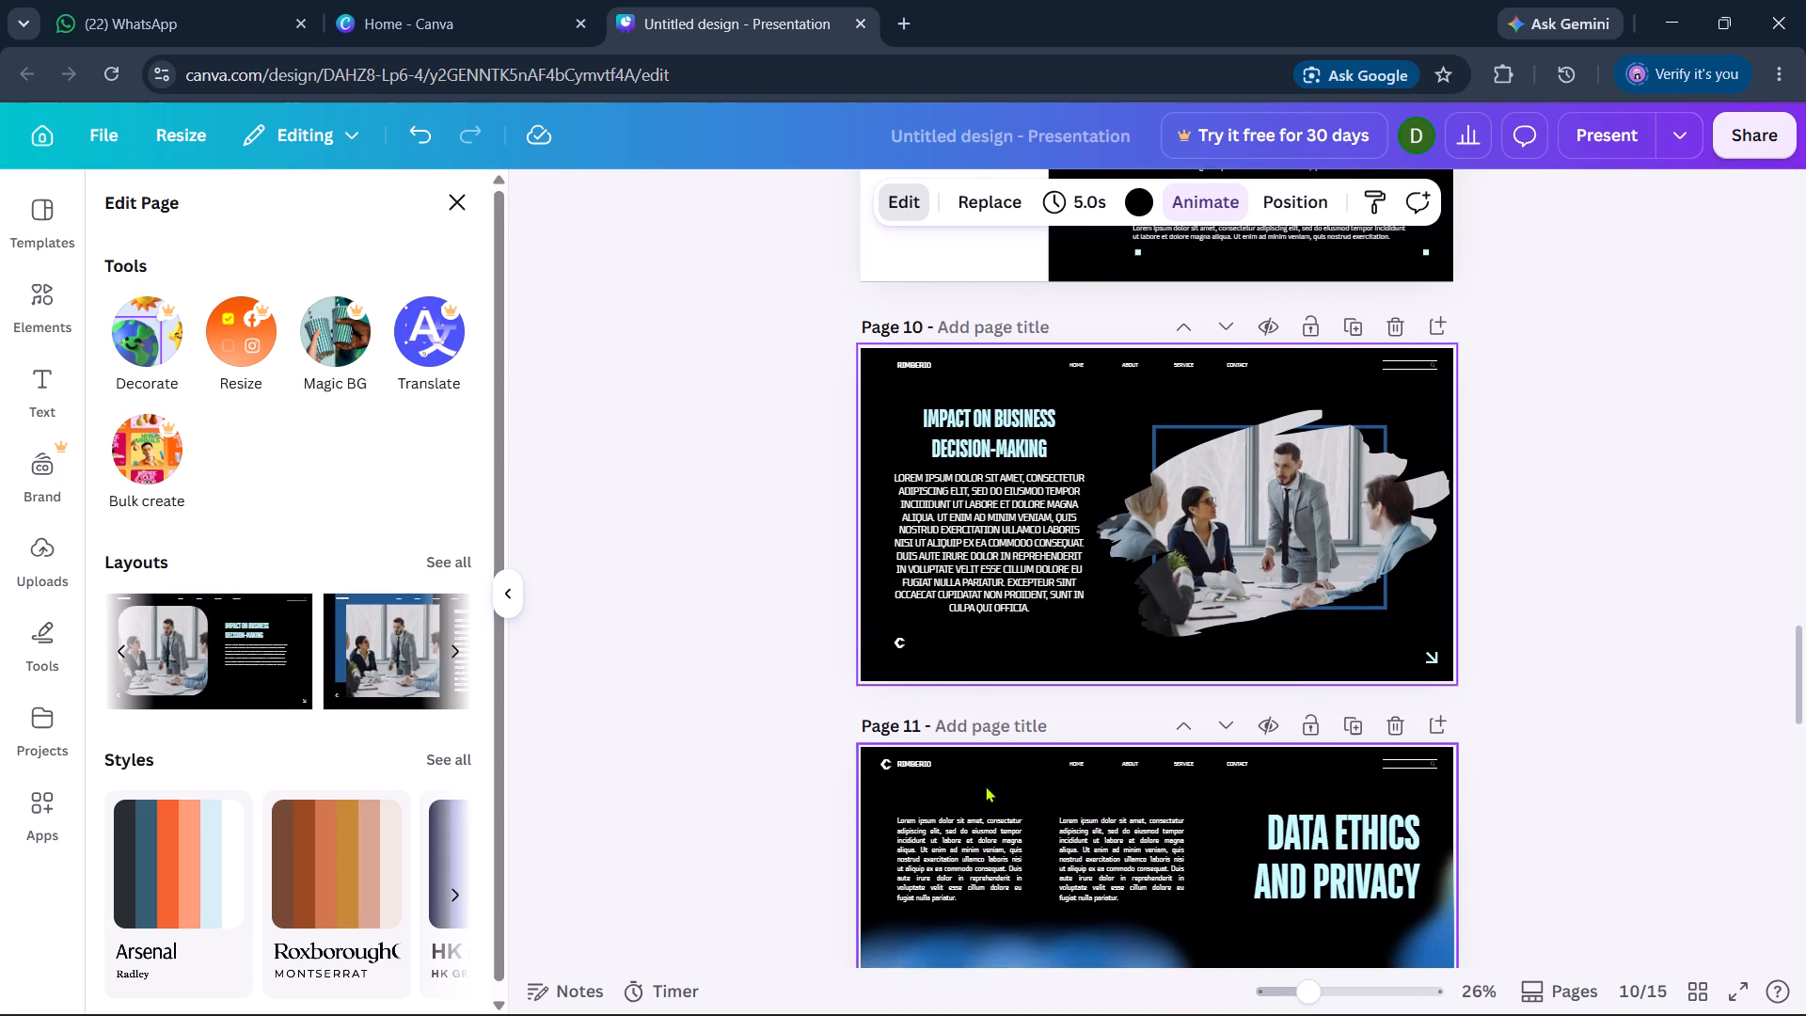
{"action": "scroll", "coordinate": [985, 786], "scroll_direction": "down", "scroll_amount": 1}
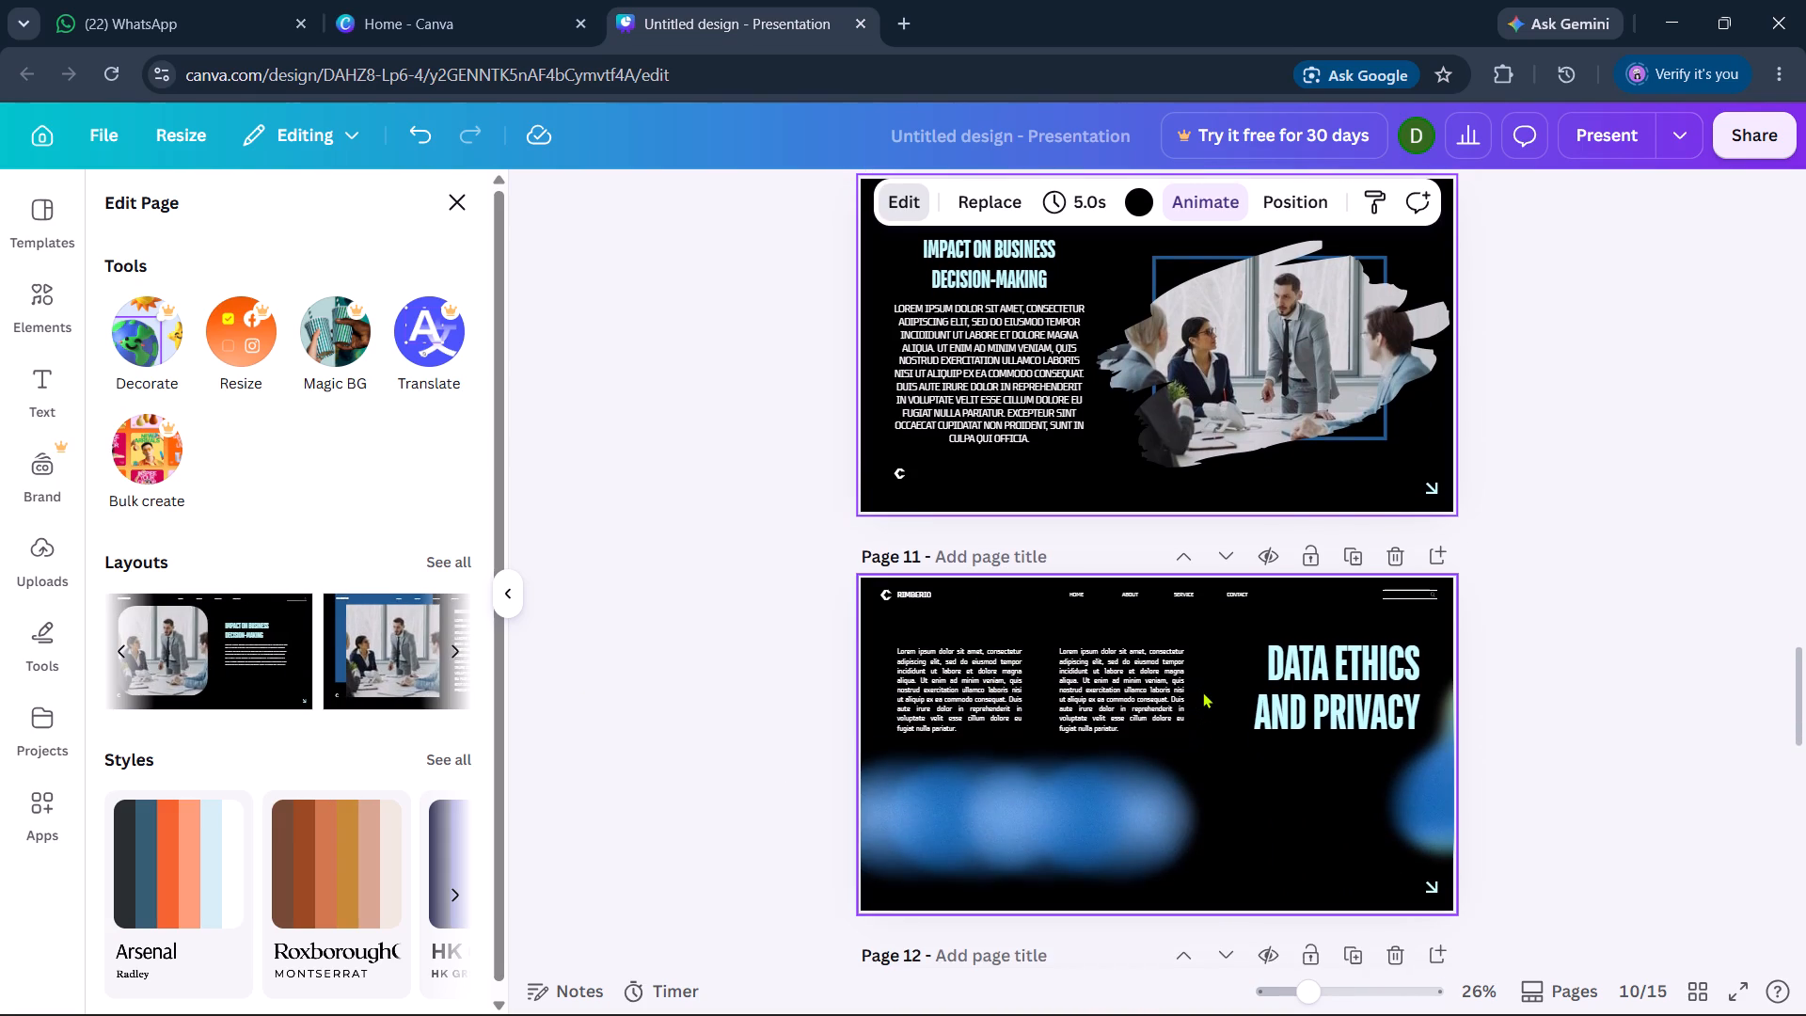
{"action": "left_click", "coordinate": [1202, 691]}
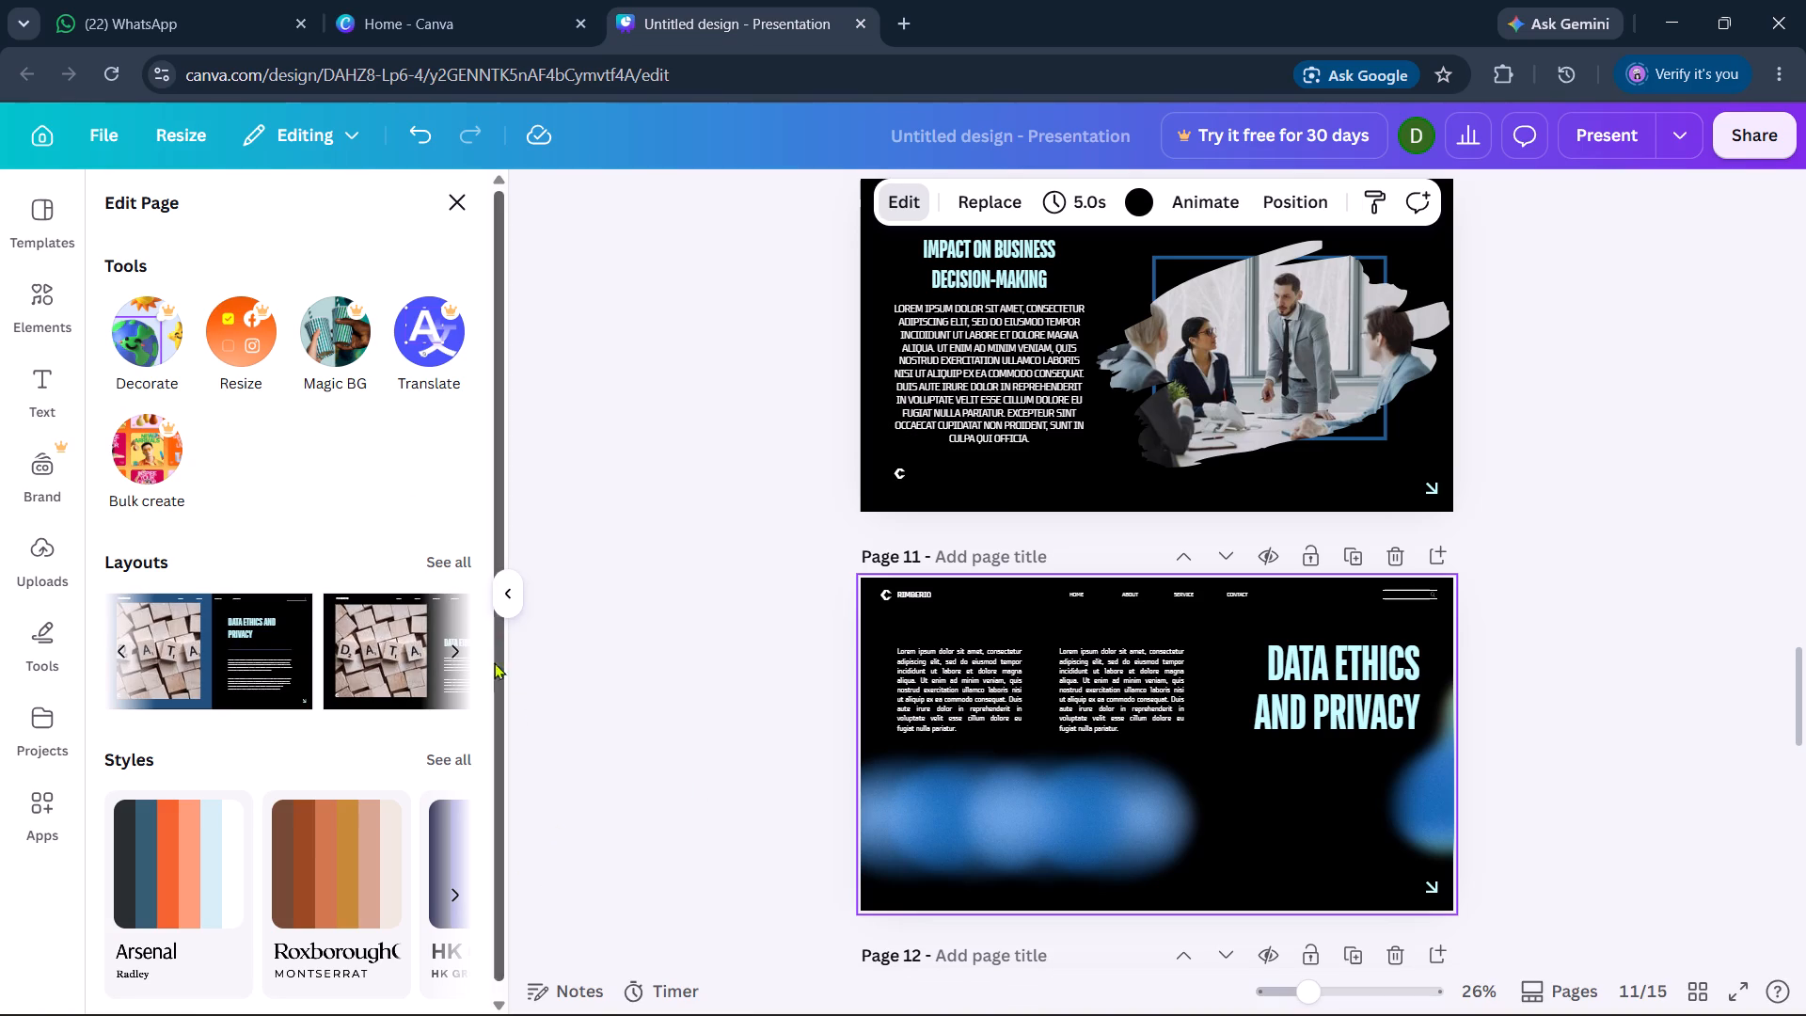
{"action": "left_click", "coordinate": [451, 648]}
{"action": "left_click", "coordinate": [451, 648]}
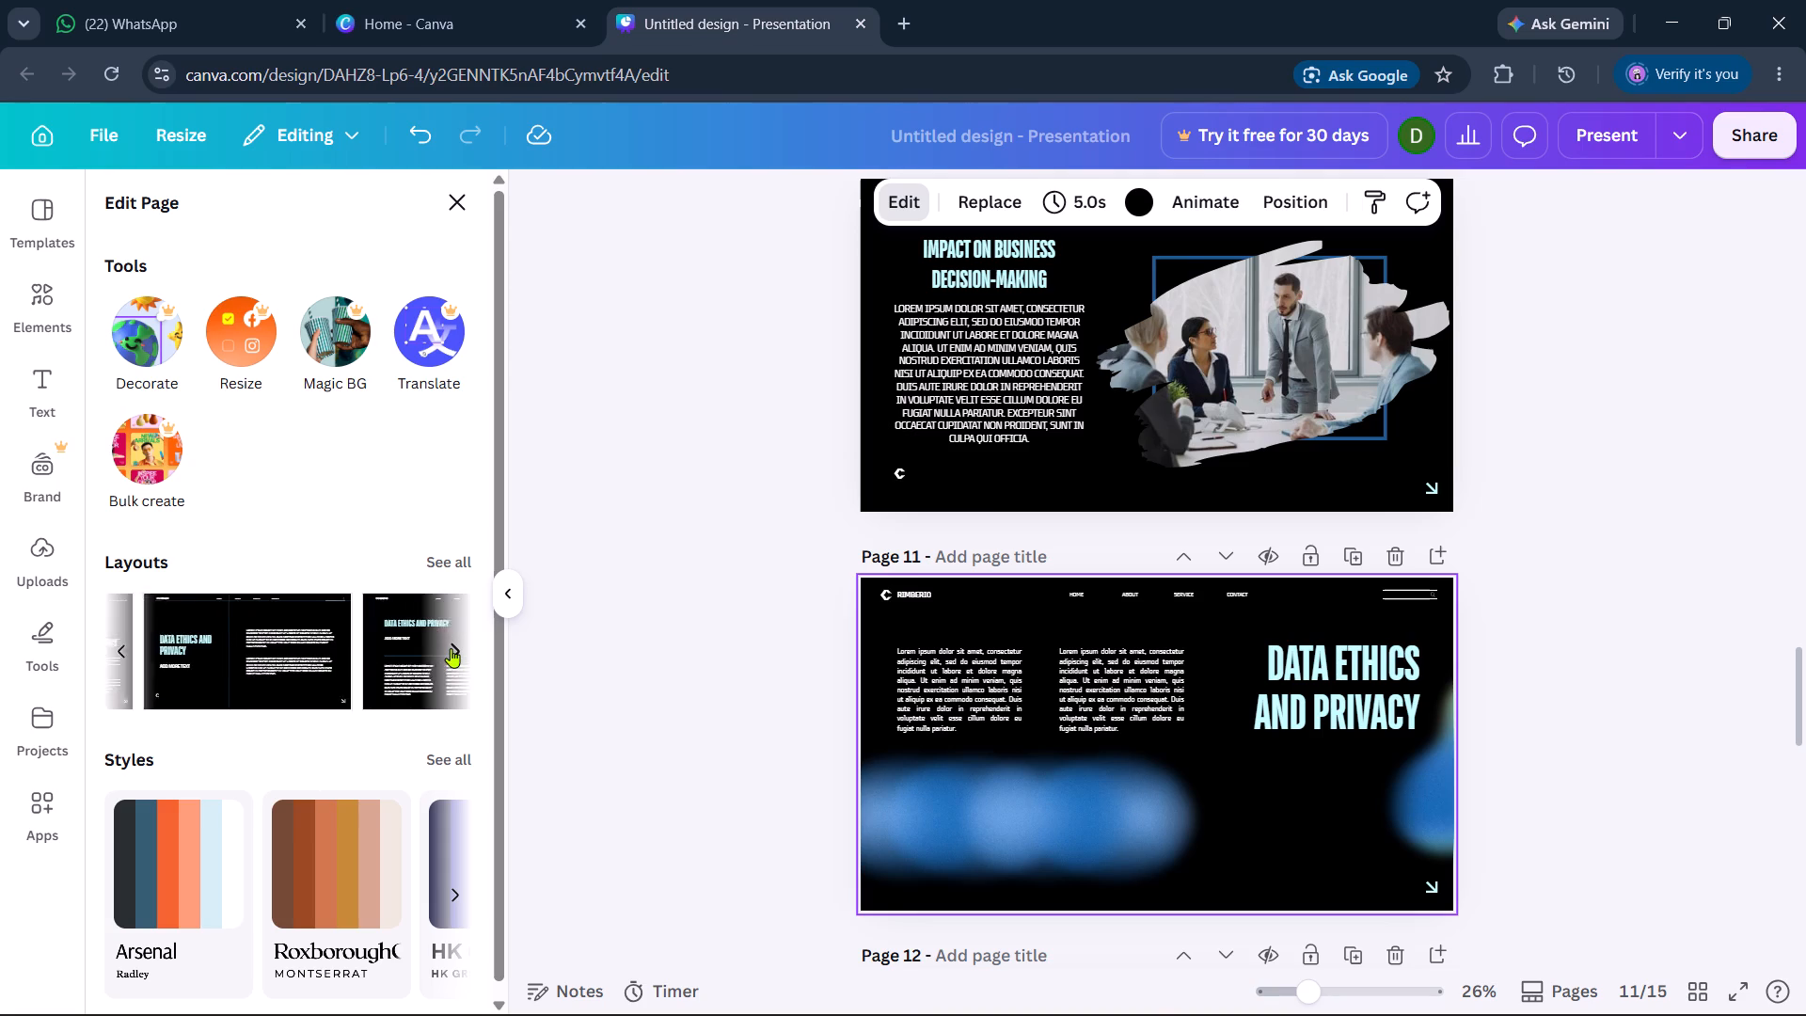
{"action": "left_click", "coordinate": [451, 648]}
{"action": "left_click", "coordinate": [451, 648]}
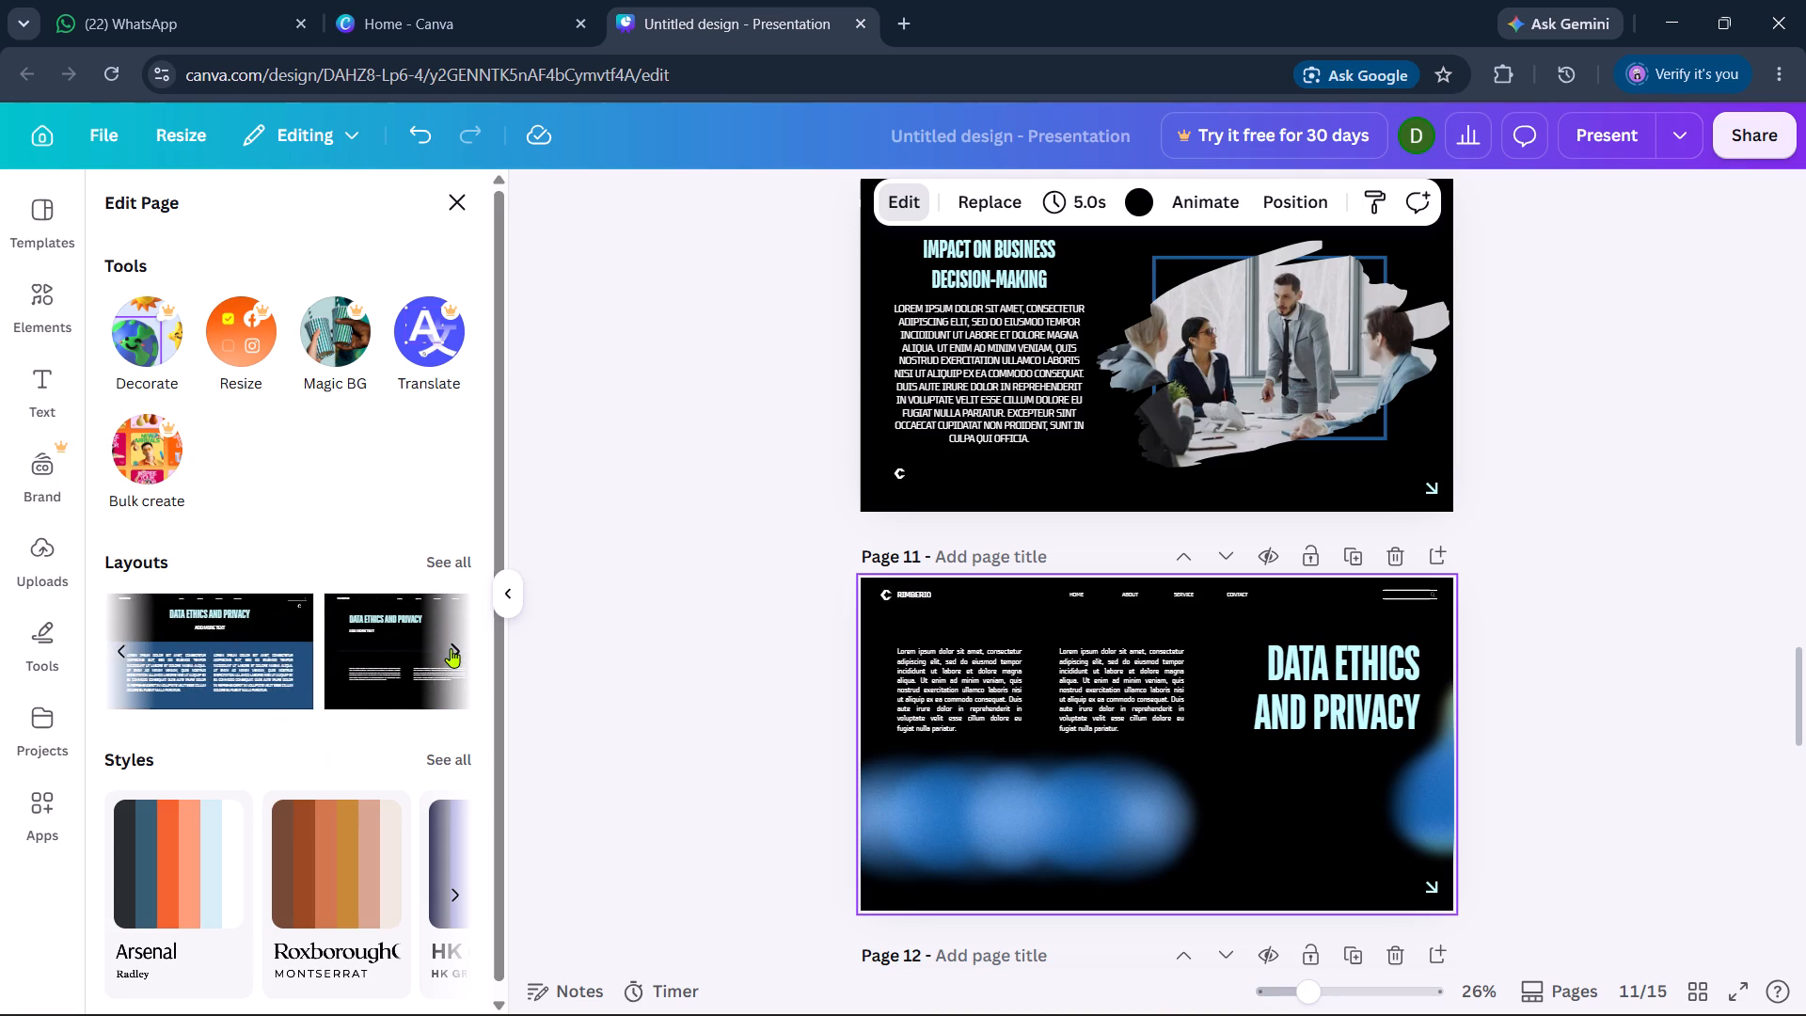
{"action": "left_click", "coordinate": [451, 648]}
{"action": "left_click", "coordinate": [451, 648]}
{"action": "left_click", "coordinate": [451, 648]}
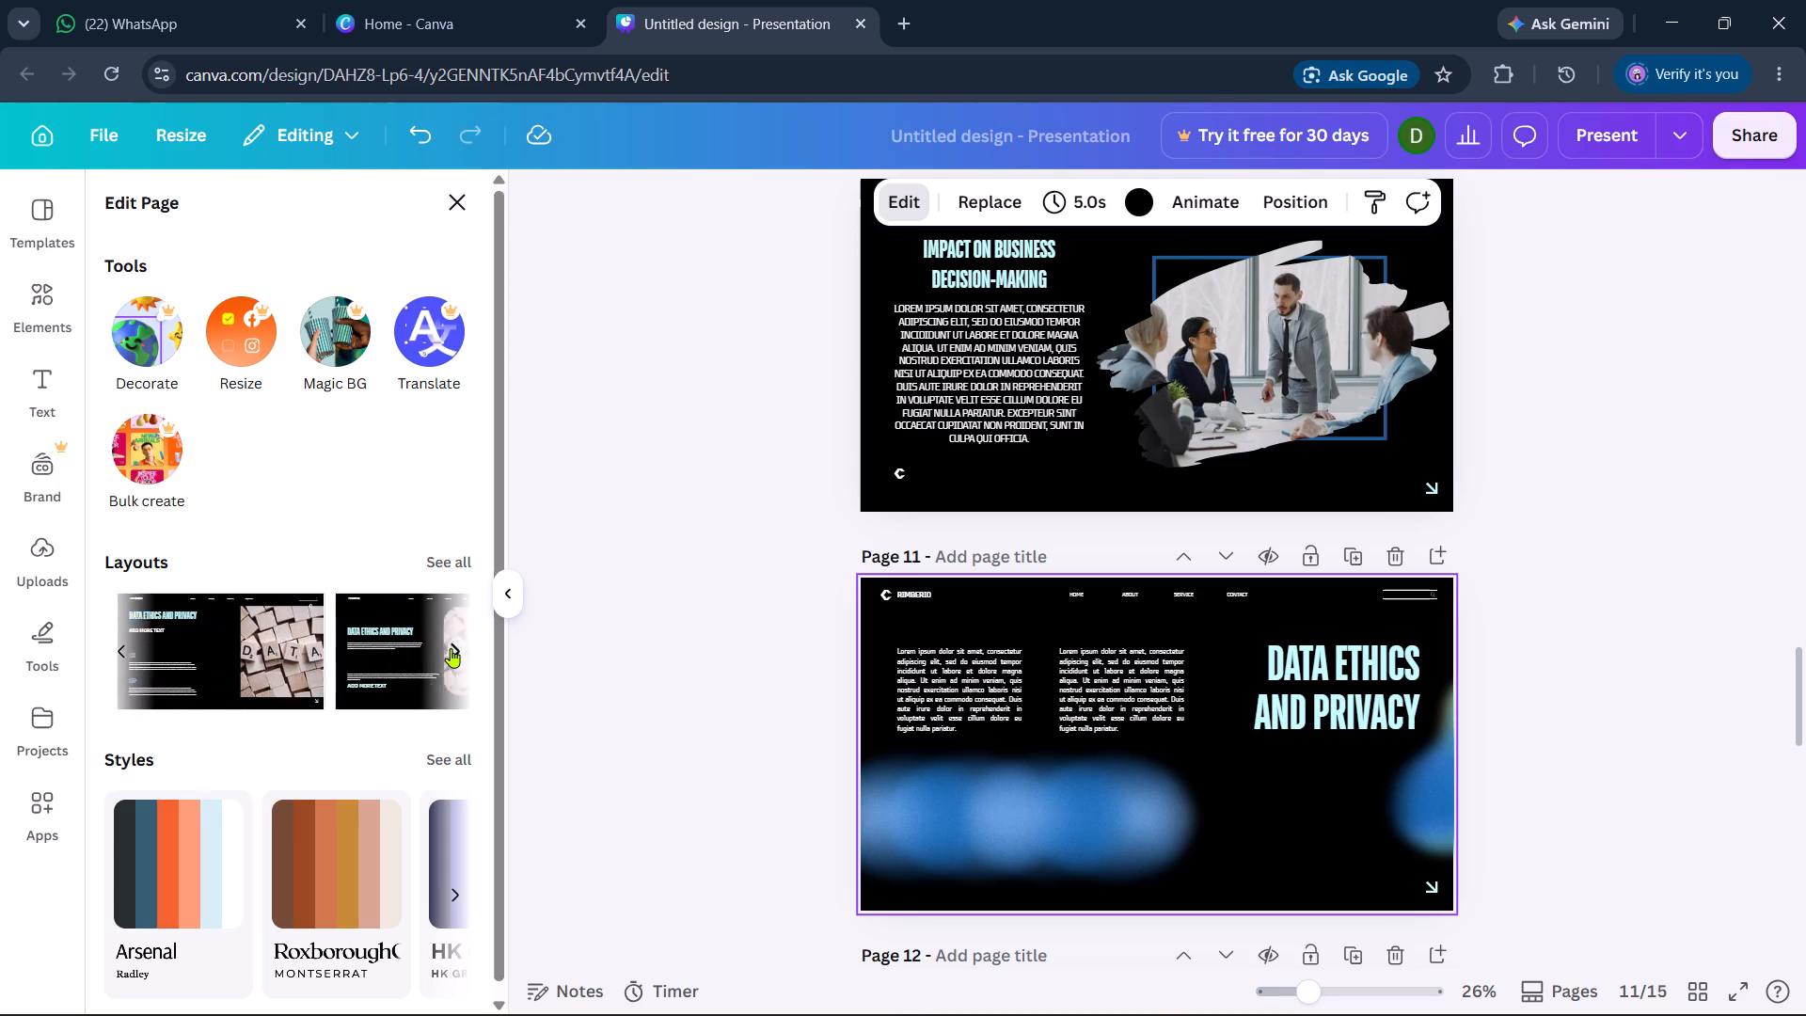
{"action": "left_click", "coordinate": [244, 648]}
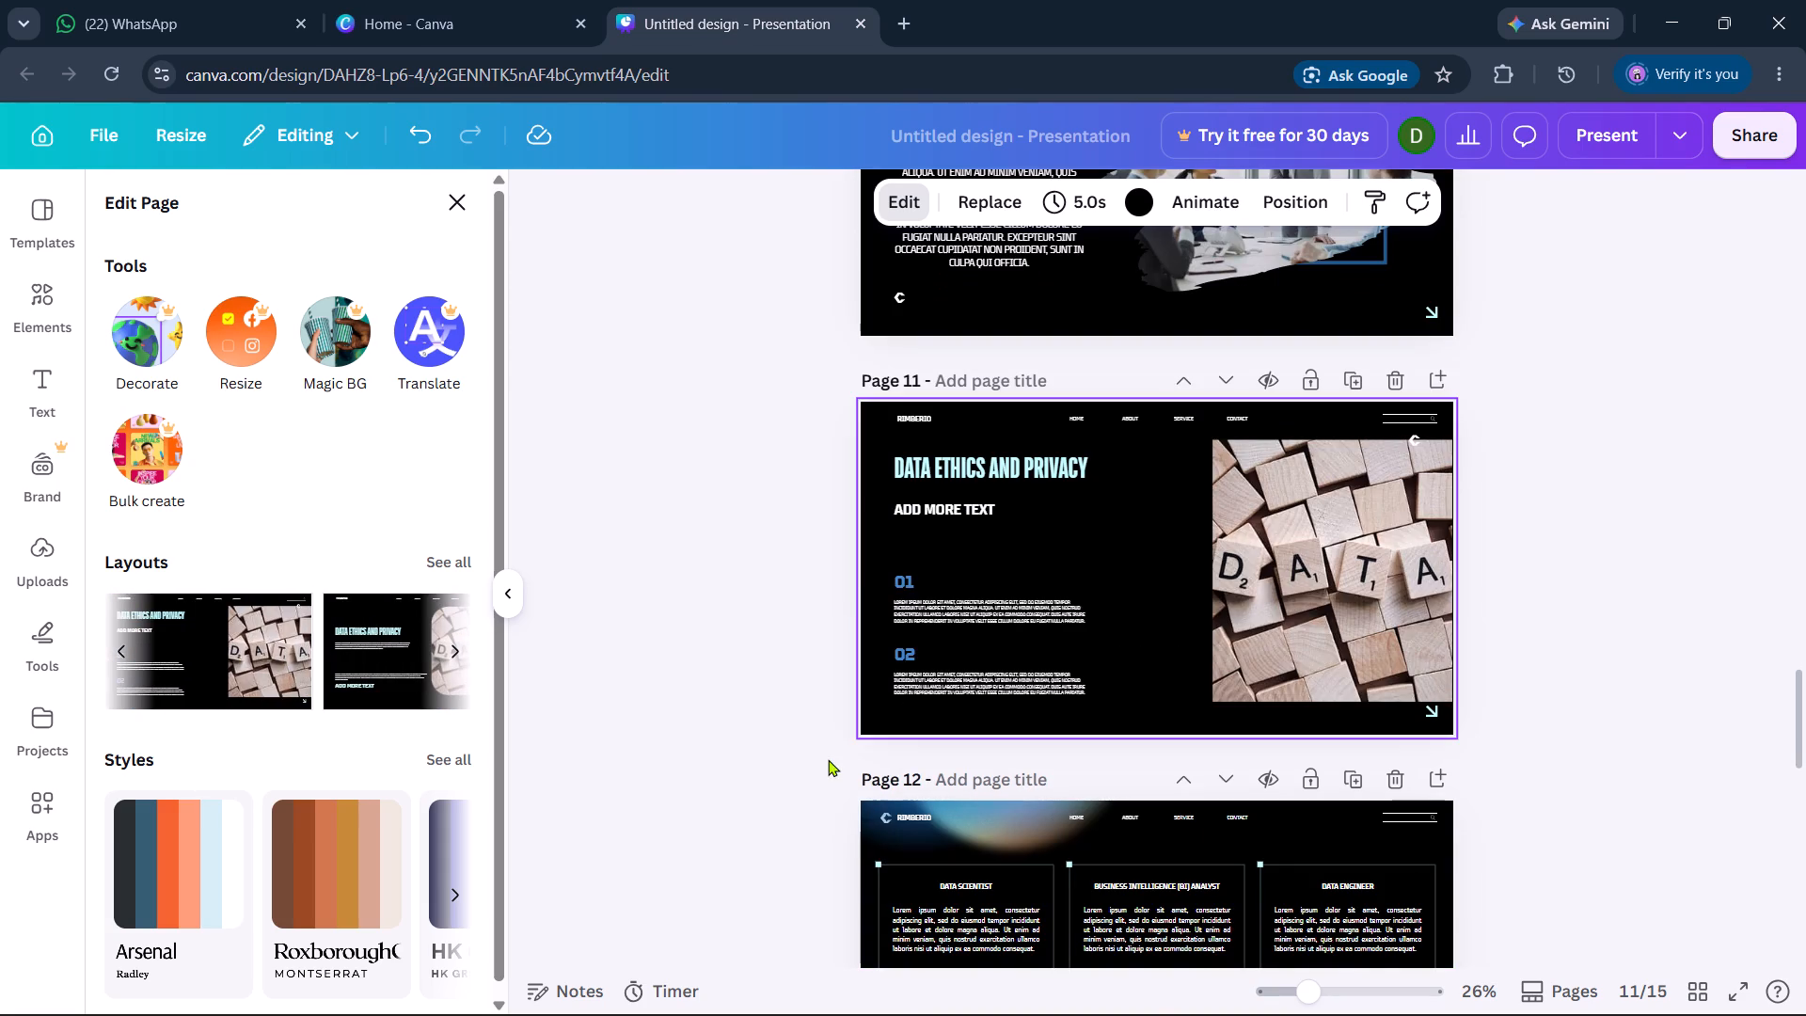
Apply the layout with an office photo below the title and three stacked role descriptions to page 12, Career Paths and Opportunities.
{"action": "scroll", "coordinate": [1144, 699], "scroll_direction": "down", "scroll_amount": 3}
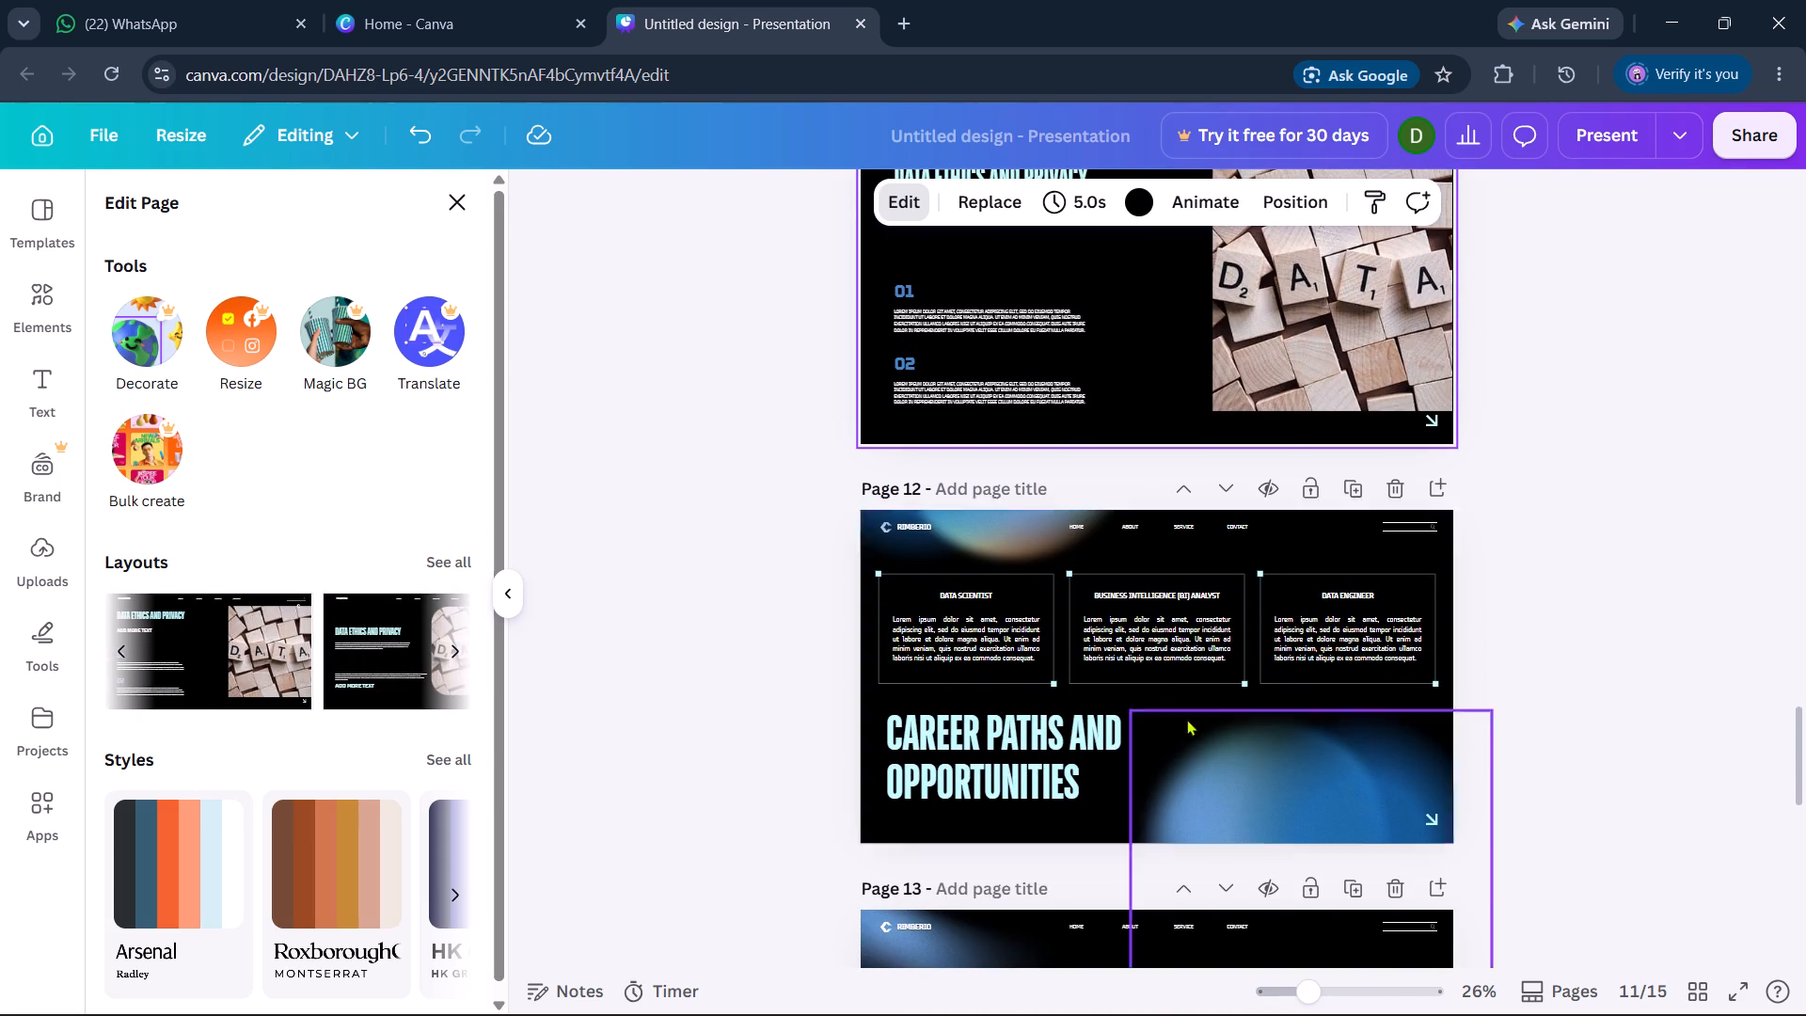
{"action": "left_click", "coordinate": [1133, 694]}
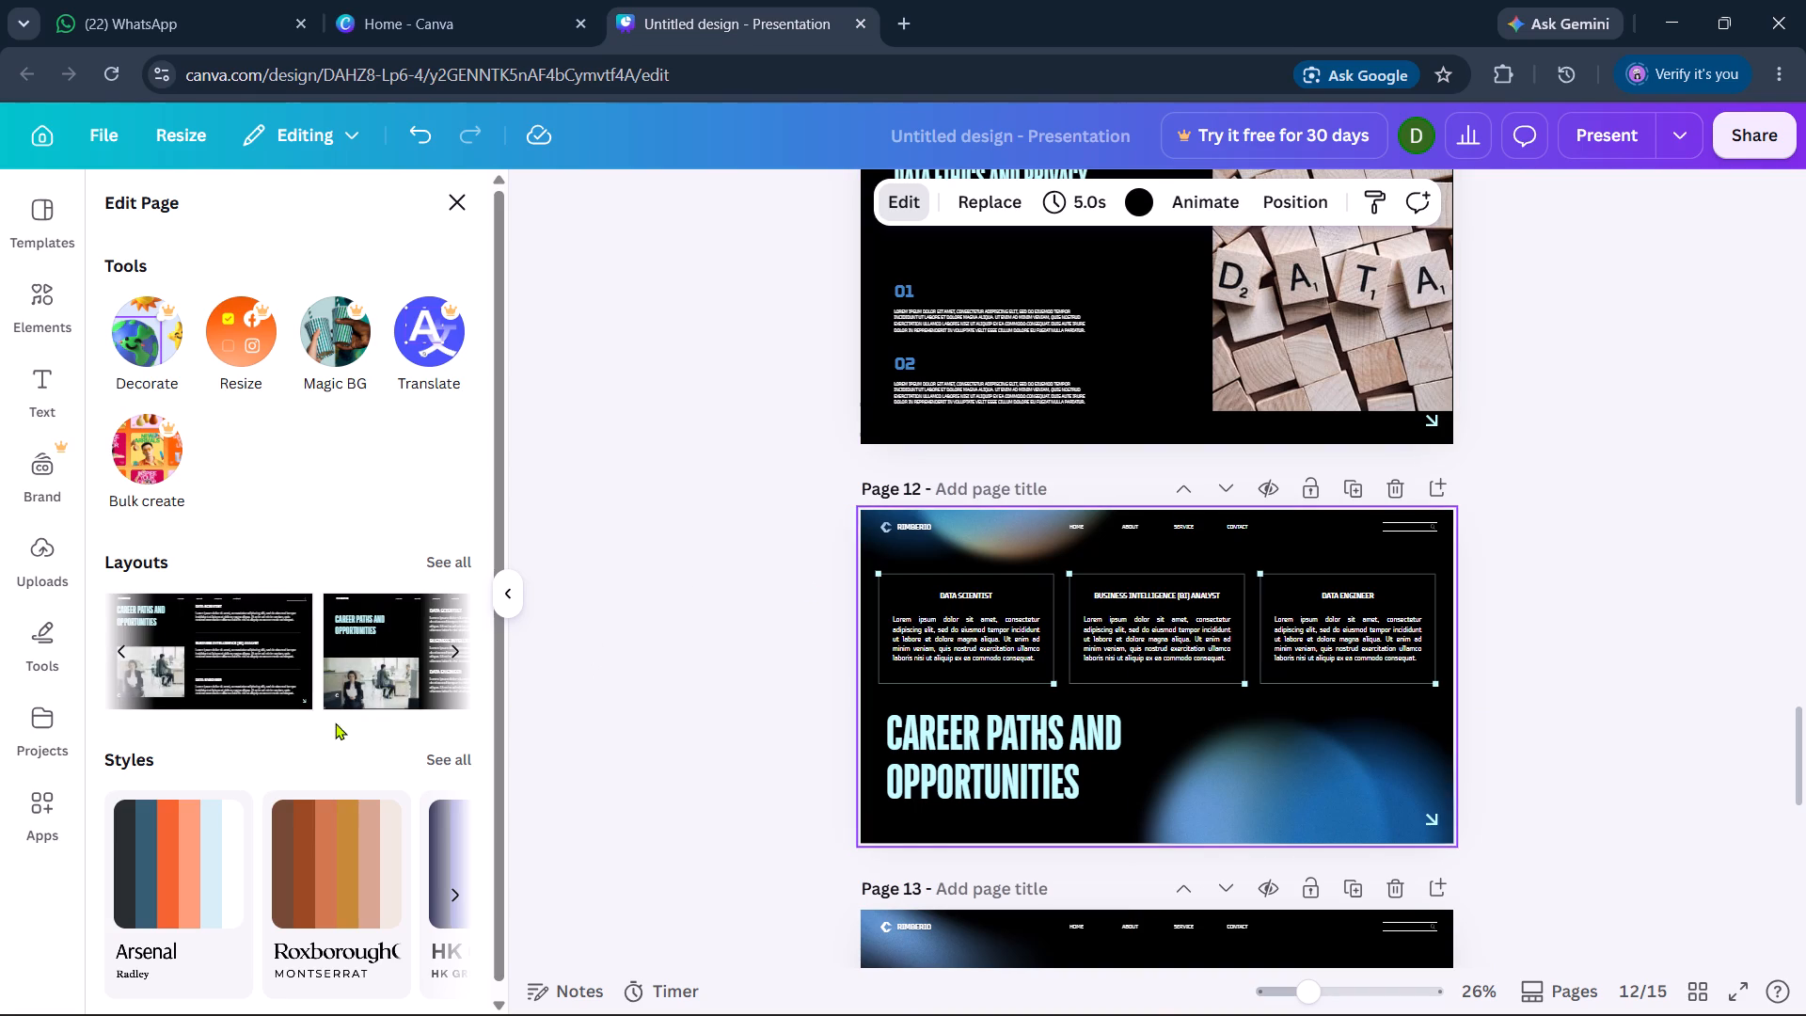
{"action": "left_click", "coordinate": [456, 651]}
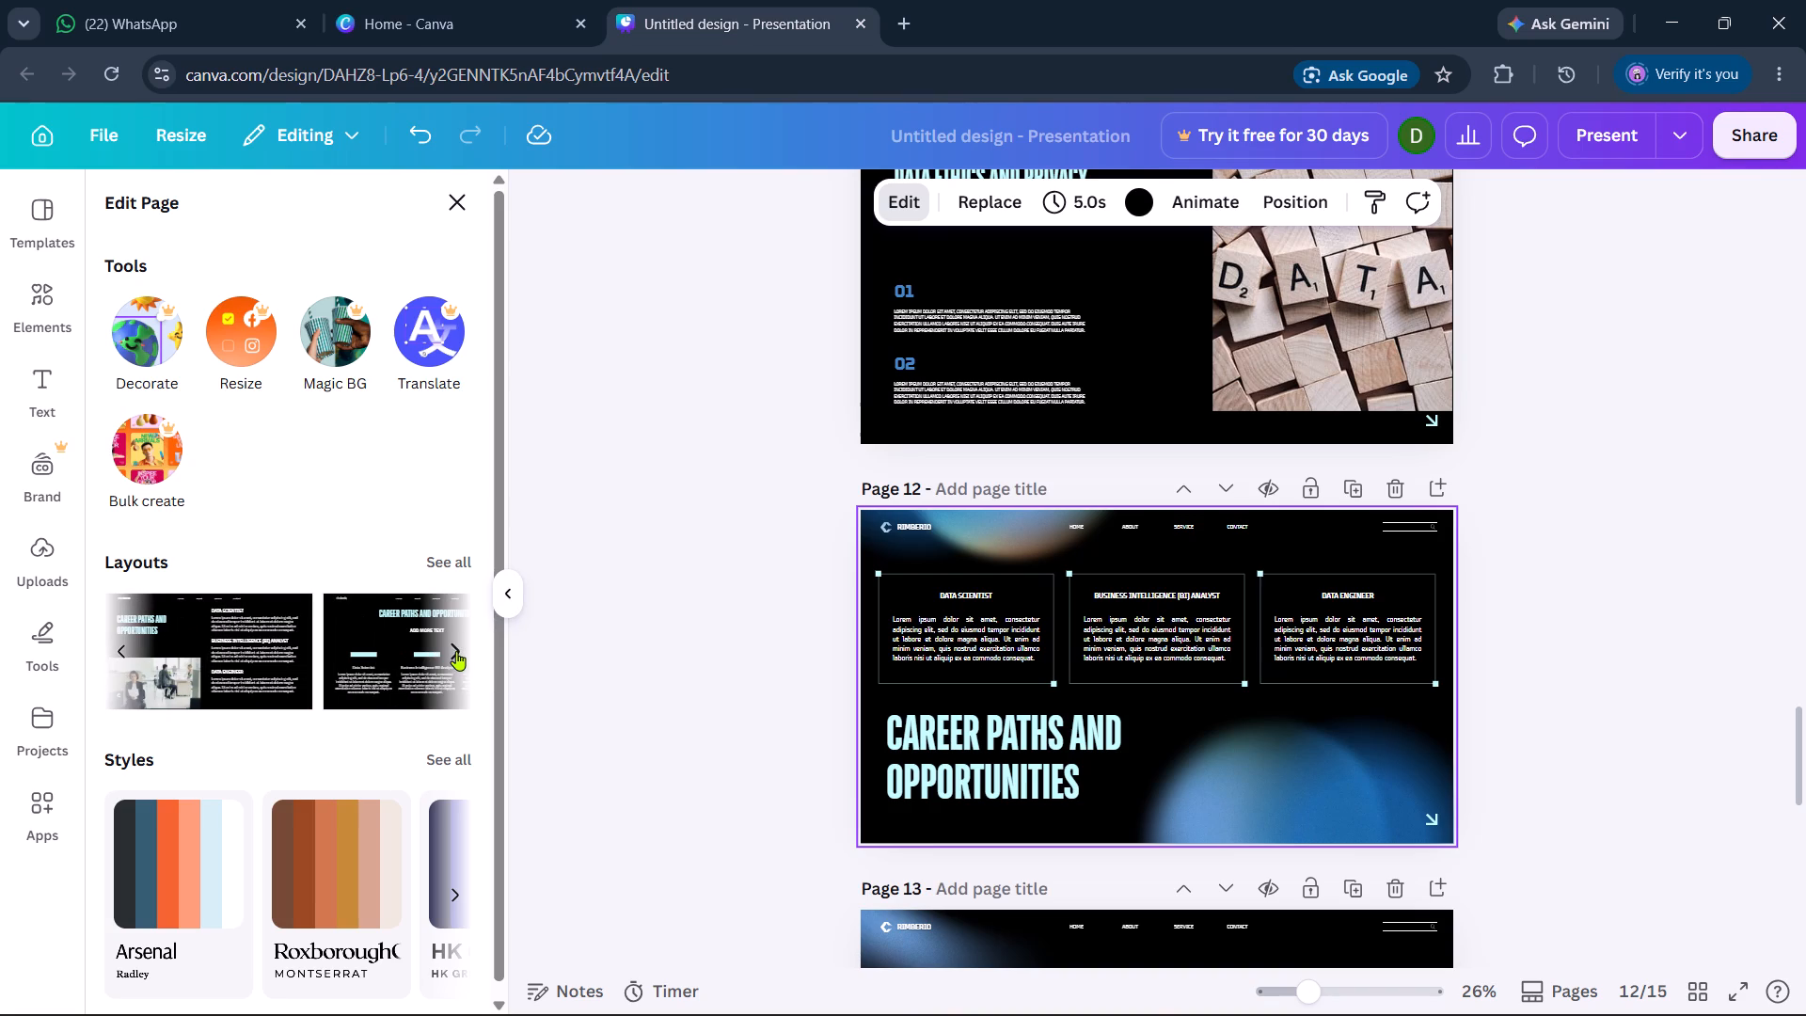
{"action": "left_click", "coordinate": [190, 636]}
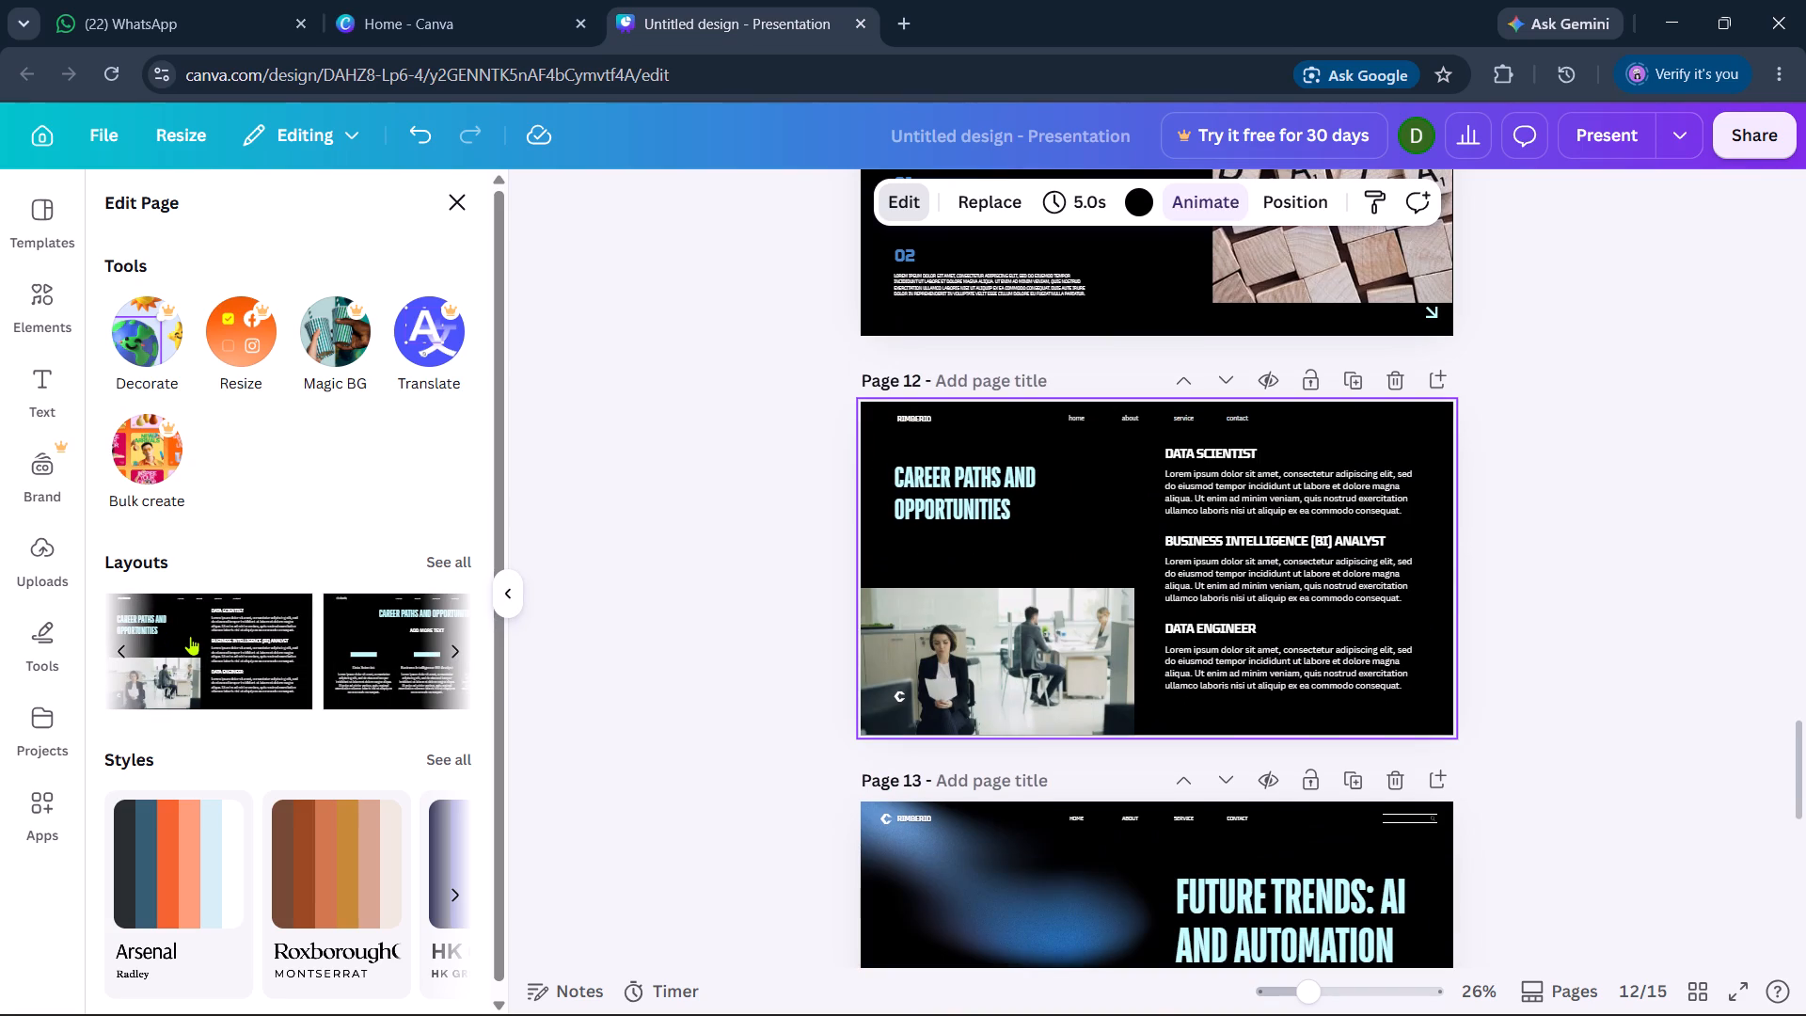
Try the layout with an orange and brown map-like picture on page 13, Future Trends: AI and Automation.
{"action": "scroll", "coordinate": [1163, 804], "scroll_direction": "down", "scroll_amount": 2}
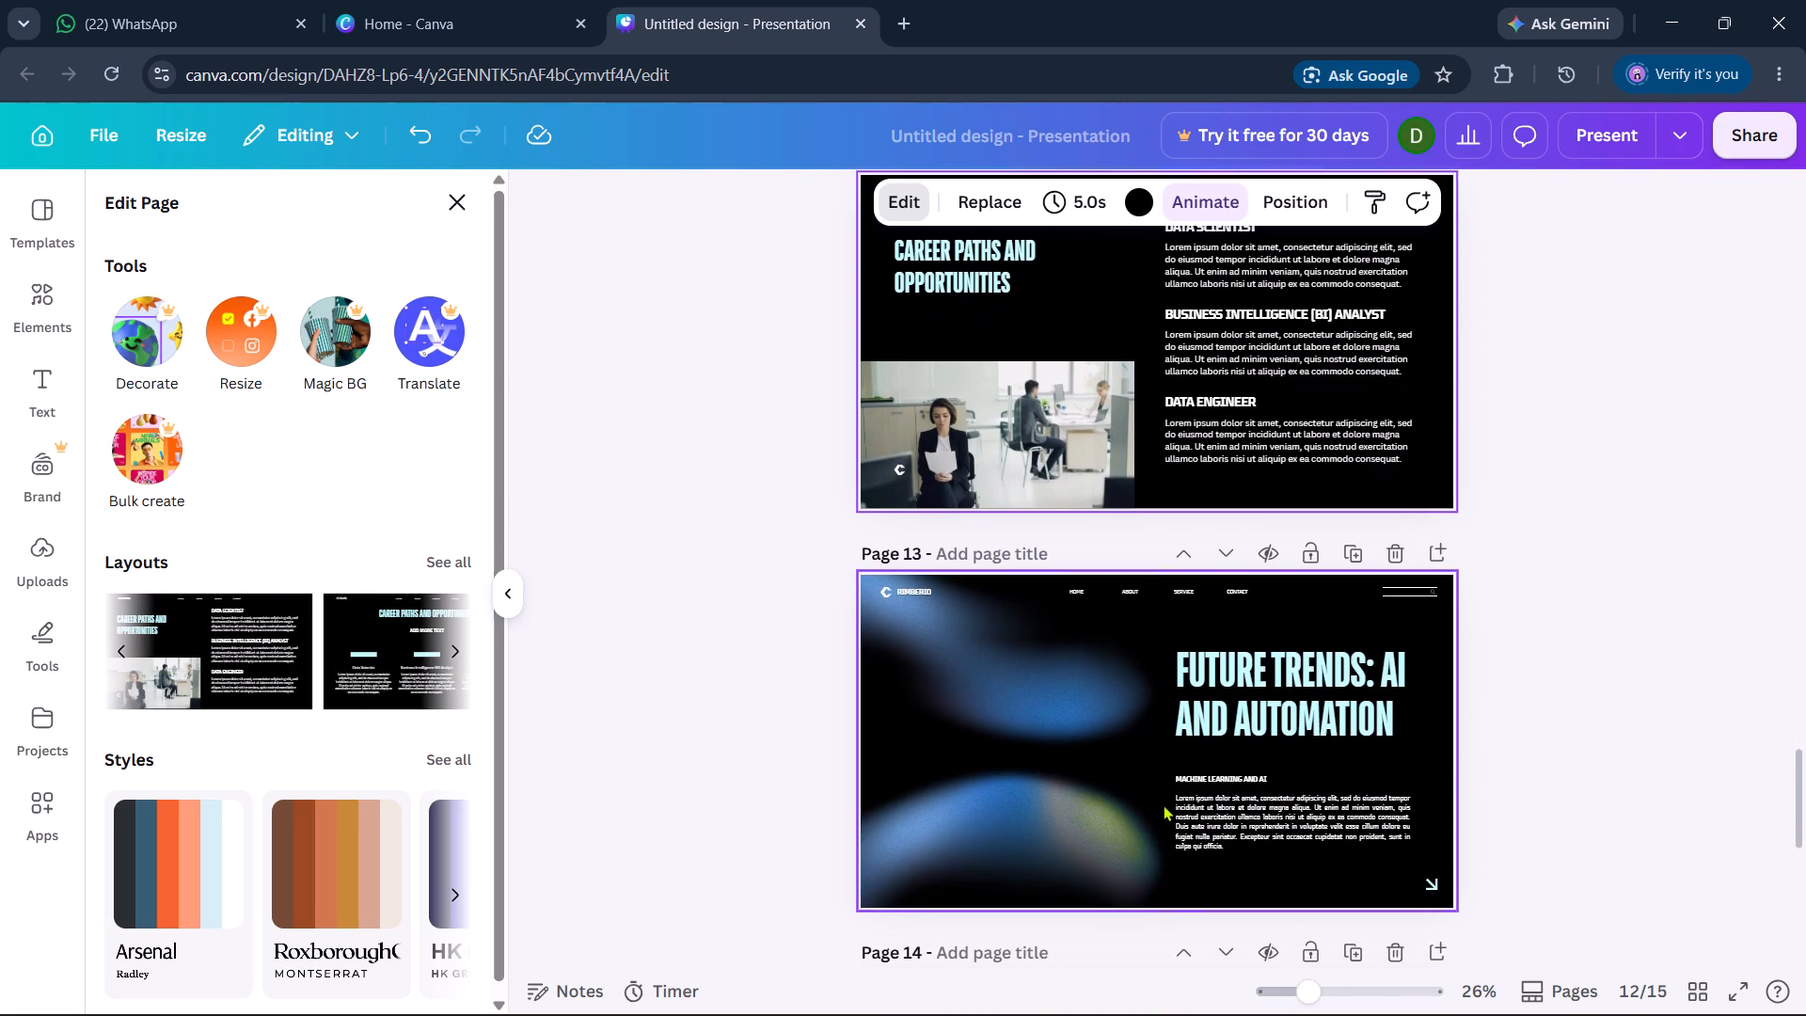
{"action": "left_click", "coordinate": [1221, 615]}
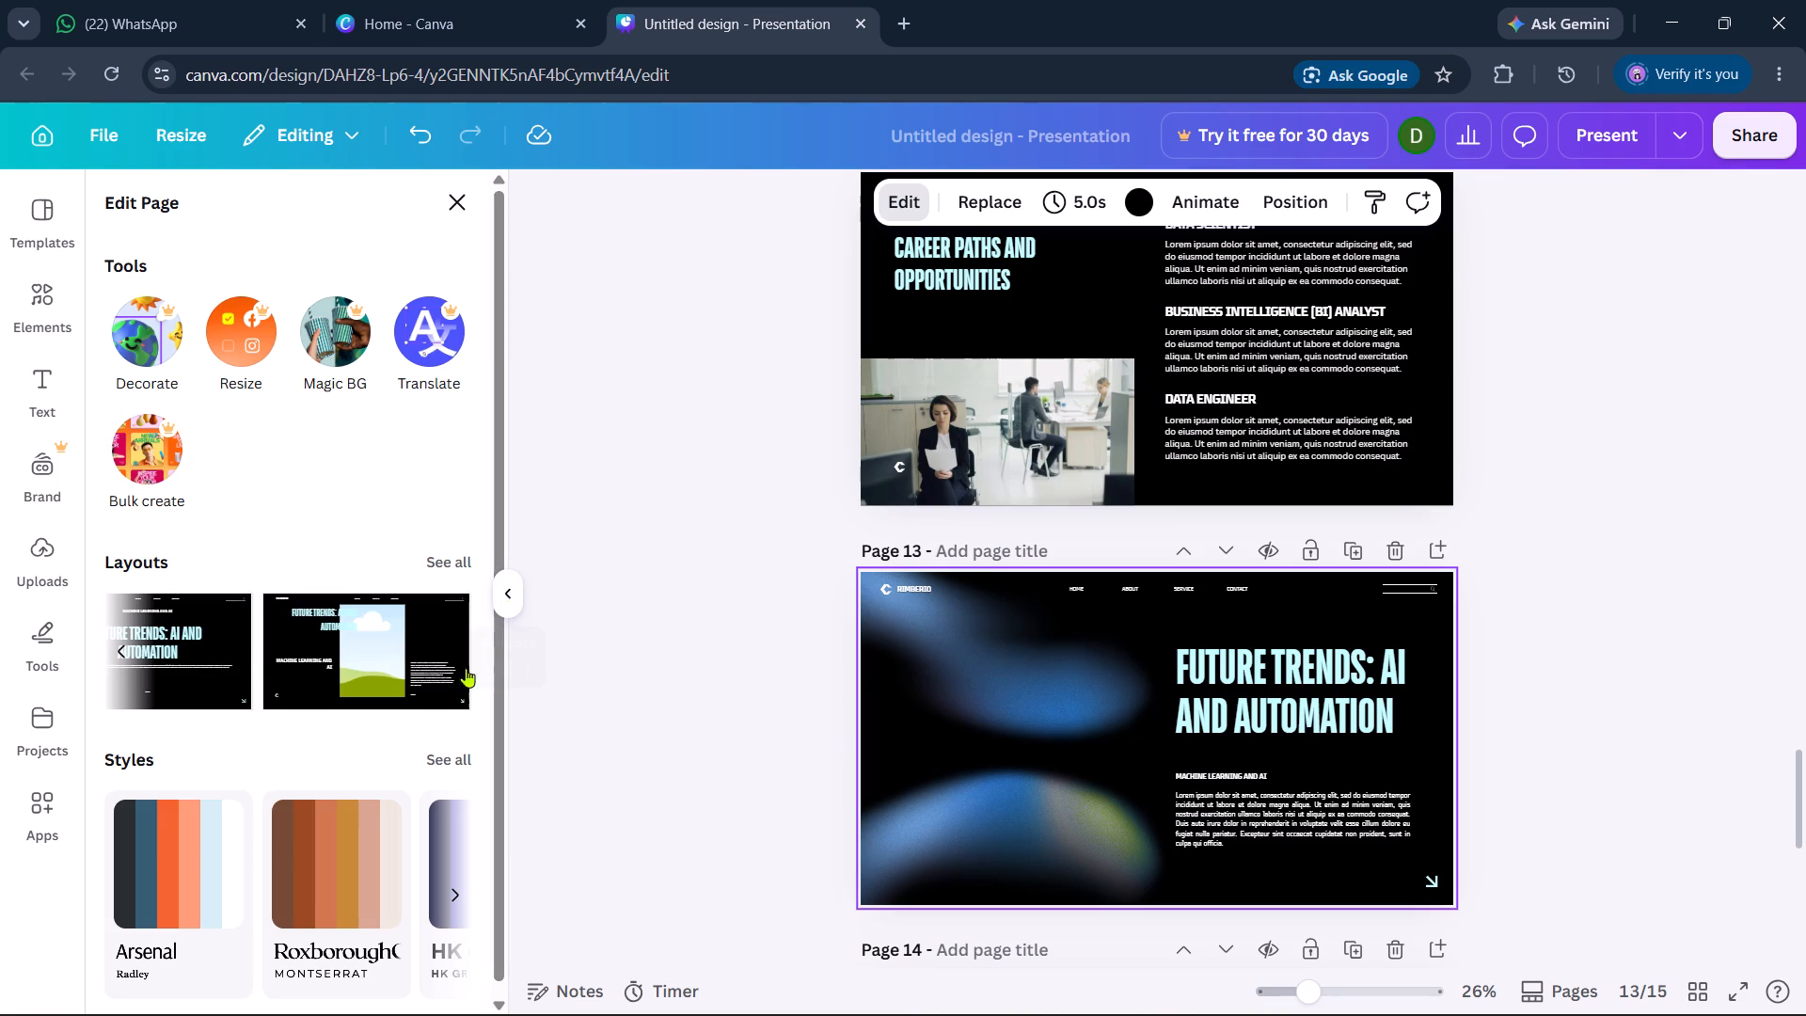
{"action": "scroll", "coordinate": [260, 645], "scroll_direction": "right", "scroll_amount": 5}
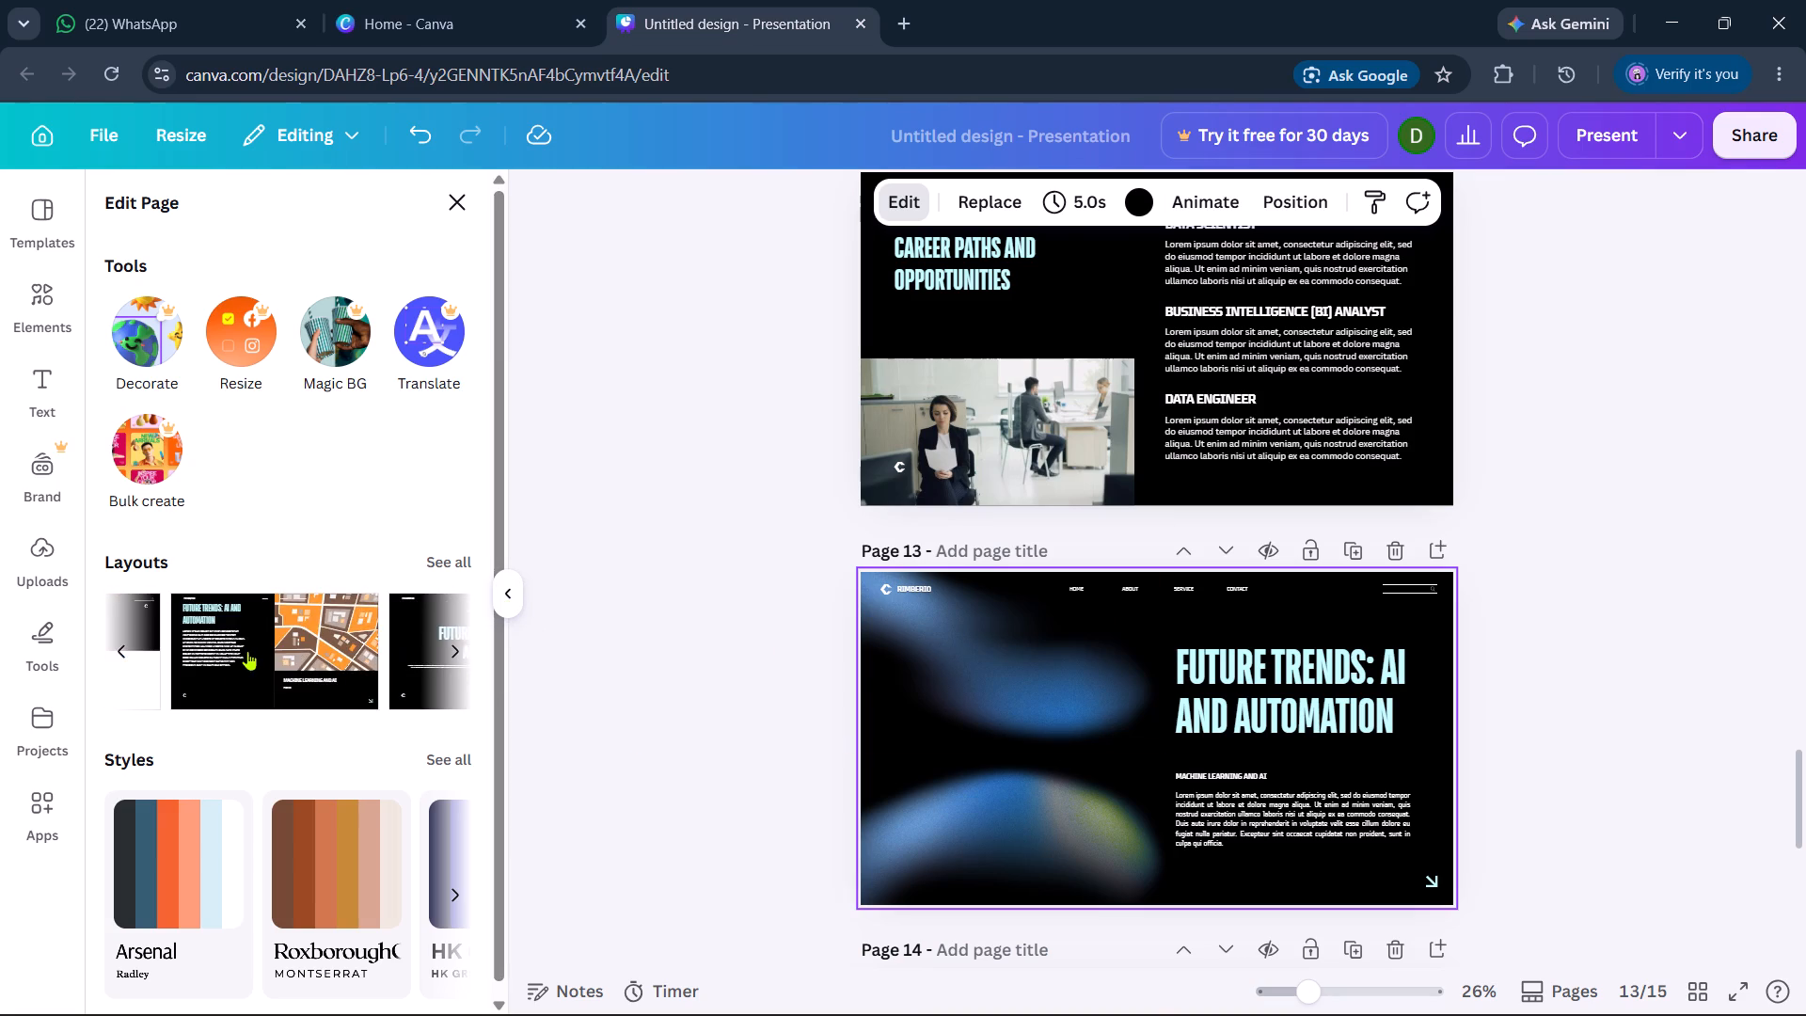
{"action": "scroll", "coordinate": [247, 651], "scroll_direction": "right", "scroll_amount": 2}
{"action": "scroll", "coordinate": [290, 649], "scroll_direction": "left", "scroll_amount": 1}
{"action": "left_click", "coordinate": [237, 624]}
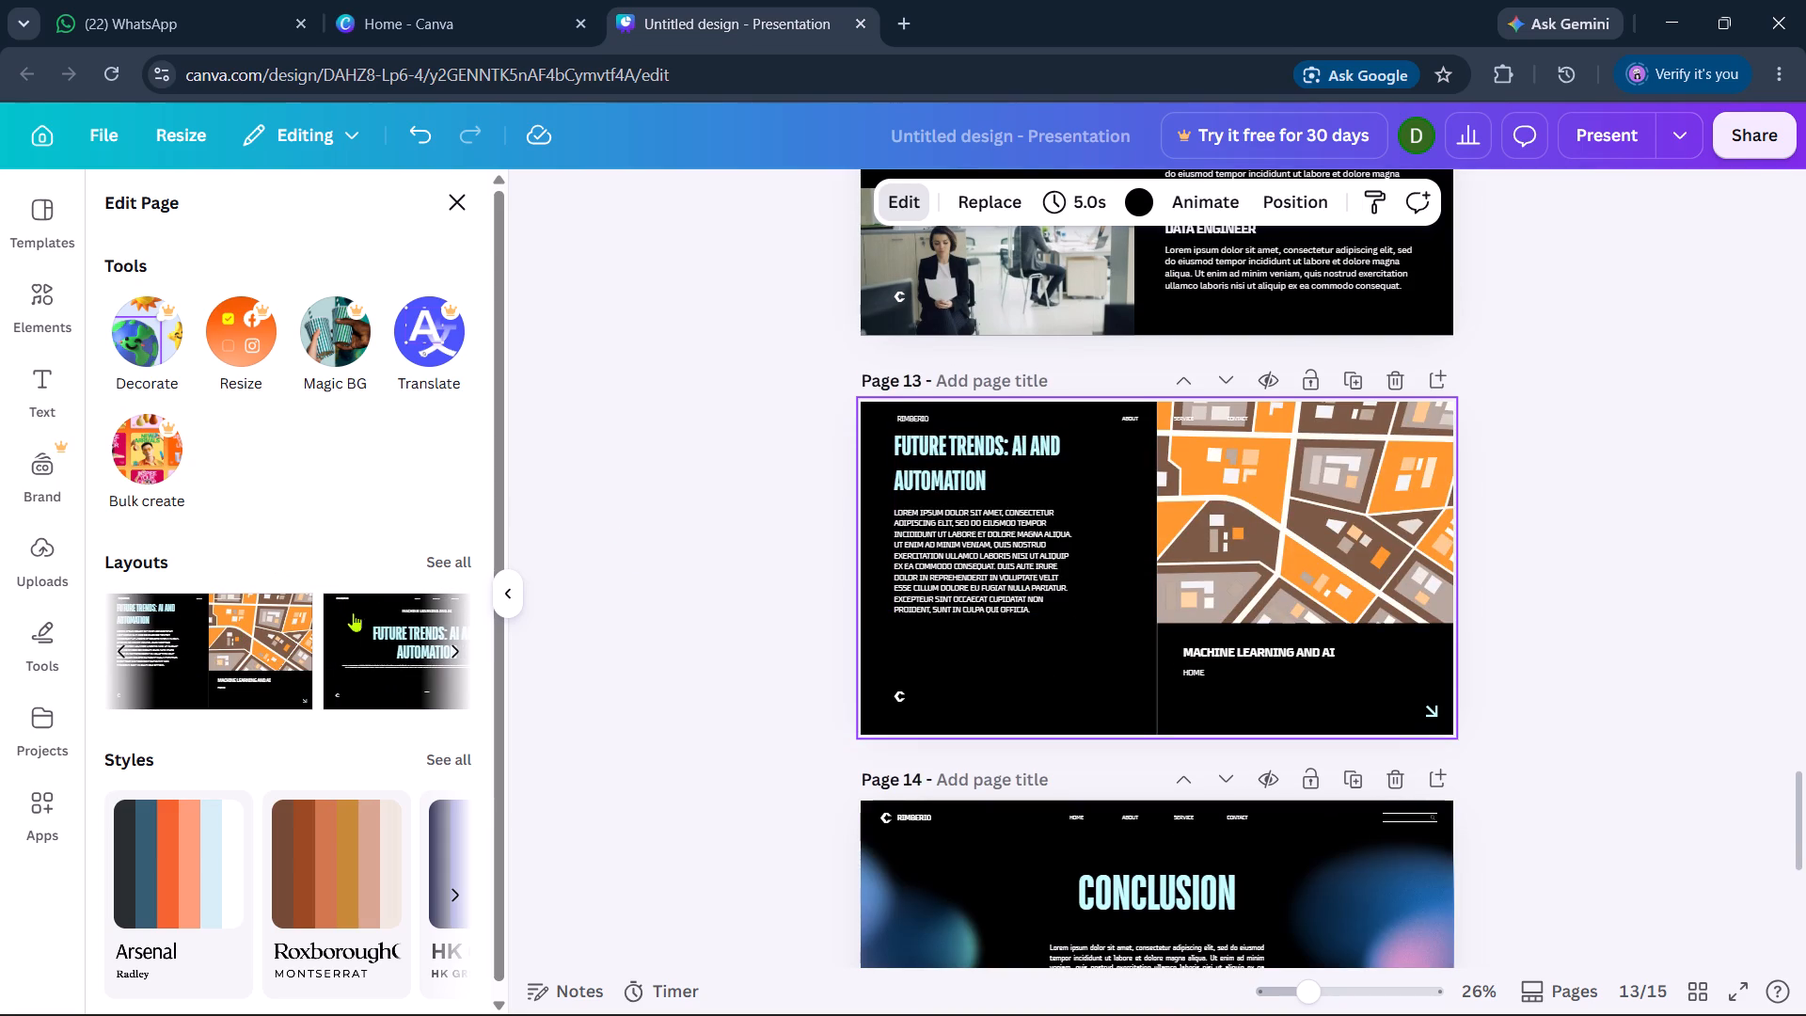
Apply the text-only layout with a large centred title to page 13.
{"action": "left_click", "coordinate": [360, 637]}
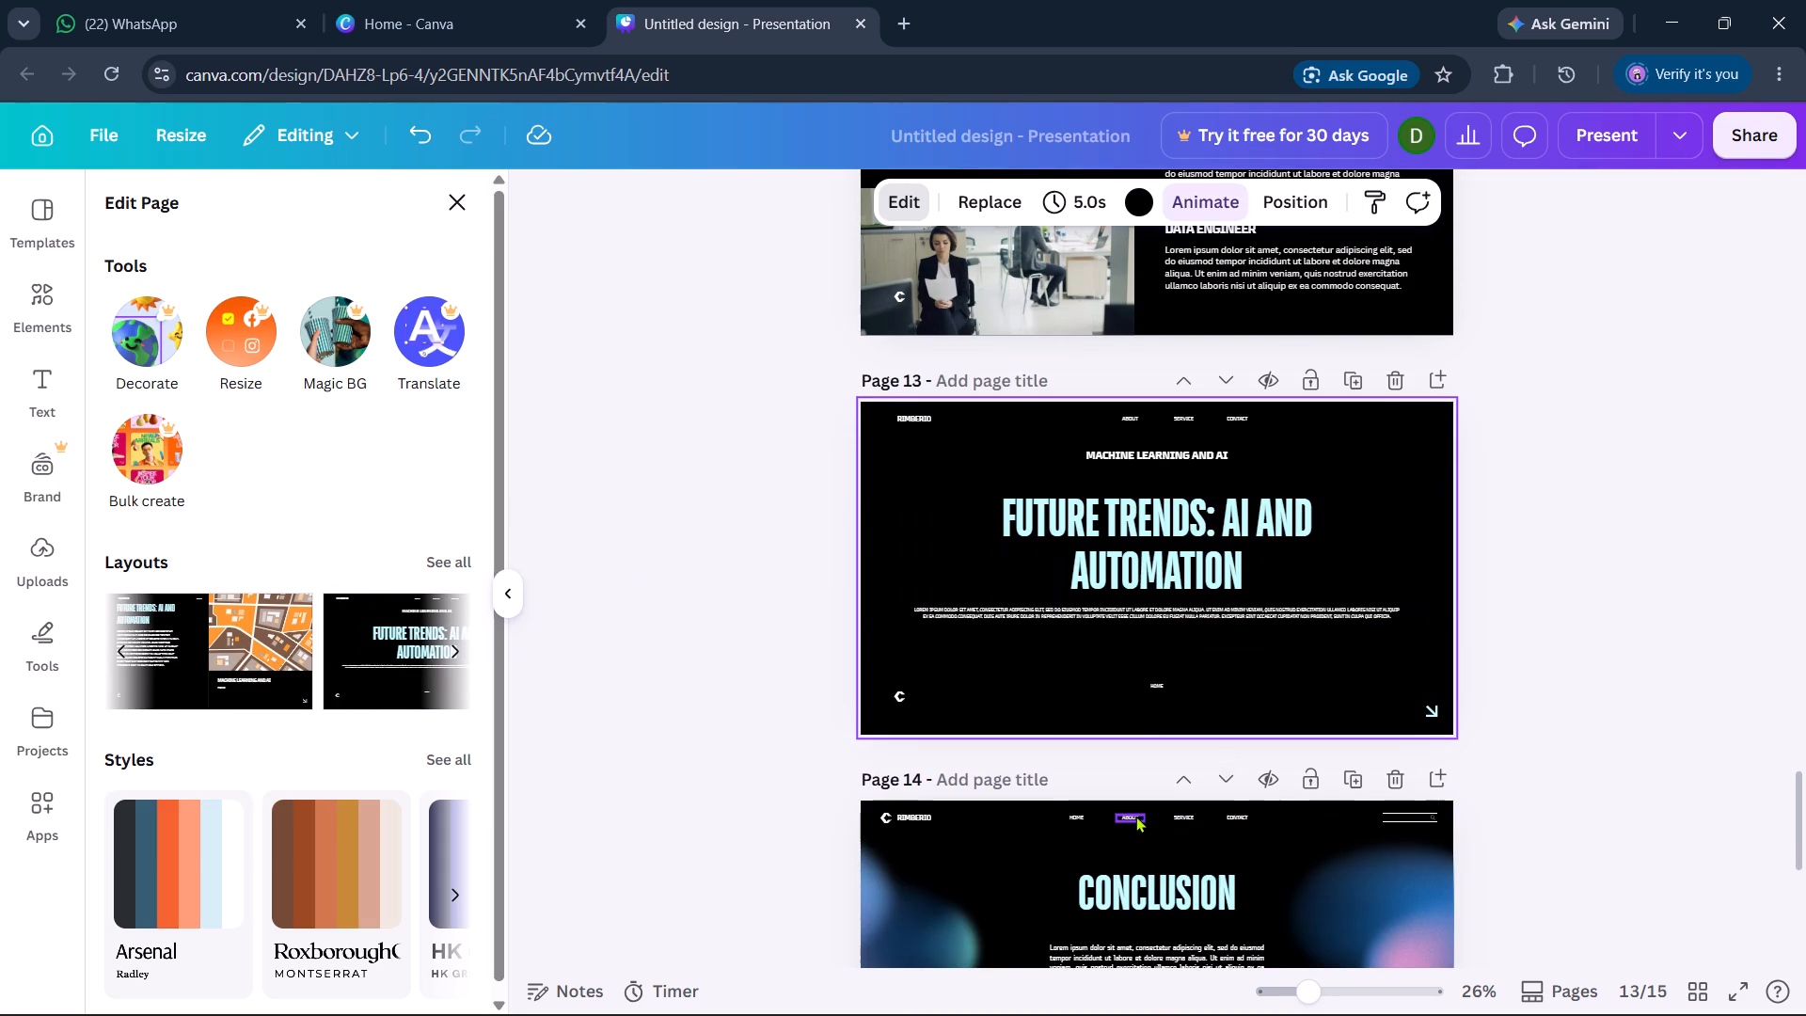
Apply the layout with a white dot-grid graphic and two arrow-marked paragraphs to page 14, Conclusion.
{"action": "scroll", "coordinate": [1135, 816], "scroll_direction": "down", "scroll_amount": 1}
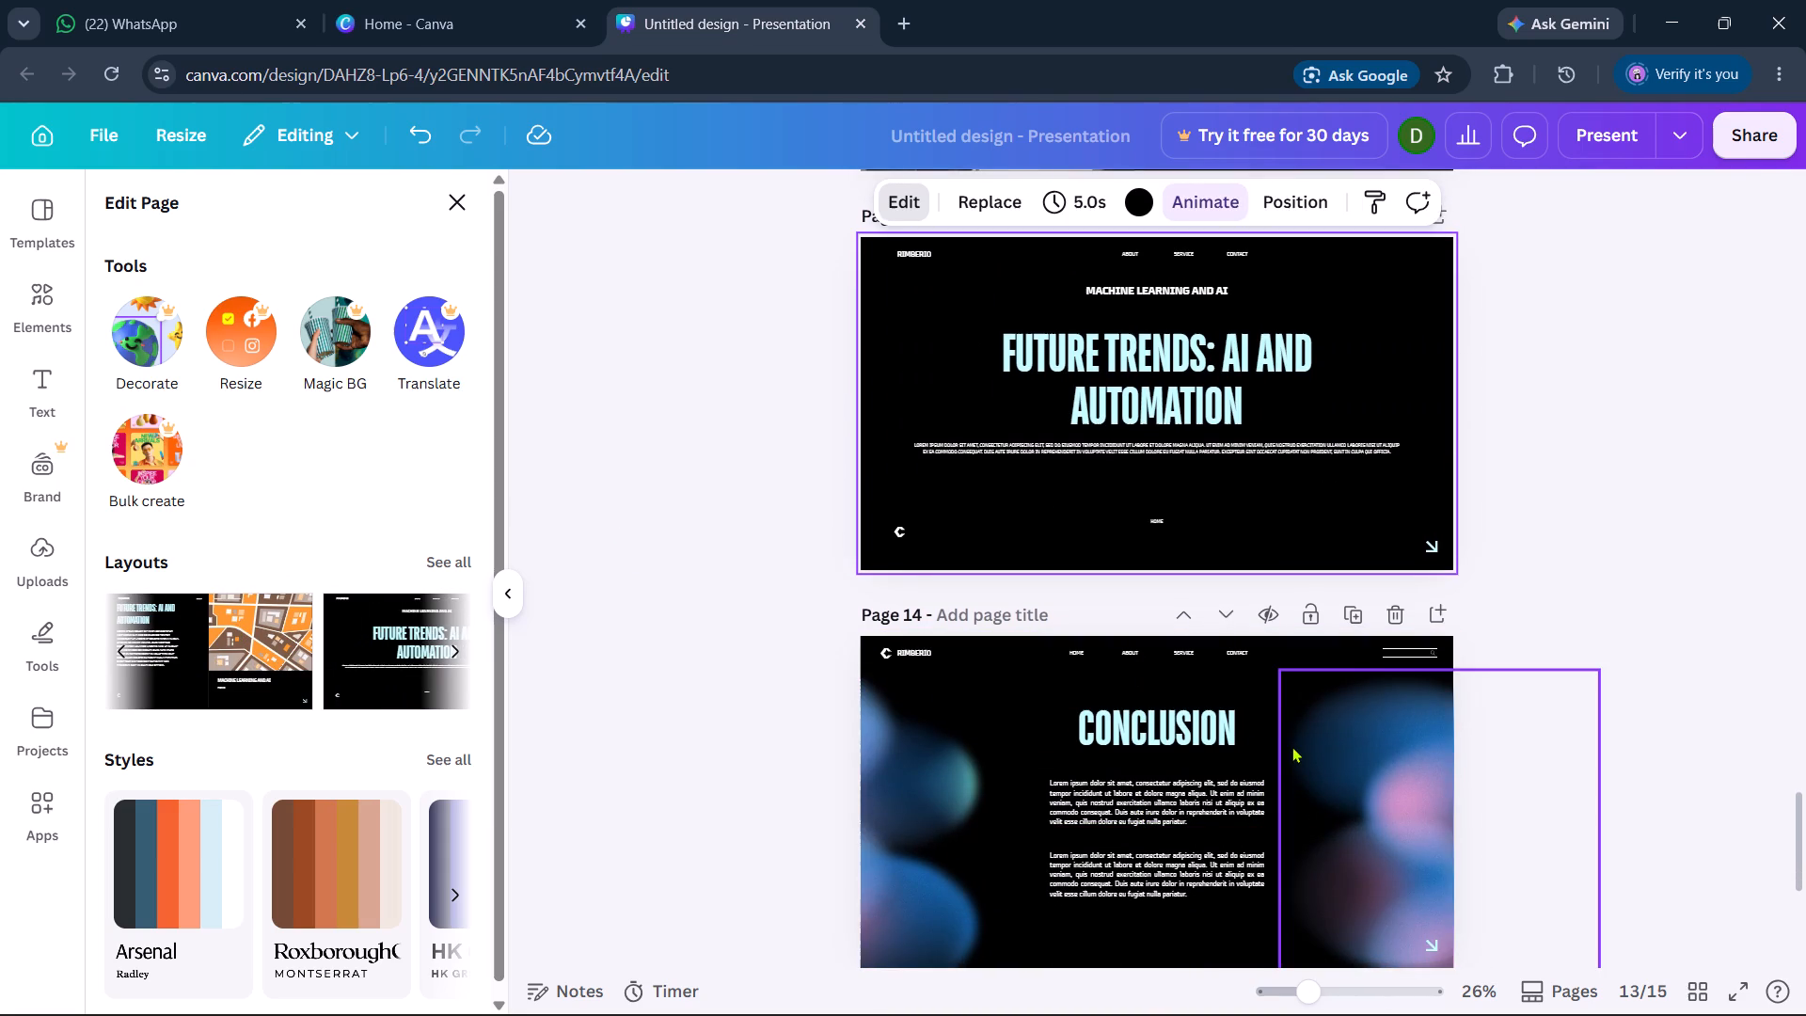
{"action": "left_click", "coordinate": [989, 708]}
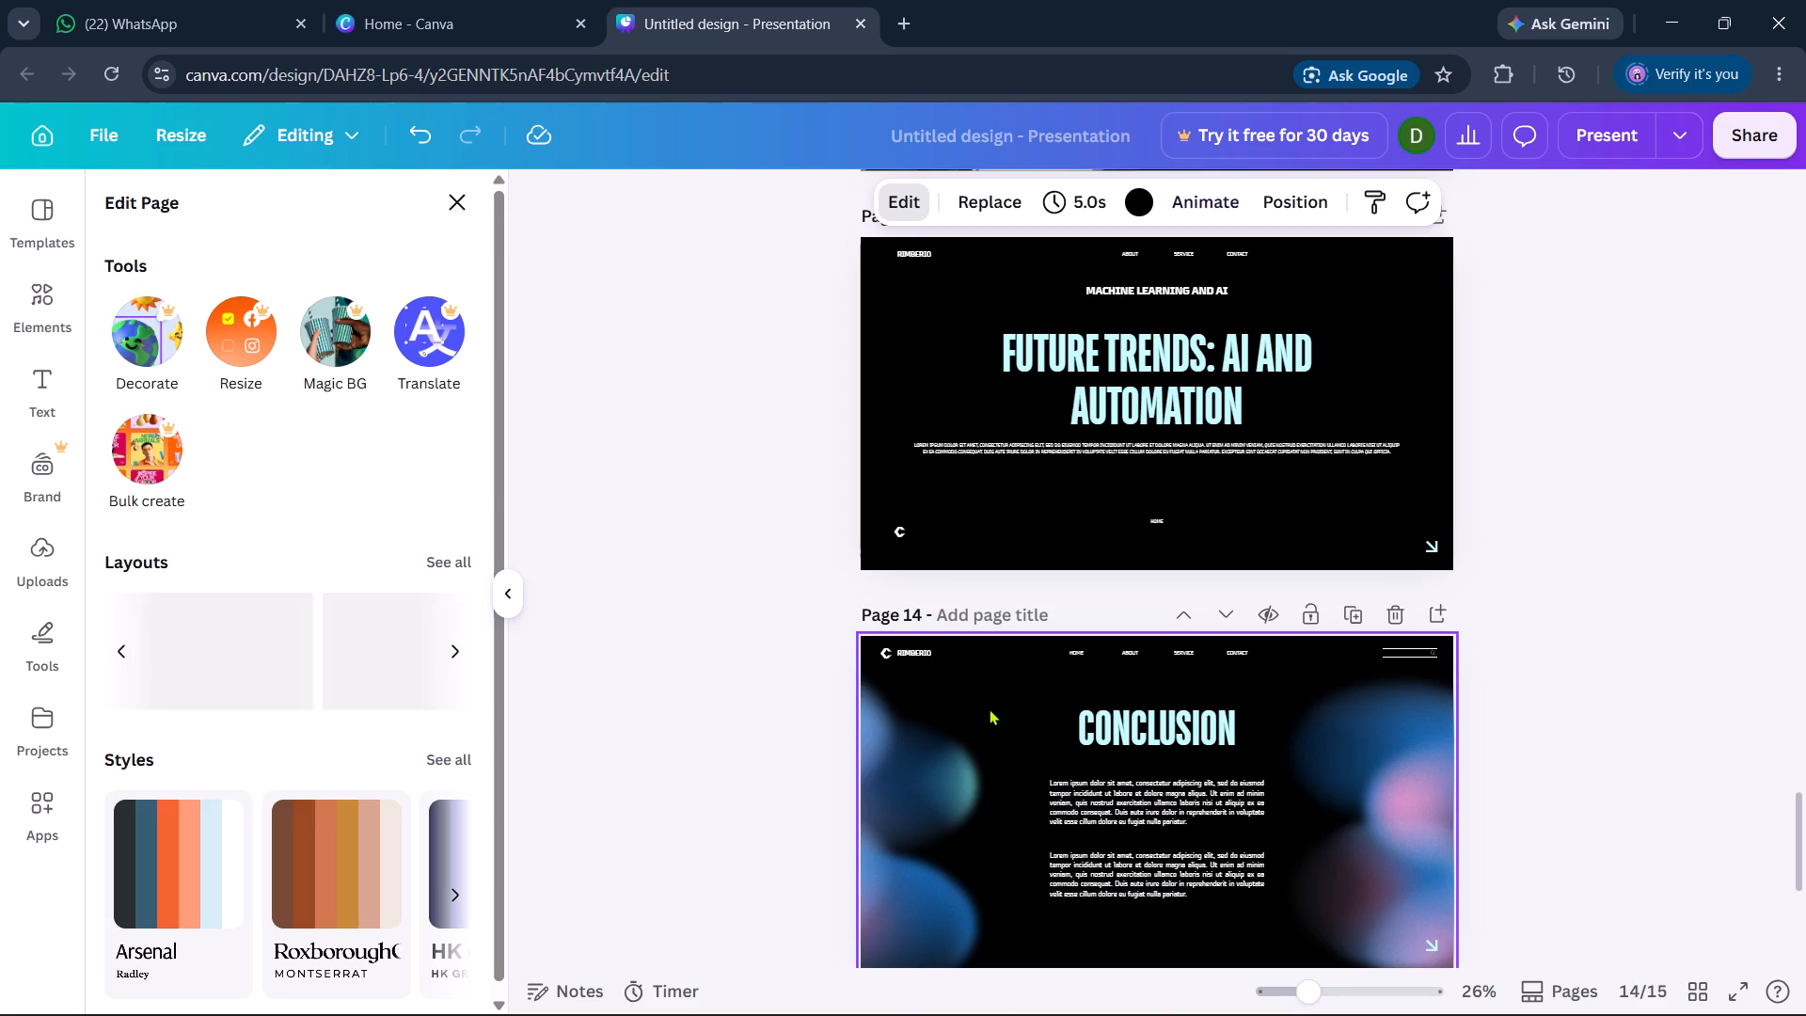
{"action": "left_click", "coordinate": [457, 650]}
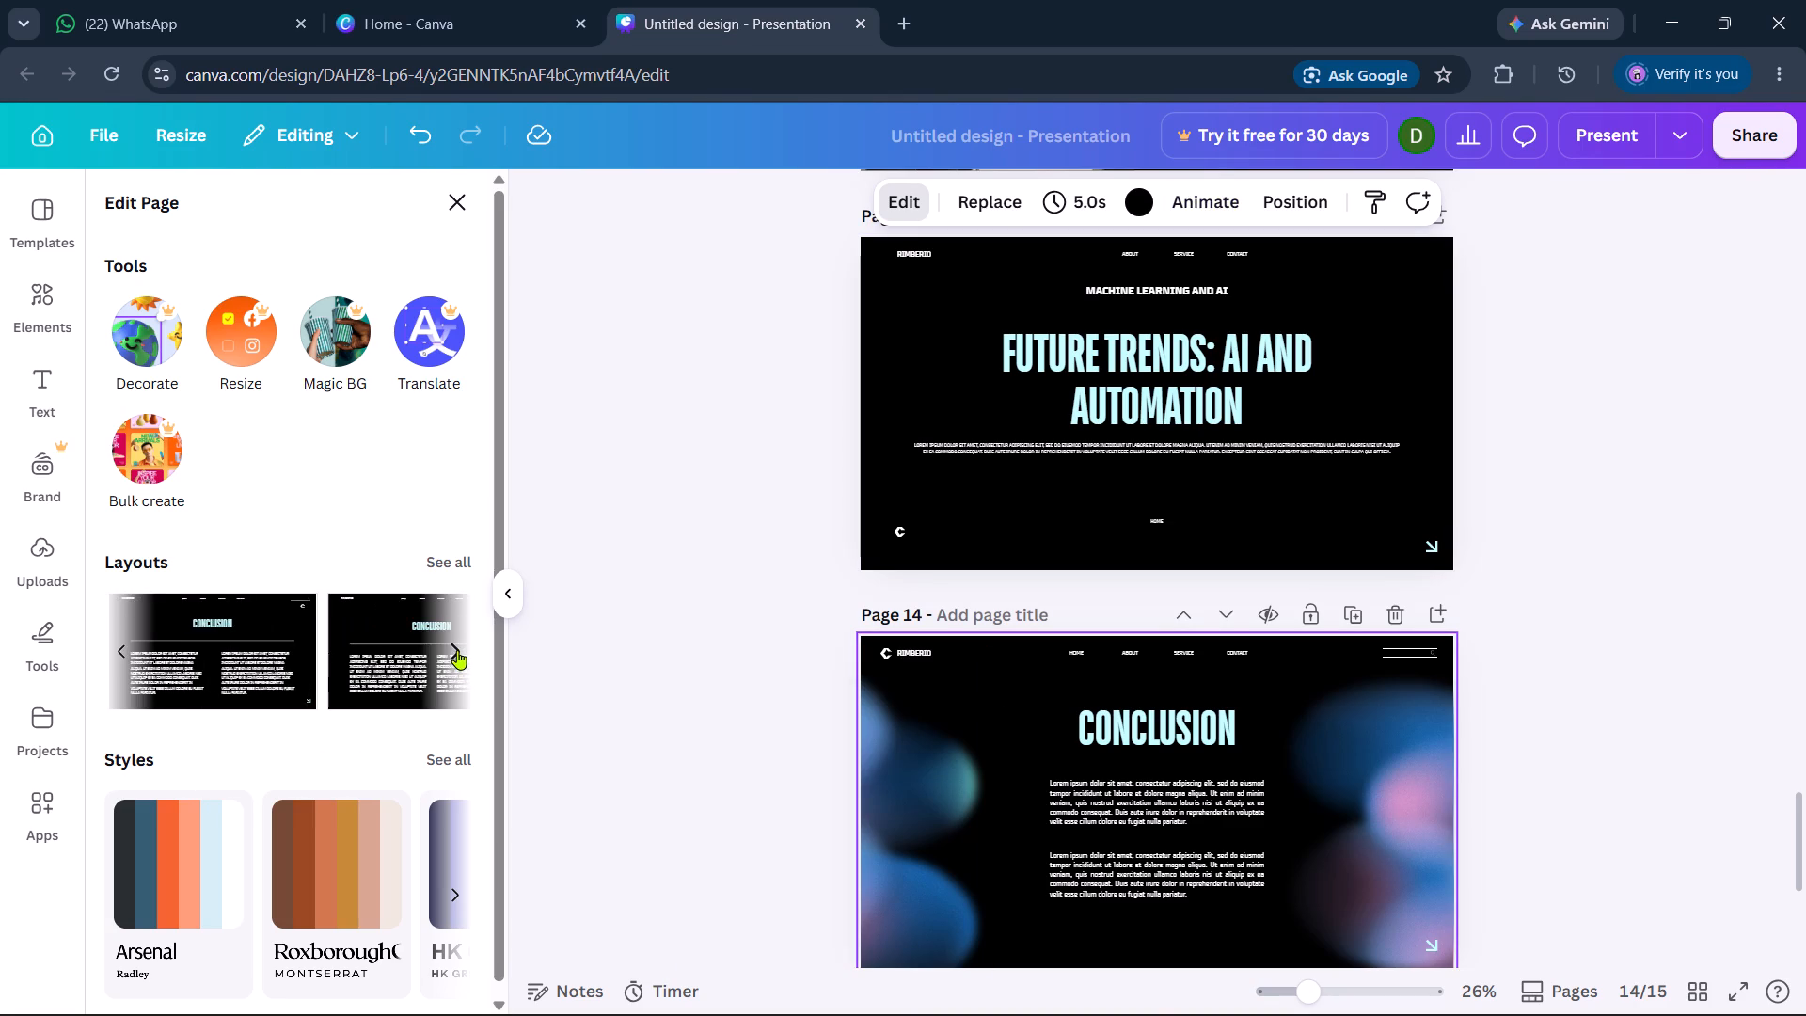
{"action": "left_click", "coordinate": [457, 650]}
{"action": "left_click", "coordinate": [457, 650]}
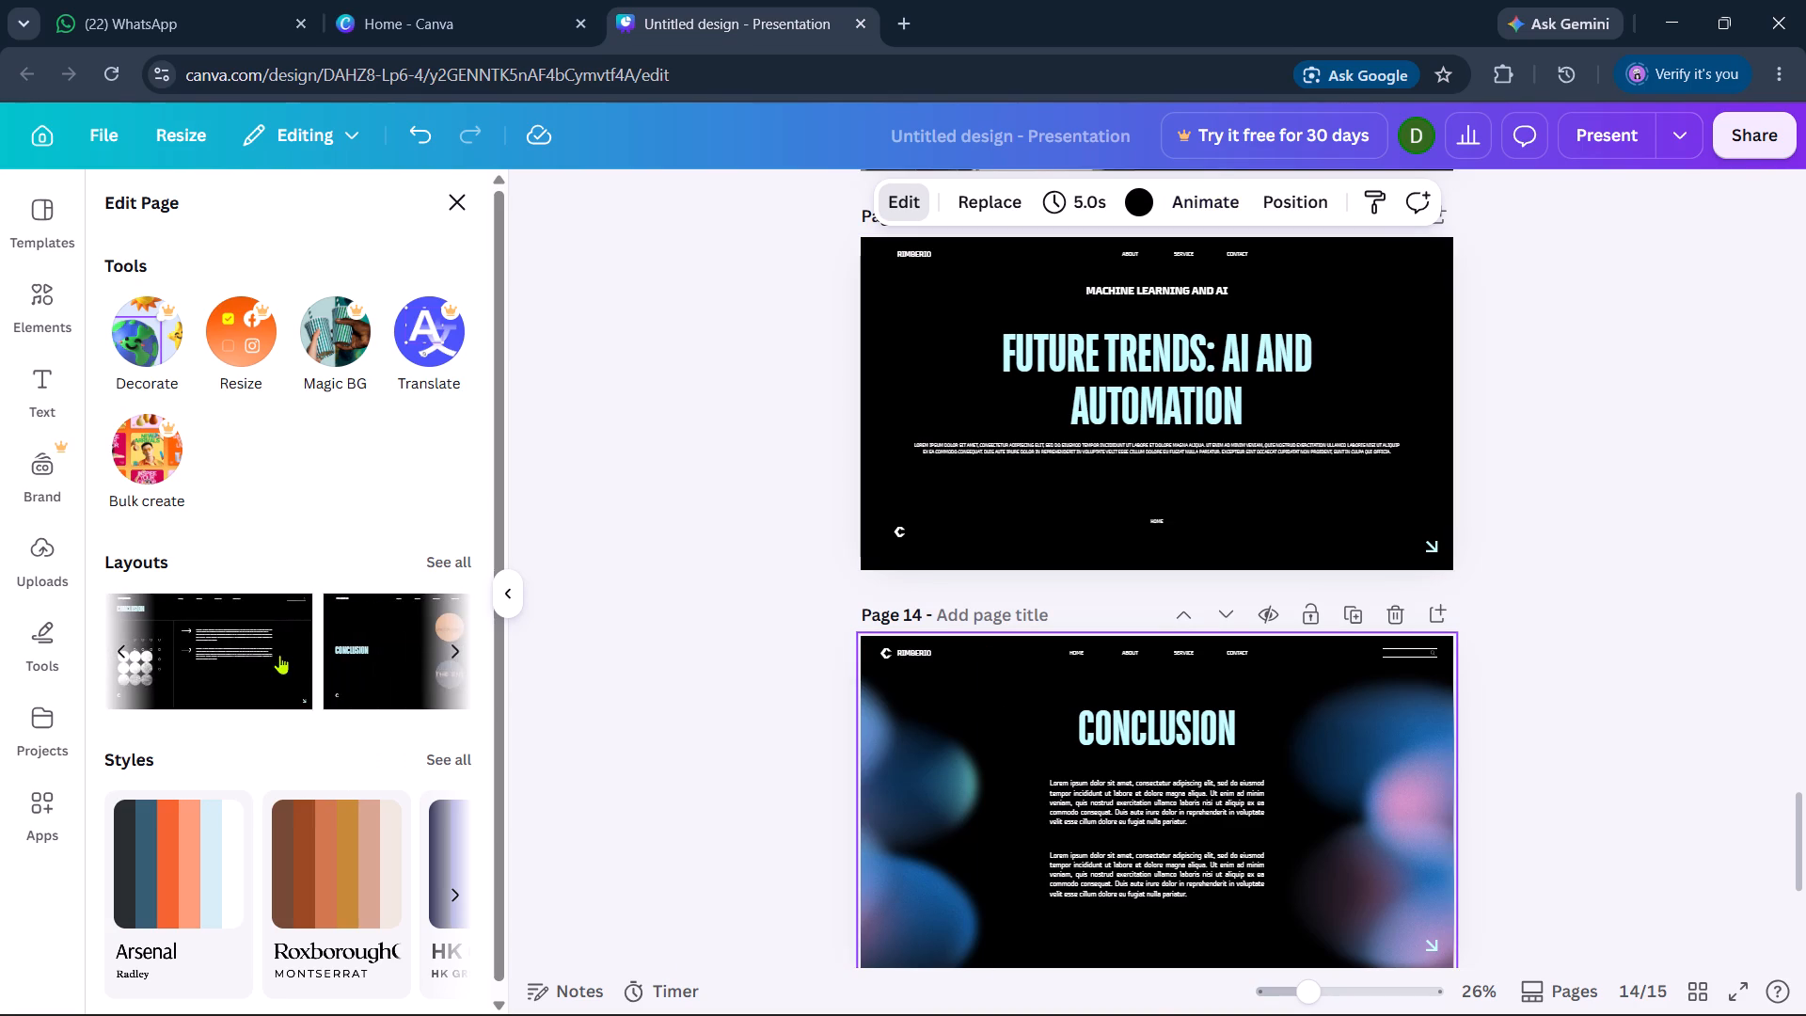
{"action": "left_click", "coordinate": [272, 634]}
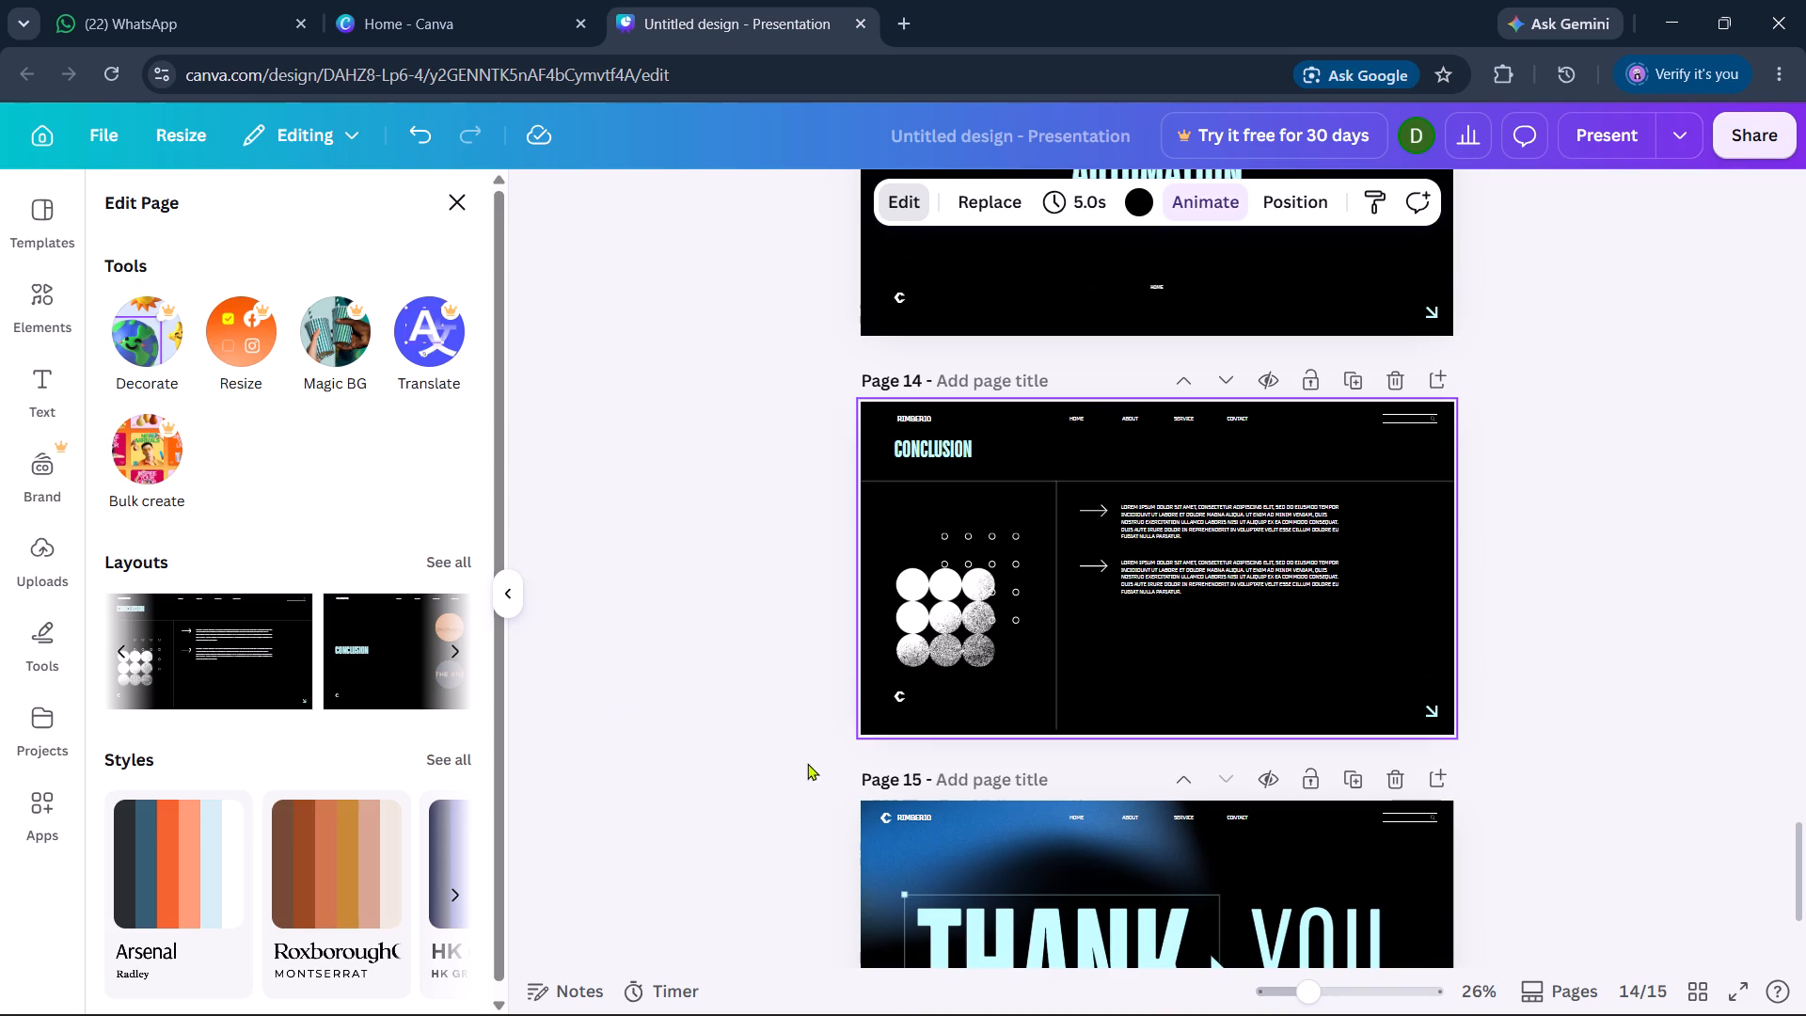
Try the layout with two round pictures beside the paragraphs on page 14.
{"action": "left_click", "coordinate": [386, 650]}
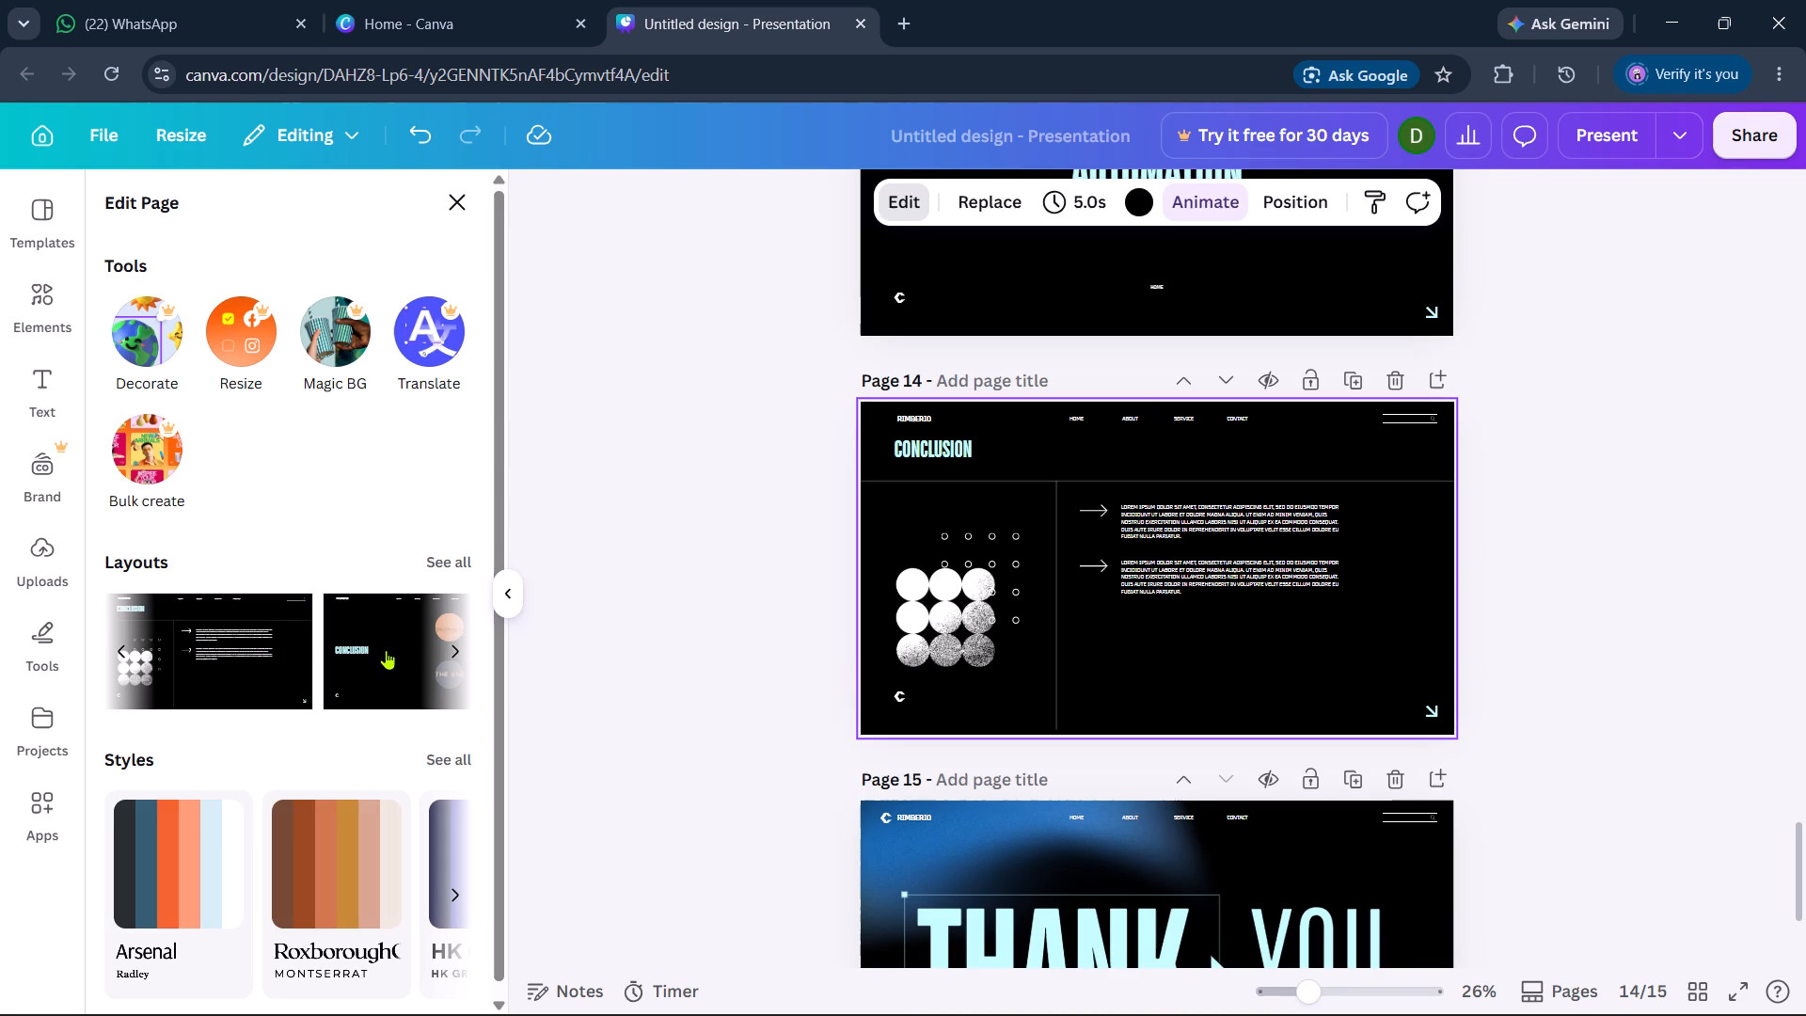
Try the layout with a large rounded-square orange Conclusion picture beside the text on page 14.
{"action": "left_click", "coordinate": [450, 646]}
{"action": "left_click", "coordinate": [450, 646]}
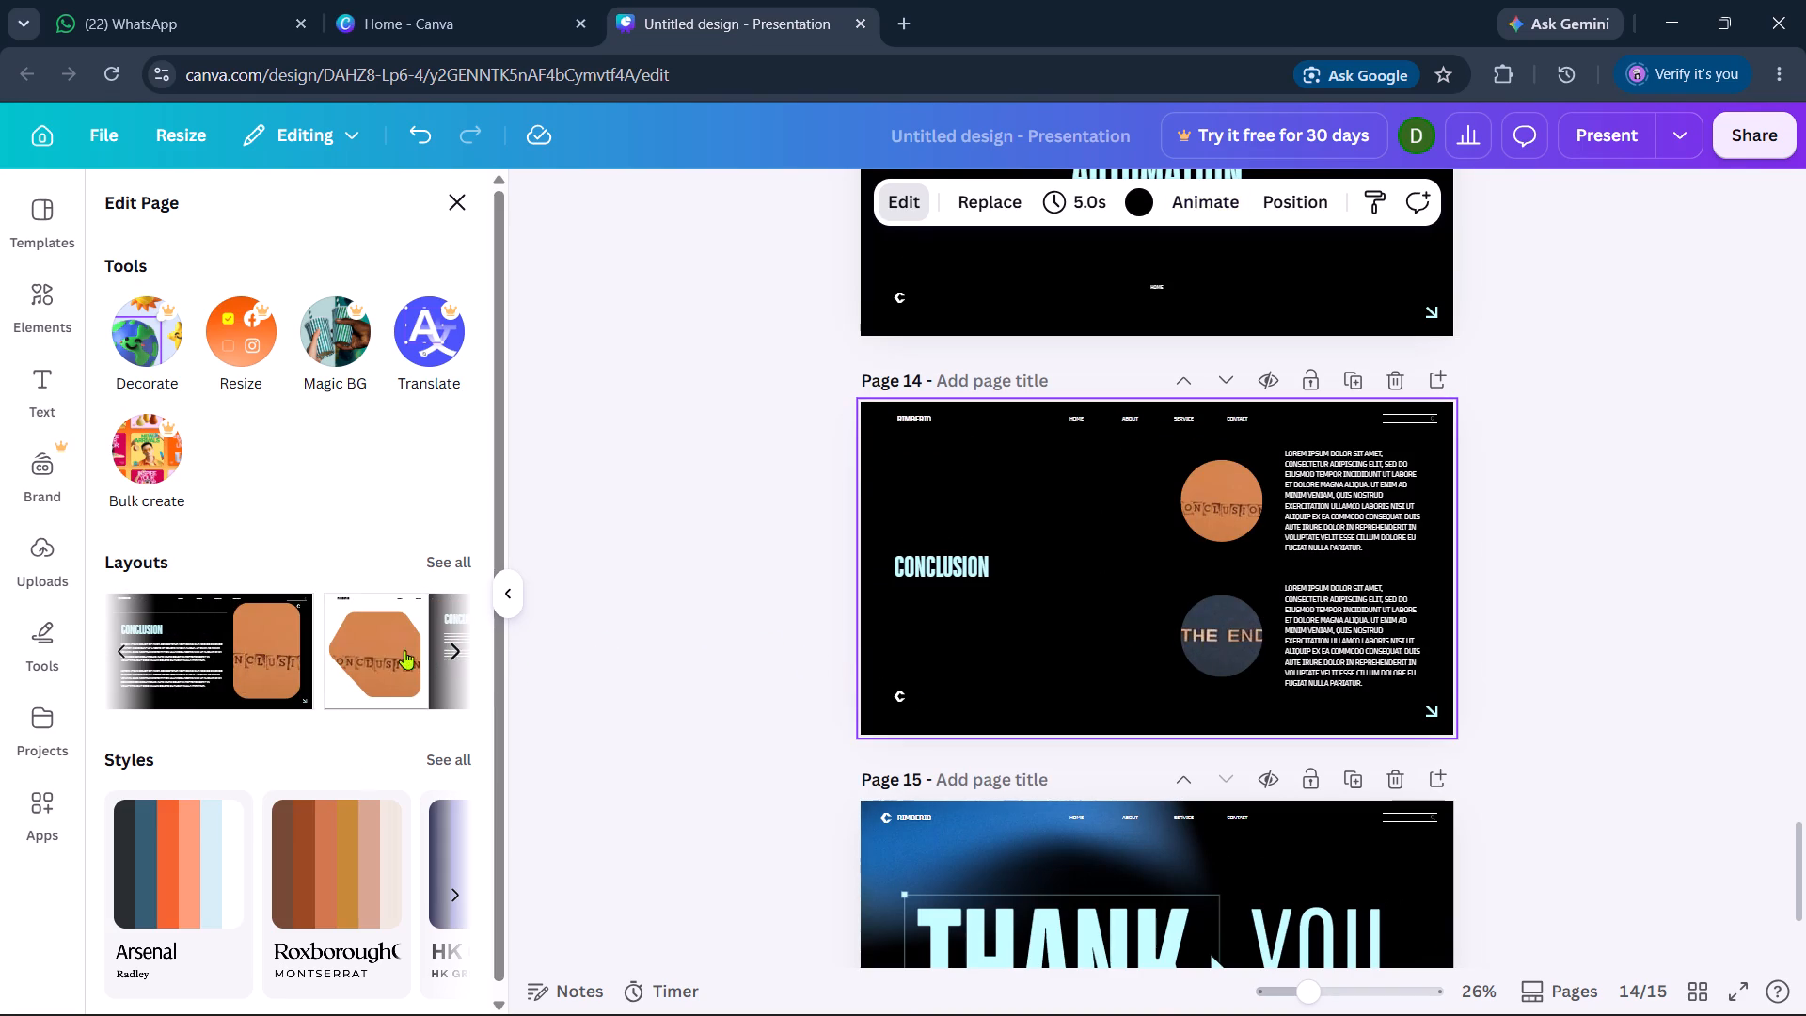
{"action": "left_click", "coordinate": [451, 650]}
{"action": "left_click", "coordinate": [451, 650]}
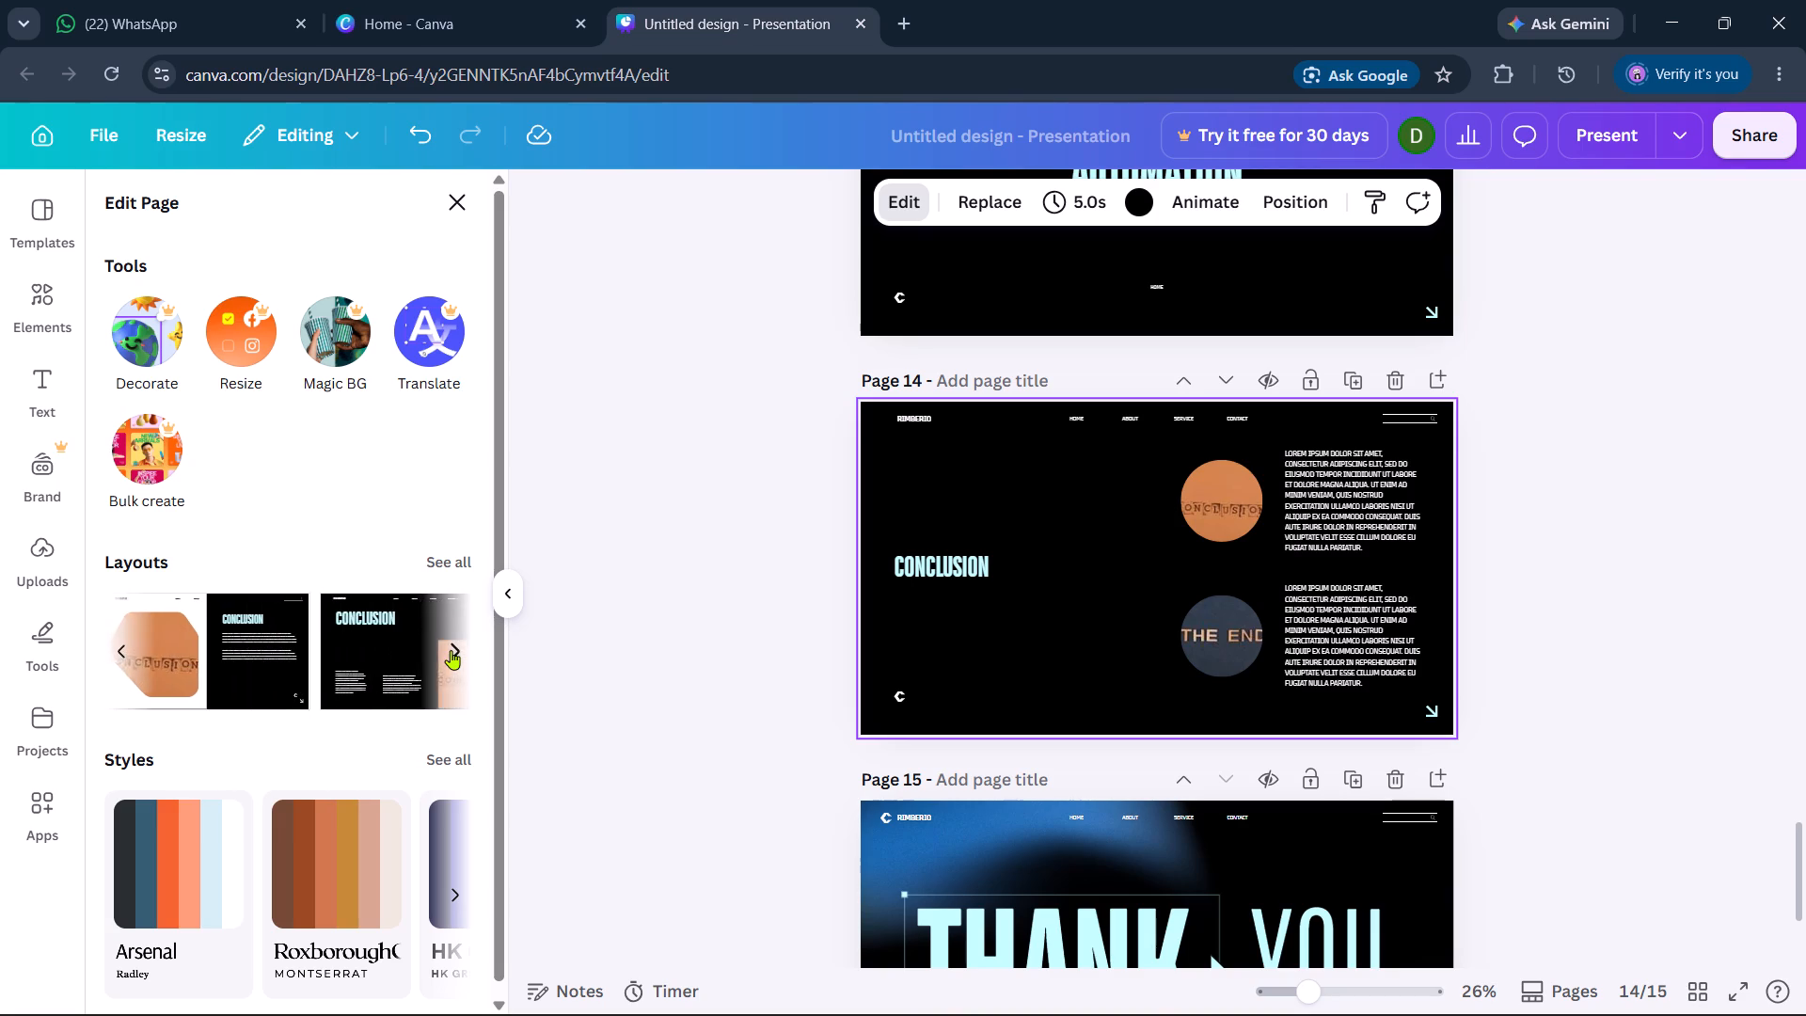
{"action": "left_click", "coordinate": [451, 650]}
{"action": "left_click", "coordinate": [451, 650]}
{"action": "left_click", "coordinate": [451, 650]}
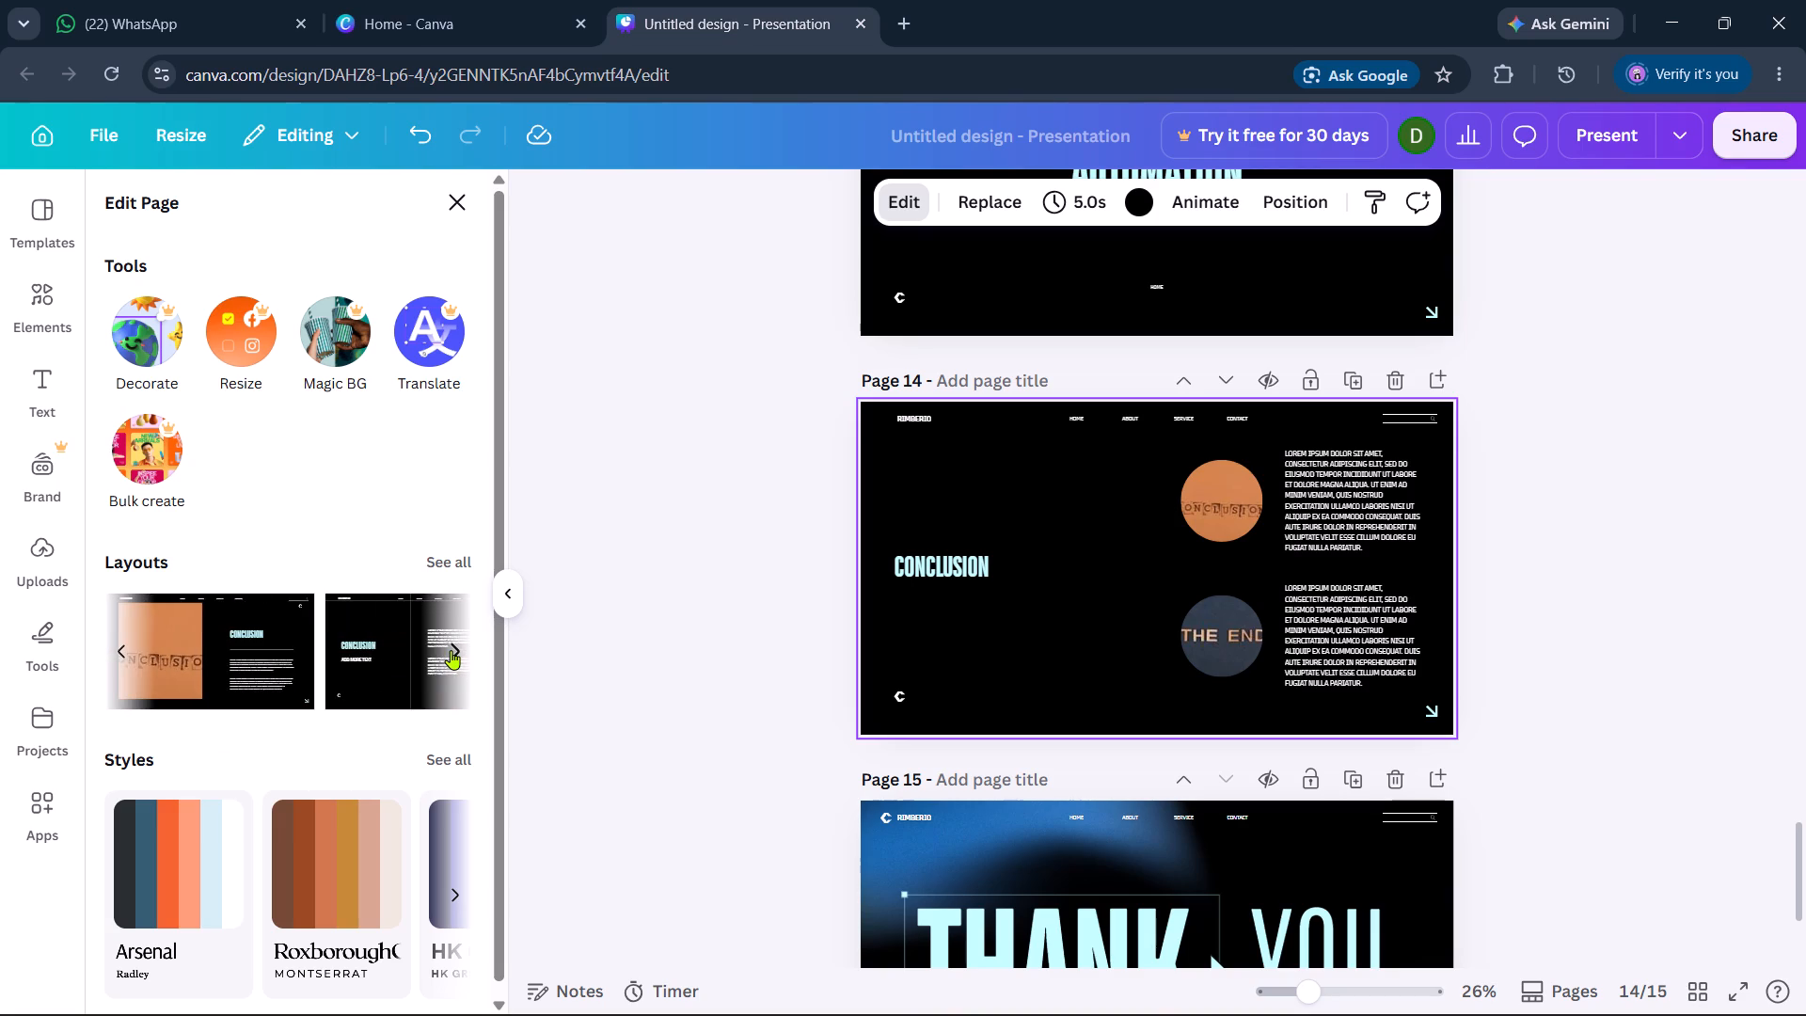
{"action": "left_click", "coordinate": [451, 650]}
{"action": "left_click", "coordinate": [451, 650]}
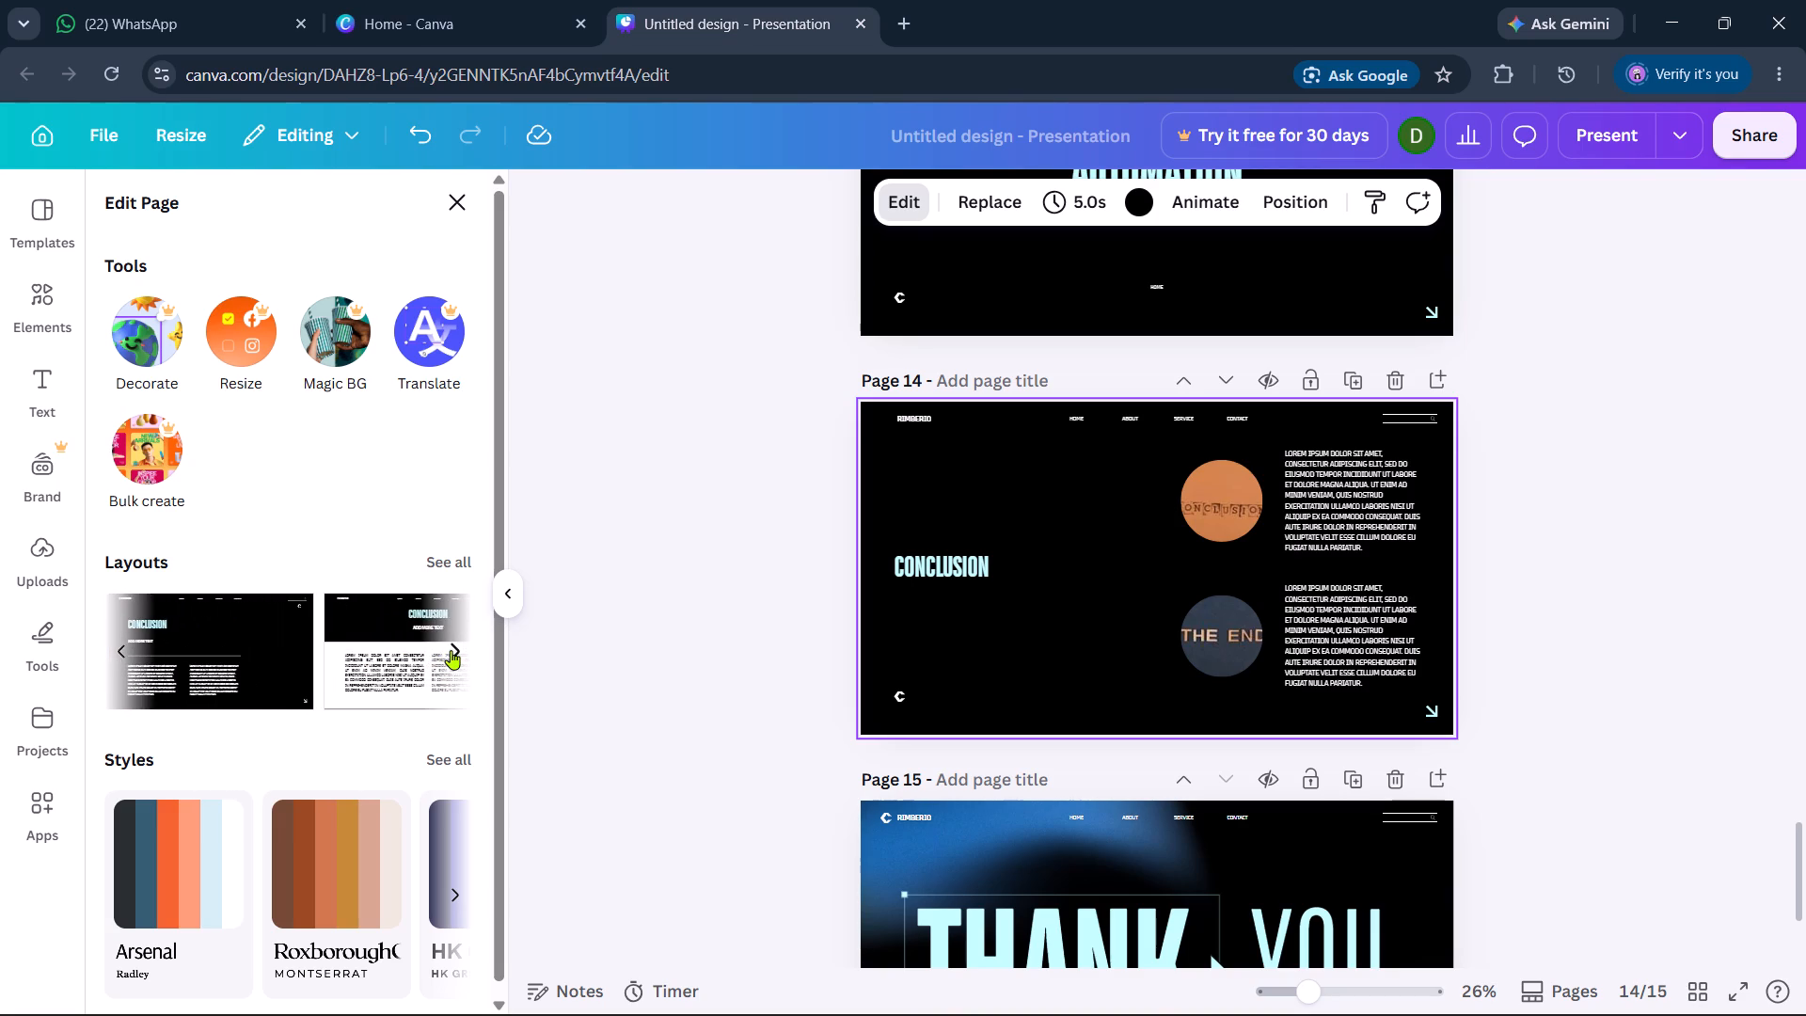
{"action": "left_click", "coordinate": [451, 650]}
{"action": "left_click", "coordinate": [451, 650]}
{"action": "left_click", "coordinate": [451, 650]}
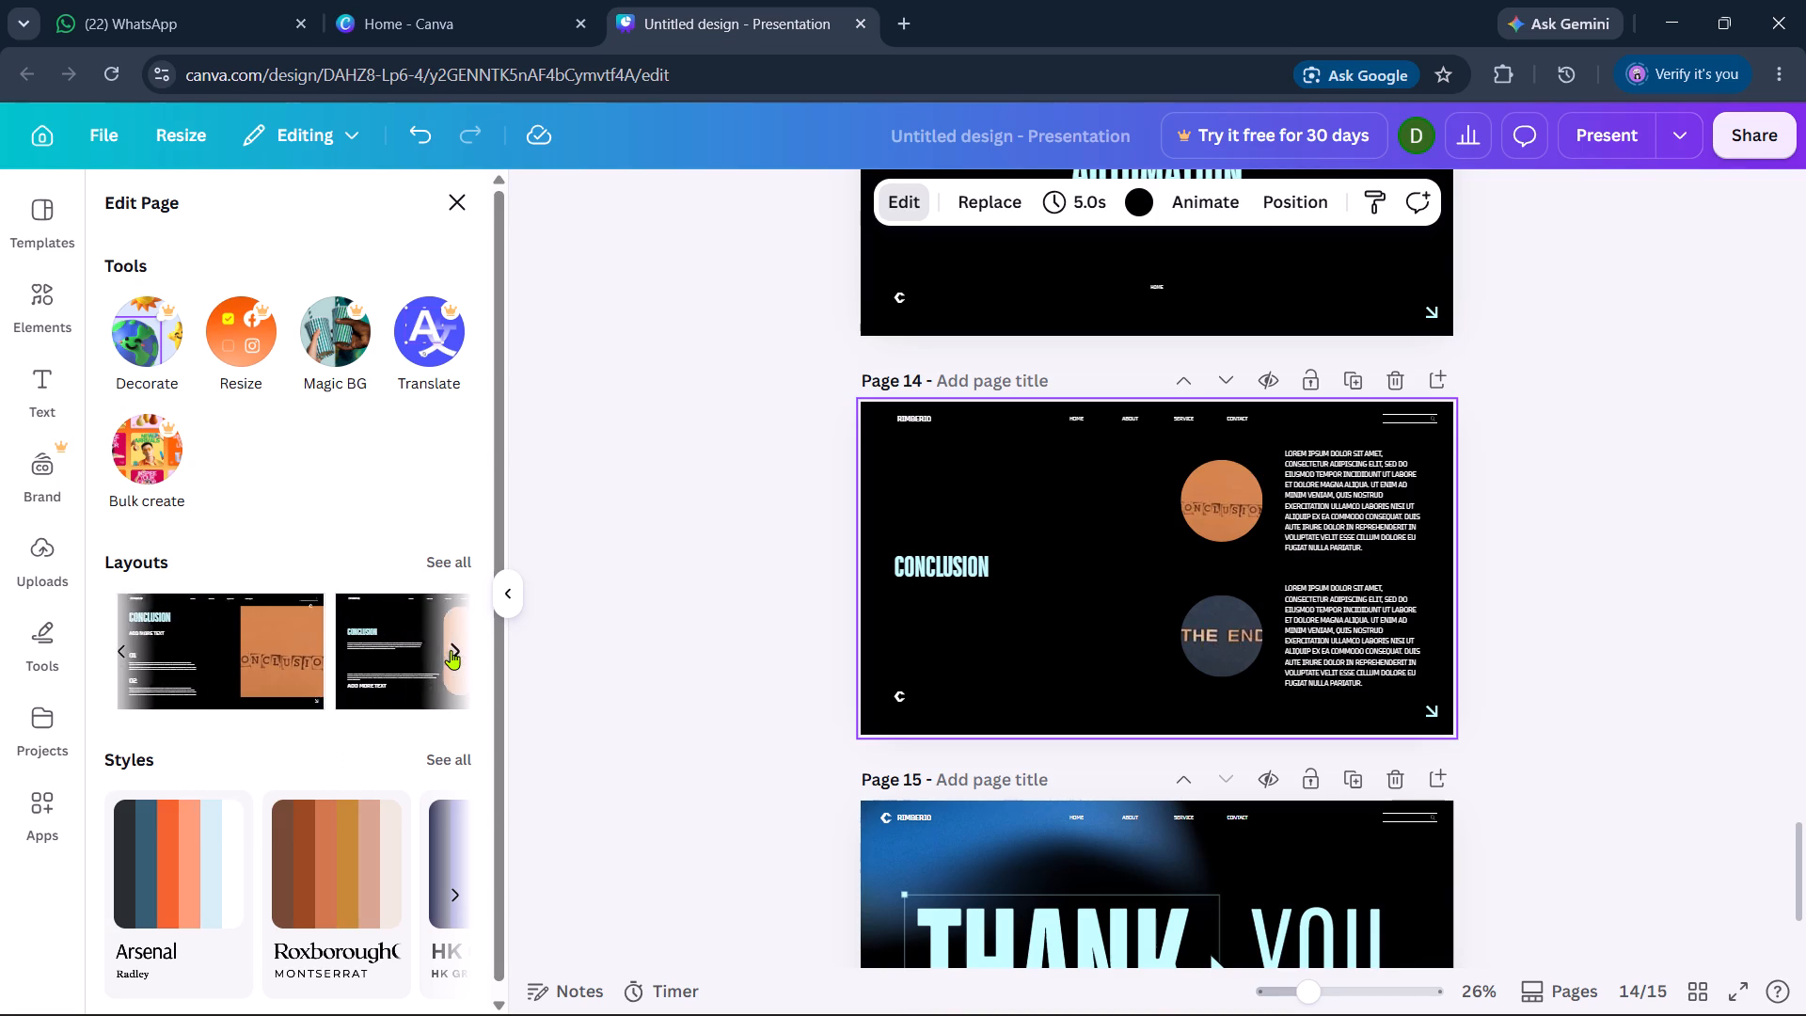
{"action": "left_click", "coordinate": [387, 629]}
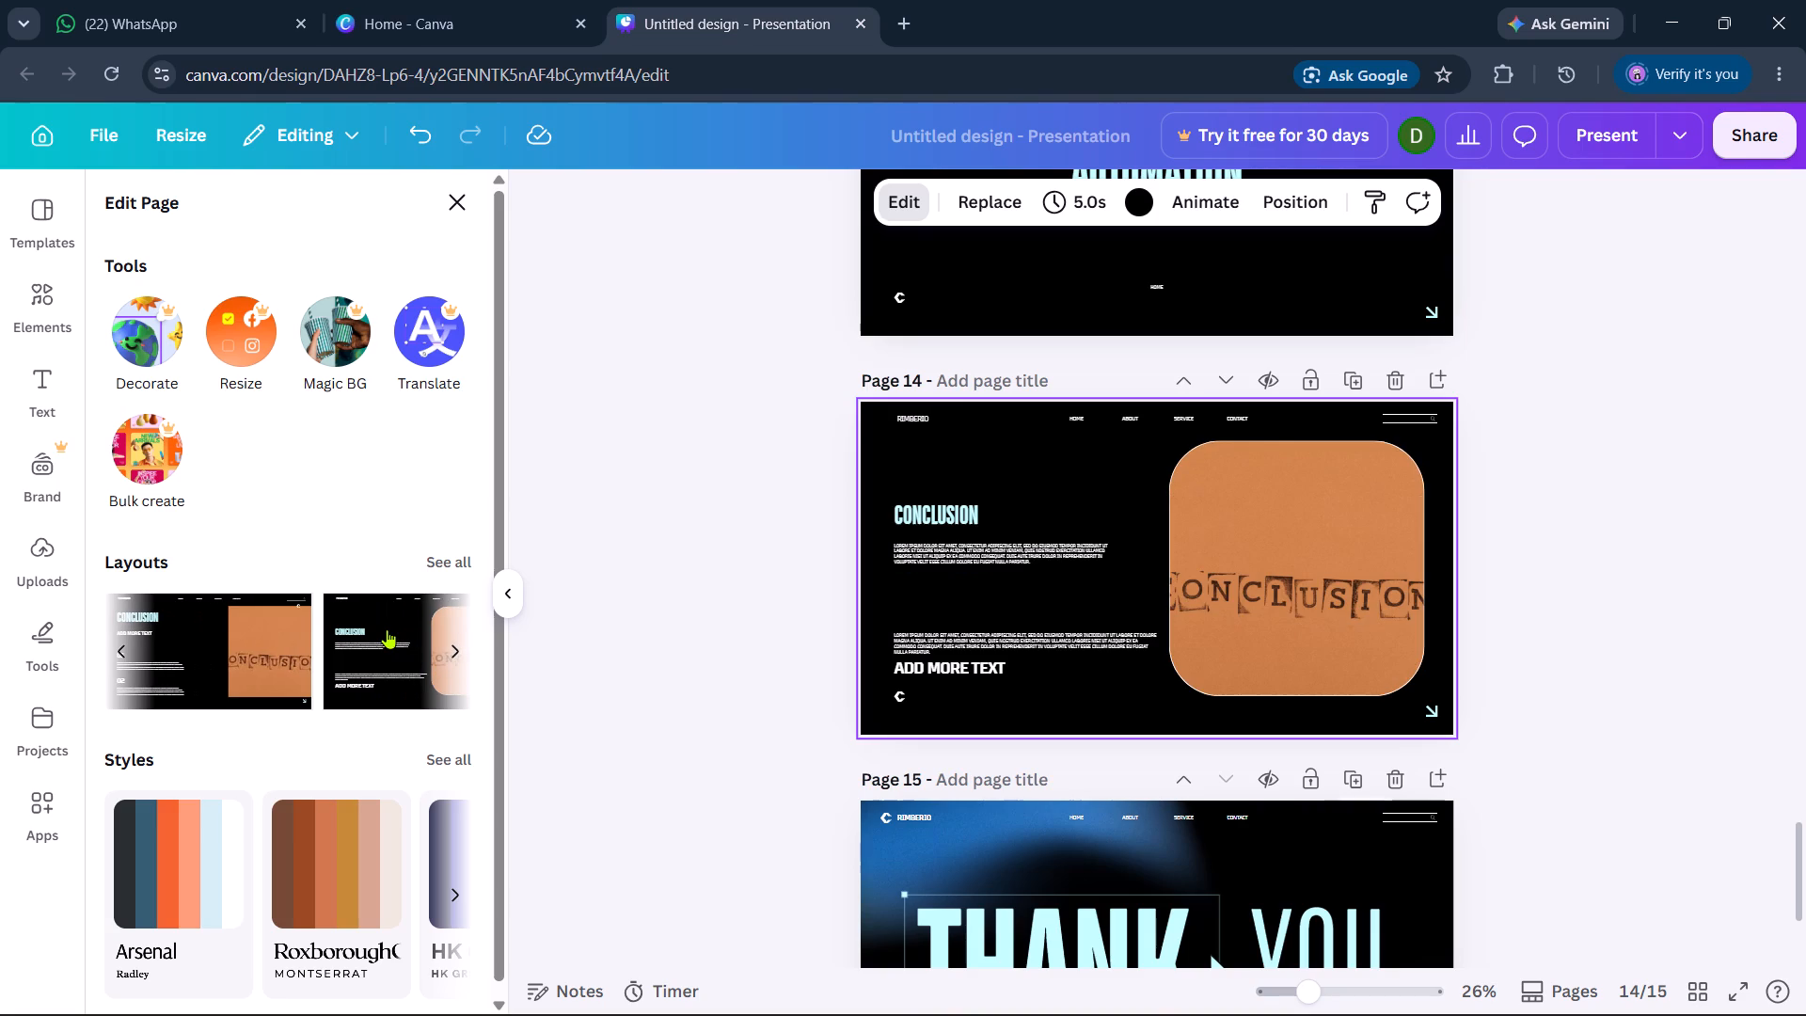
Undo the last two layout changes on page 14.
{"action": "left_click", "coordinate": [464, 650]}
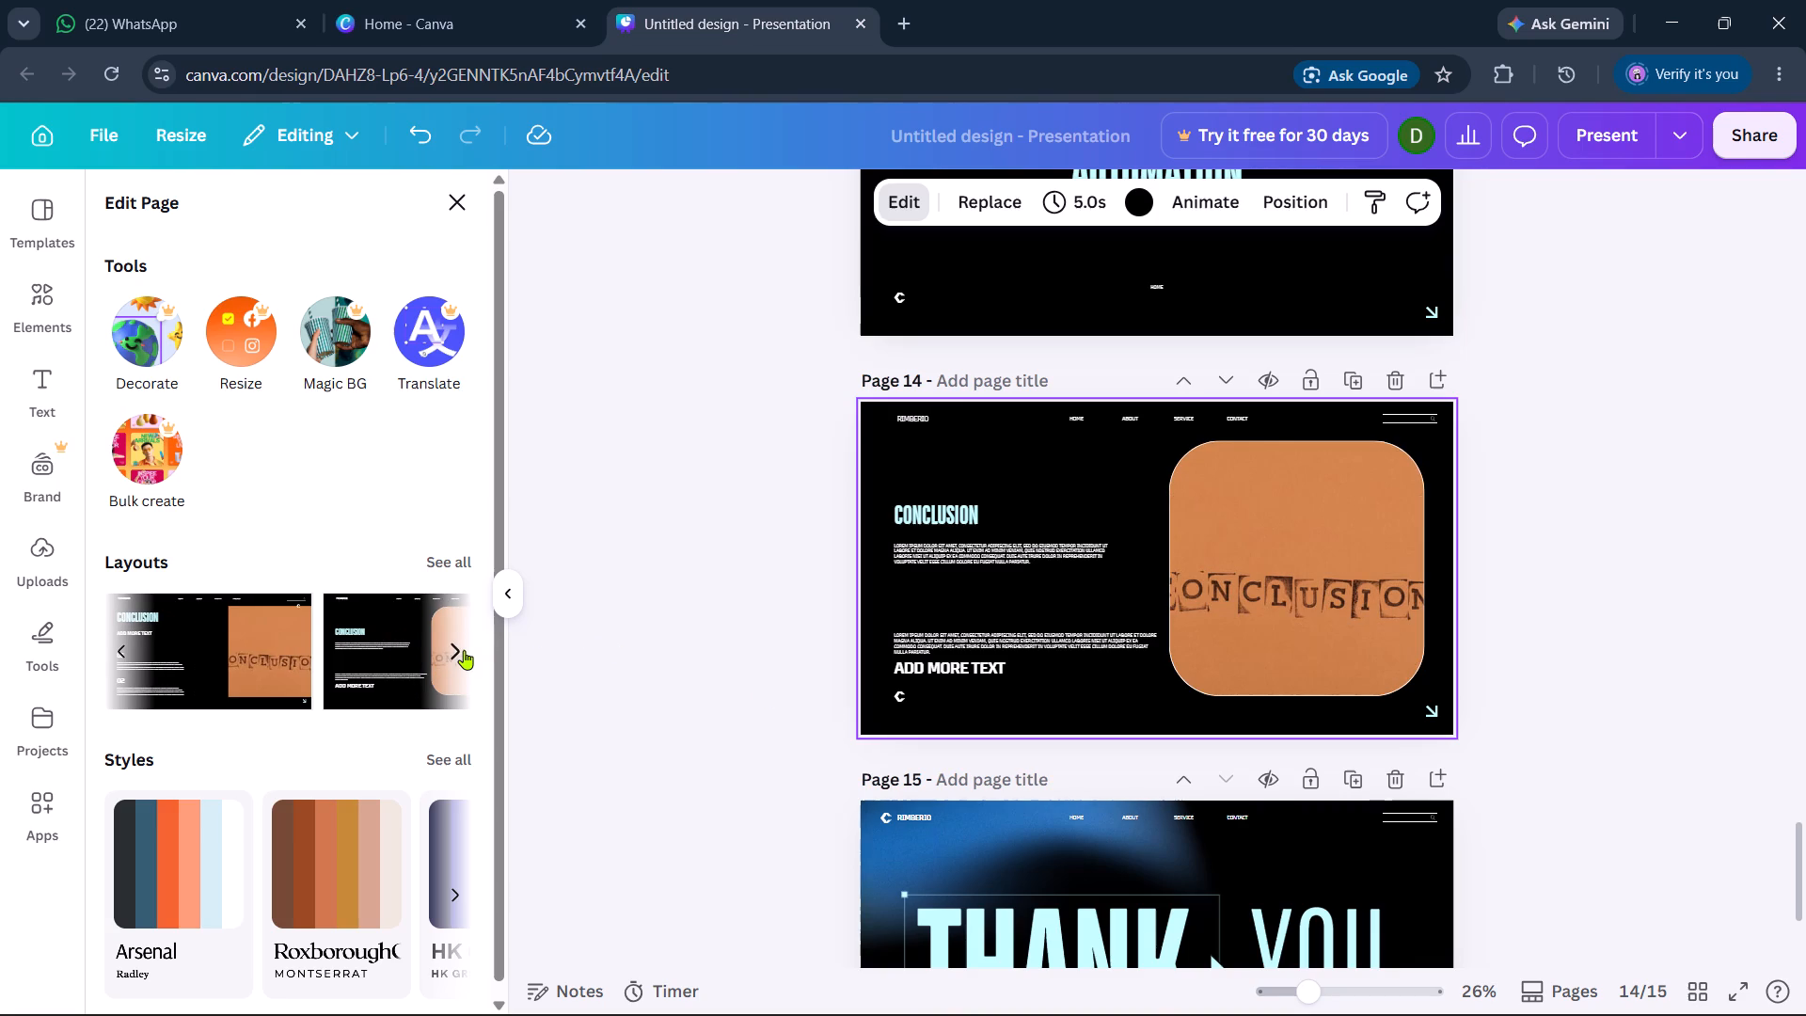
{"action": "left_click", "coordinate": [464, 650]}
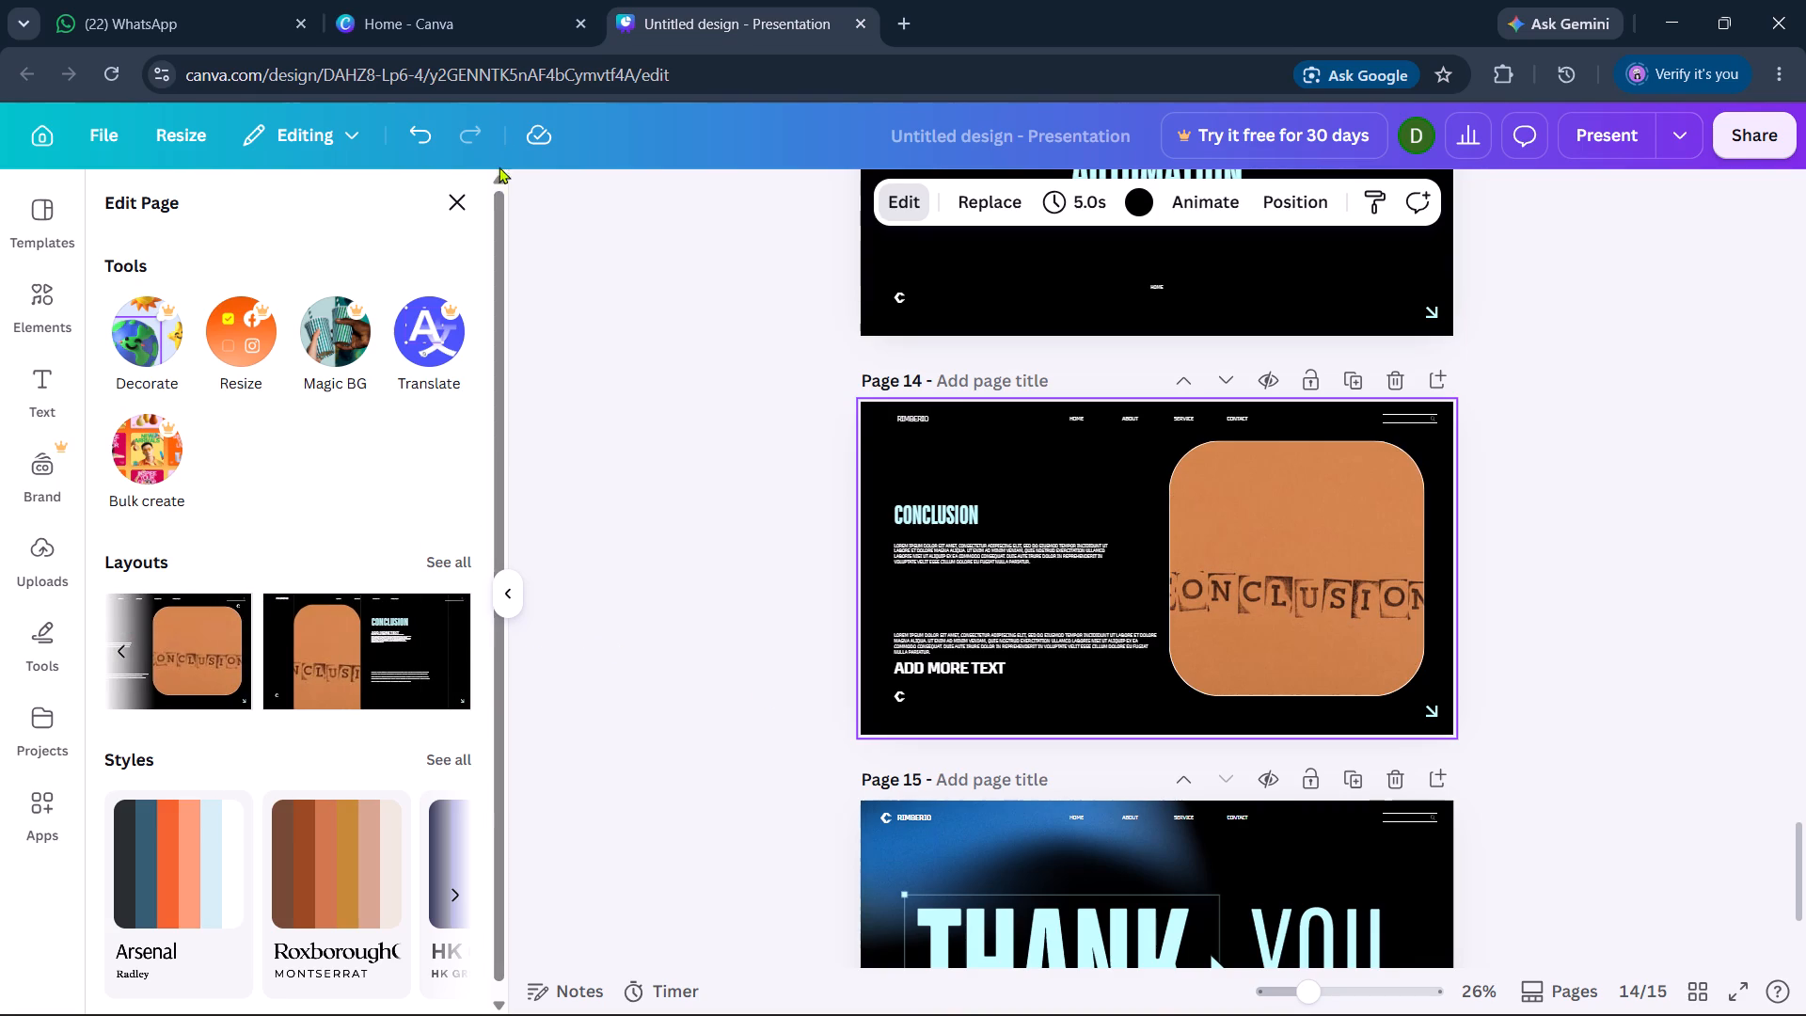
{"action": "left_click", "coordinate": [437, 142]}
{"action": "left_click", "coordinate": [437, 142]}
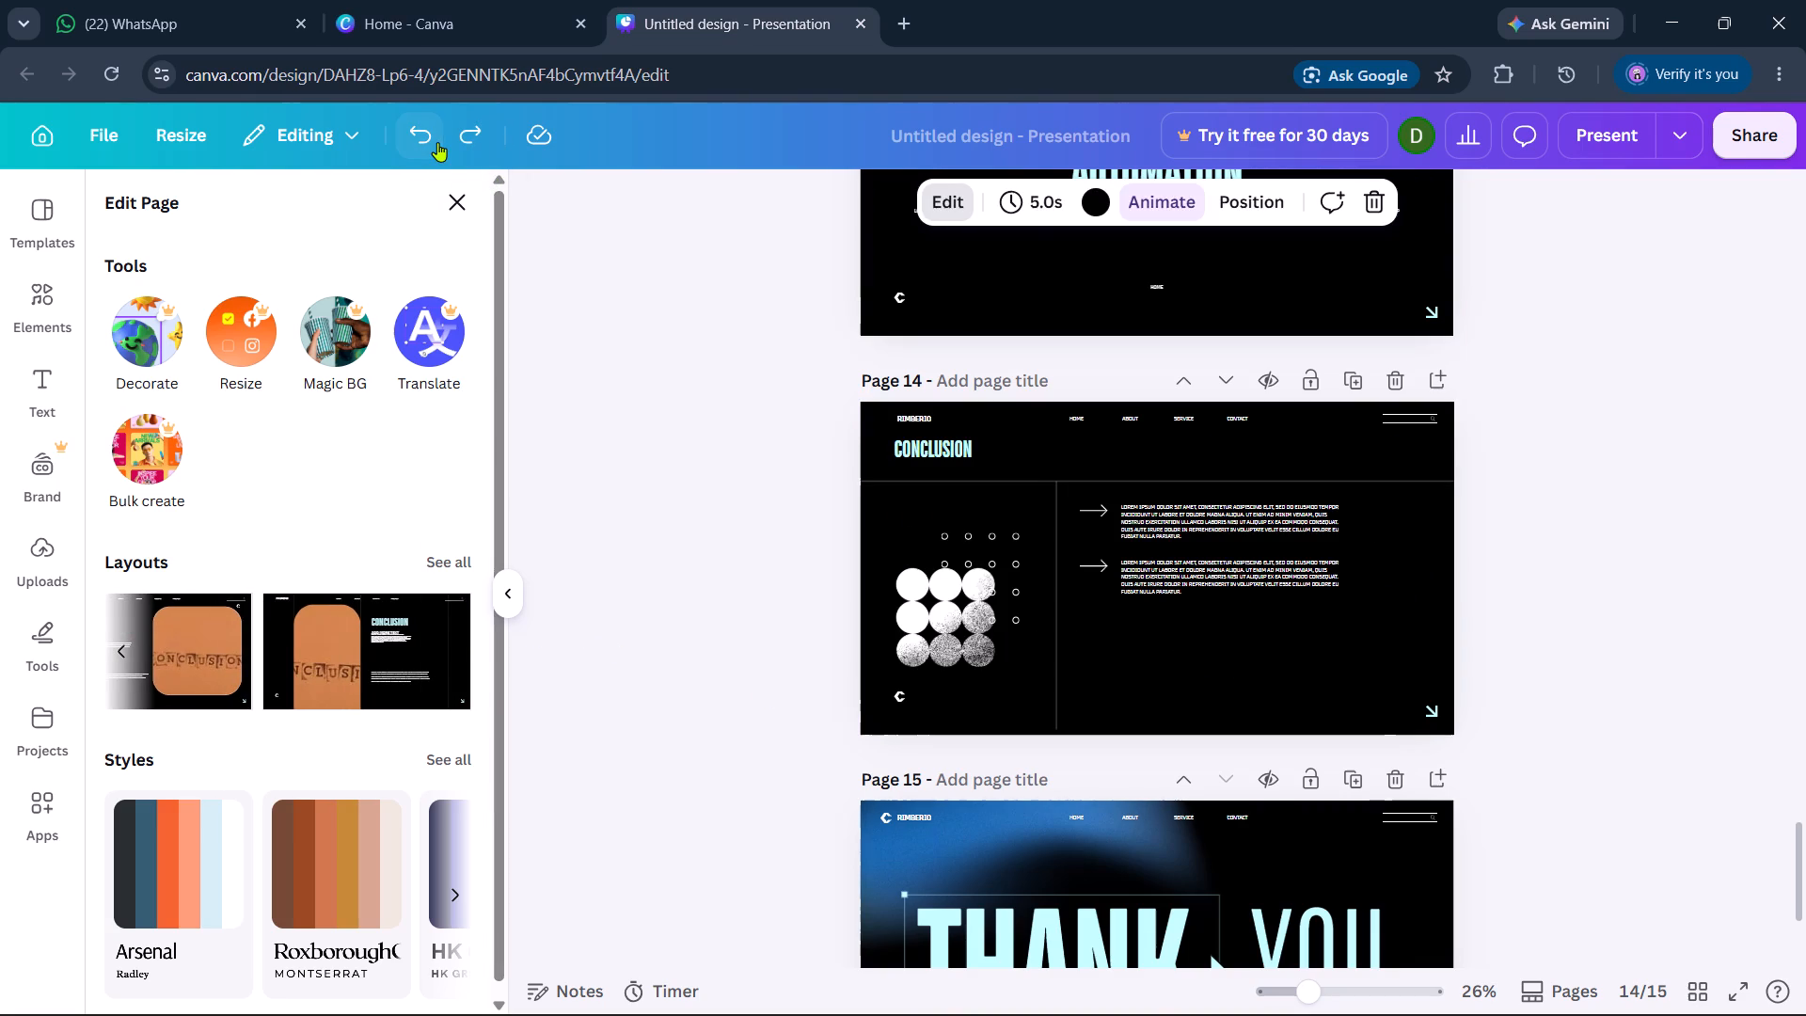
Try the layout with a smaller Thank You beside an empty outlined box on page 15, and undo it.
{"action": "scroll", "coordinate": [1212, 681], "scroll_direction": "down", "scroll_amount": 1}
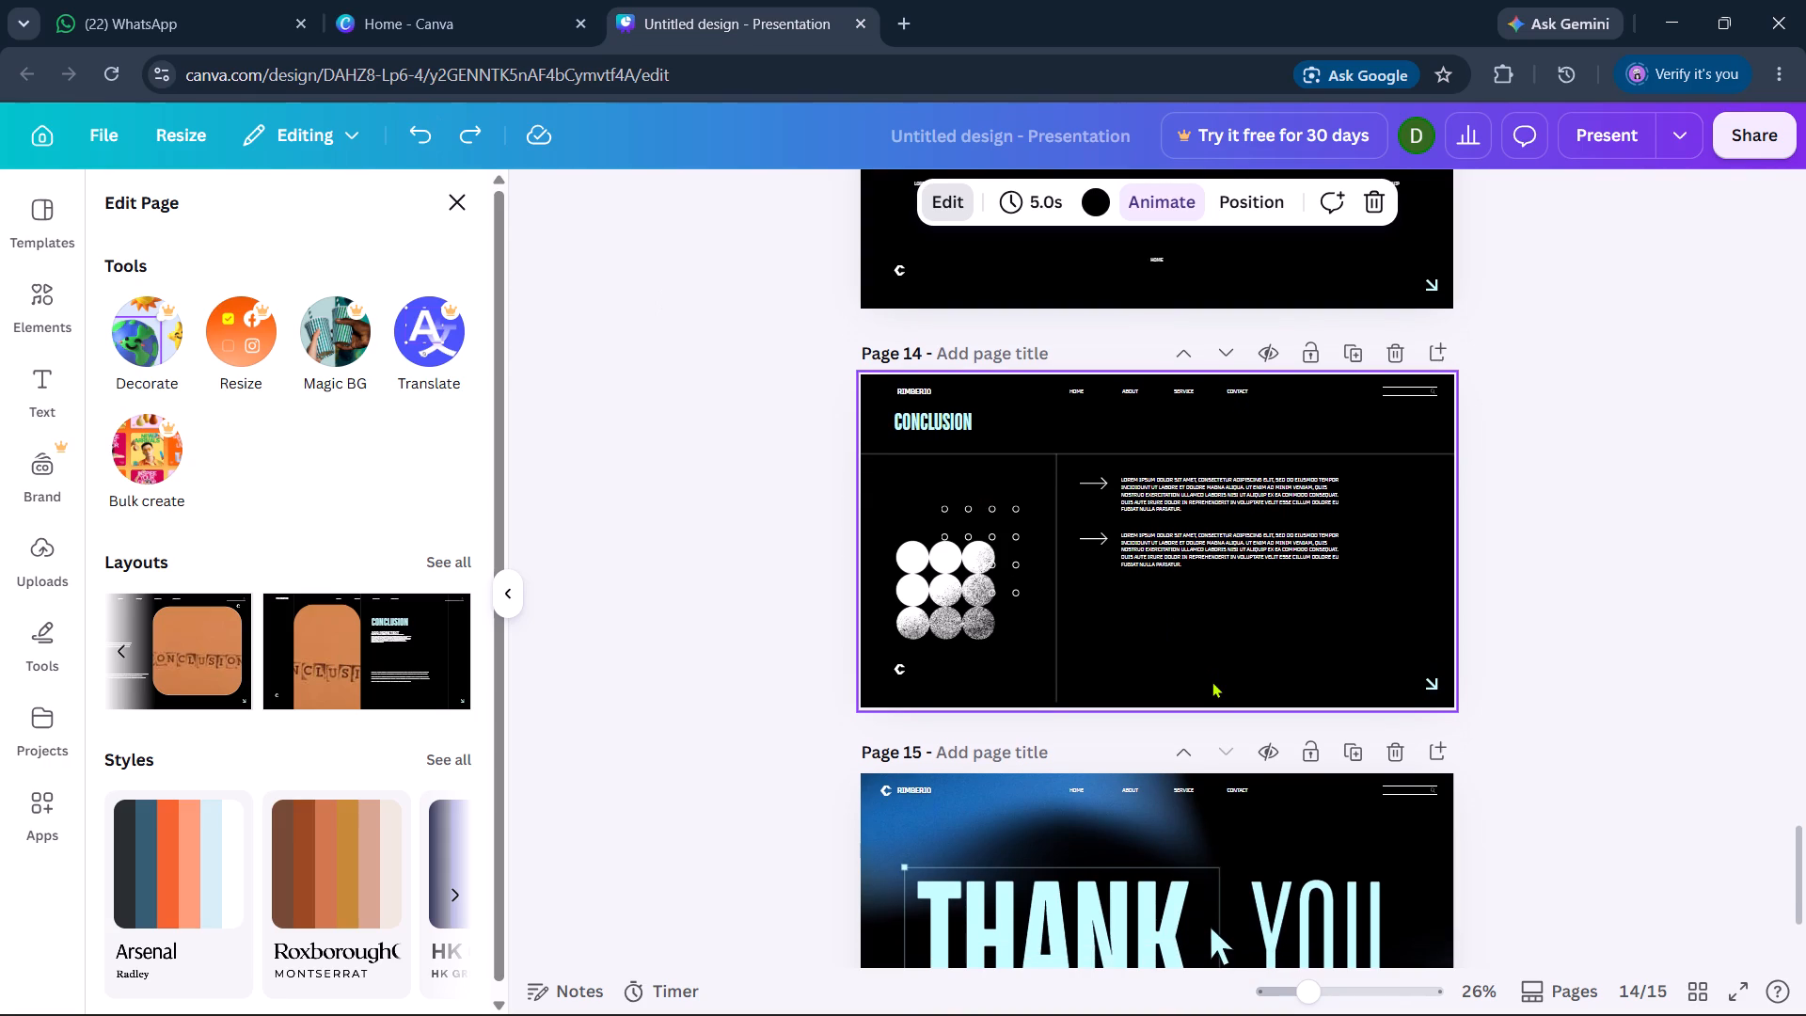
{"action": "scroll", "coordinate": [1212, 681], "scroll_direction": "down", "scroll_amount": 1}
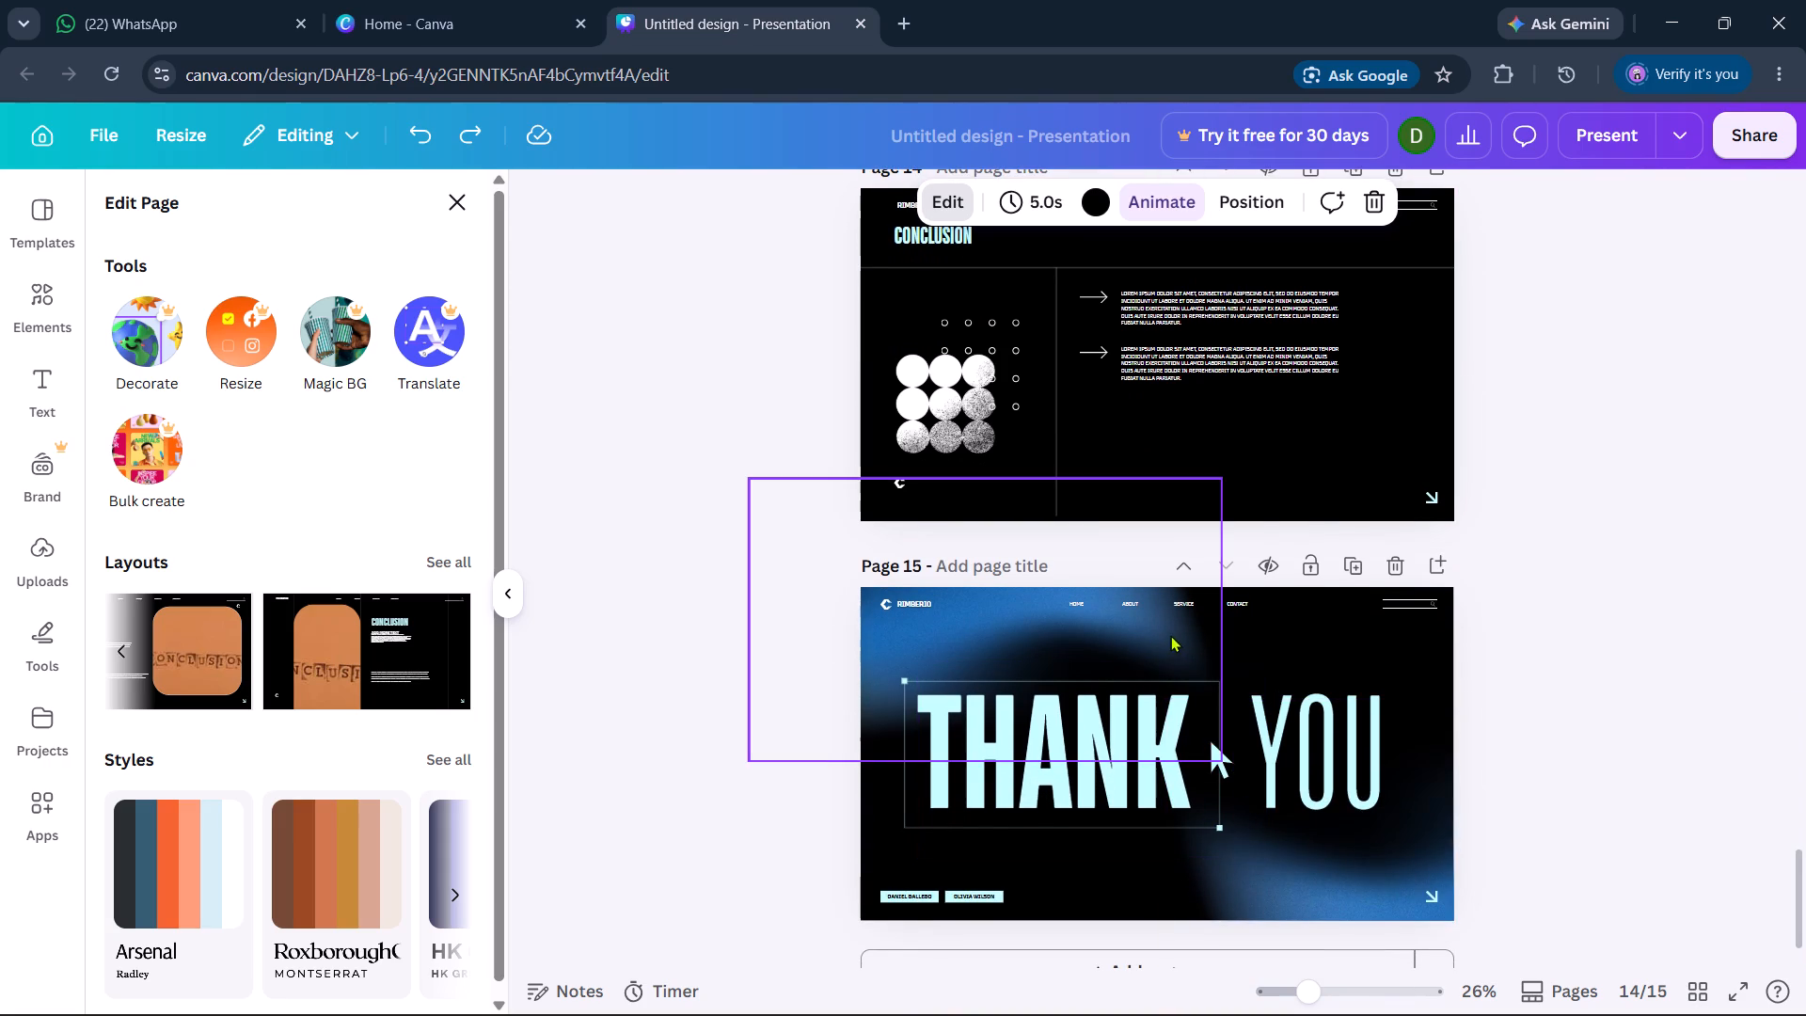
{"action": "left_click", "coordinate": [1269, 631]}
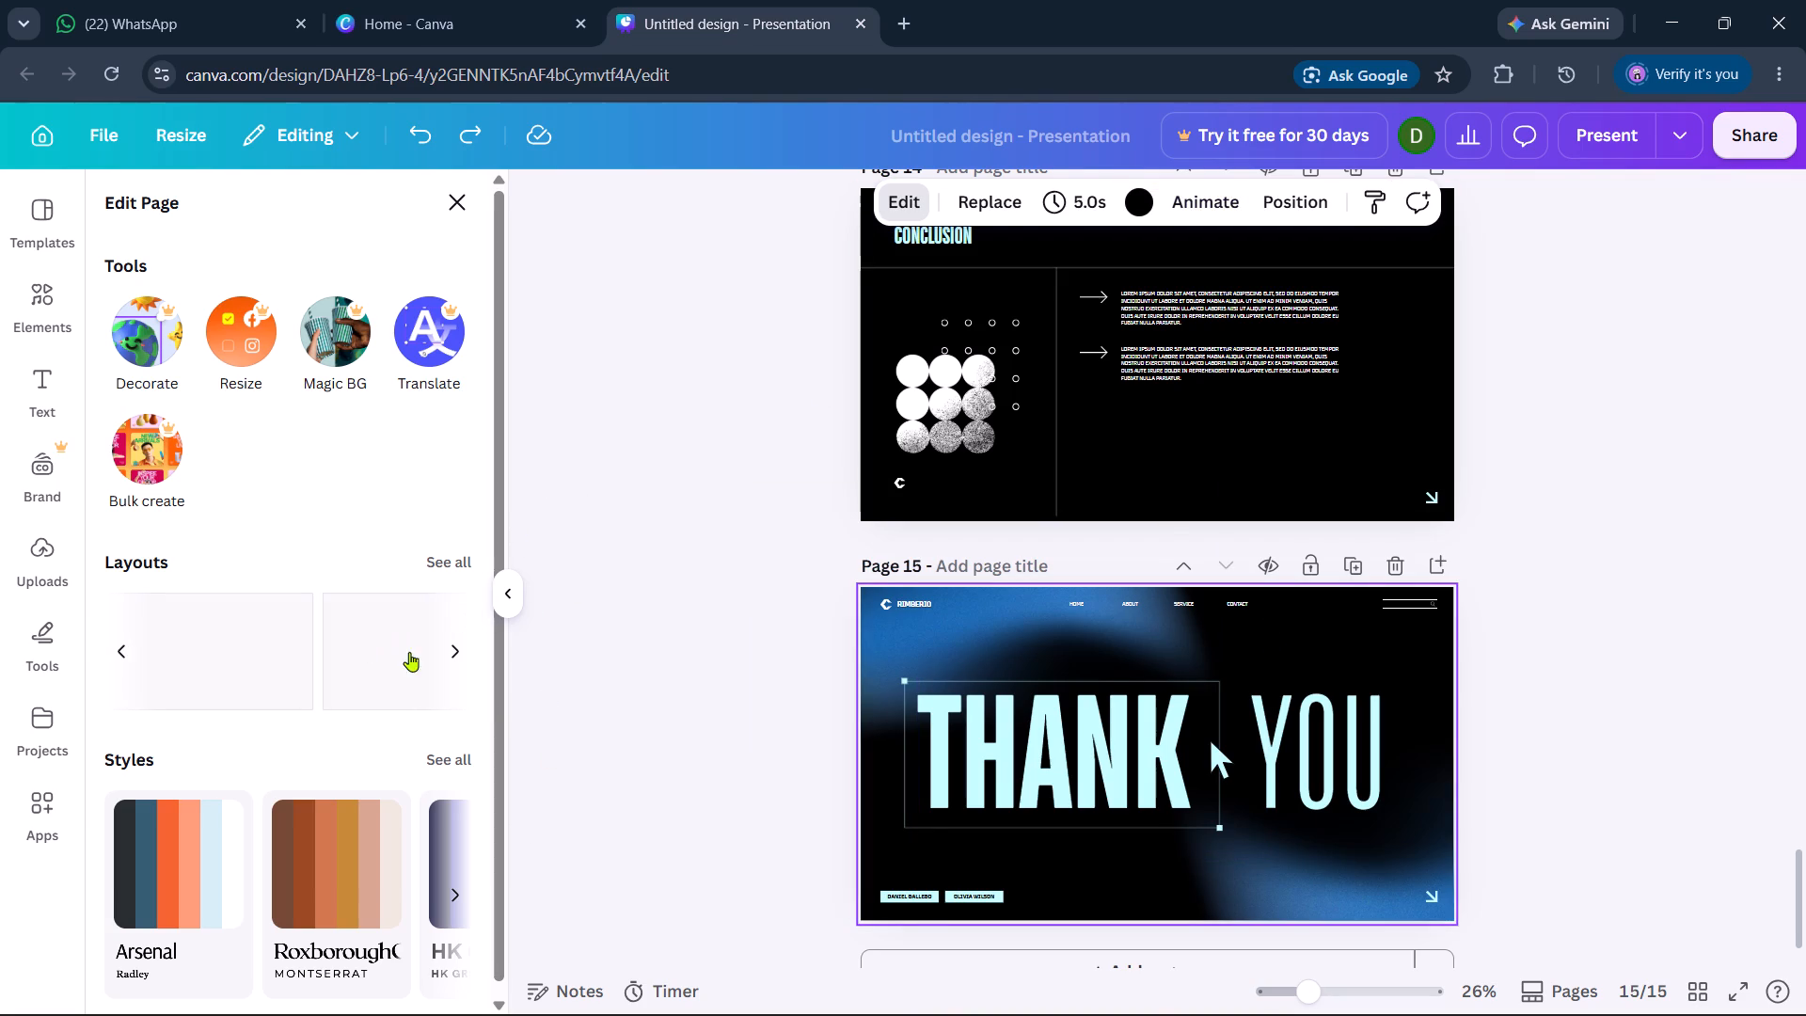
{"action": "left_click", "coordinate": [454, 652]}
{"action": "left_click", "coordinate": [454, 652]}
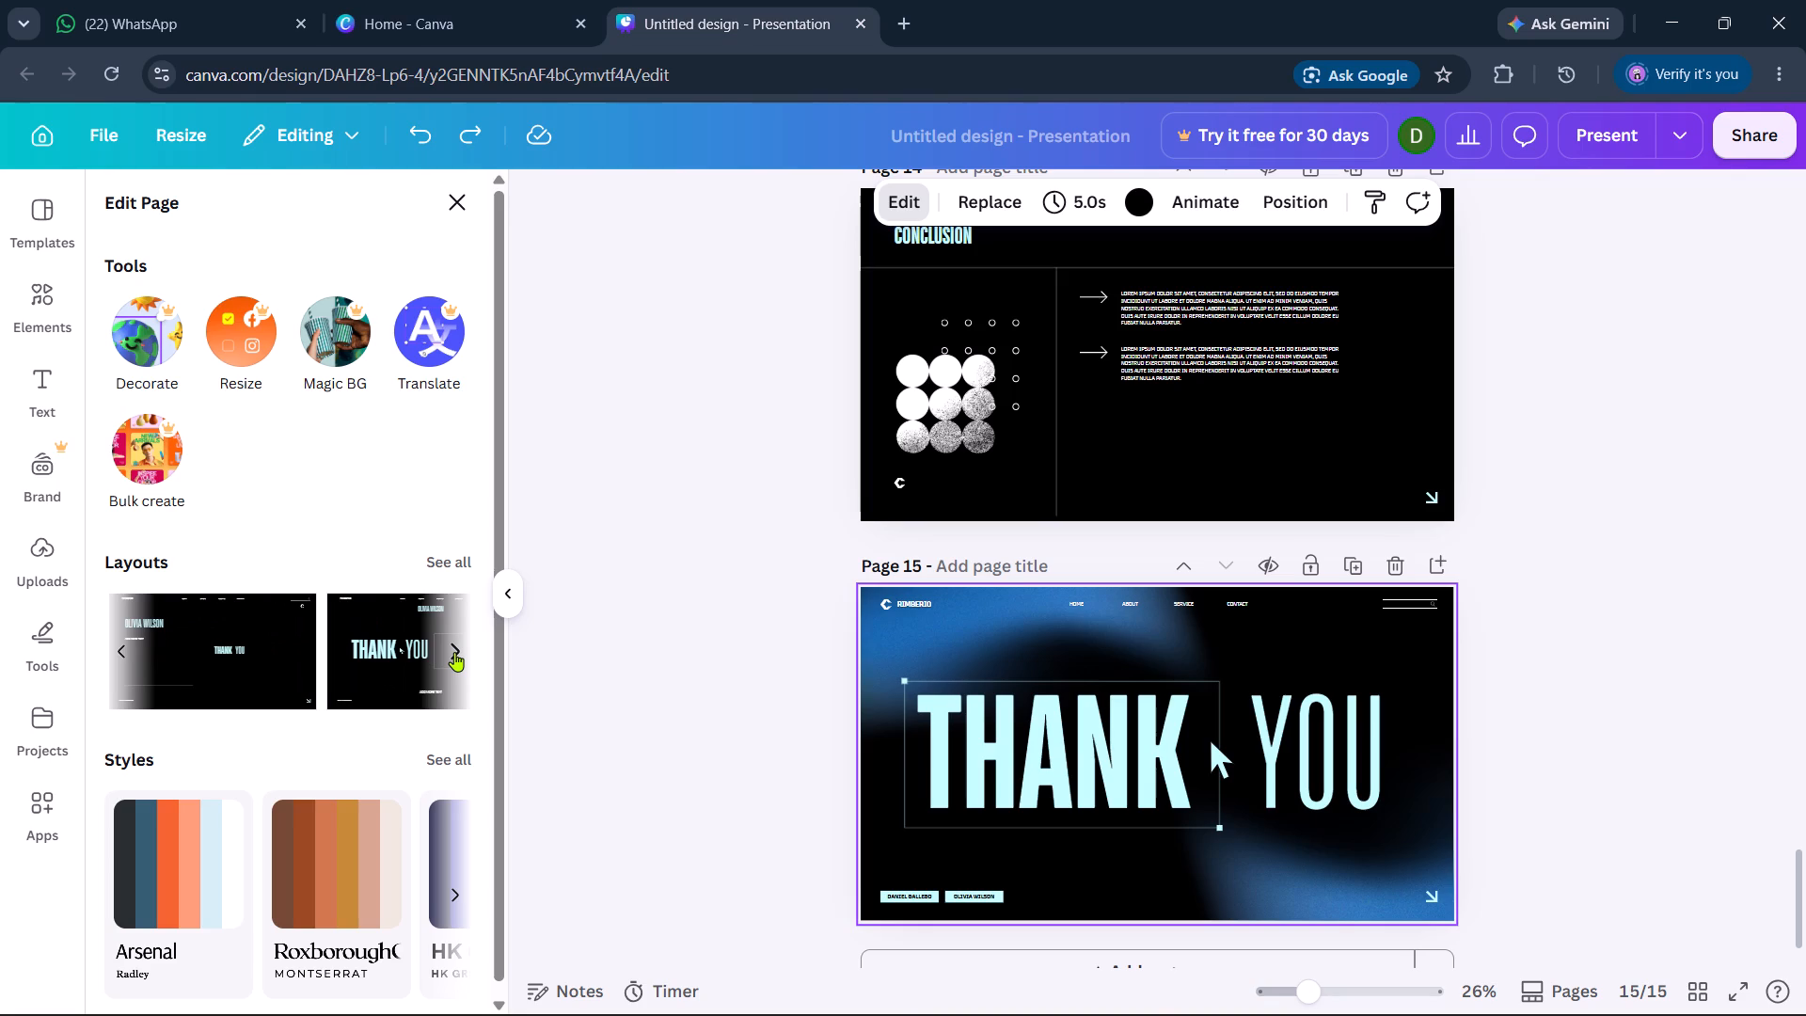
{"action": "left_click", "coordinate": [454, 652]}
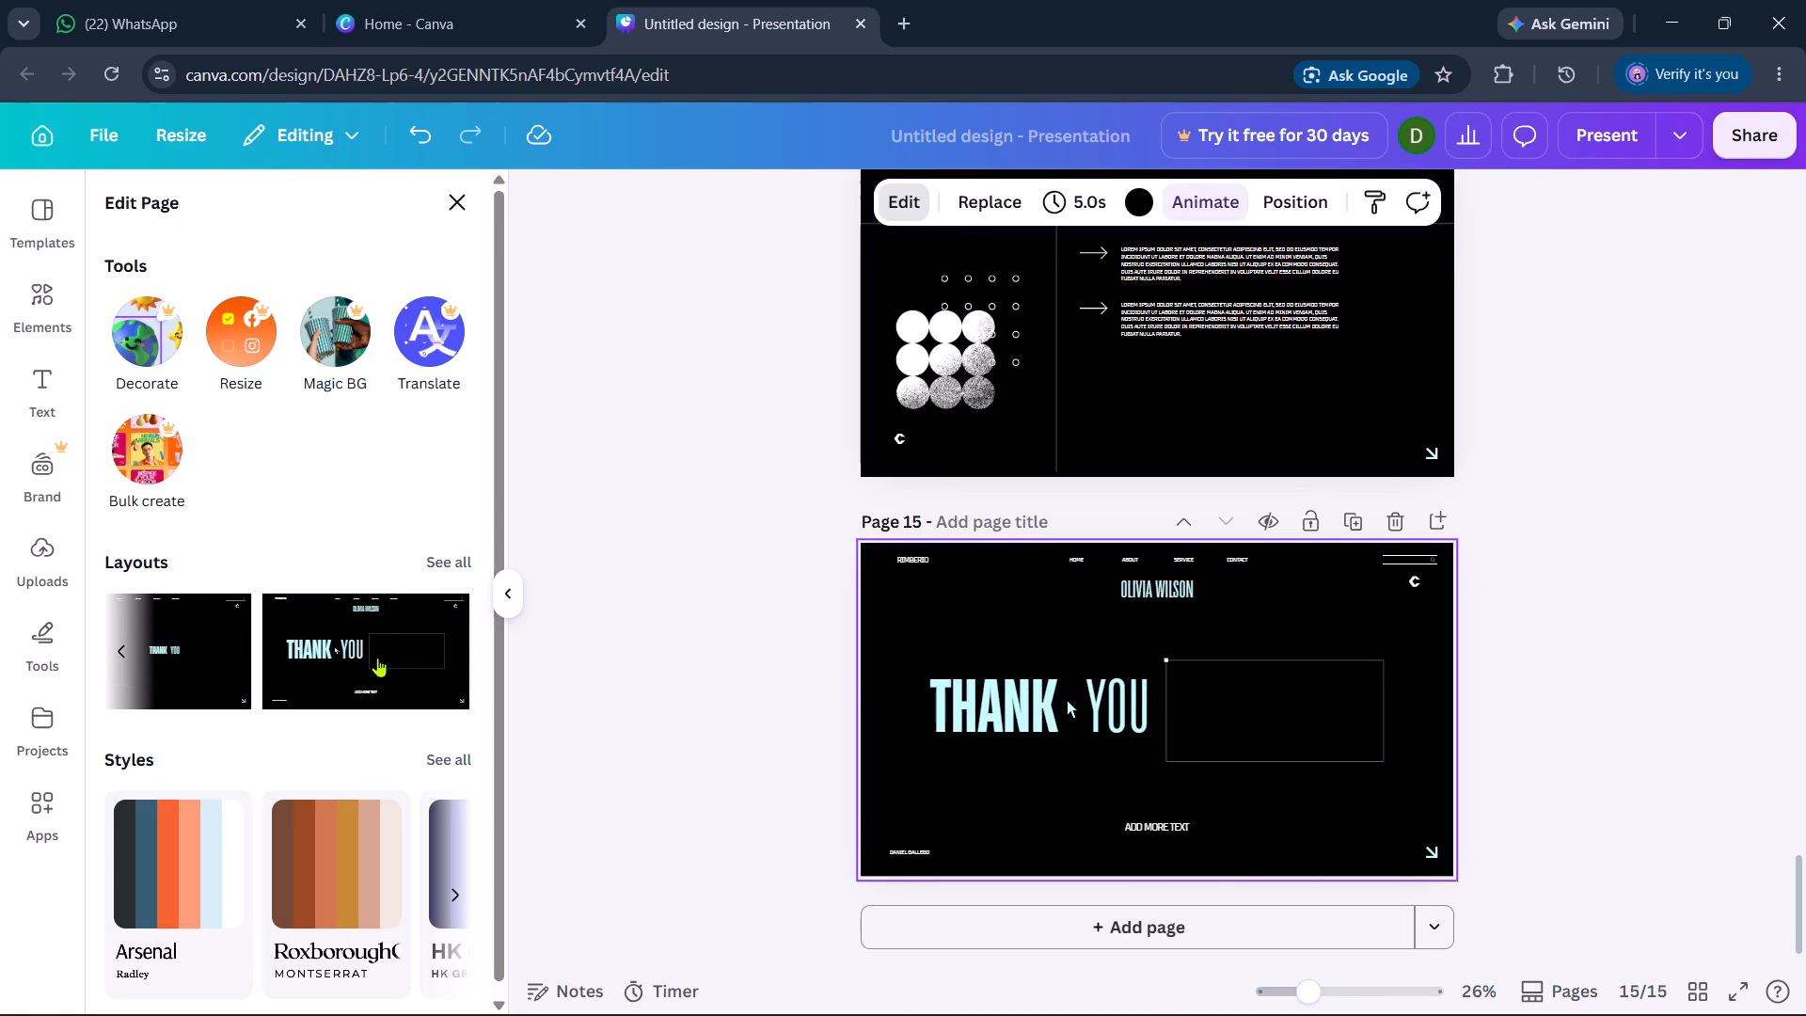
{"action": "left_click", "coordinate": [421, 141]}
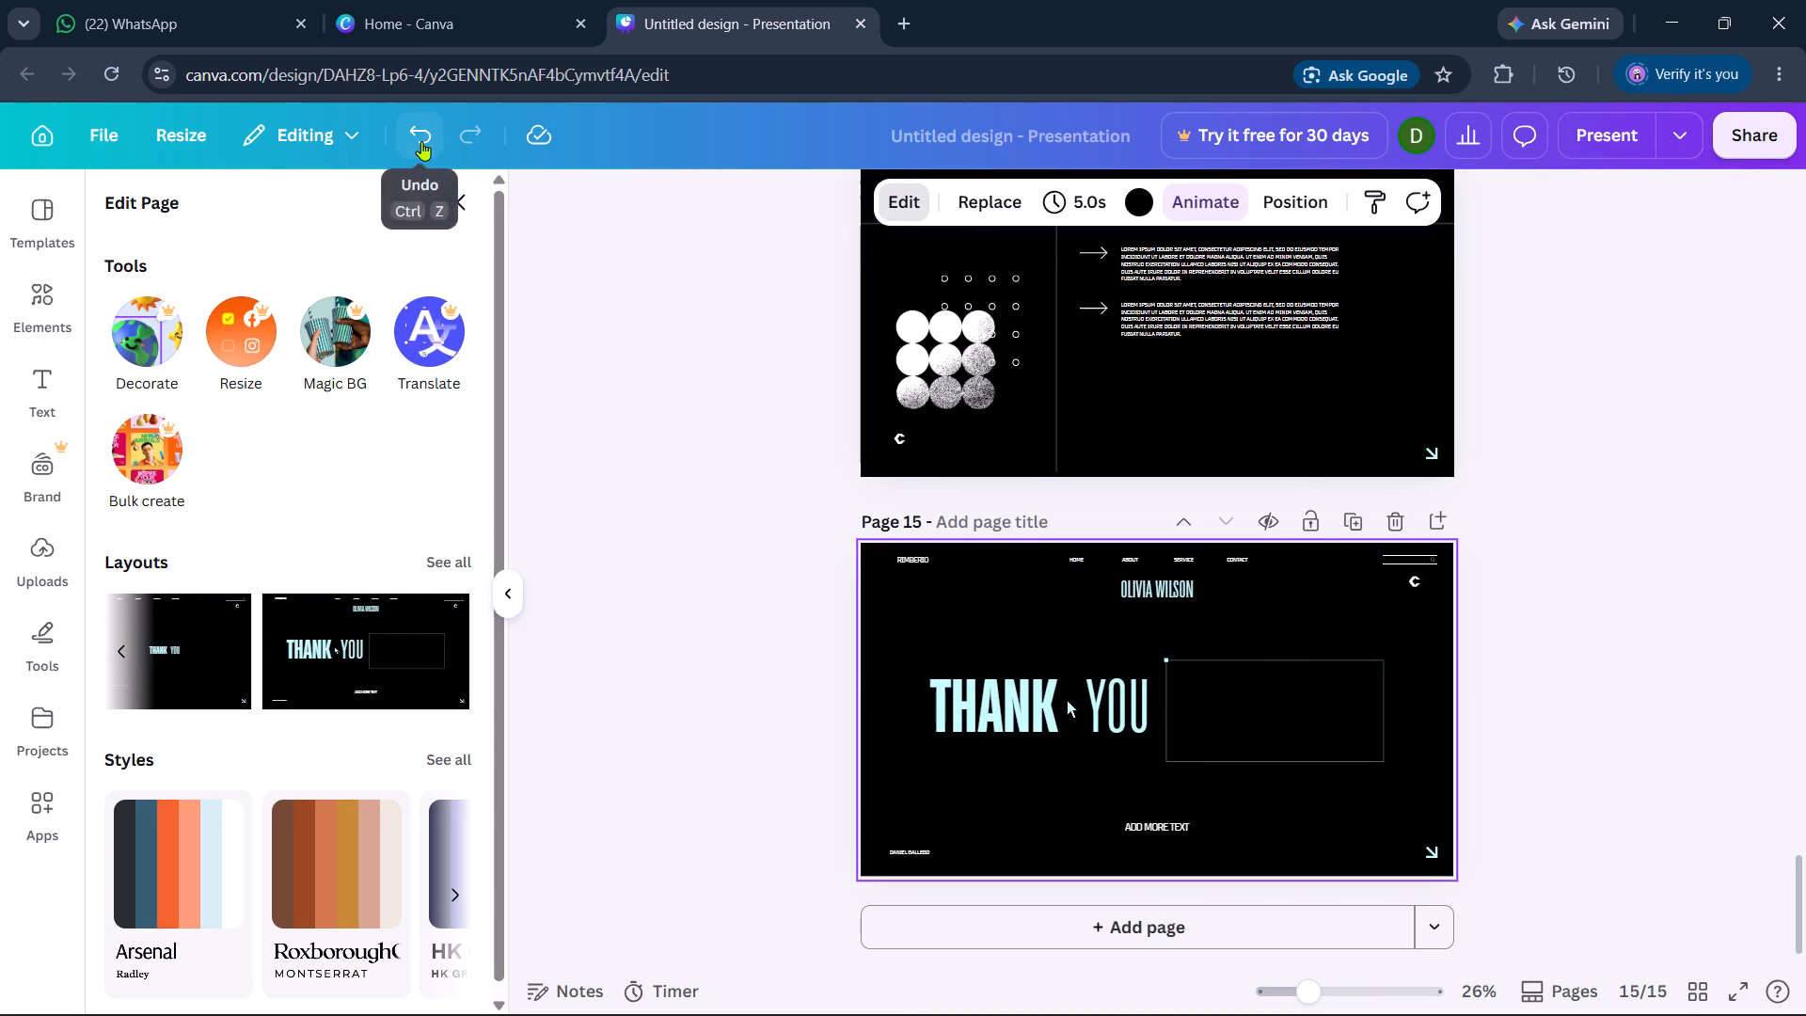
Recolour the large DATA title on page 1 with the default light grey-to-white gradient, after trying coral red and cyan.
{"action": "left_click", "coordinate": [1368, 608]}
{"action": "scroll", "coordinate": [1207, 379], "scroll_direction": "up", "scroll_amount": 10}
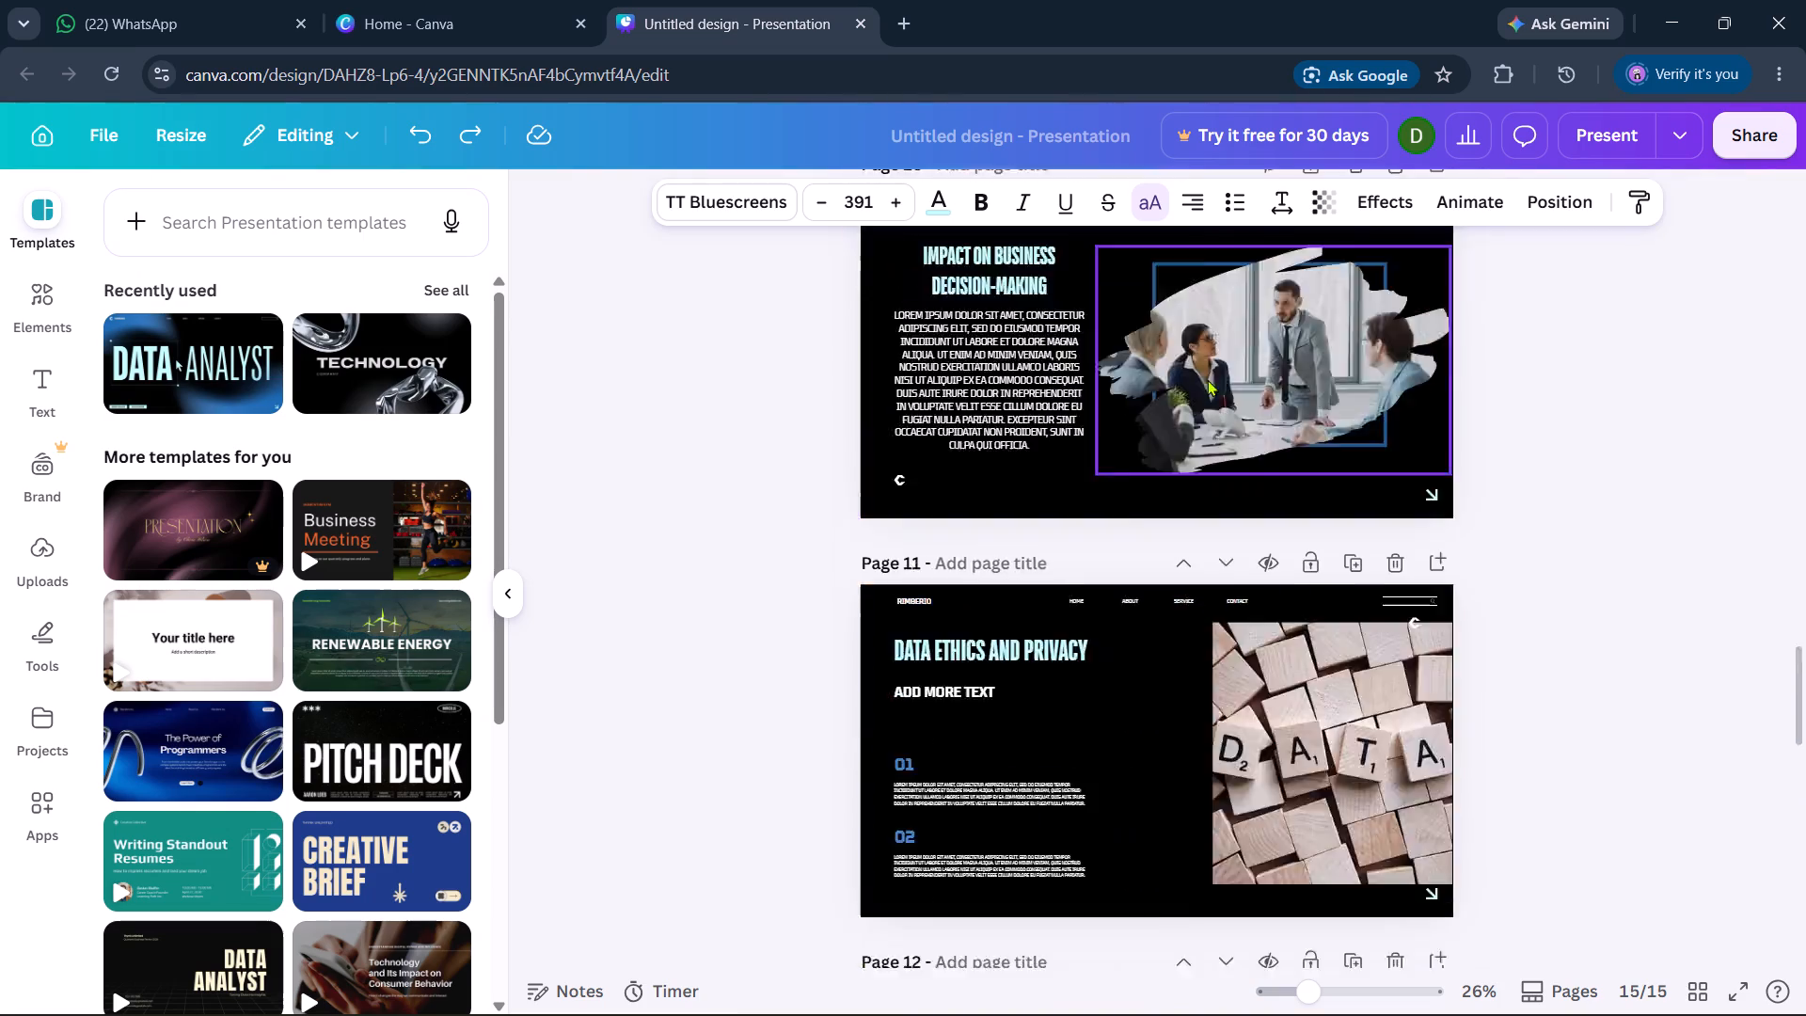
{"action": "scroll", "coordinate": [1207, 379], "scroll_direction": "up", "scroll_amount": 20}
{"action": "scroll", "coordinate": [1207, 379], "scroll_direction": "up", "scroll_amount": 8}
{"action": "left_click", "coordinate": [1061, 390]}
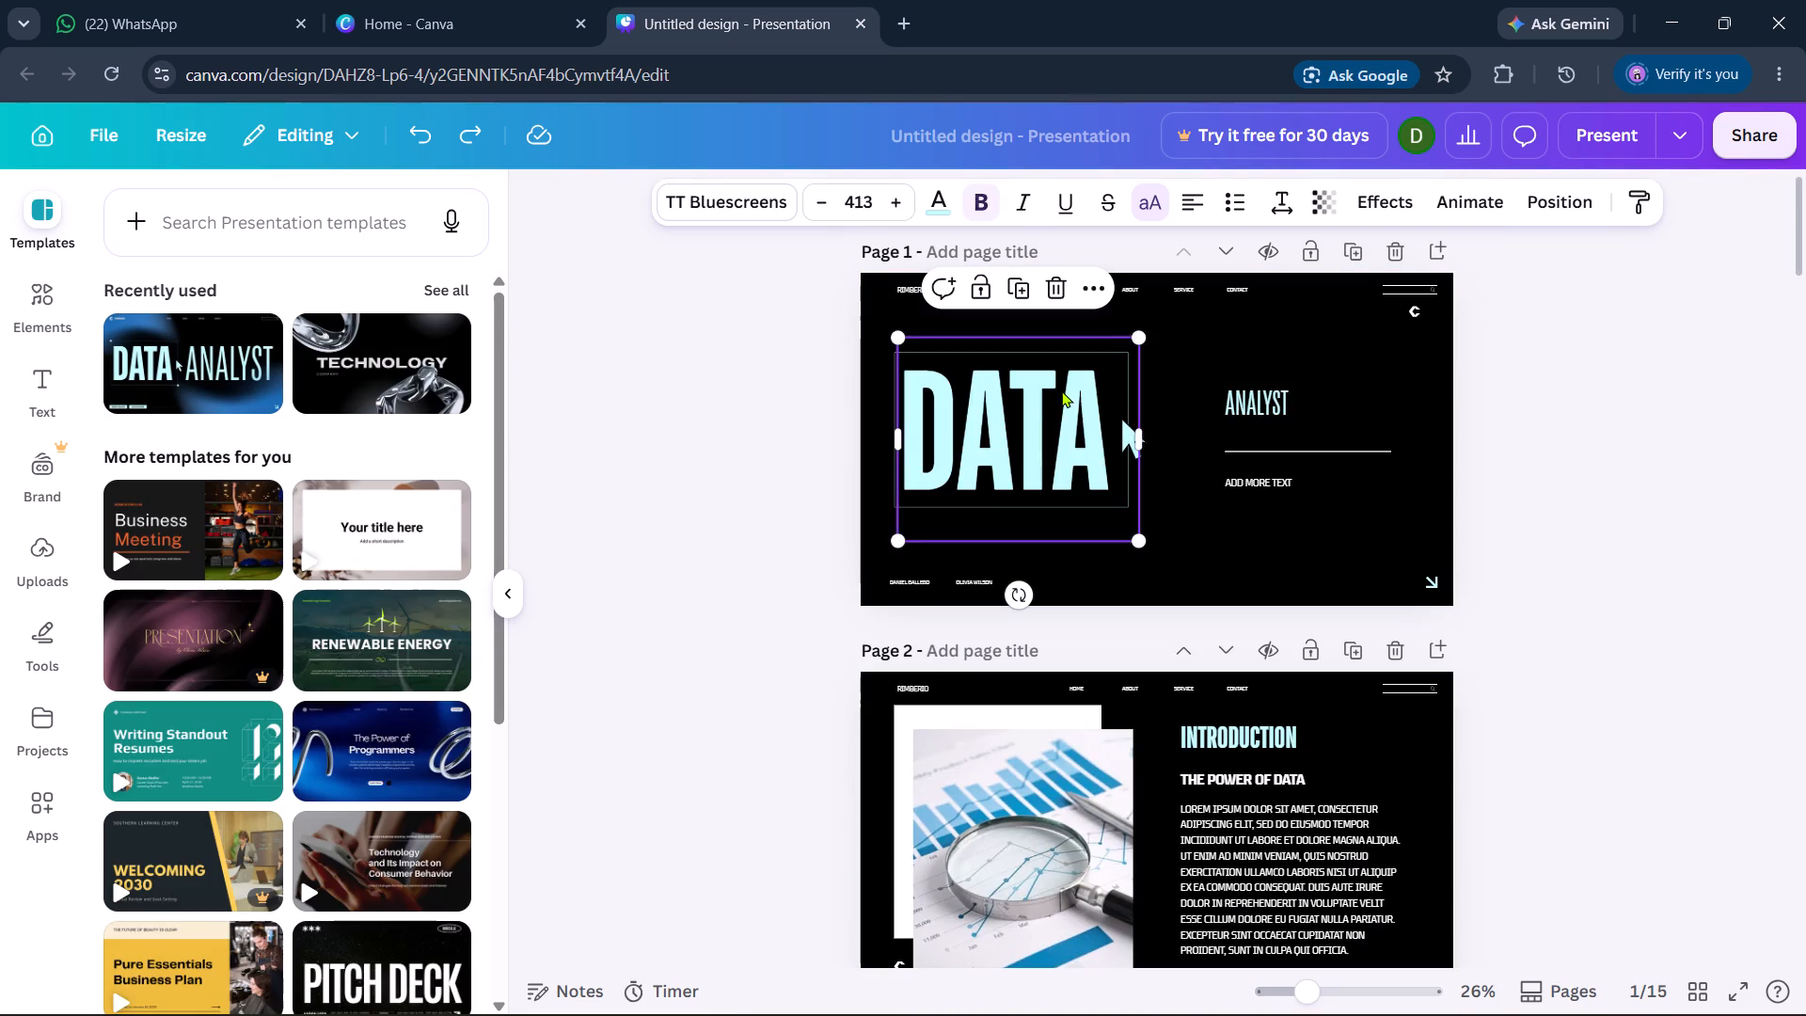
{"action": "left_click", "coordinate": [929, 201]}
{"action": "scroll", "coordinate": [263, 680], "scroll_direction": "down", "scroll_amount": 1}
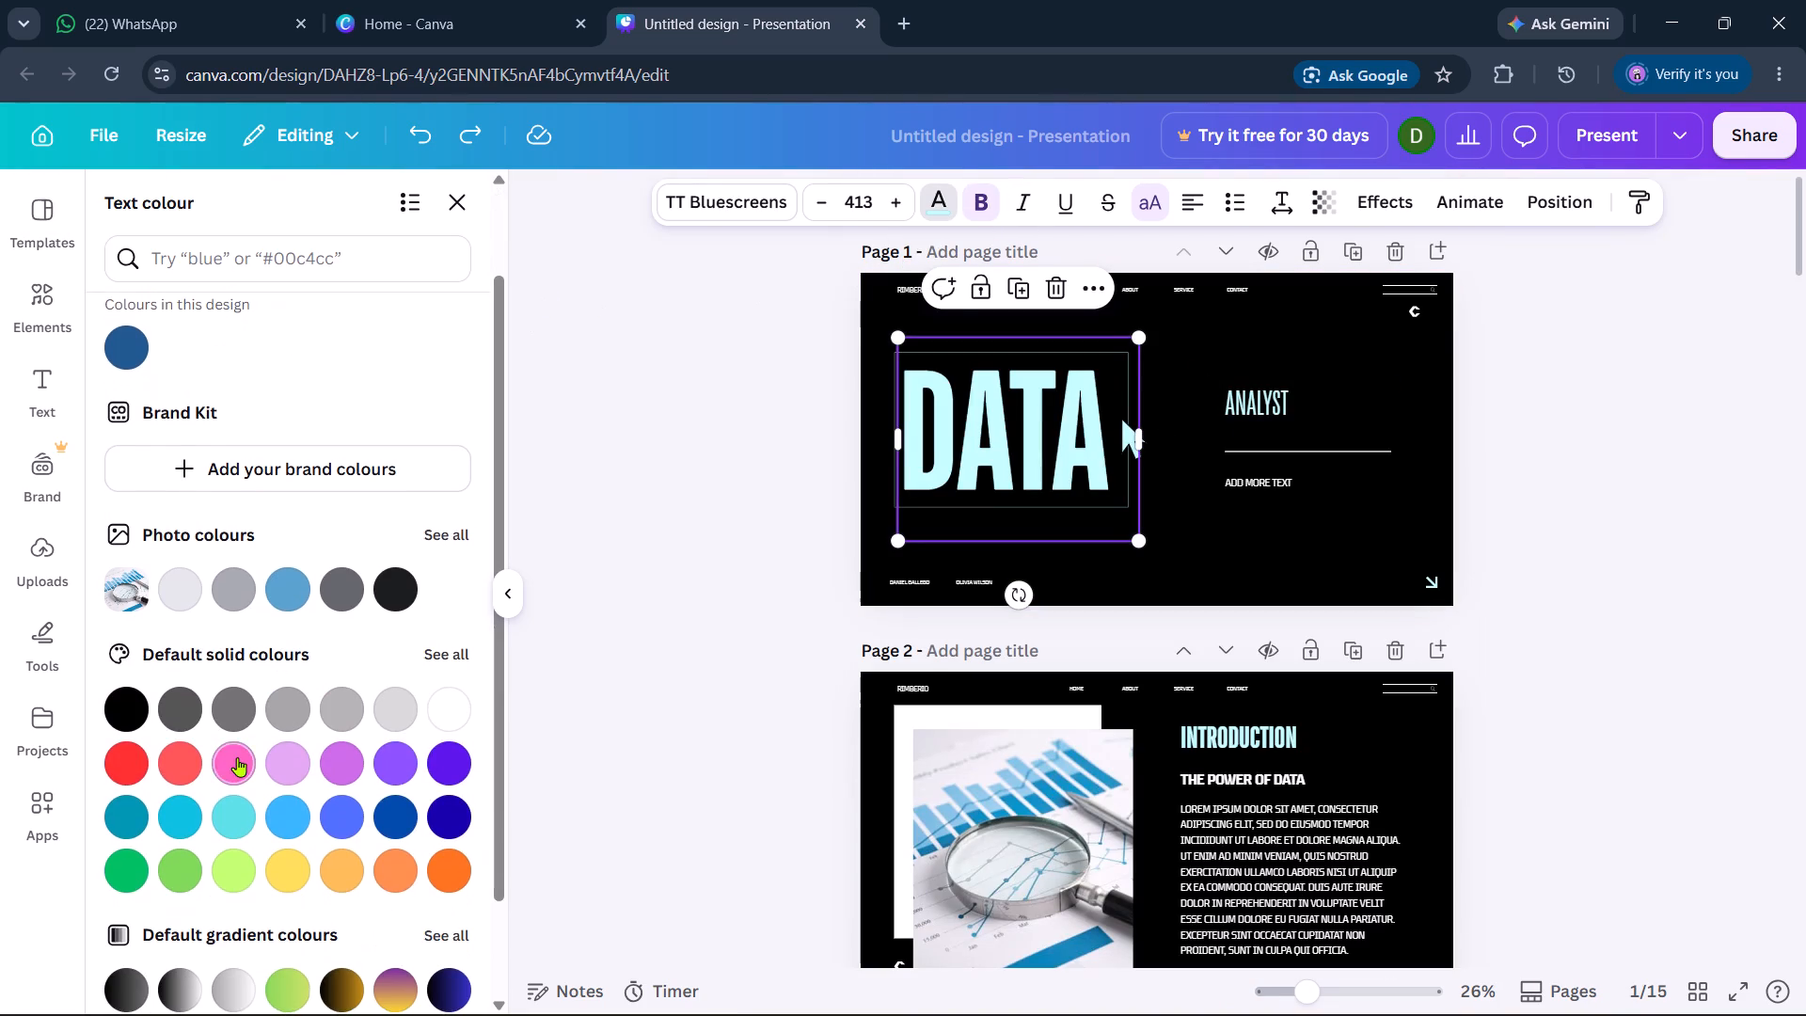
{"action": "left_click", "coordinate": [181, 761]}
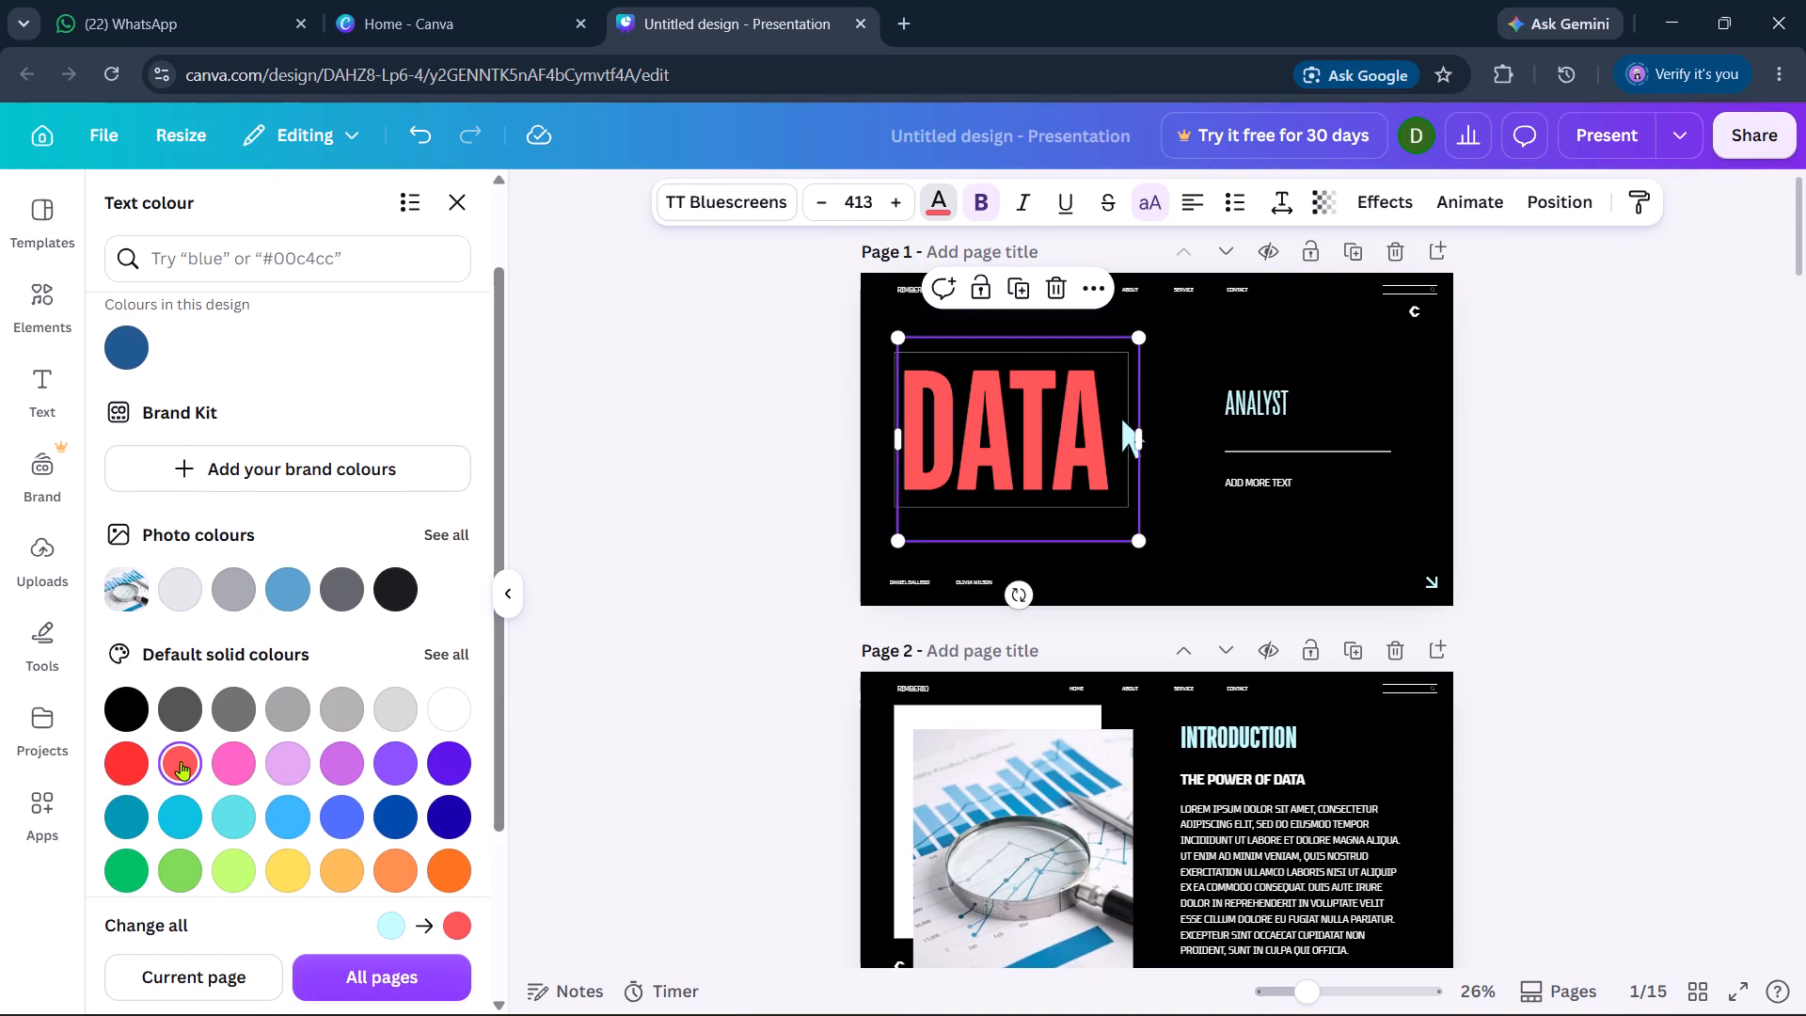
{"action": "scroll", "coordinate": [372, 702], "scroll_direction": "down", "scroll_amount": 1}
{"action": "left_click", "coordinate": [387, 699]}
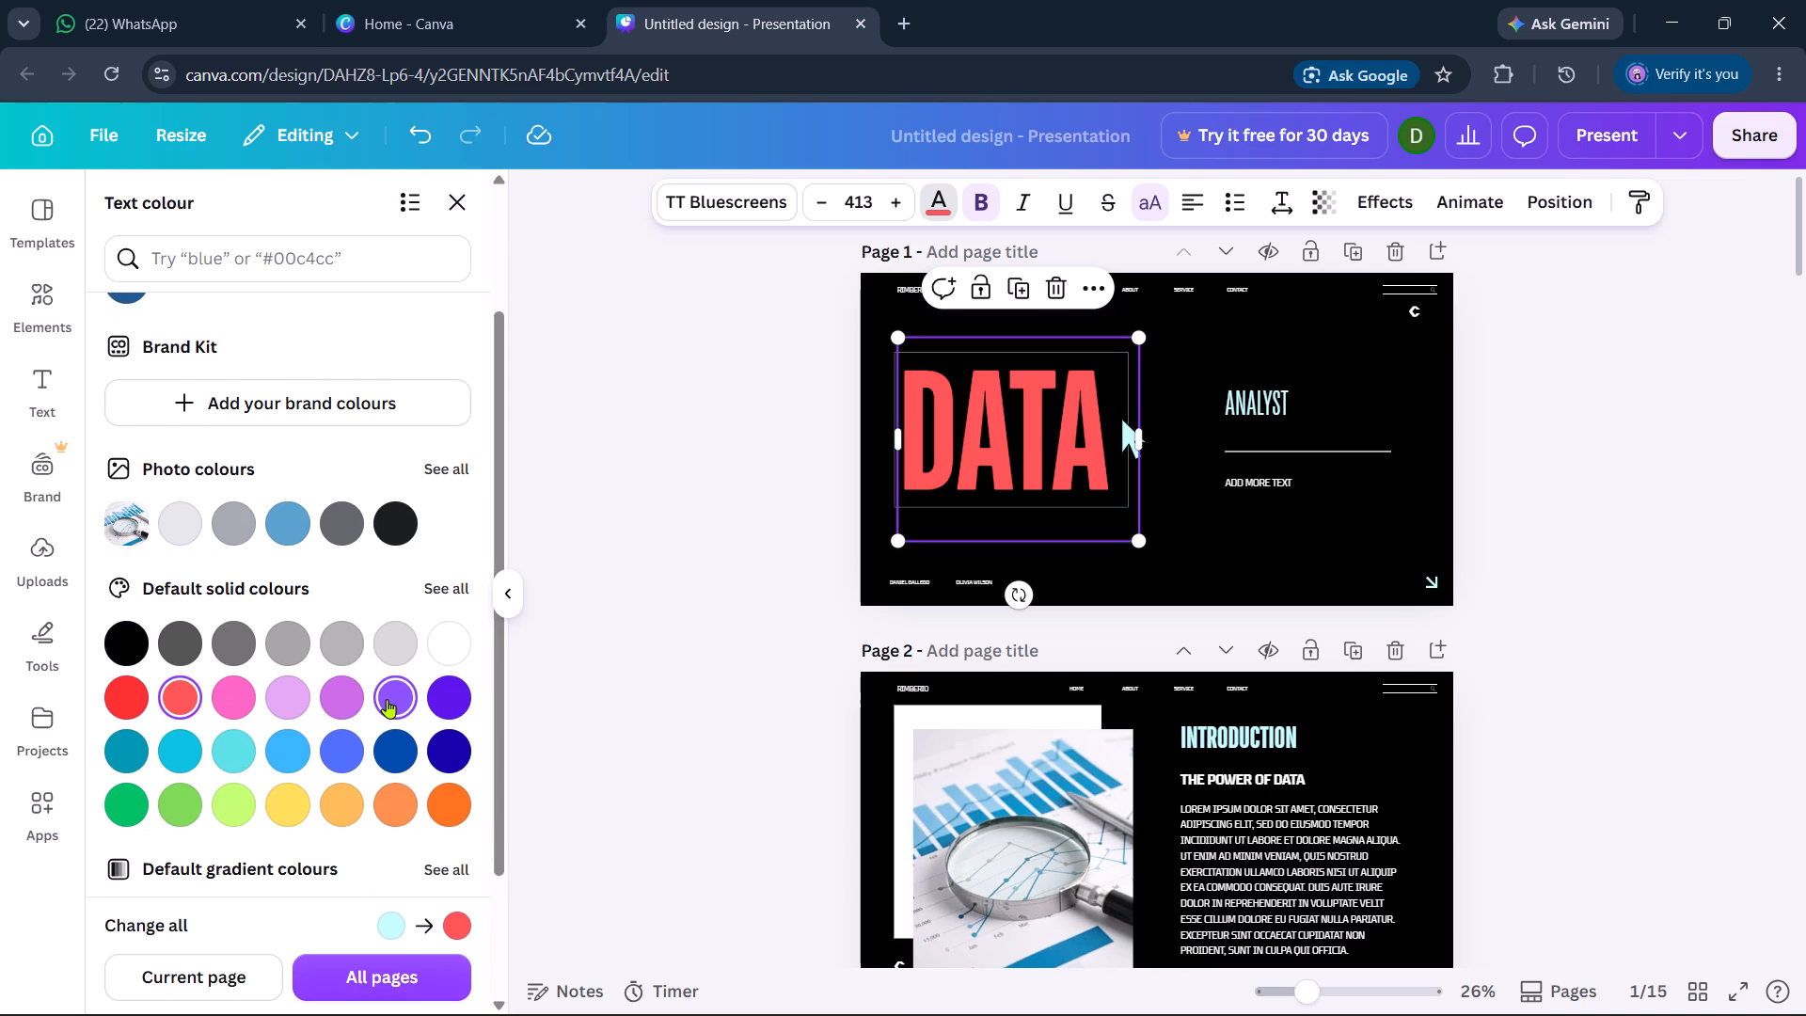
{"action": "scroll", "coordinate": [387, 699], "scroll_direction": "down", "scroll_amount": 1}
{"action": "left_click", "coordinate": [186, 671]}
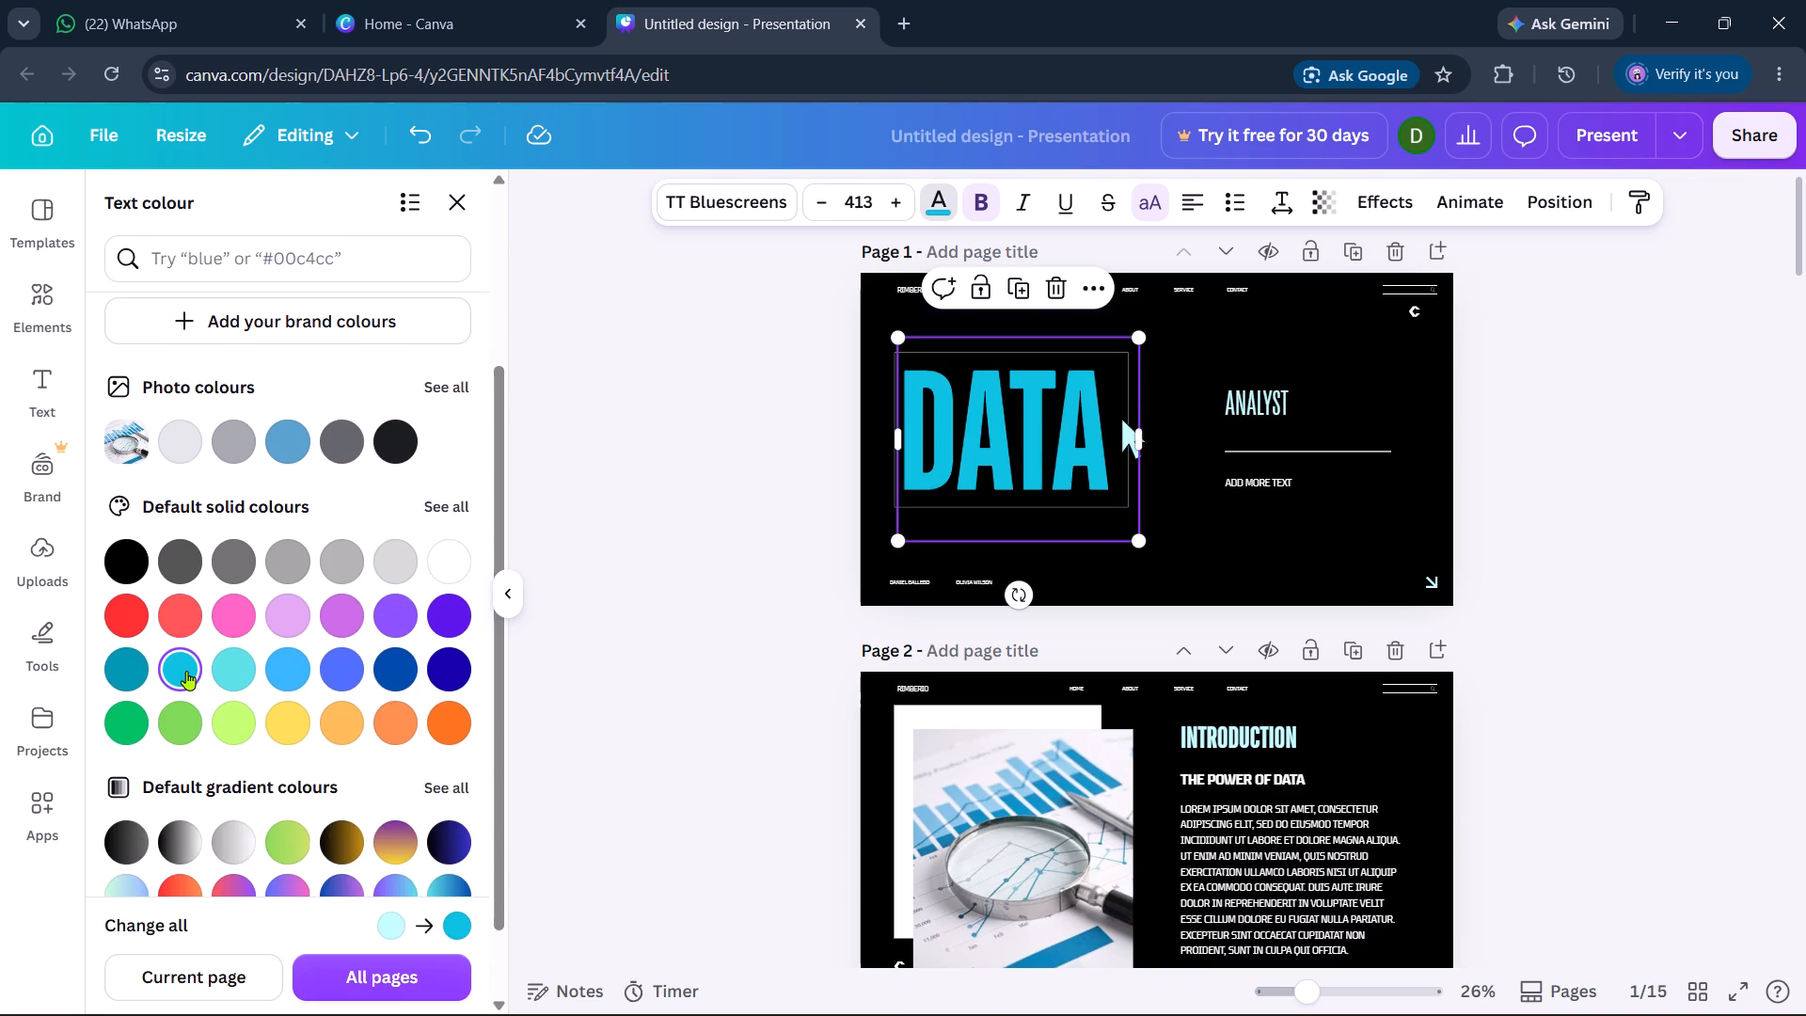
{"action": "left_click", "coordinate": [246, 667]}
{"action": "scroll", "coordinate": [259, 697], "scroll_direction": "down", "scroll_amount": 1}
{"action": "left_click", "coordinate": [250, 749]}
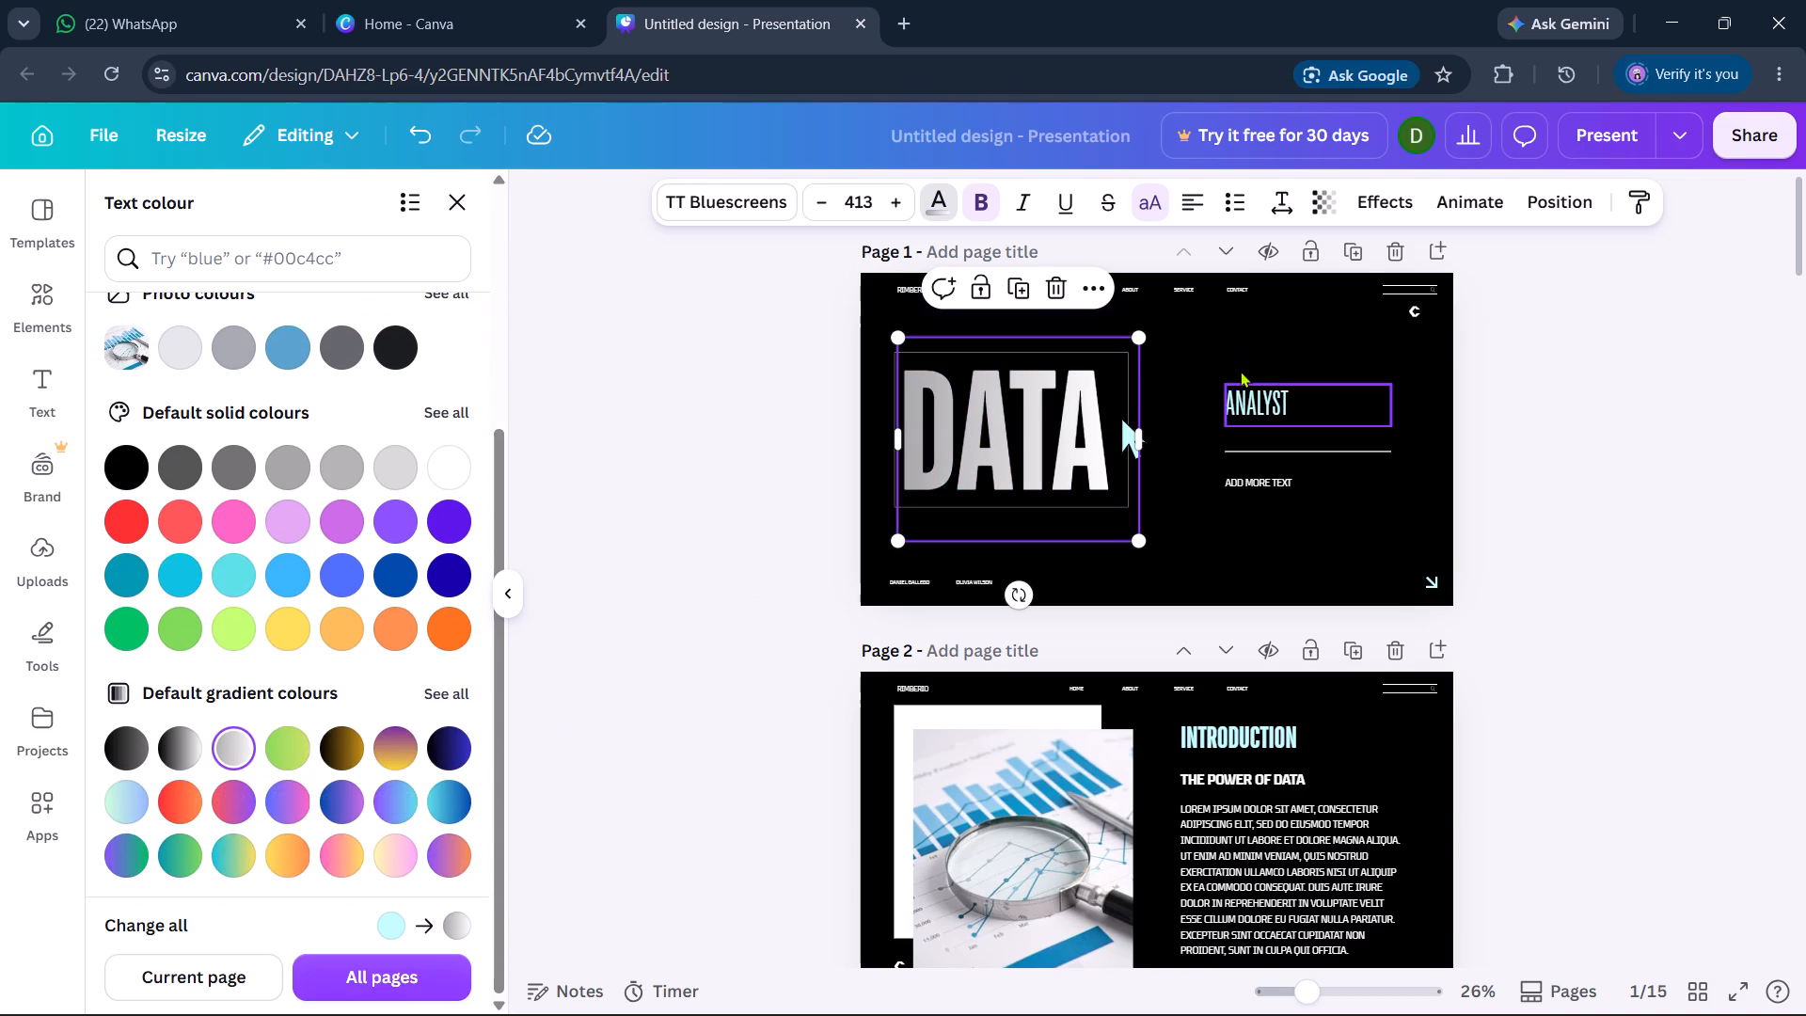
Recolour the ANALYST text on page 1 with the same light grey-to-white gradient.
{"action": "left_click", "coordinate": [1274, 394]}
{"action": "left_click", "coordinate": [185, 878]}
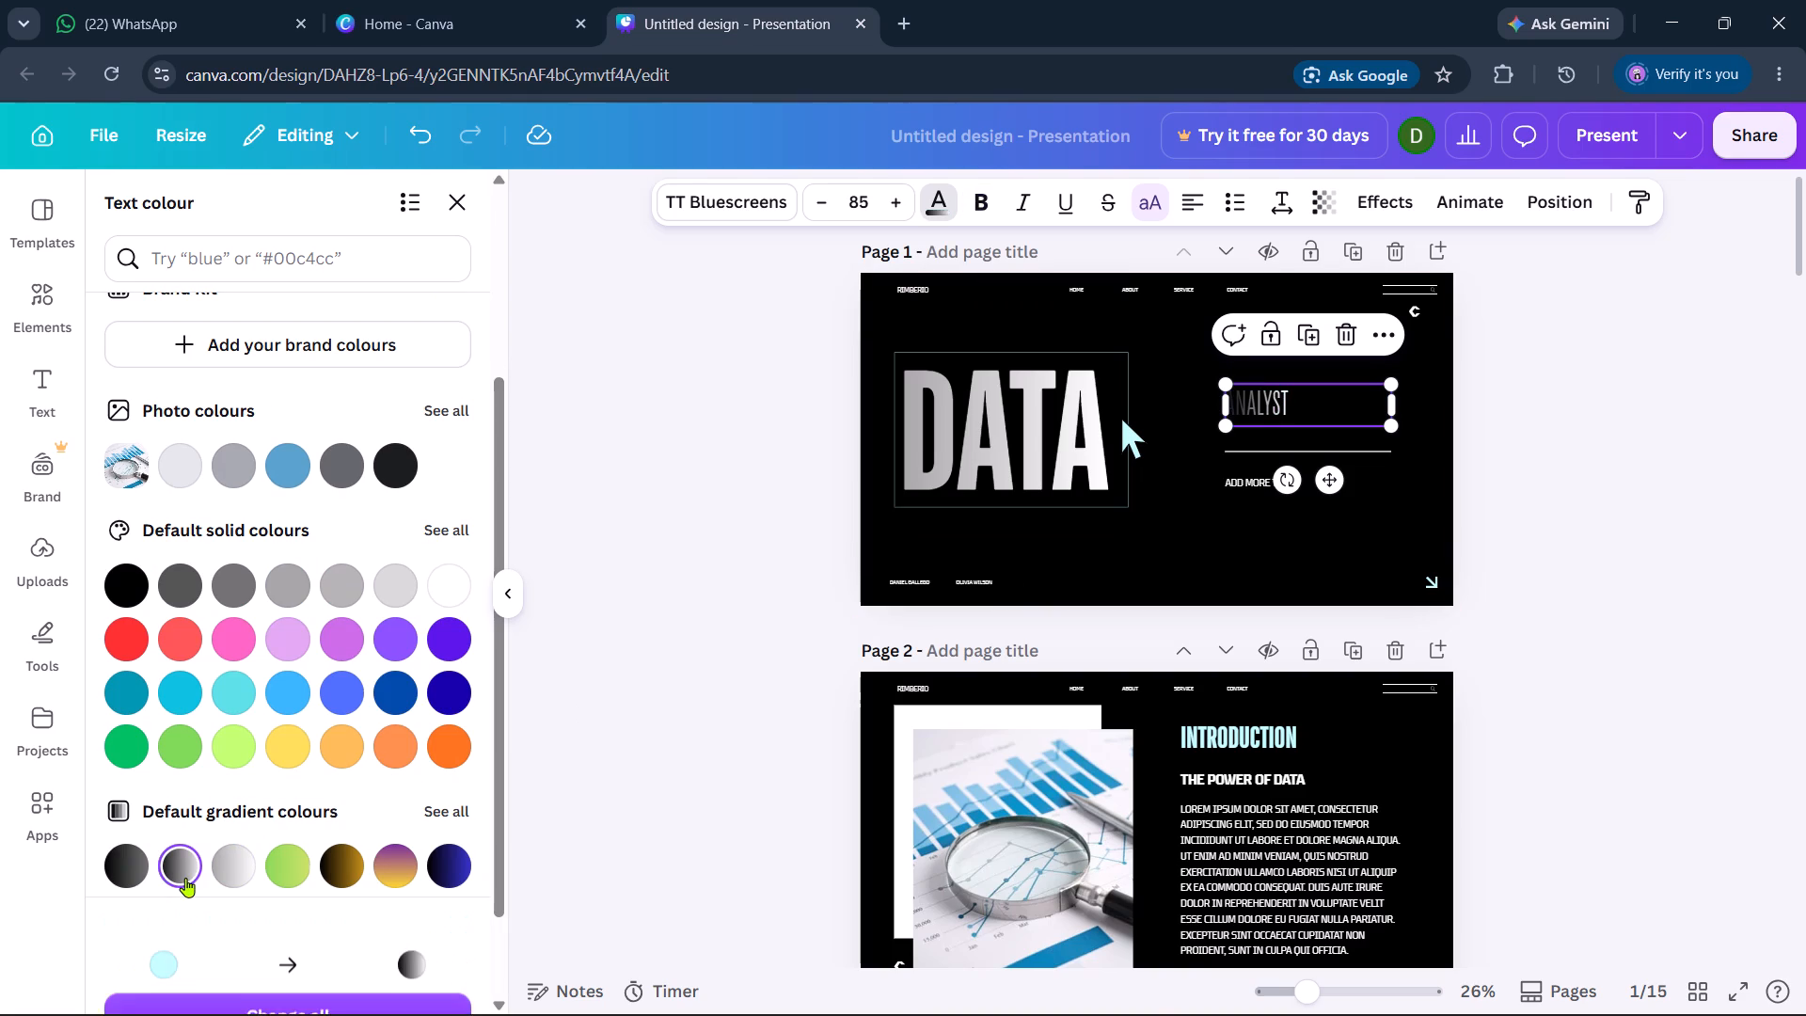
{"action": "left_click", "coordinate": [245, 874]}
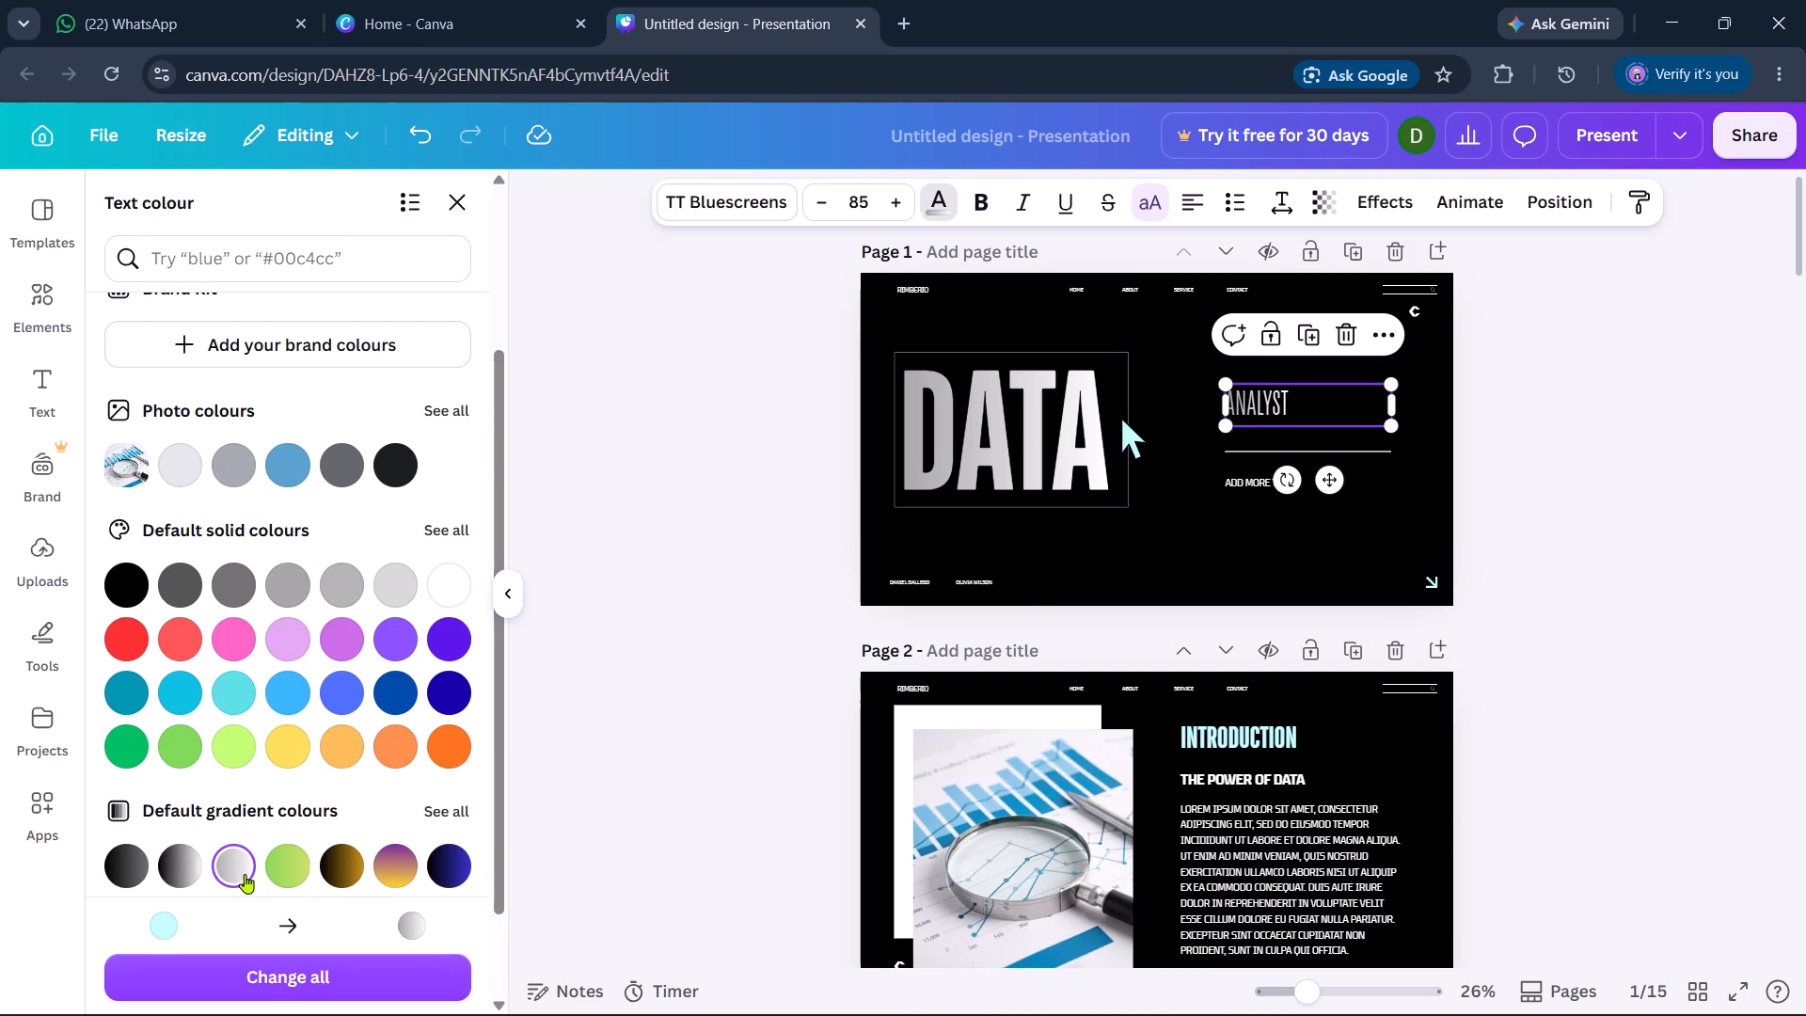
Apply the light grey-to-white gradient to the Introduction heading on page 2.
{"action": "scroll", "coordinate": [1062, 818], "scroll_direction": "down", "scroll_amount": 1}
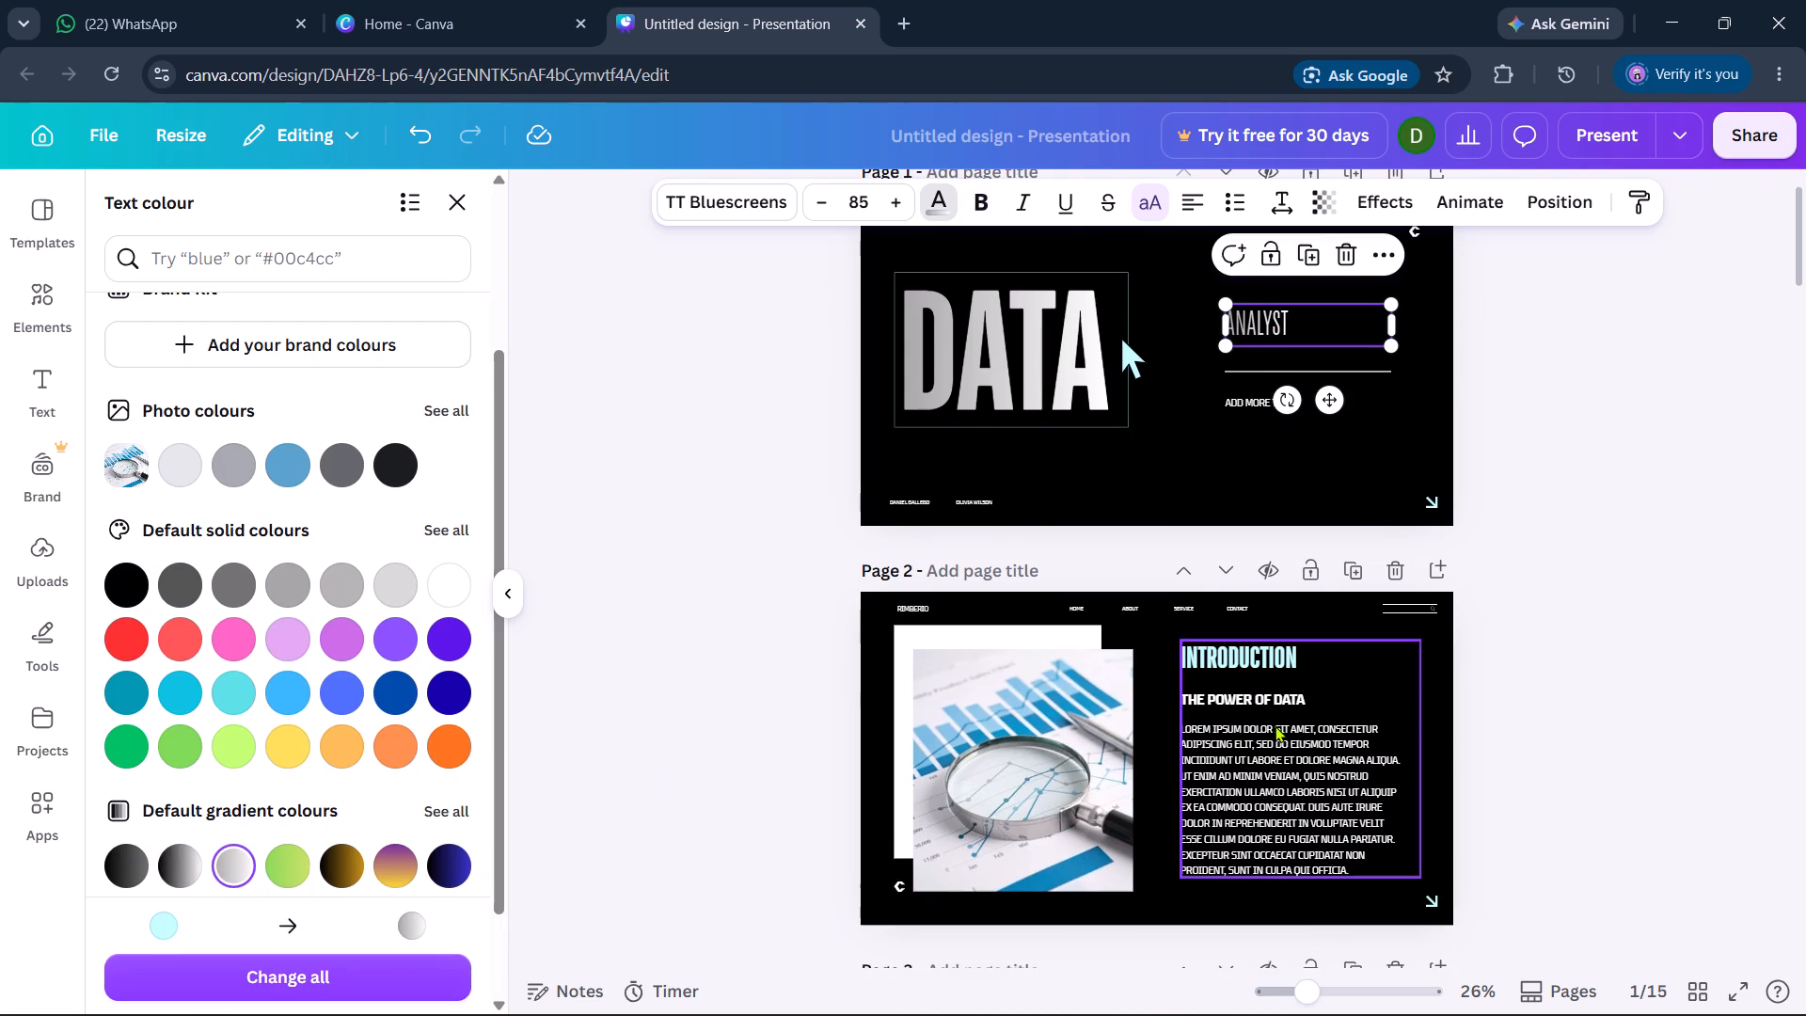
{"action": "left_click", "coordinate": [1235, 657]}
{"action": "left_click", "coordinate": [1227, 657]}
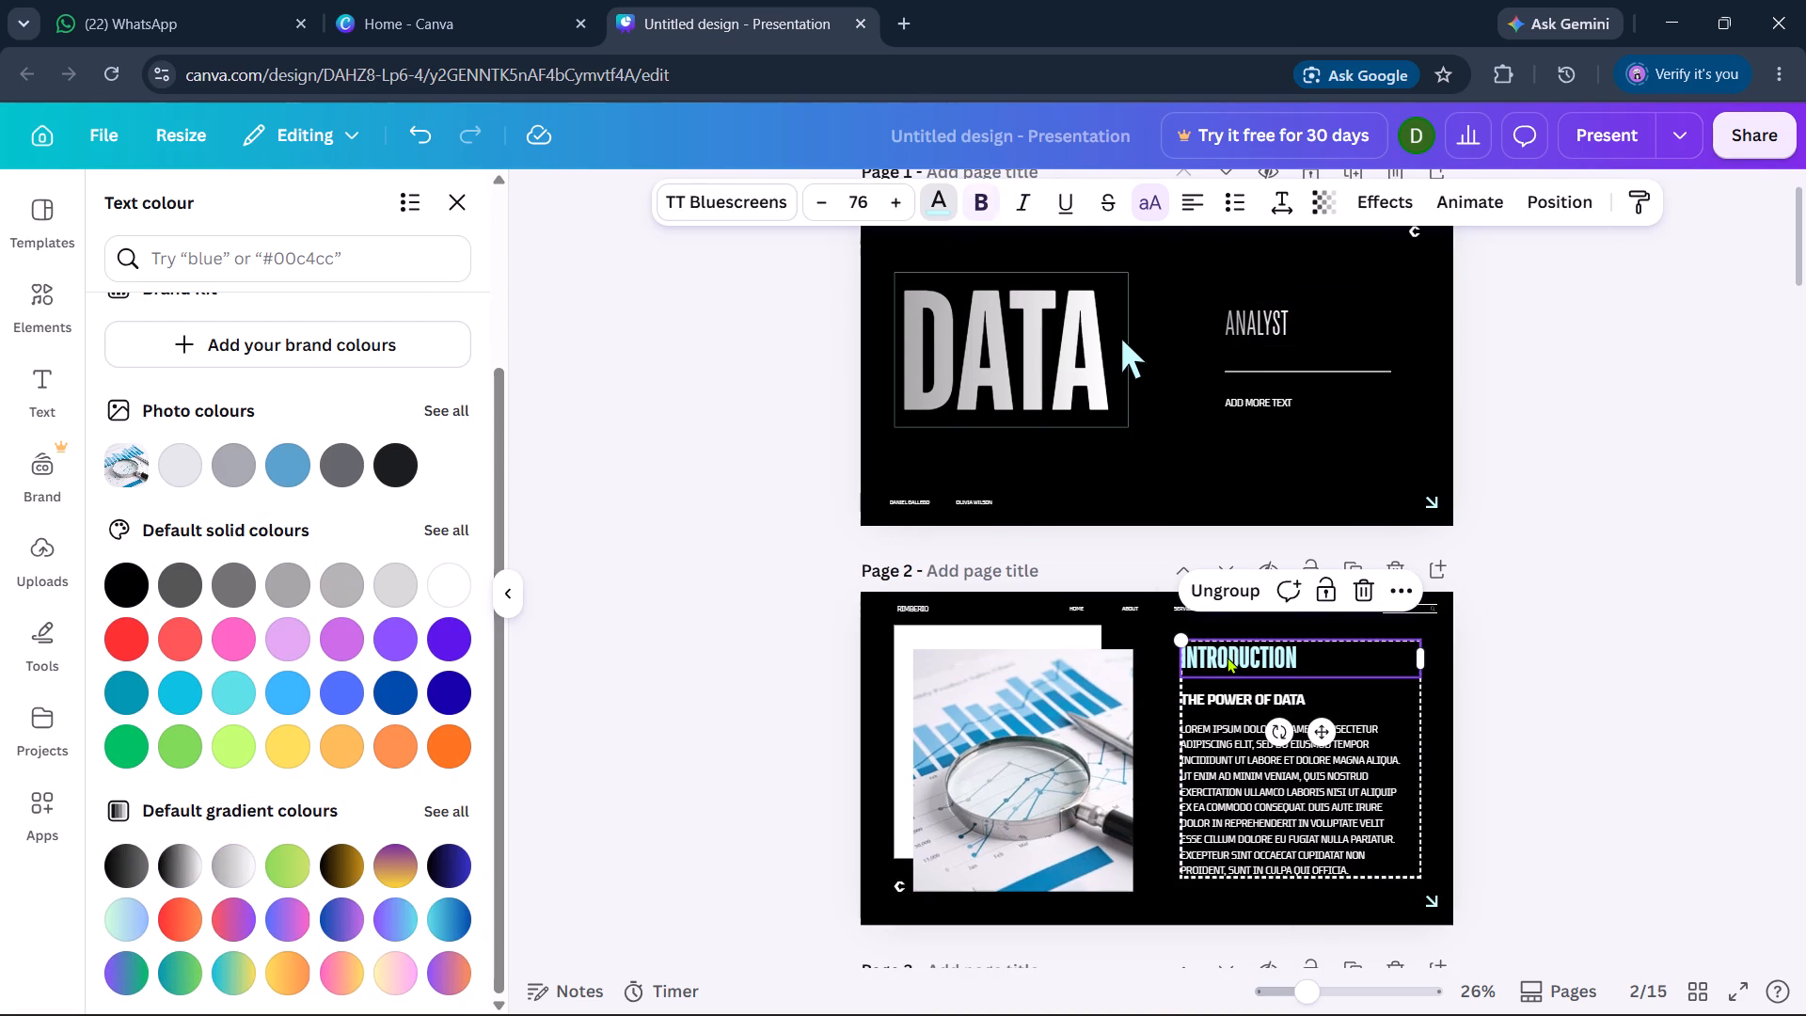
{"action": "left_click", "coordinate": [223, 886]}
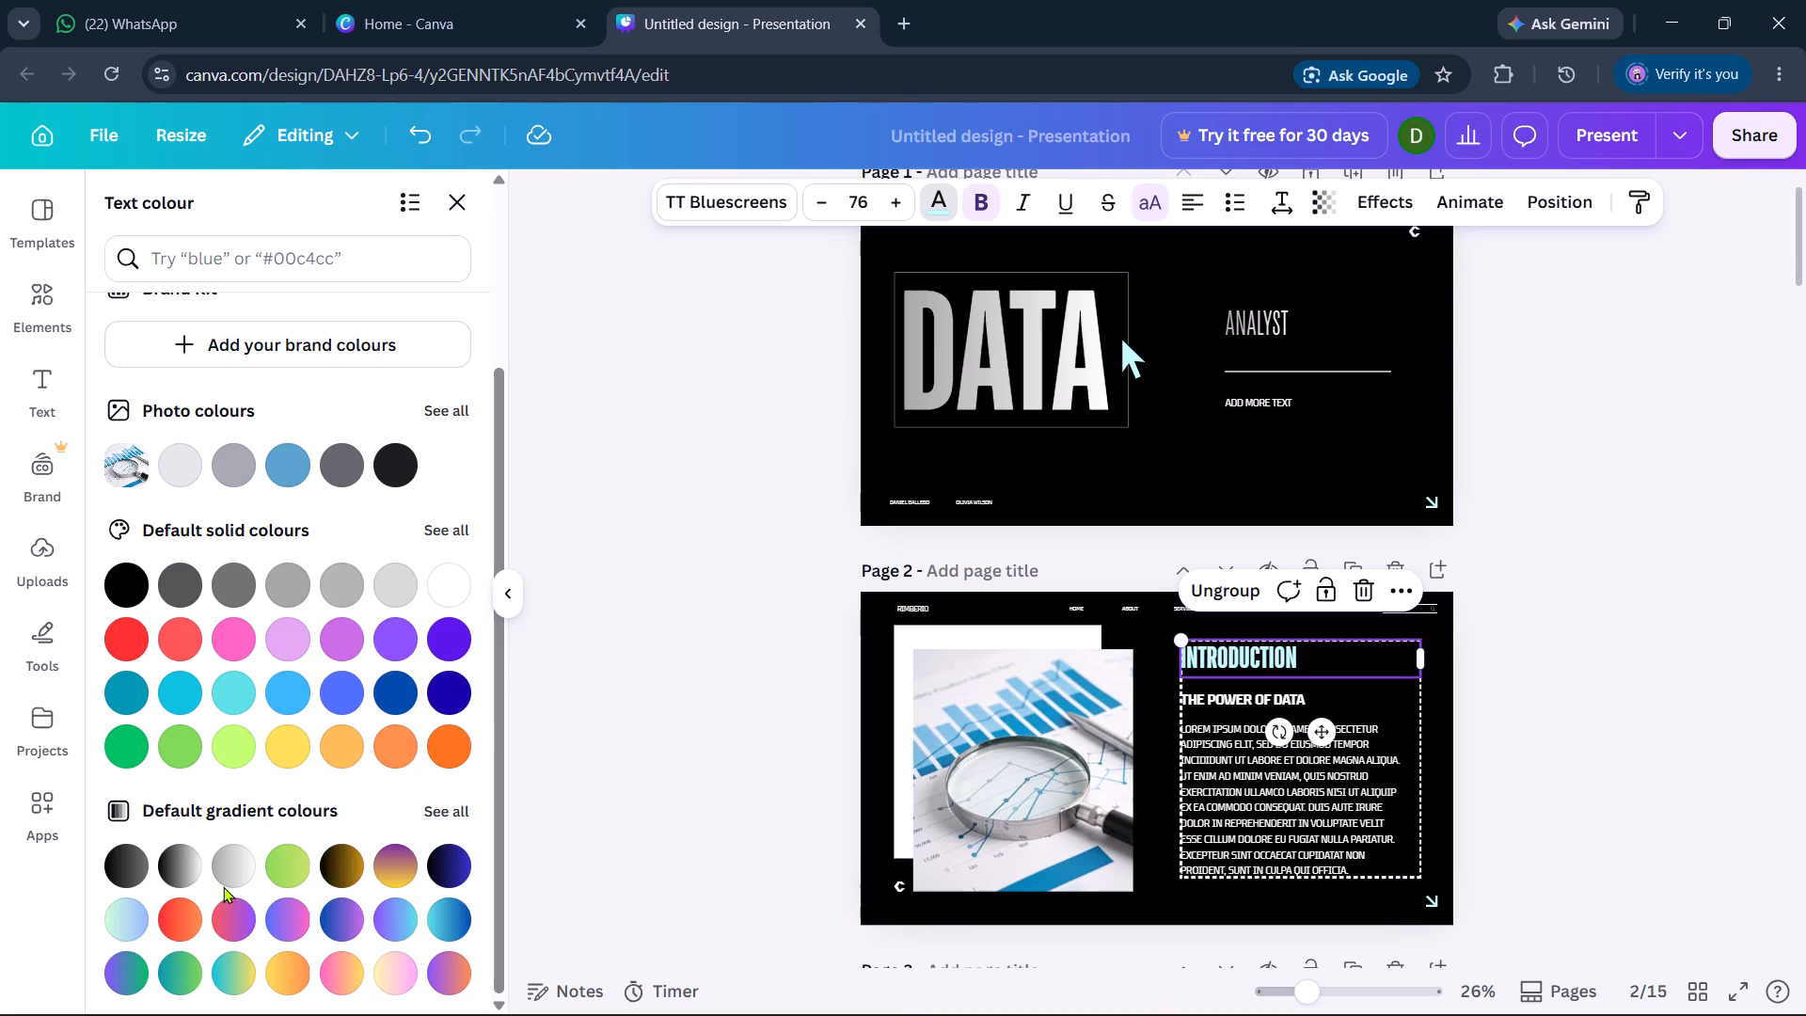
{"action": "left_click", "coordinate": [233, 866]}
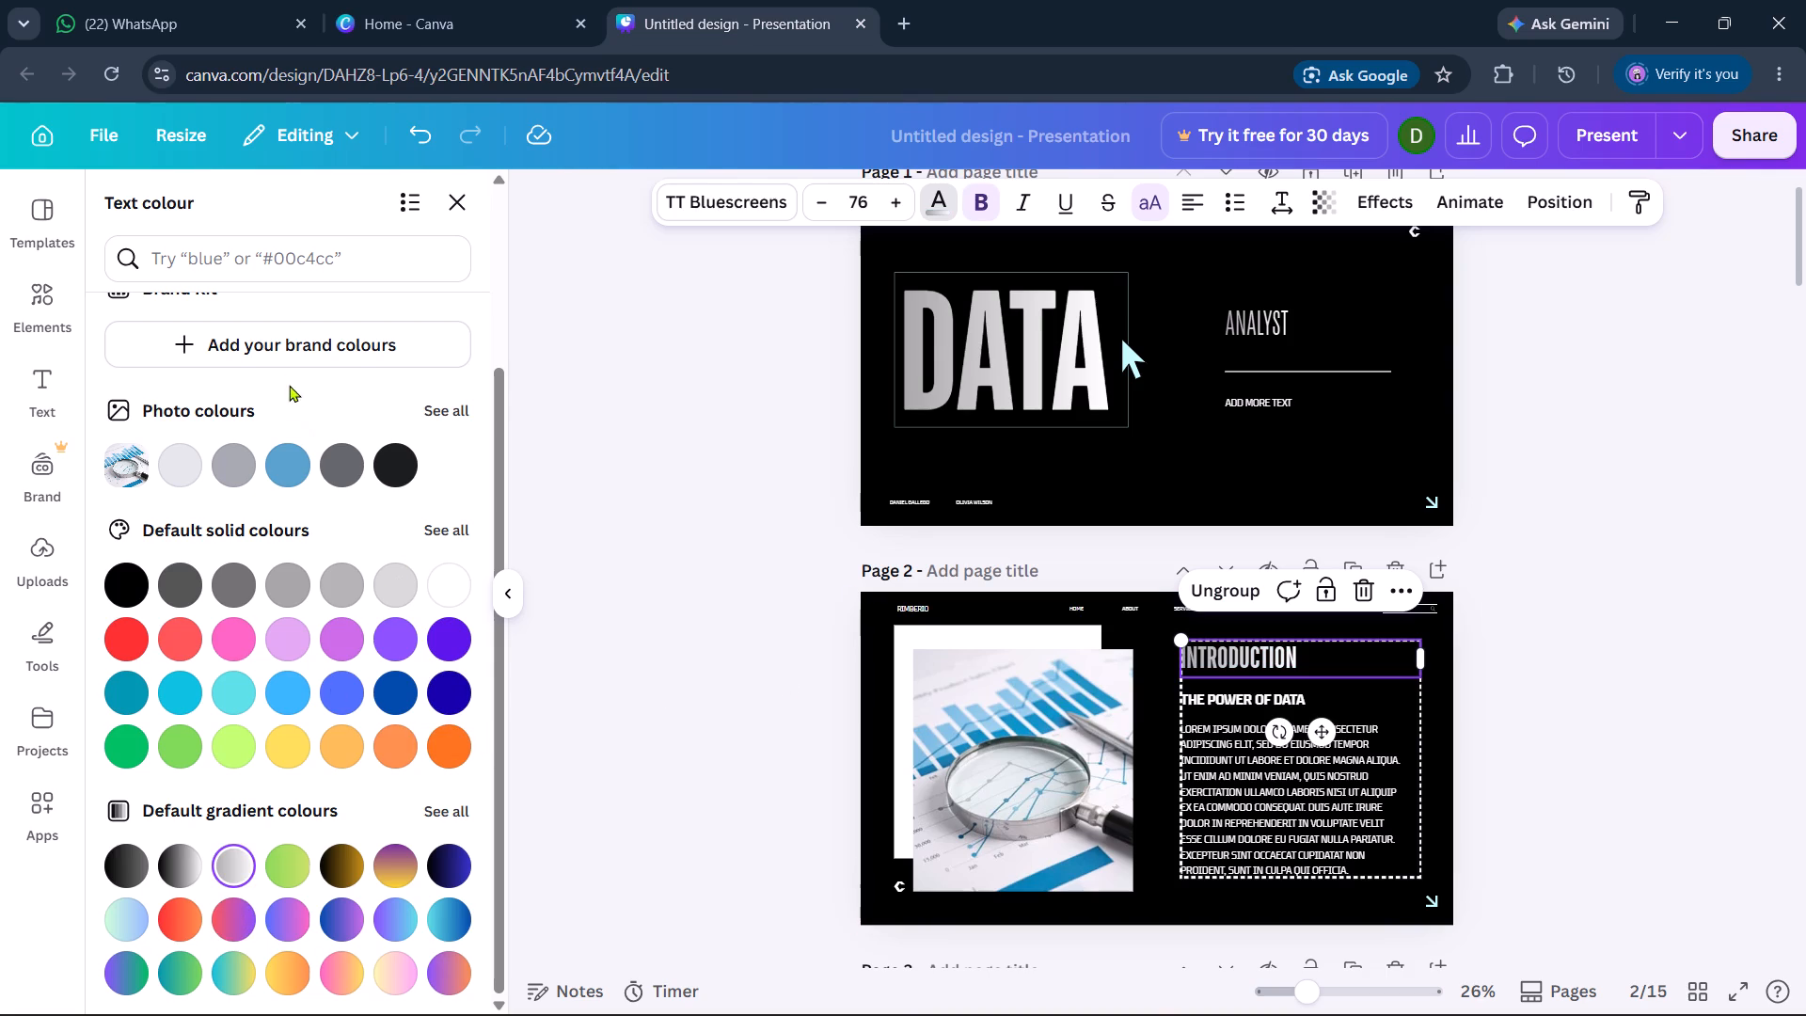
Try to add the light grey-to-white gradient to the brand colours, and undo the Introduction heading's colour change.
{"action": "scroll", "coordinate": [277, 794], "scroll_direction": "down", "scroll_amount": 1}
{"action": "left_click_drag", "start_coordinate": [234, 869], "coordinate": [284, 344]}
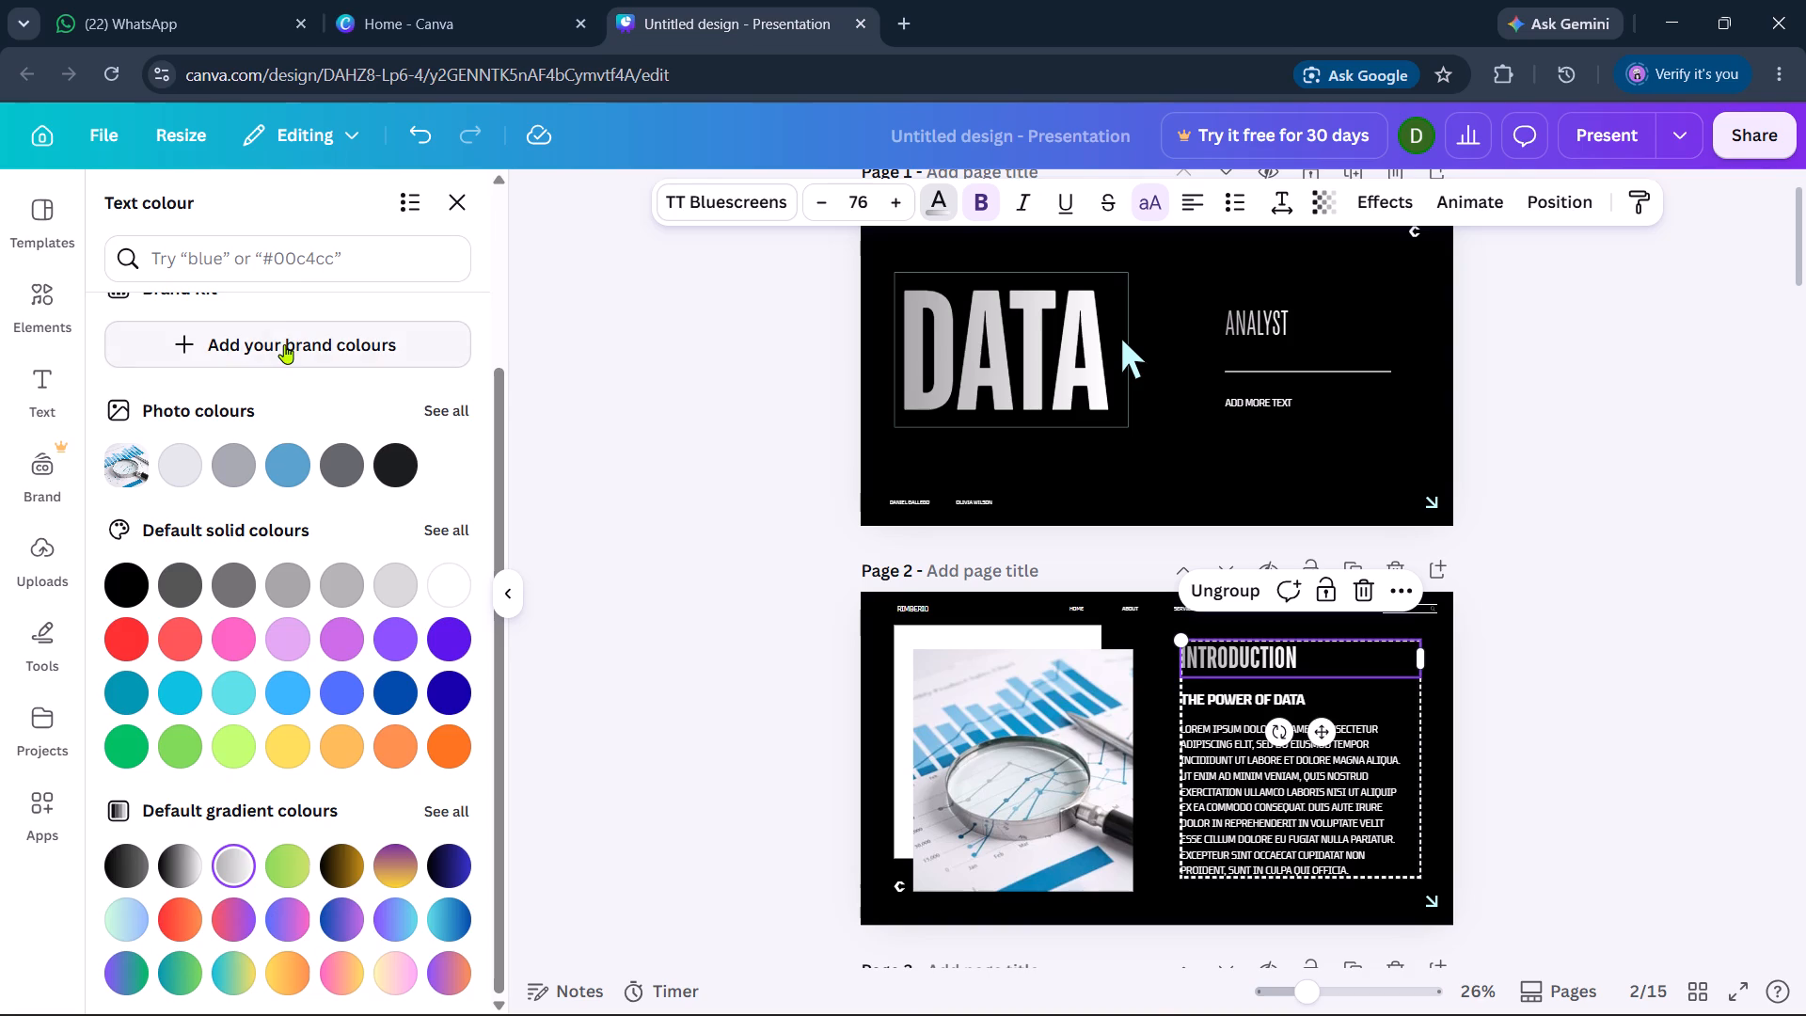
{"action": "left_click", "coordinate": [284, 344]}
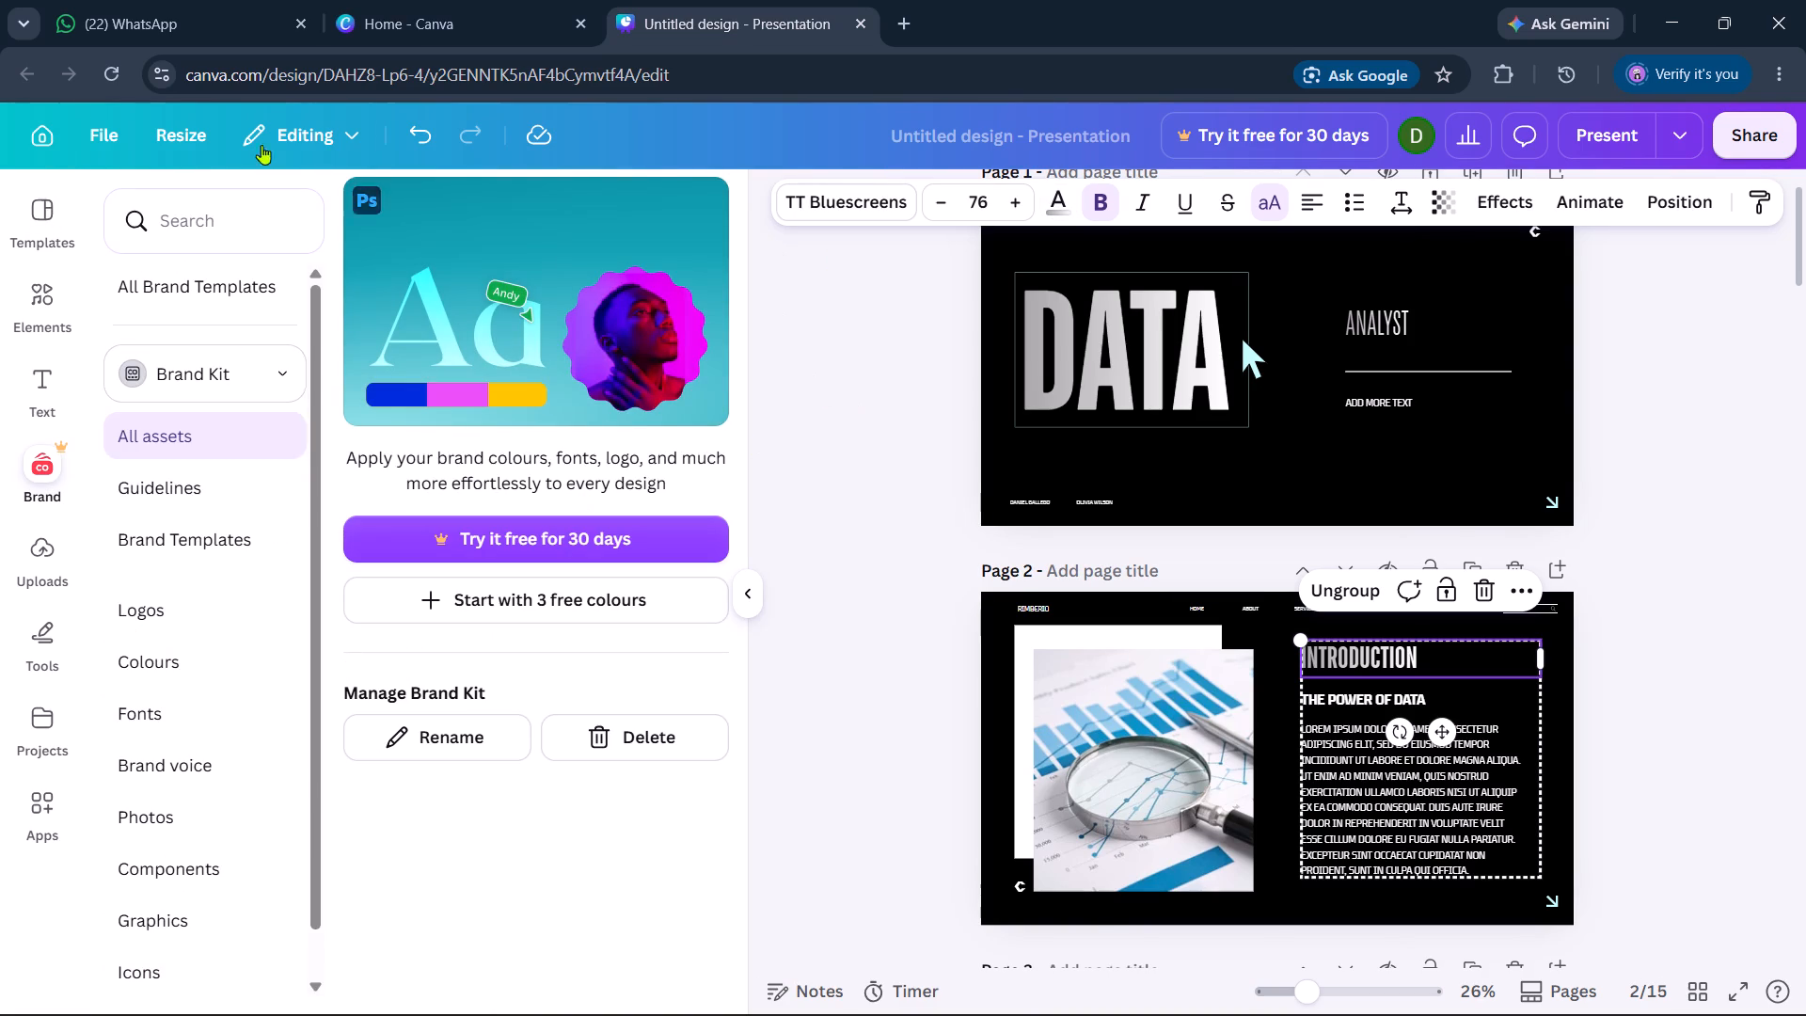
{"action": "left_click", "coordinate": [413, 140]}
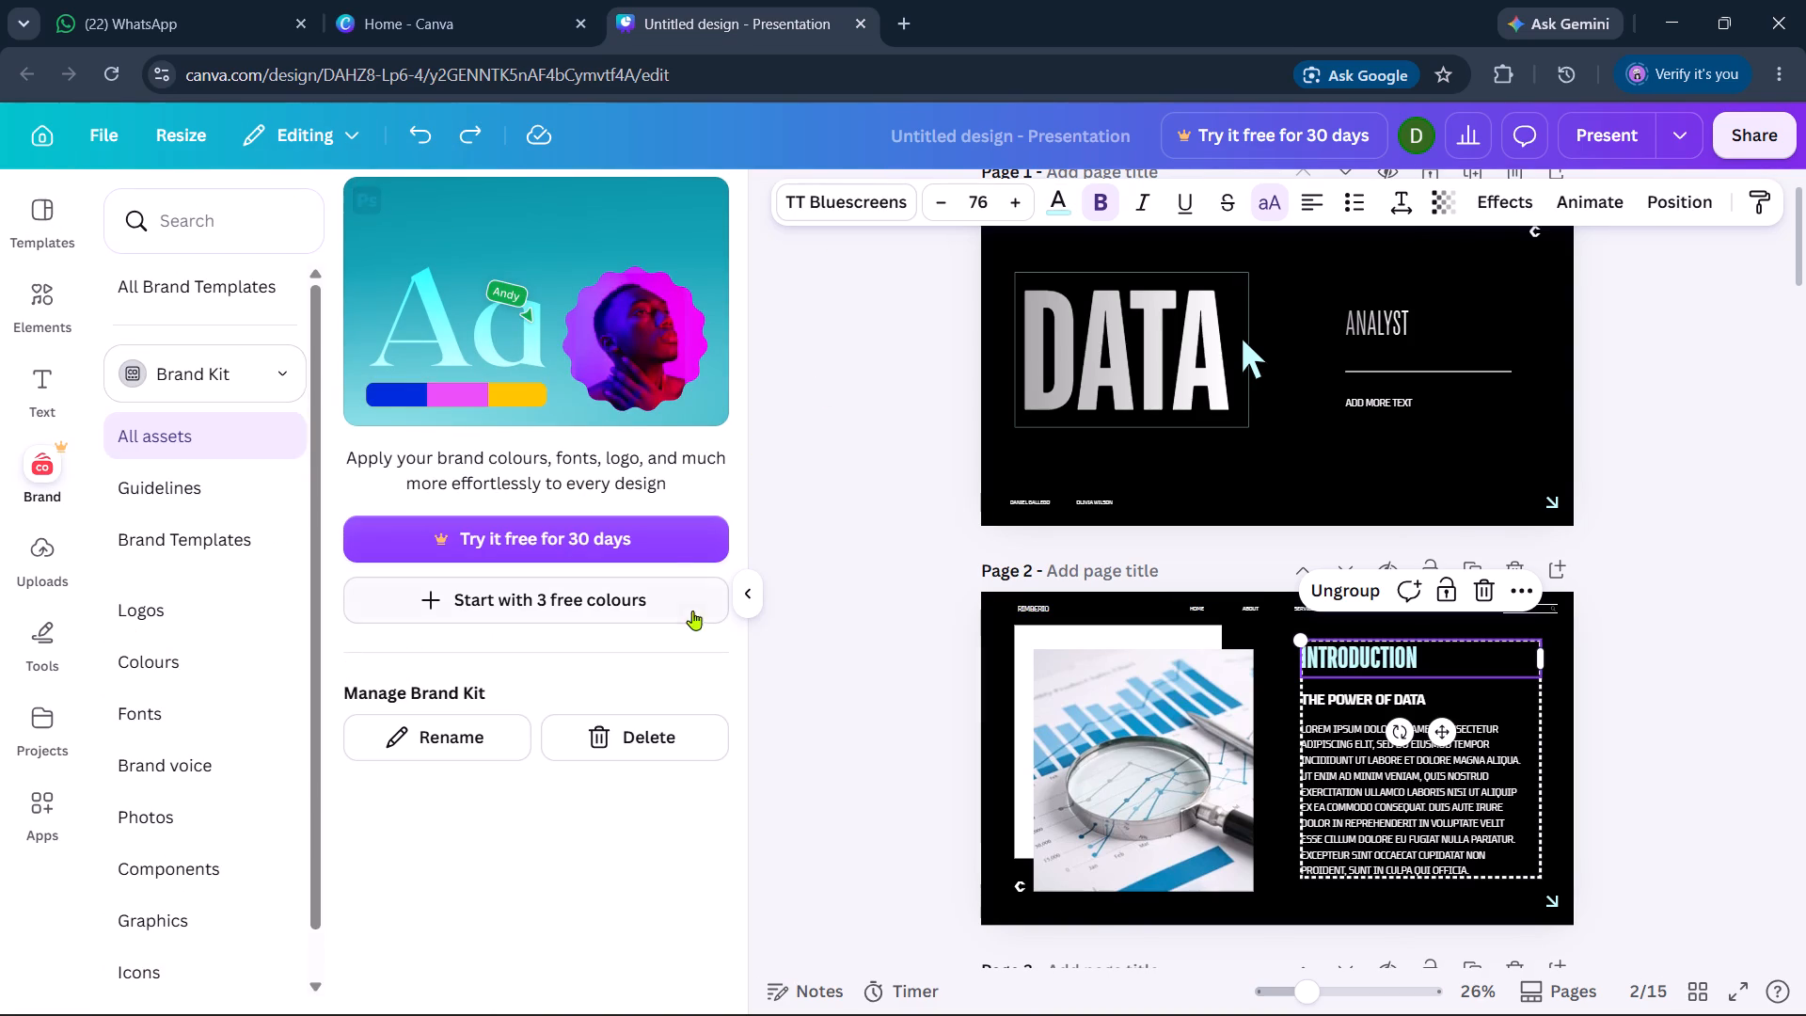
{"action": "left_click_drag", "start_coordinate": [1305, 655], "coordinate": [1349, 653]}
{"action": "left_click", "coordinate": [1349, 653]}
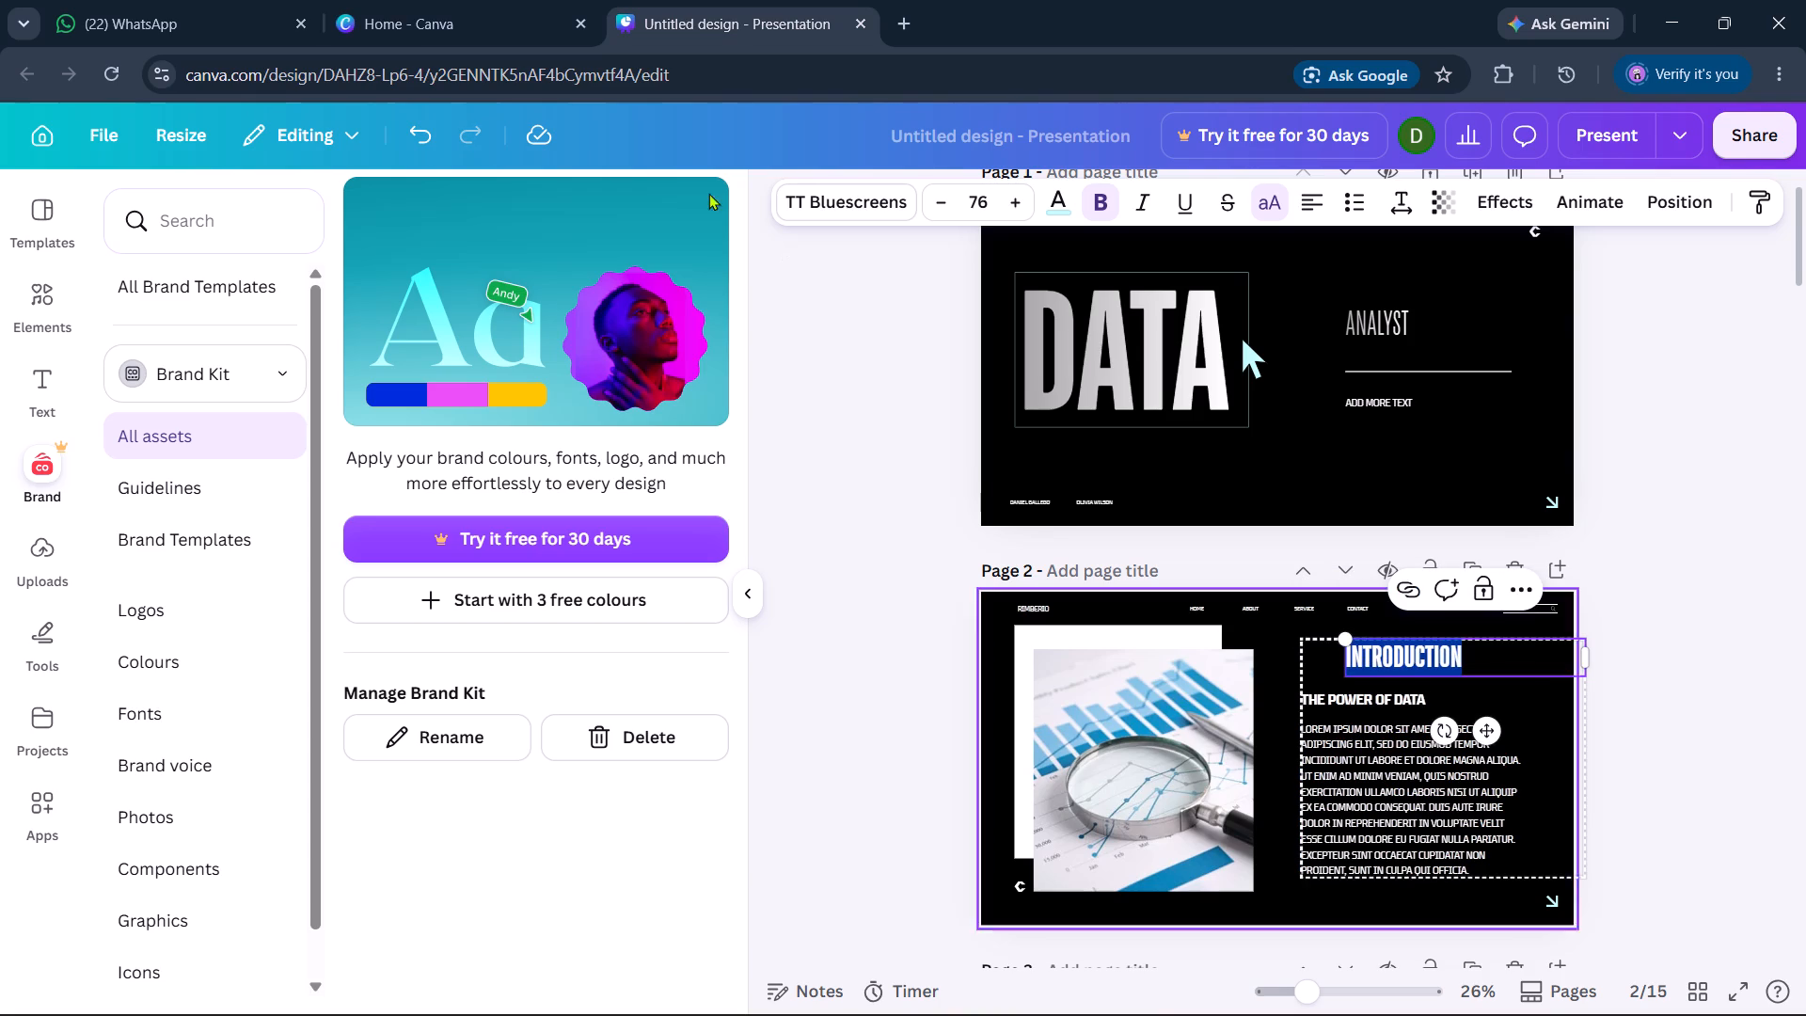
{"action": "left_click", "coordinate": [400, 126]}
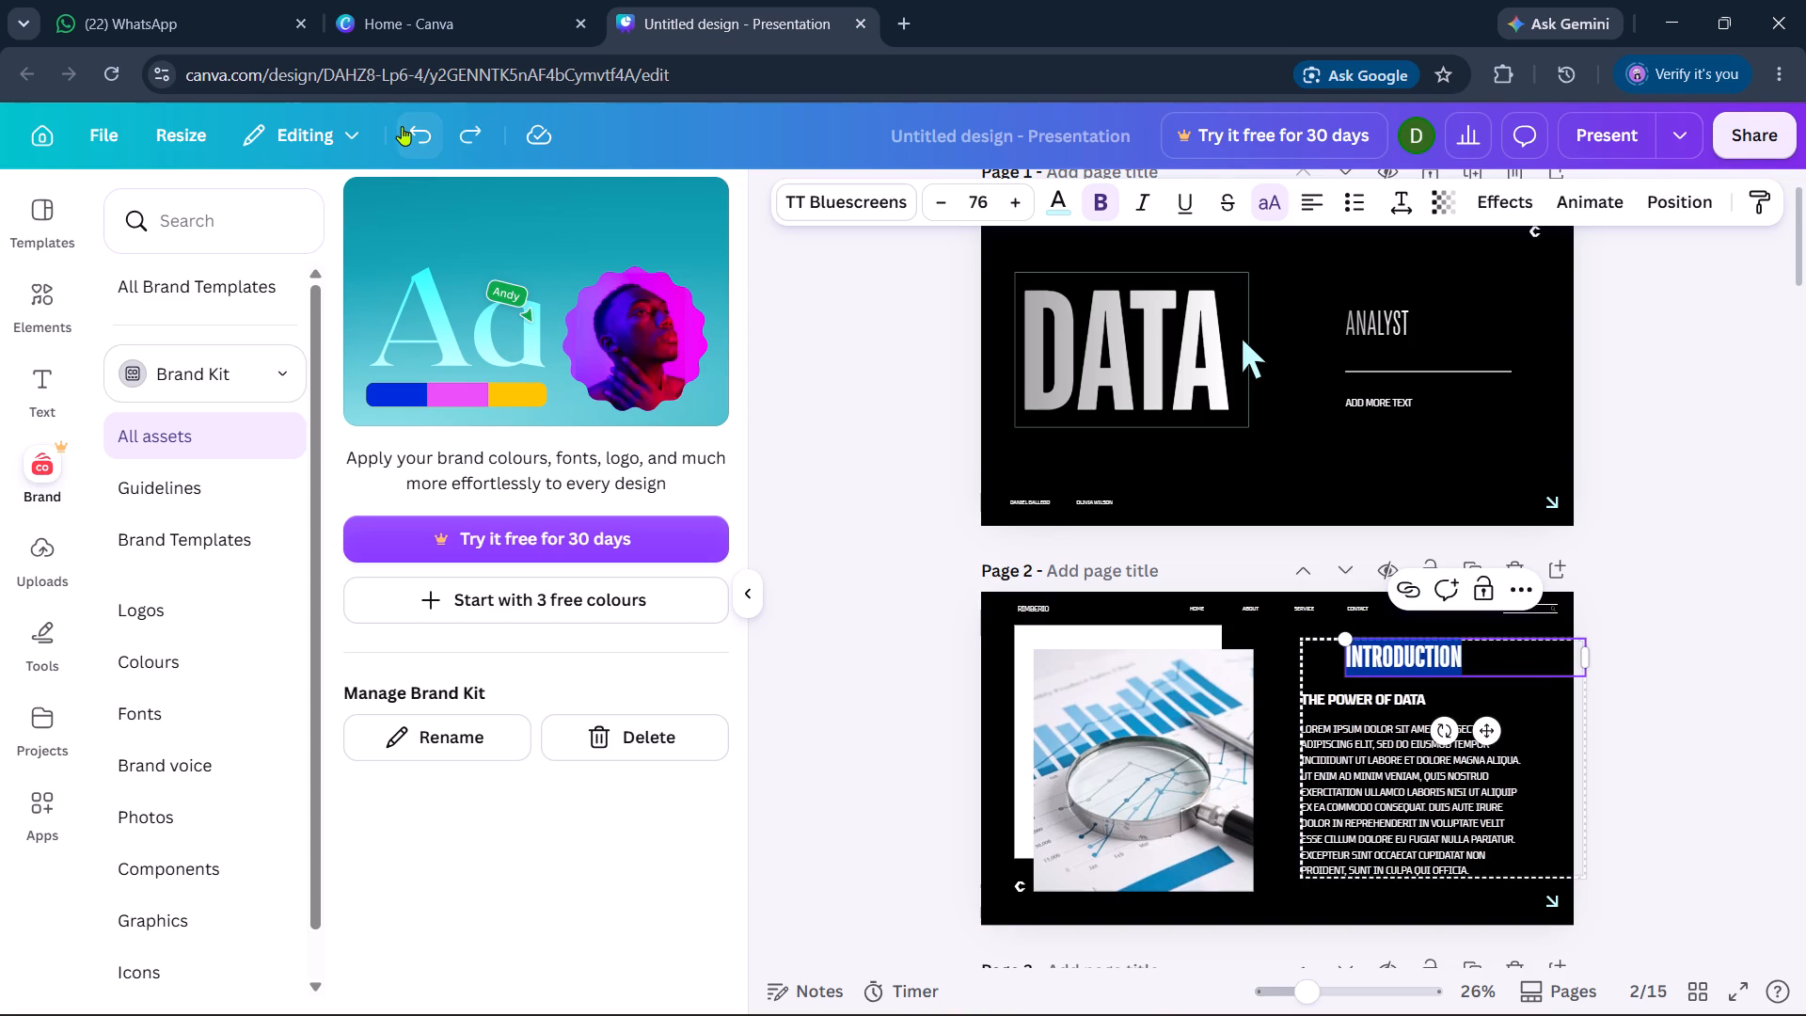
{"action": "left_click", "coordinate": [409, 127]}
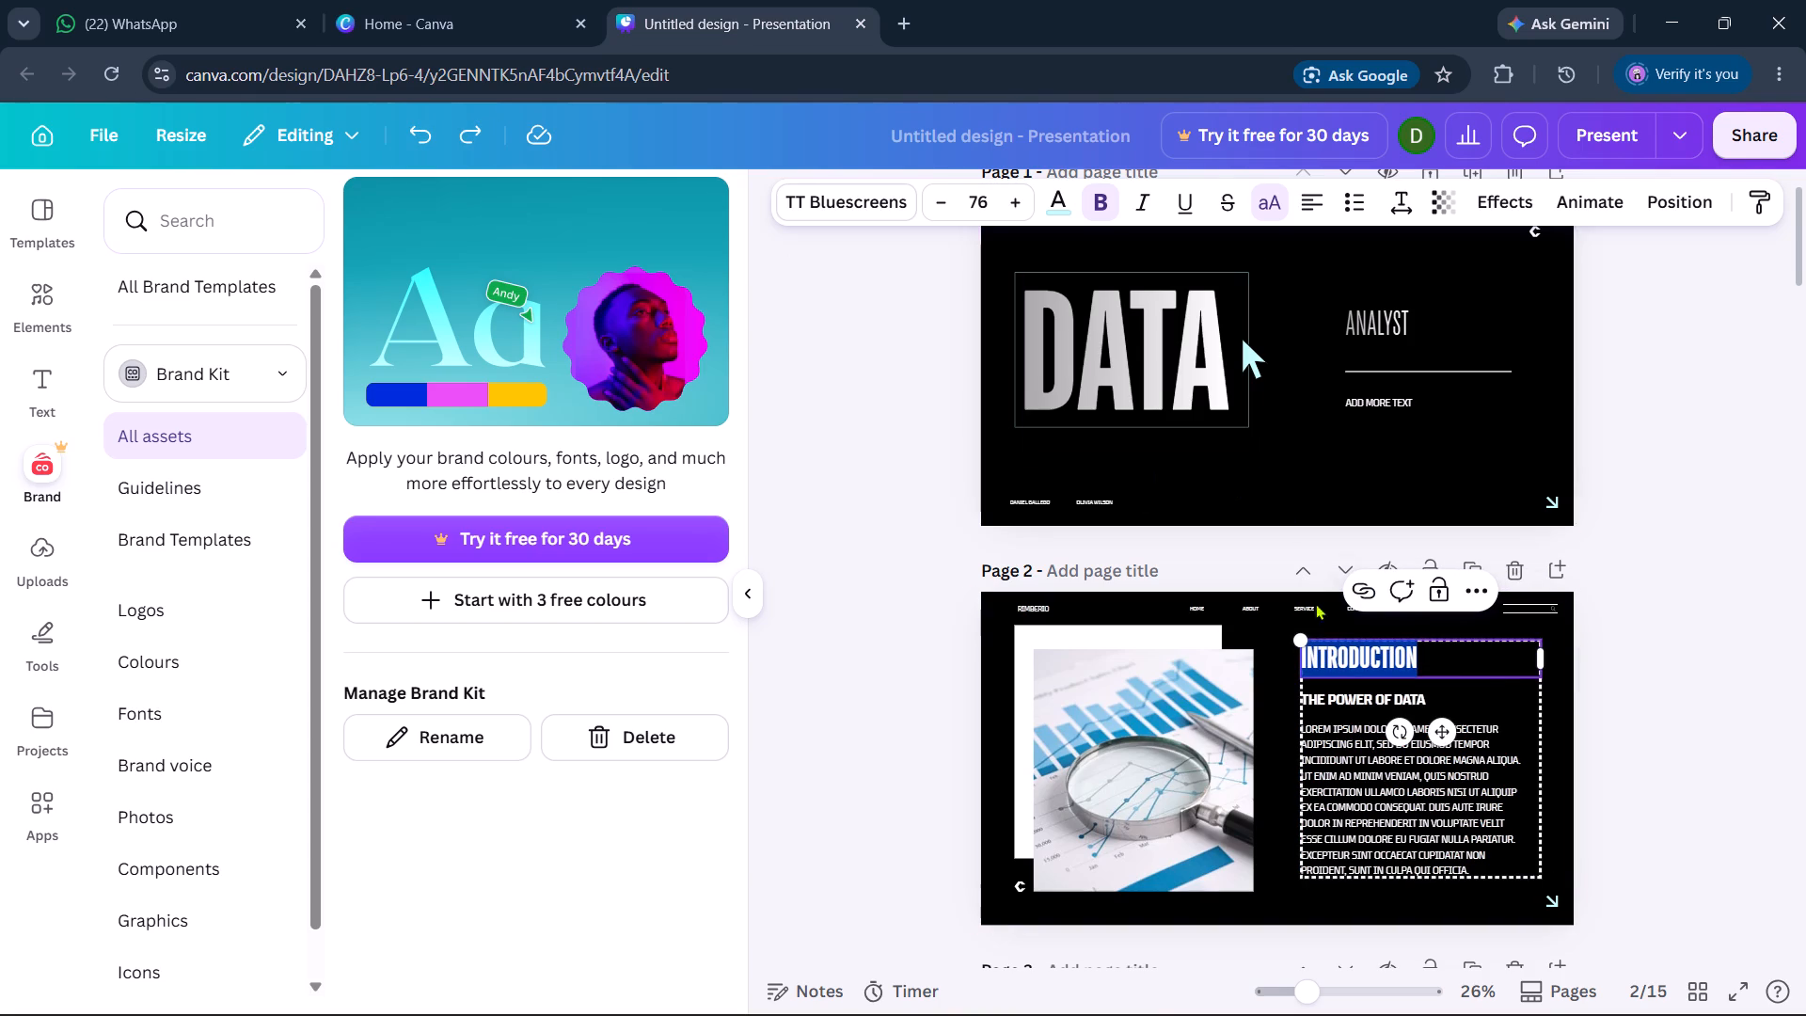
Recolour the selected Introduction heading on page 2 with the default light grey-to-white gradient.
{"action": "left_click", "coordinate": [1061, 219]}
{"action": "scroll", "coordinate": [264, 836], "scroll_direction": "down", "scroll_amount": 2}
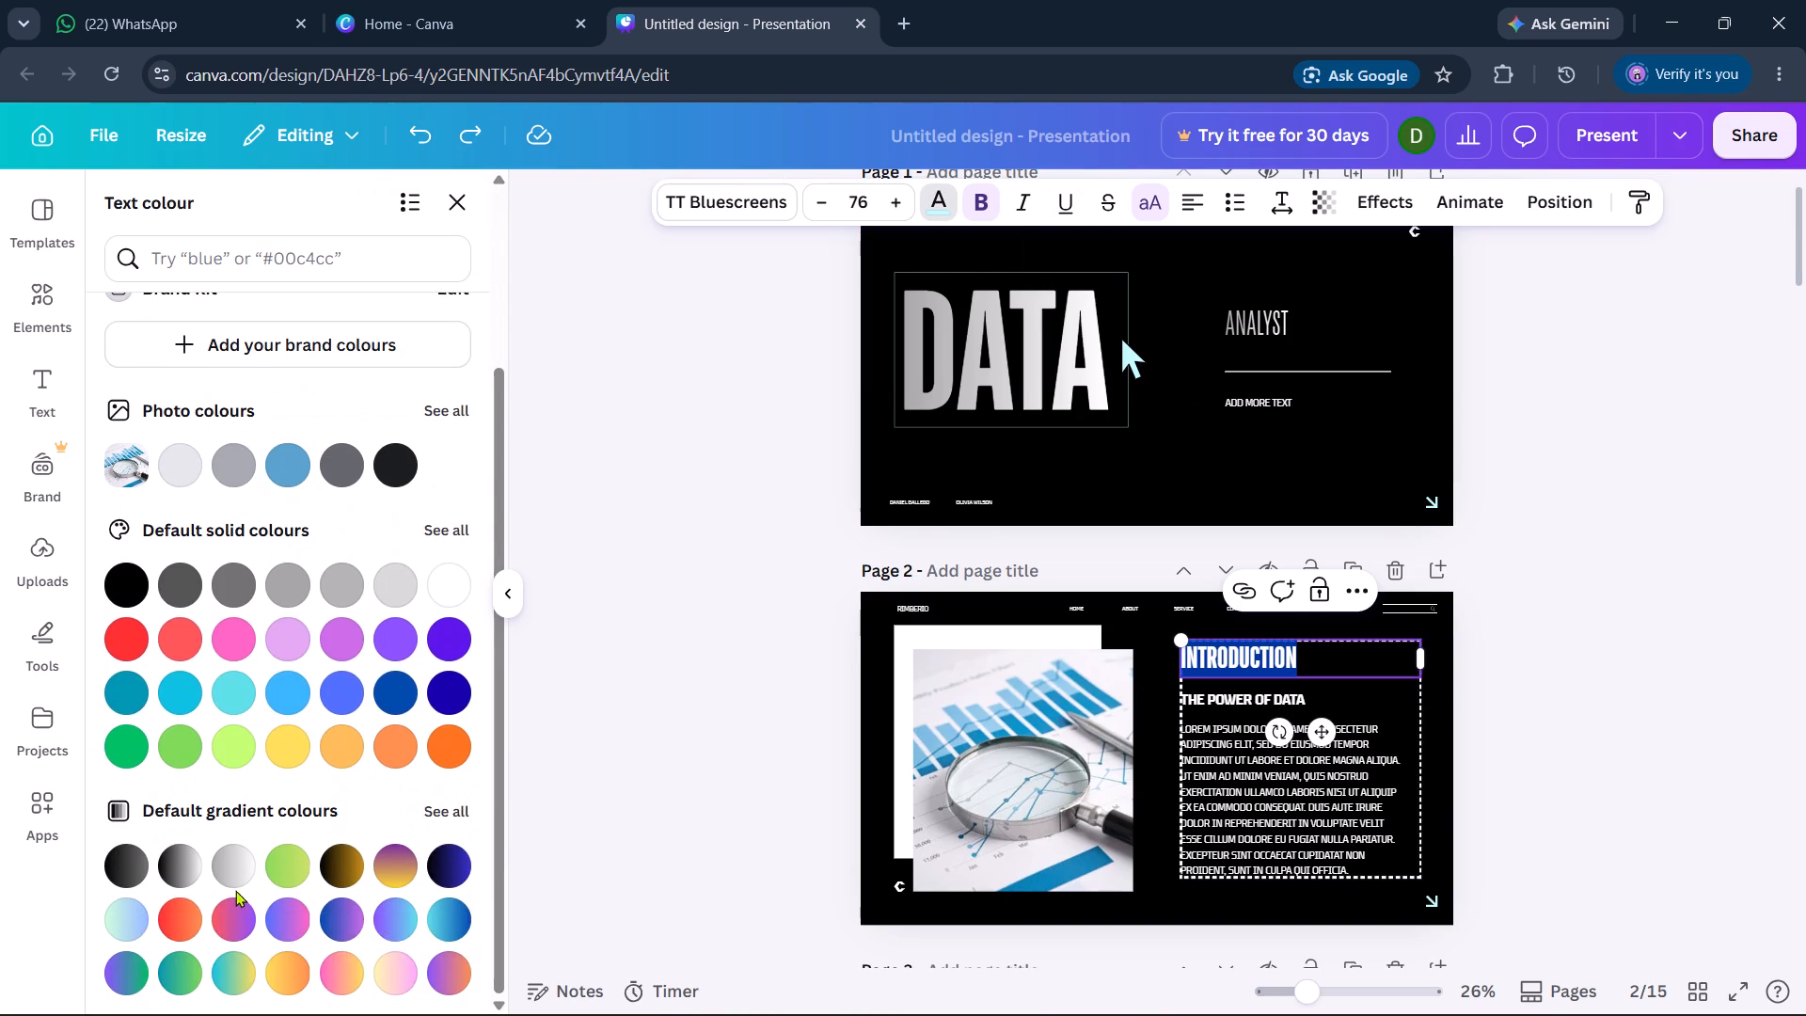
{"action": "left_click", "coordinate": [230, 879]}
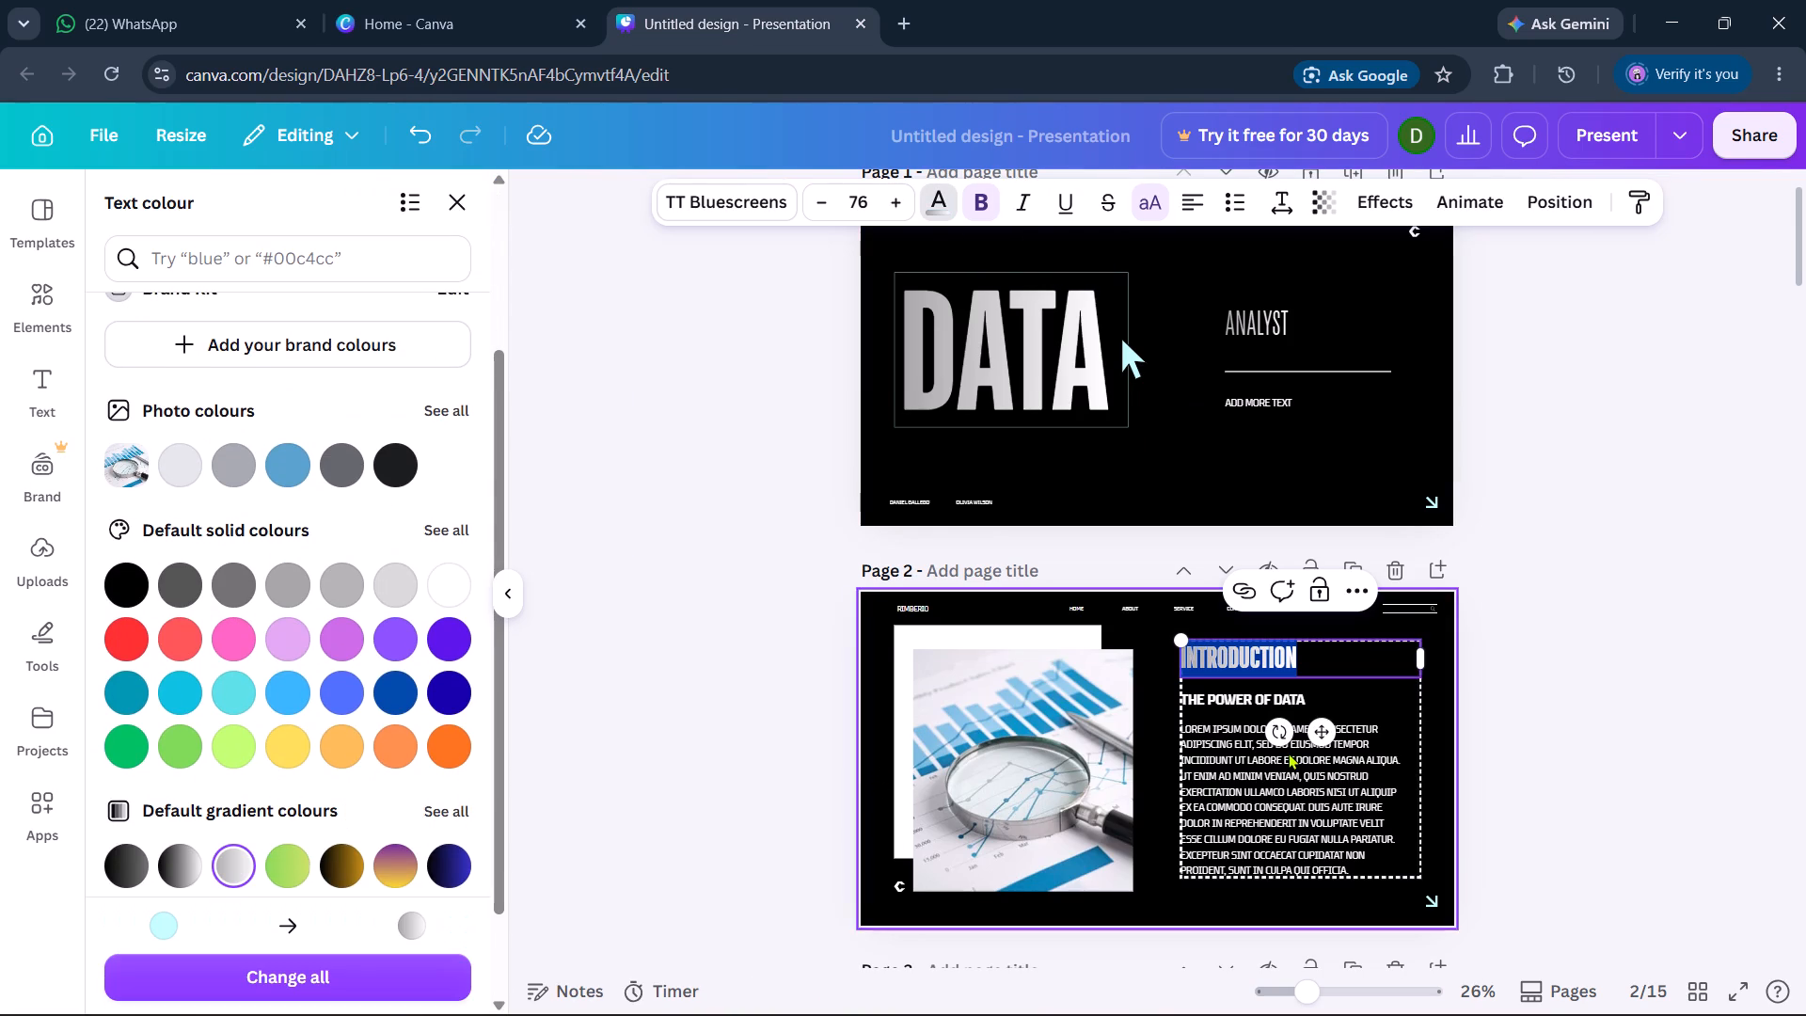
Recolour the What Is a Data Analyst? heading on page 3 with the light grey-to-white gradient.
{"action": "scroll", "coordinate": [1188, 757], "scroll_direction": "down", "scroll_amount": 2}
{"action": "left_click", "coordinate": [1221, 749]}
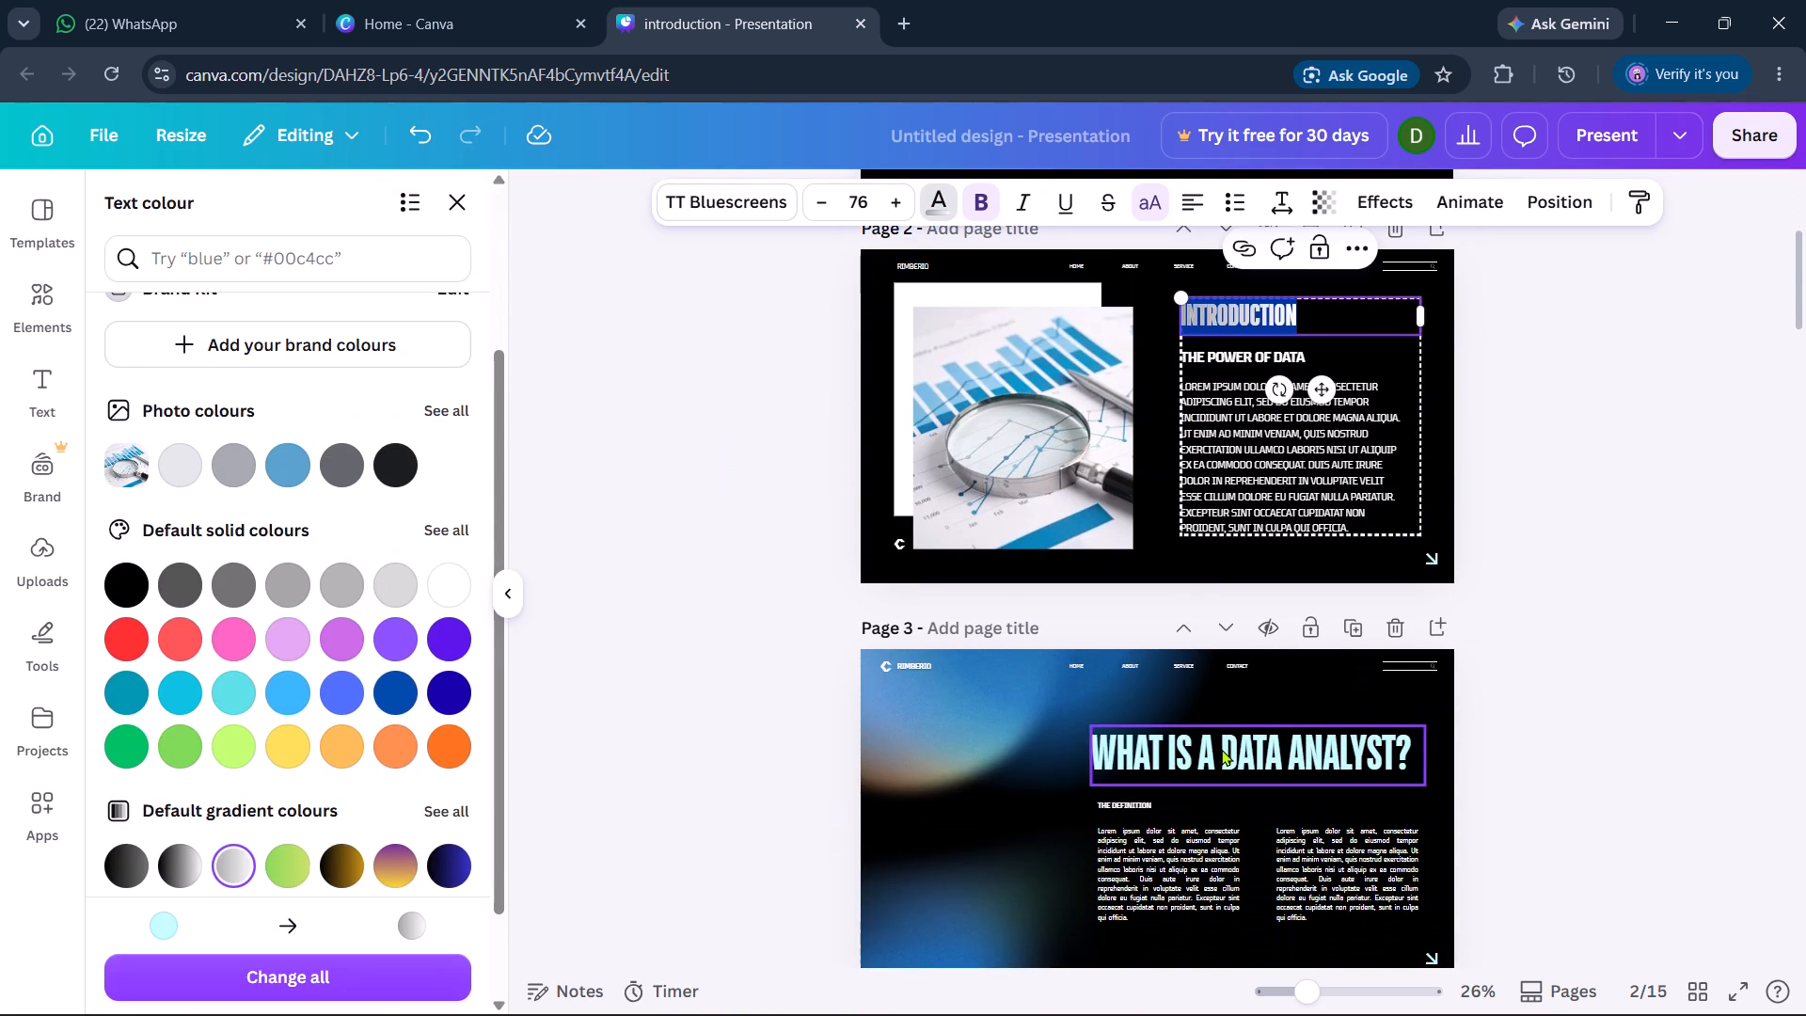
{"action": "left_click", "coordinate": [228, 877]}
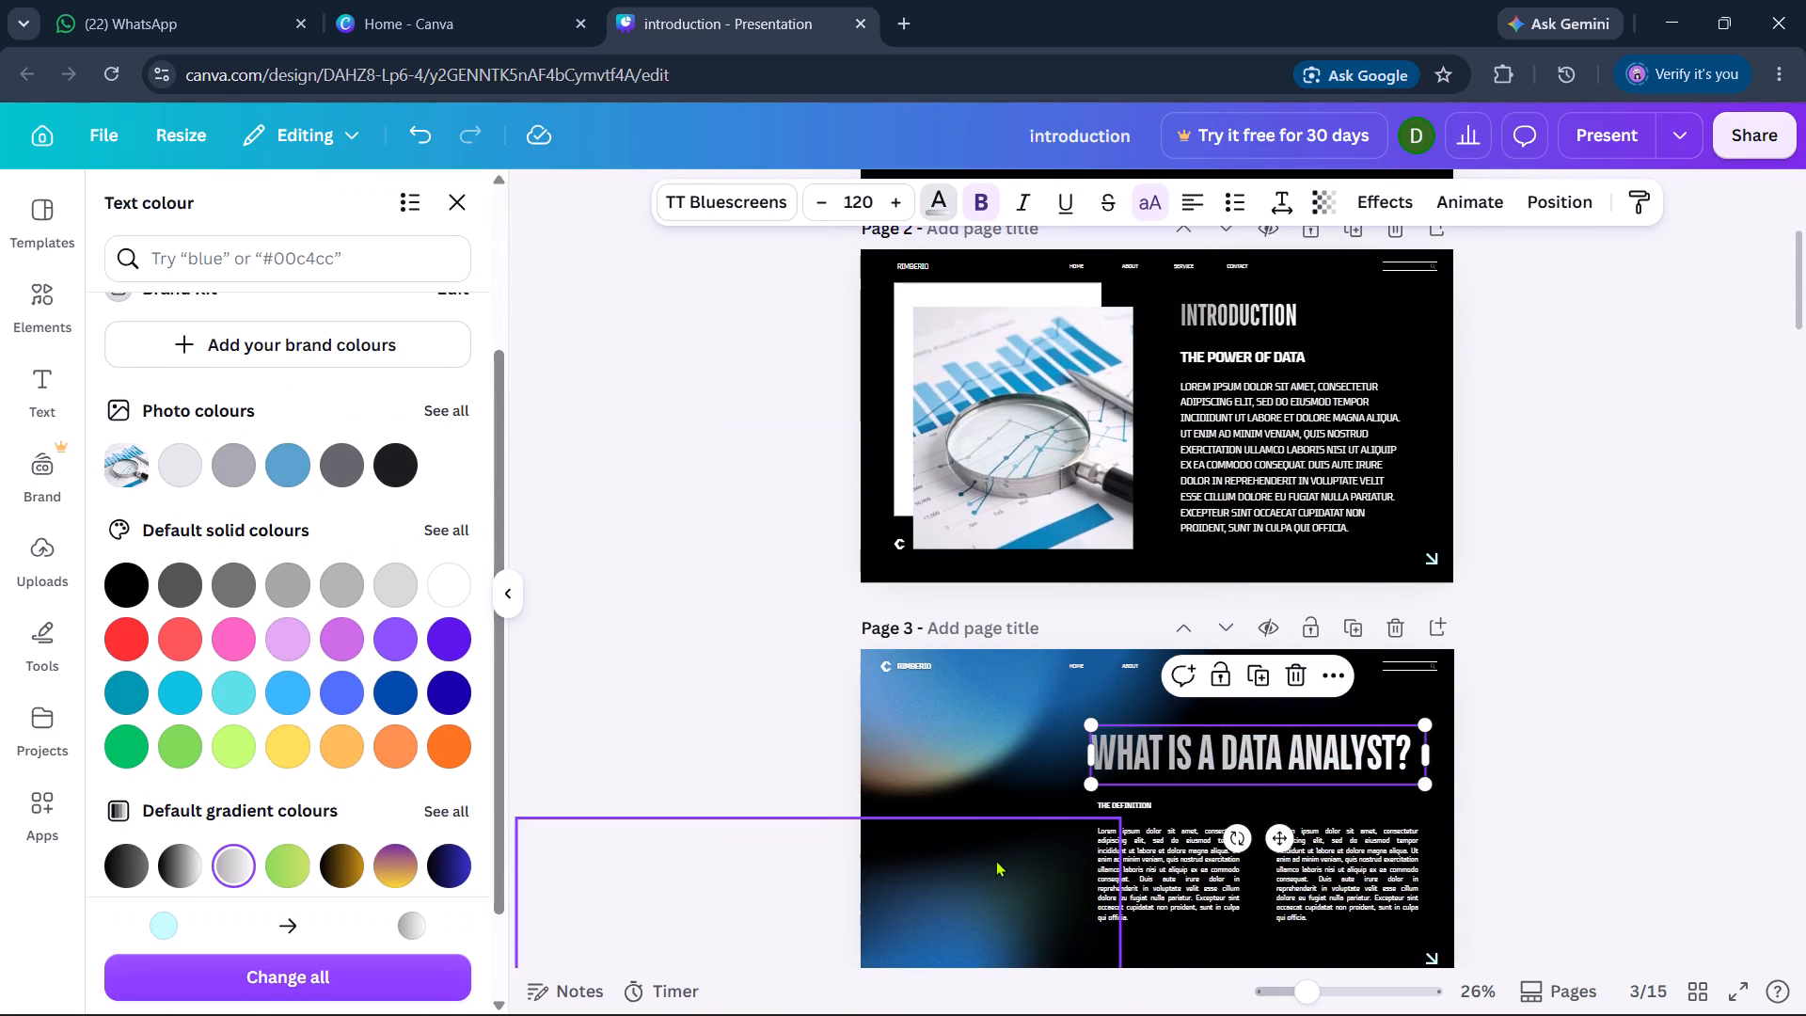
Recolour the Core Responsibilities heading on page 4 with the light grey-to-white gradient.
{"action": "scroll", "coordinate": [995, 860], "scroll_direction": "down", "scroll_amount": 3}
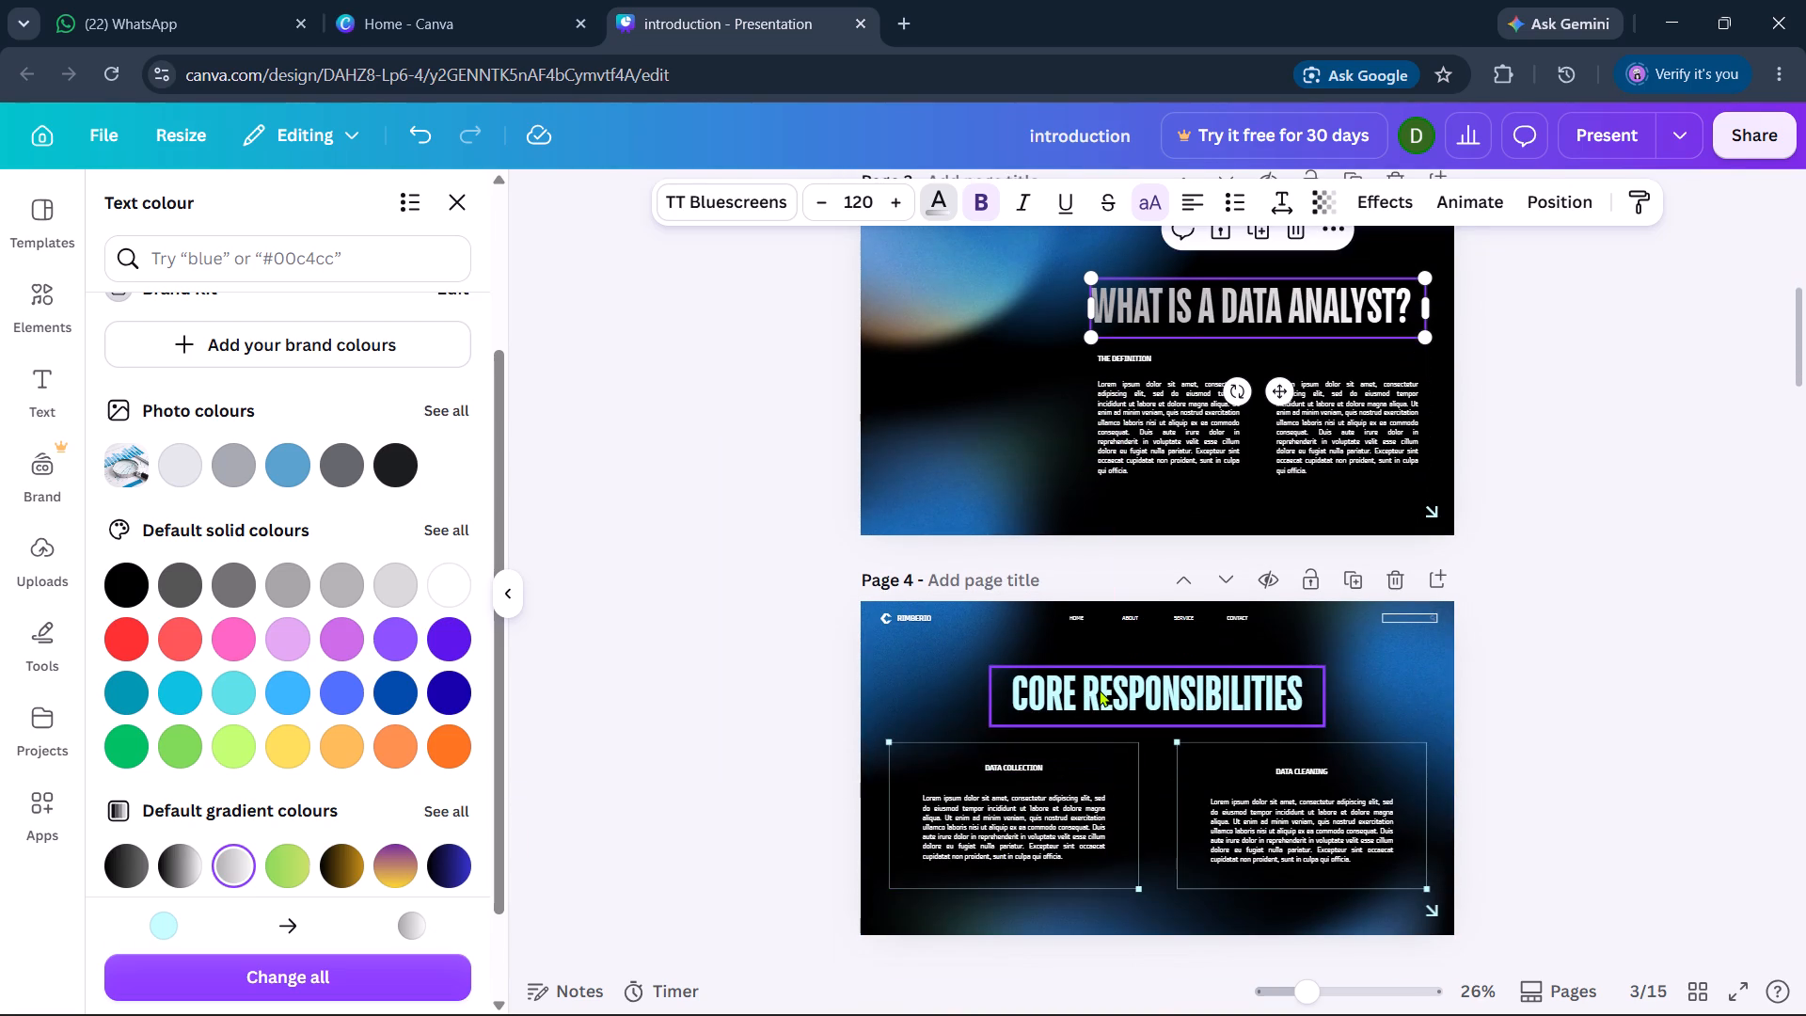
{"action": "left_click", "coordinate": [1099, 690]}
{"action": "left_click", "coordinate": [230, 876]}
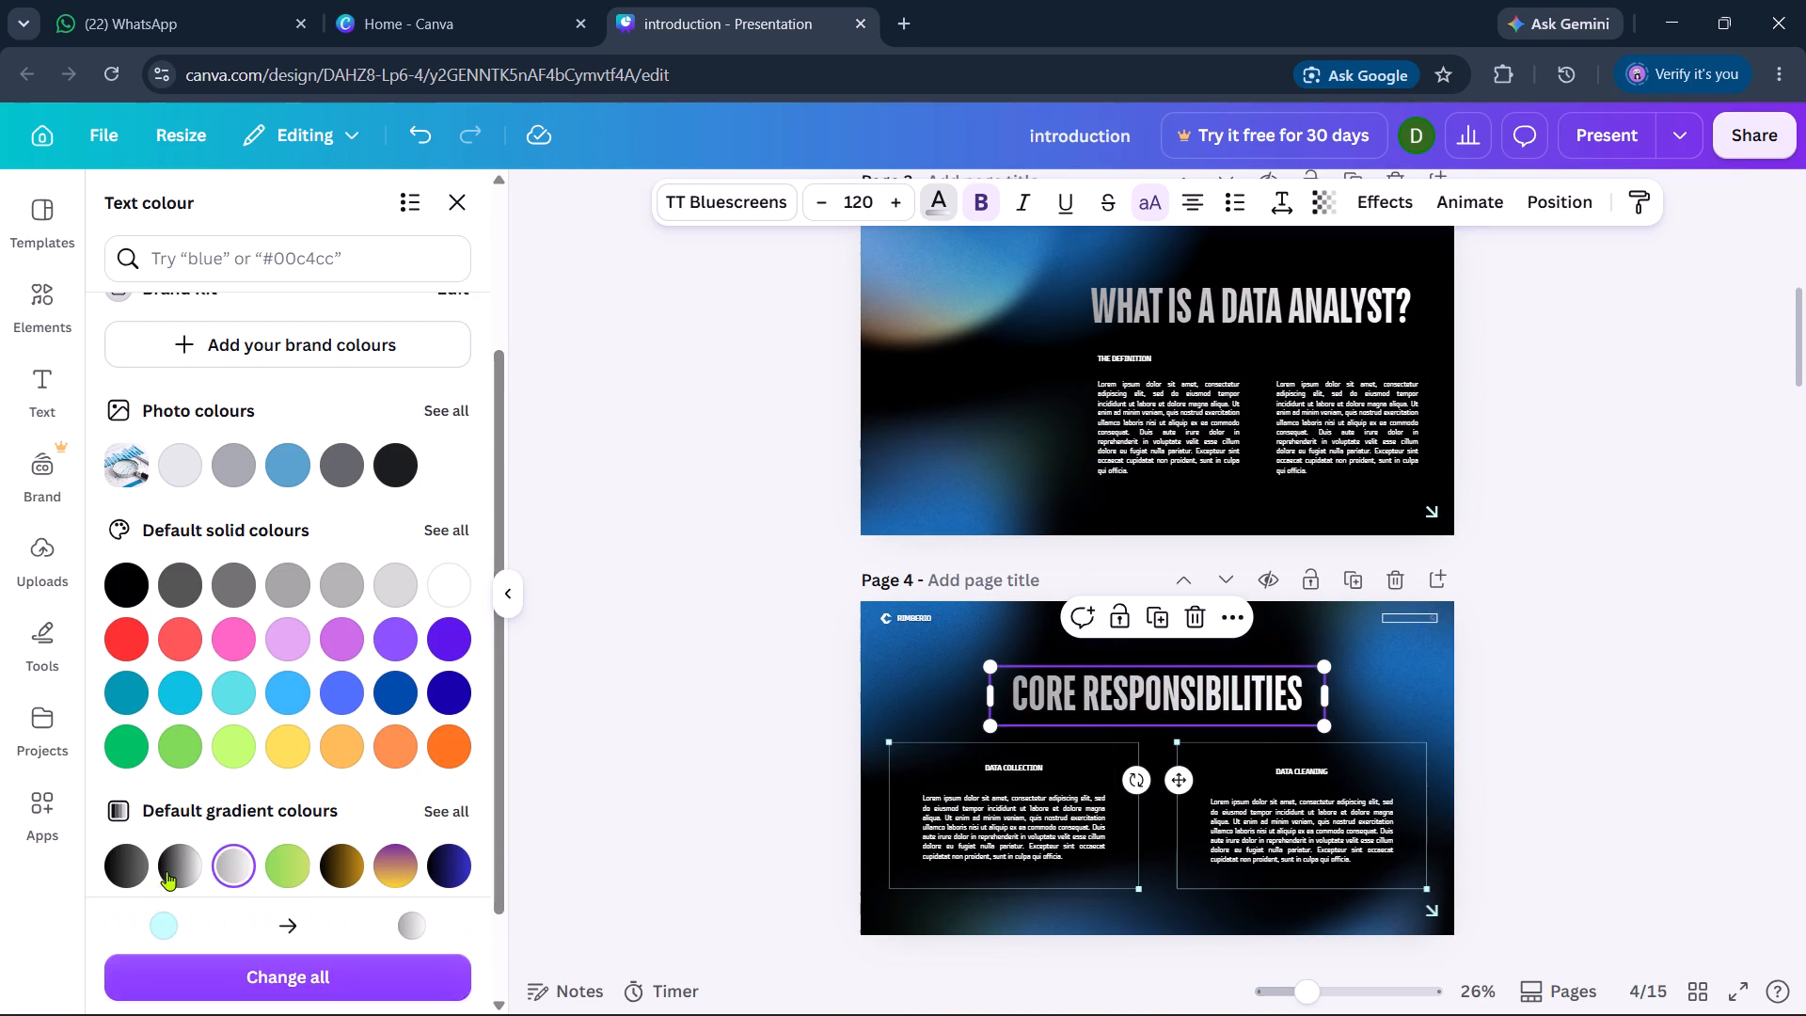
{"action": "left_click", "coordinate": [163, 870]}
{"action": "left_click", "coordinate": [241, 868]}
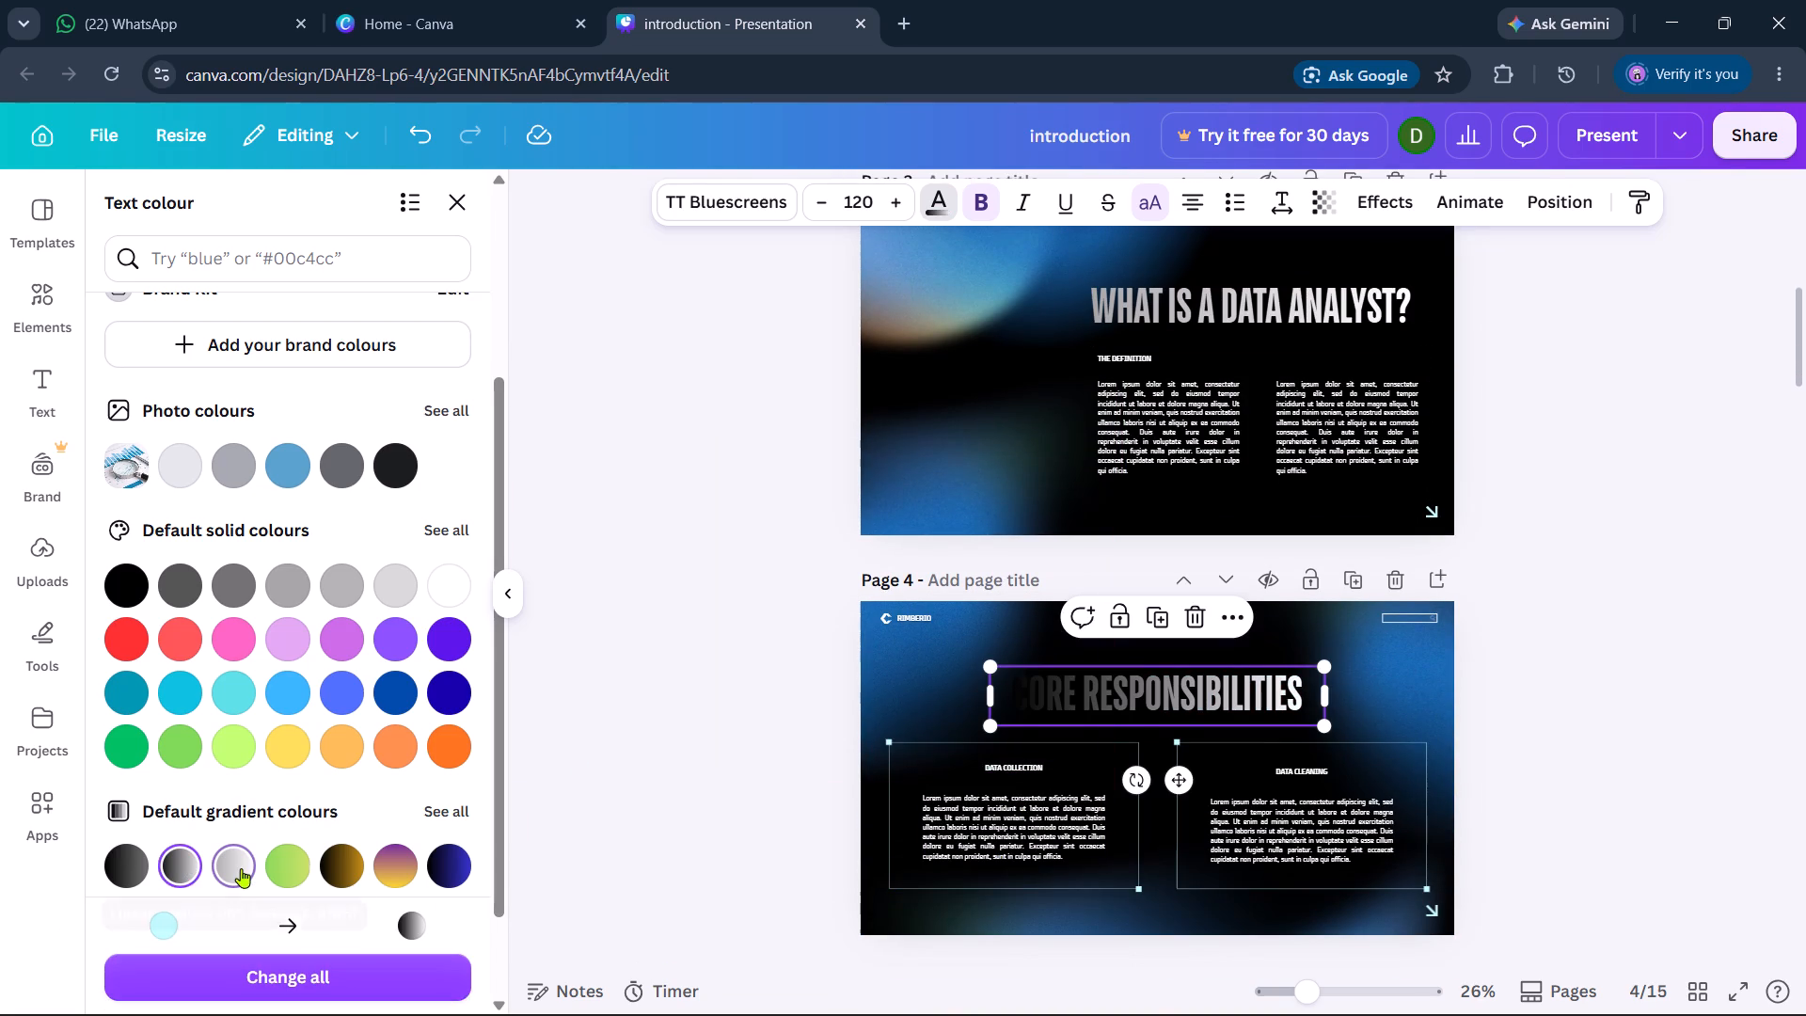
Recolour The Data Analysis Process heading on page 5 with the default light grey-to-white gradient.
{"action": "scroll", "coordinate": [903, 653], "scroll_direction": "down", "scroll_amount": 2}
{"action": "left_click", "coordinate": [1107, 684]}
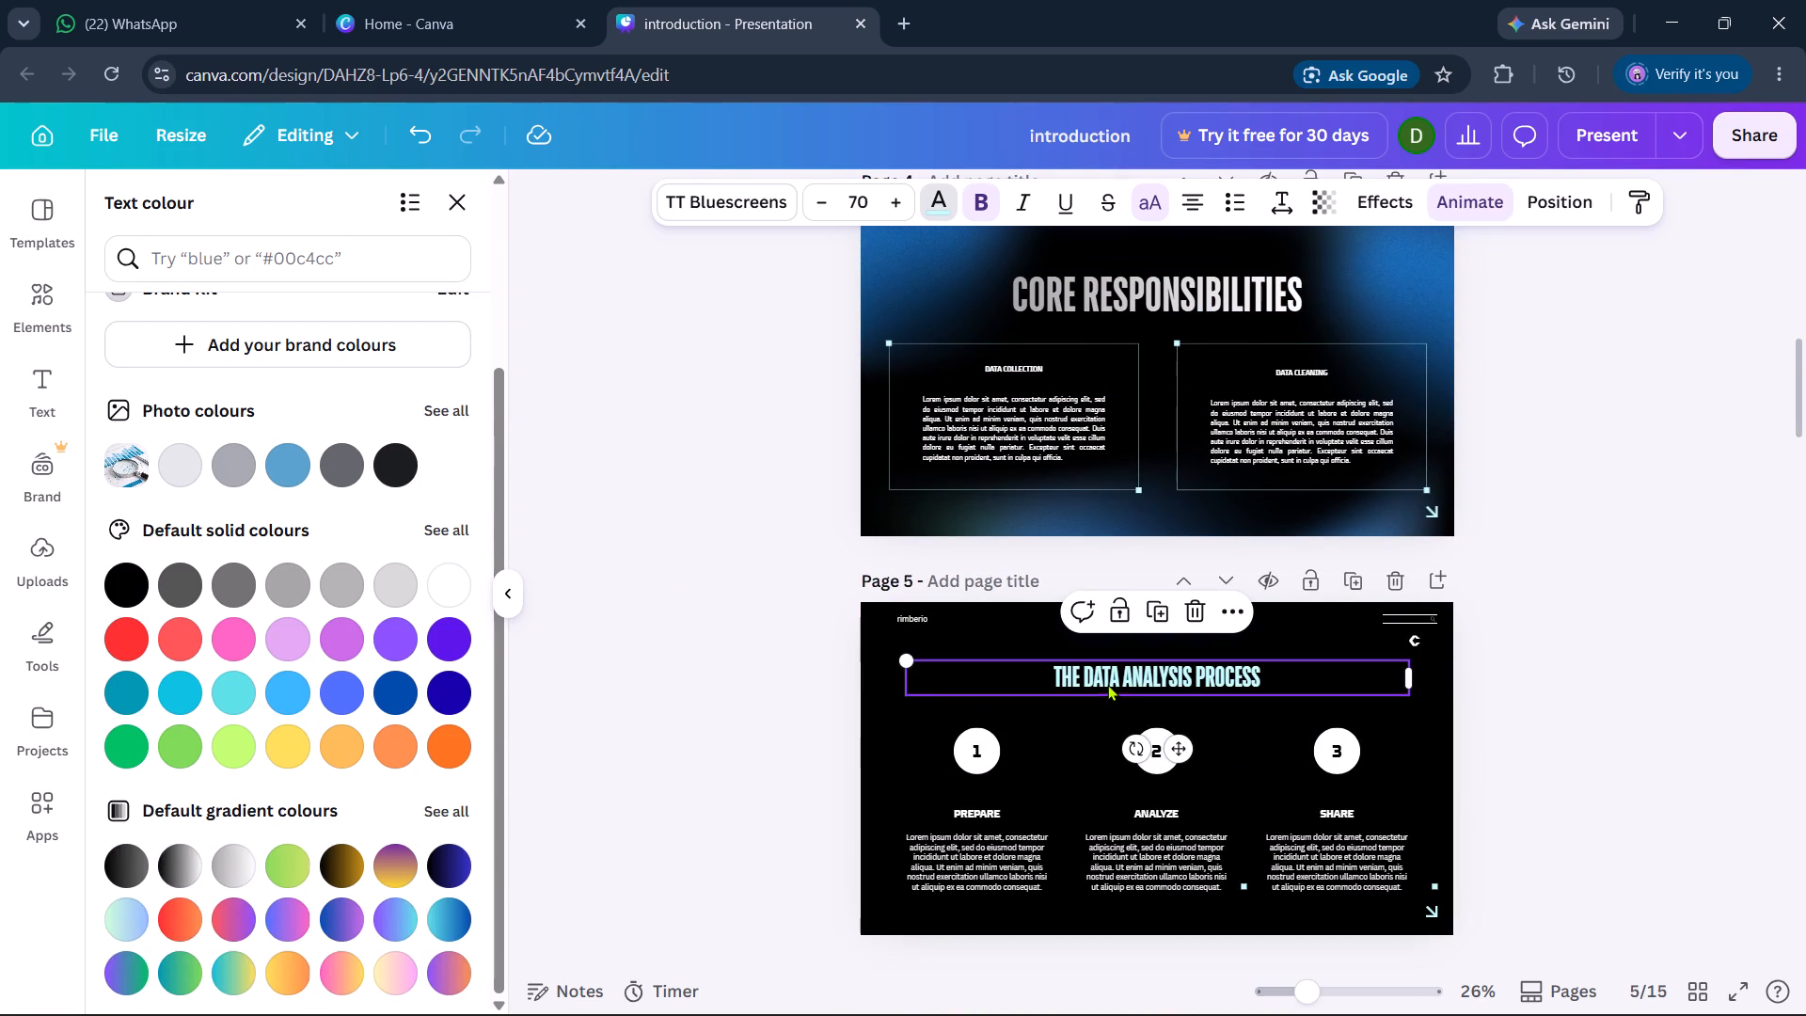
{"action": "left_click", "coordinate": [240, 865]}
Recolour the Essential Technical Skills heading on page 6 with the light grey-to-white gradient.
{"action": "scroll", "coordinate": [1110, 697], "scroll_direction": "down", "scroll_amount": 1}
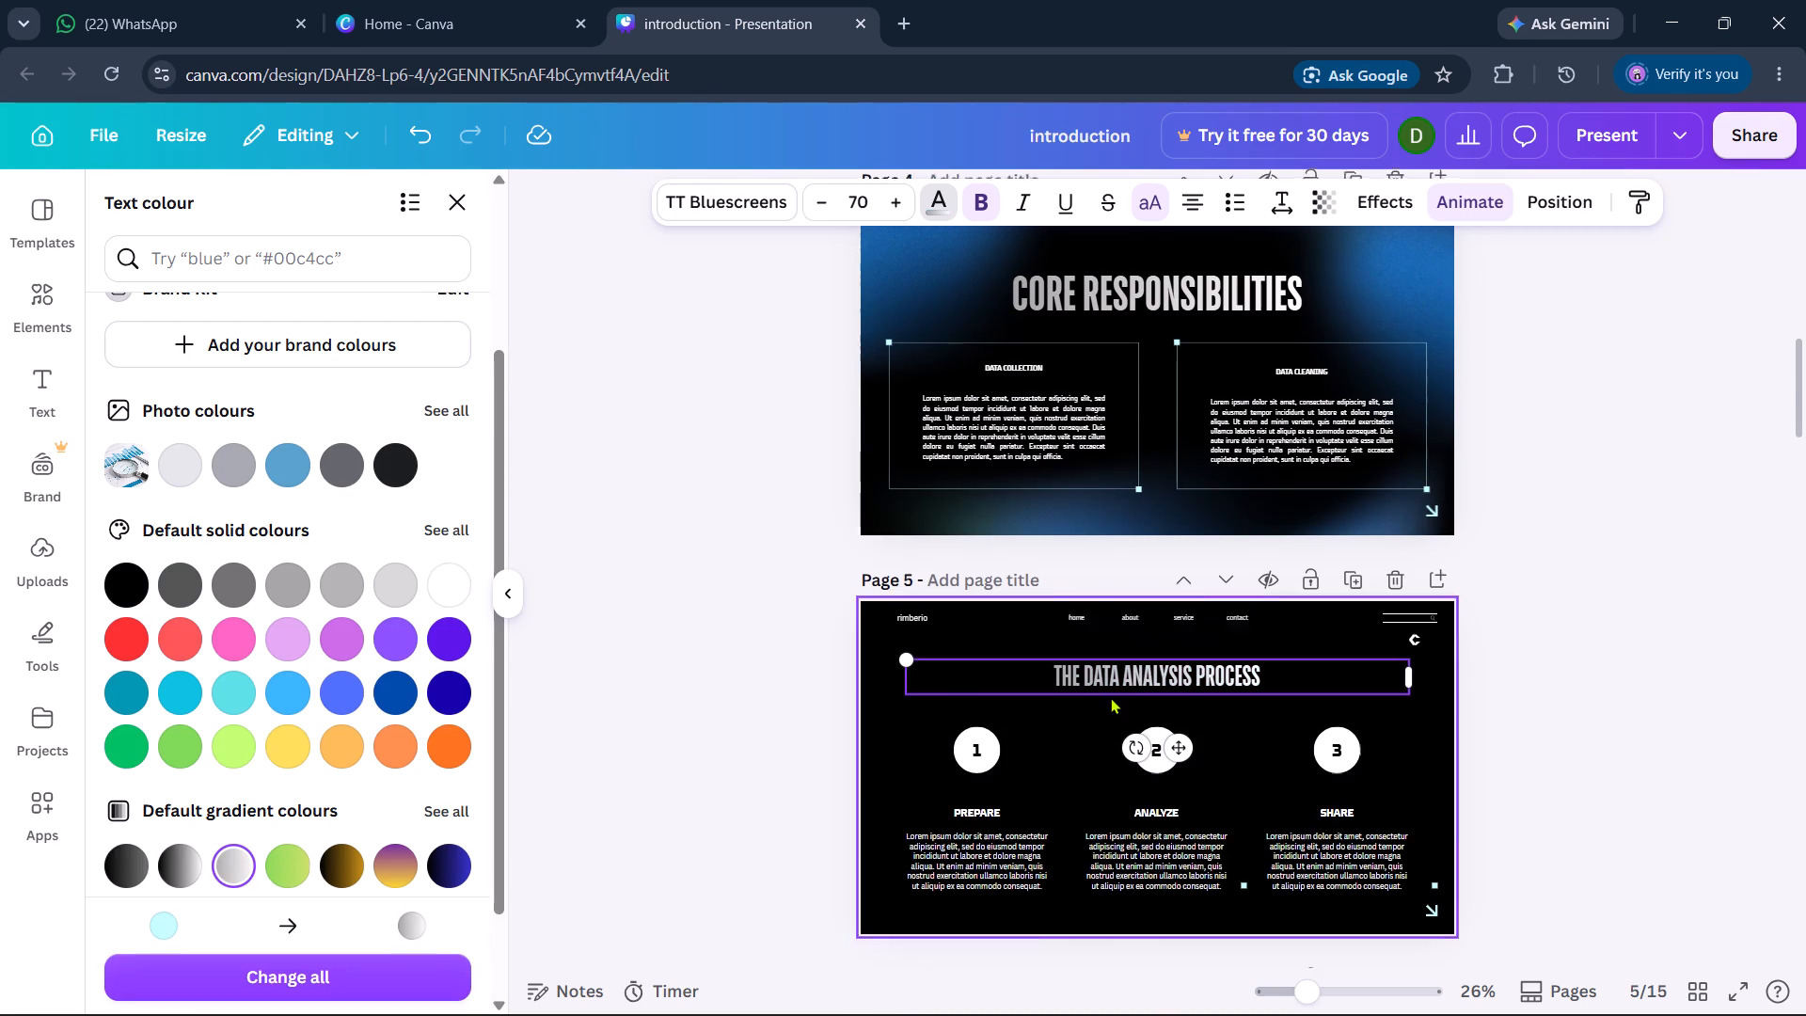
{"action": "scroll", "coordinate": [1110, 697], "scroll_direction": "down", "scroll_amount": 1}
{"action": "left_click", "coordinate": [1149, 631]}
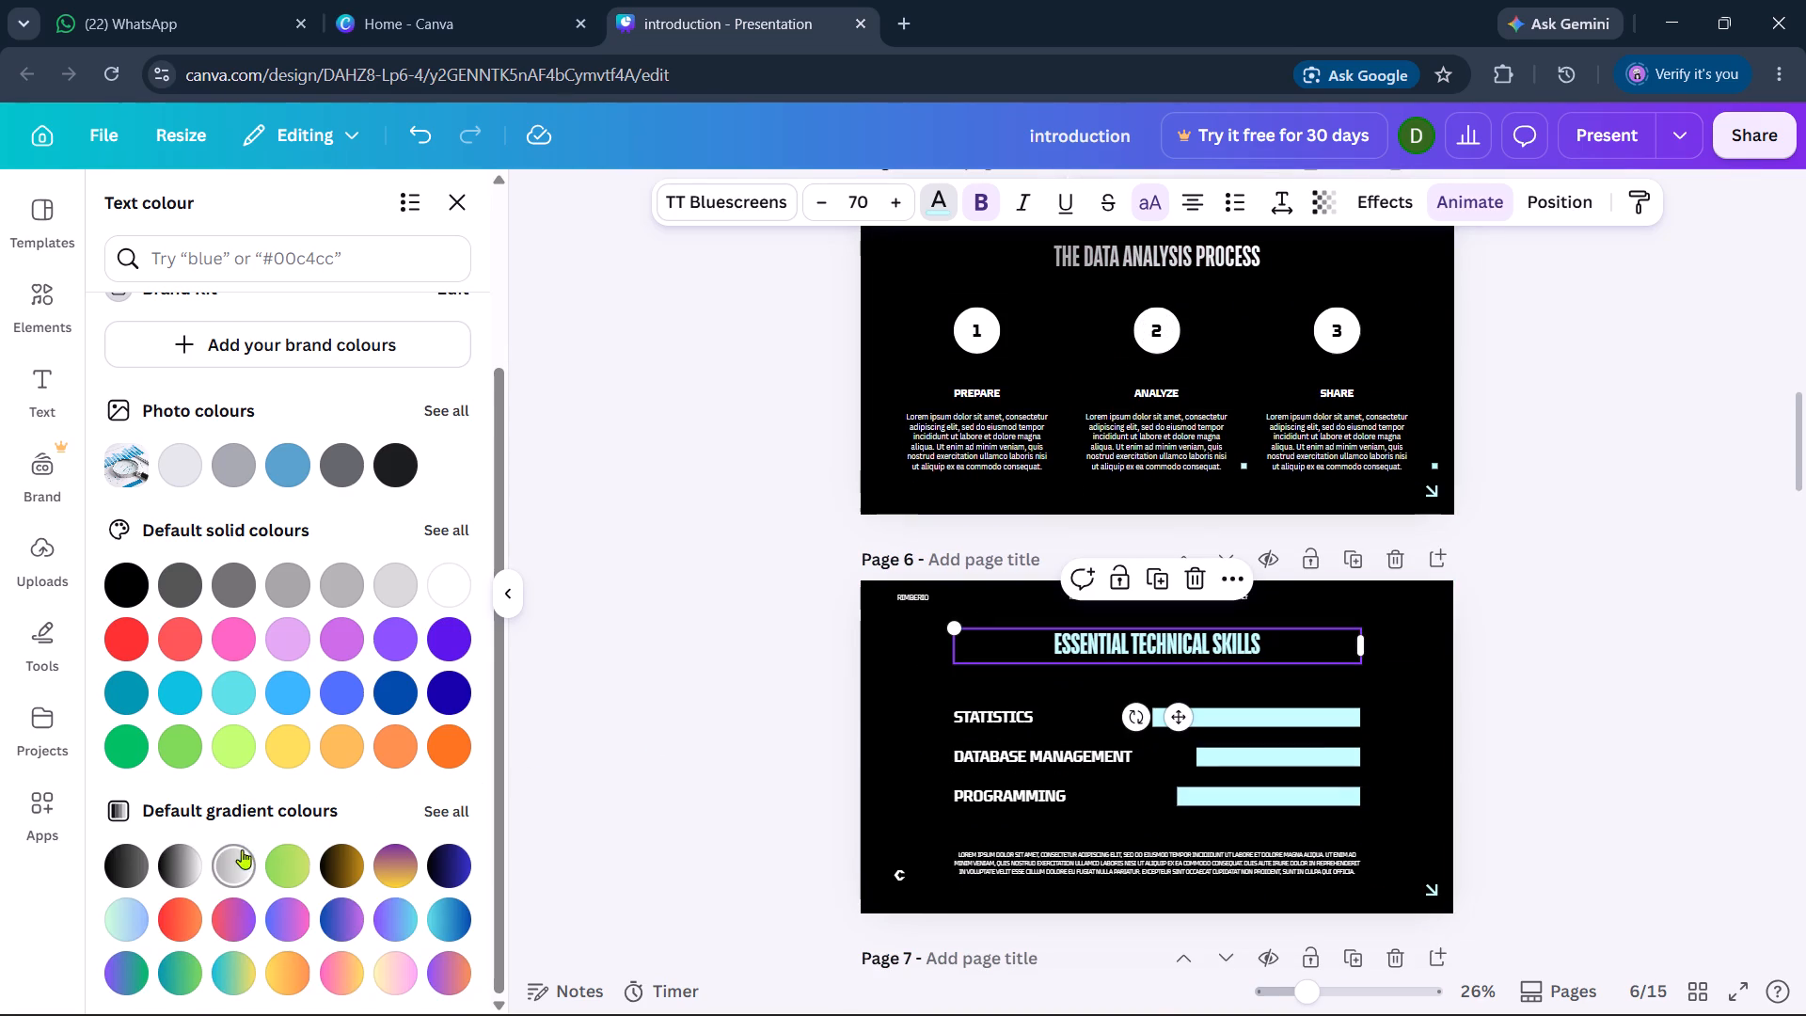
{"action": "left_click", "coordinate": [239, 855]}
Recolour only the Critical Soft Skills heading within its text group on page 7 with the light grey-to-white gradient.
{"action": "scroll", "coordinate": [1064, 732], "scroll_direction": "down", "scroll_amount": 2}
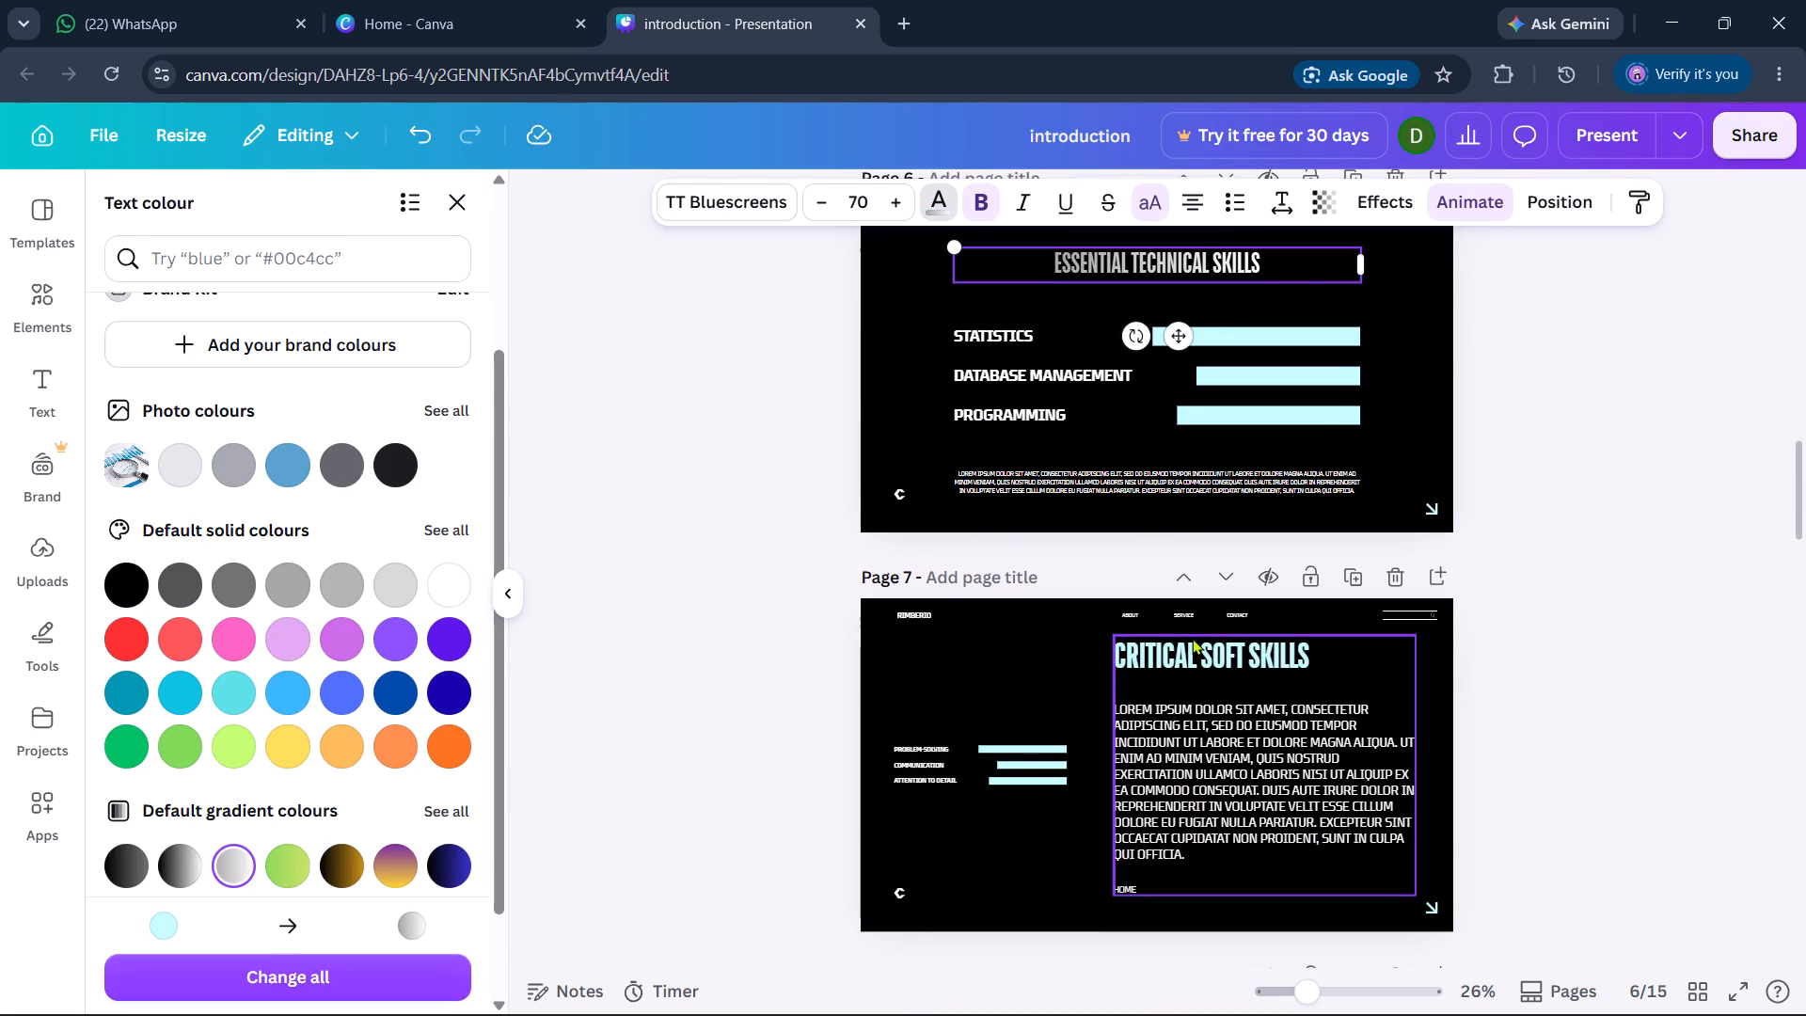
{"action": "left_click", "coordinate": [1192, 638]}
{"action": "left_click", "coordinate": [1192, 648]}
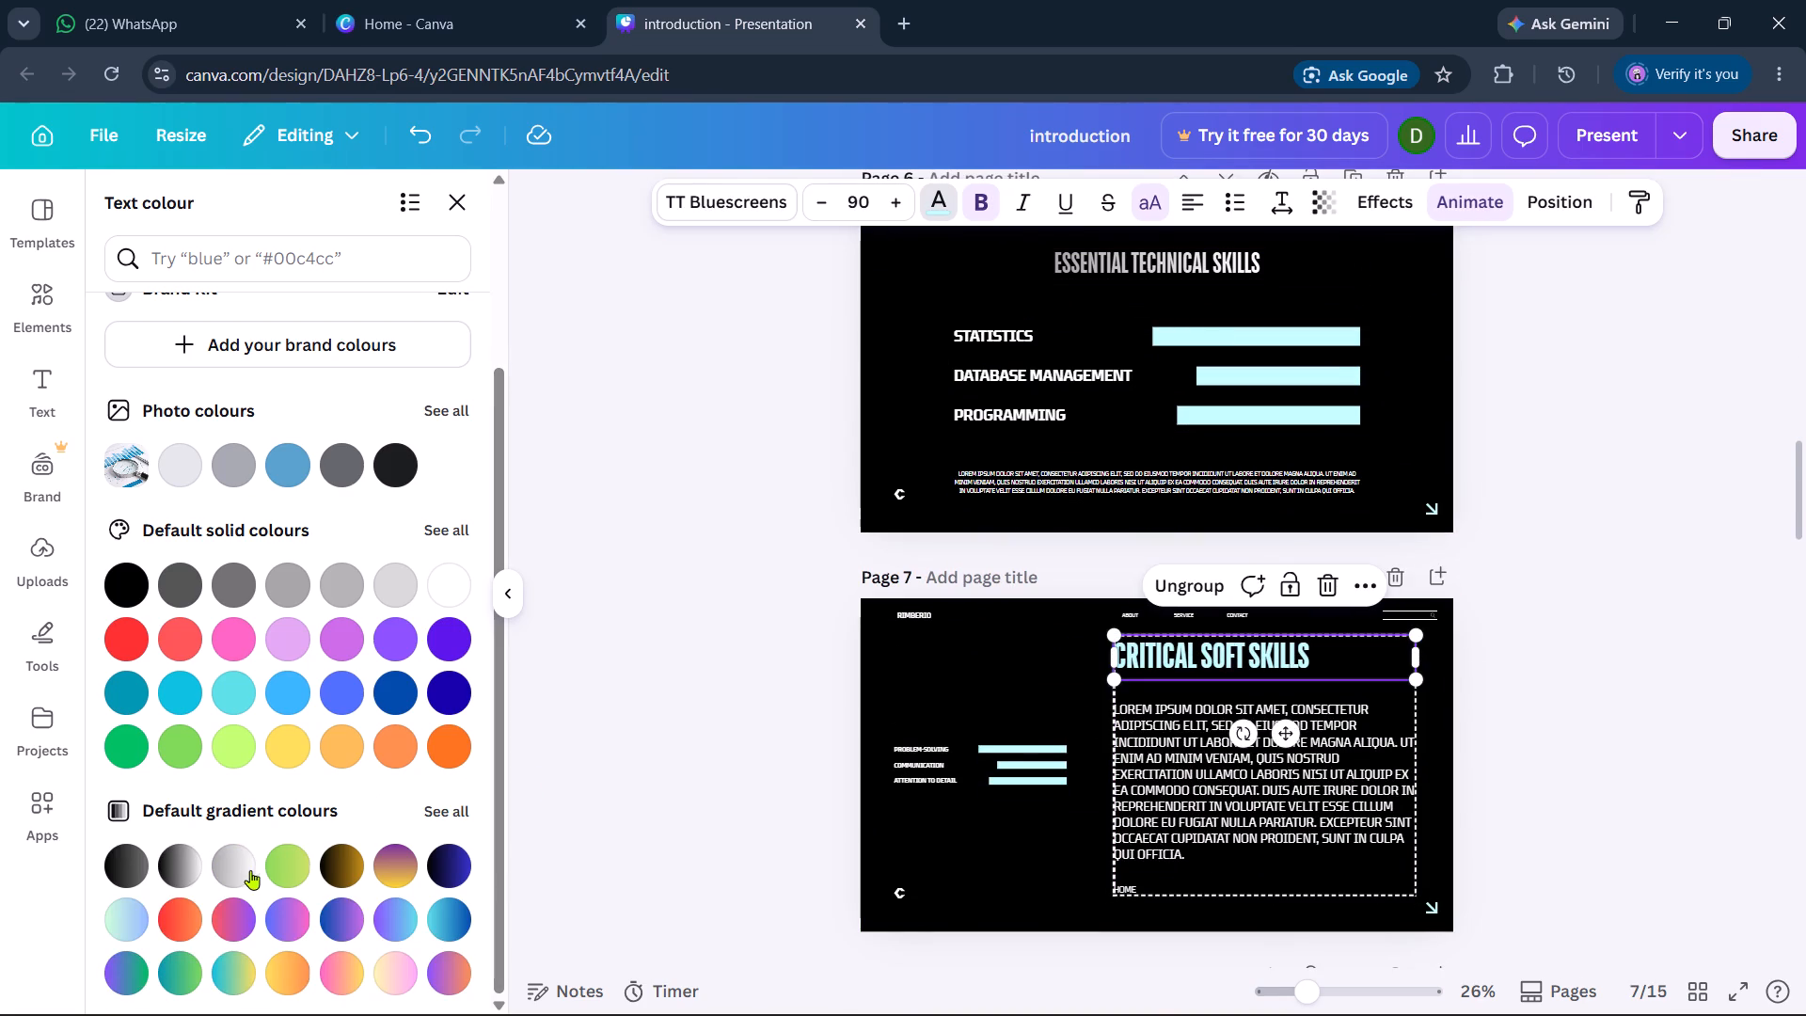
{"action": "left_click", "coordinate": [234, 869]}
Recolour the Popular Tools of the Trade heading on page 8 with the light grey-to-white gradient.
{"action": "scroll", "coordinate": [1228, 698], "scroll_direction": "down", "scroll_amount": 3}
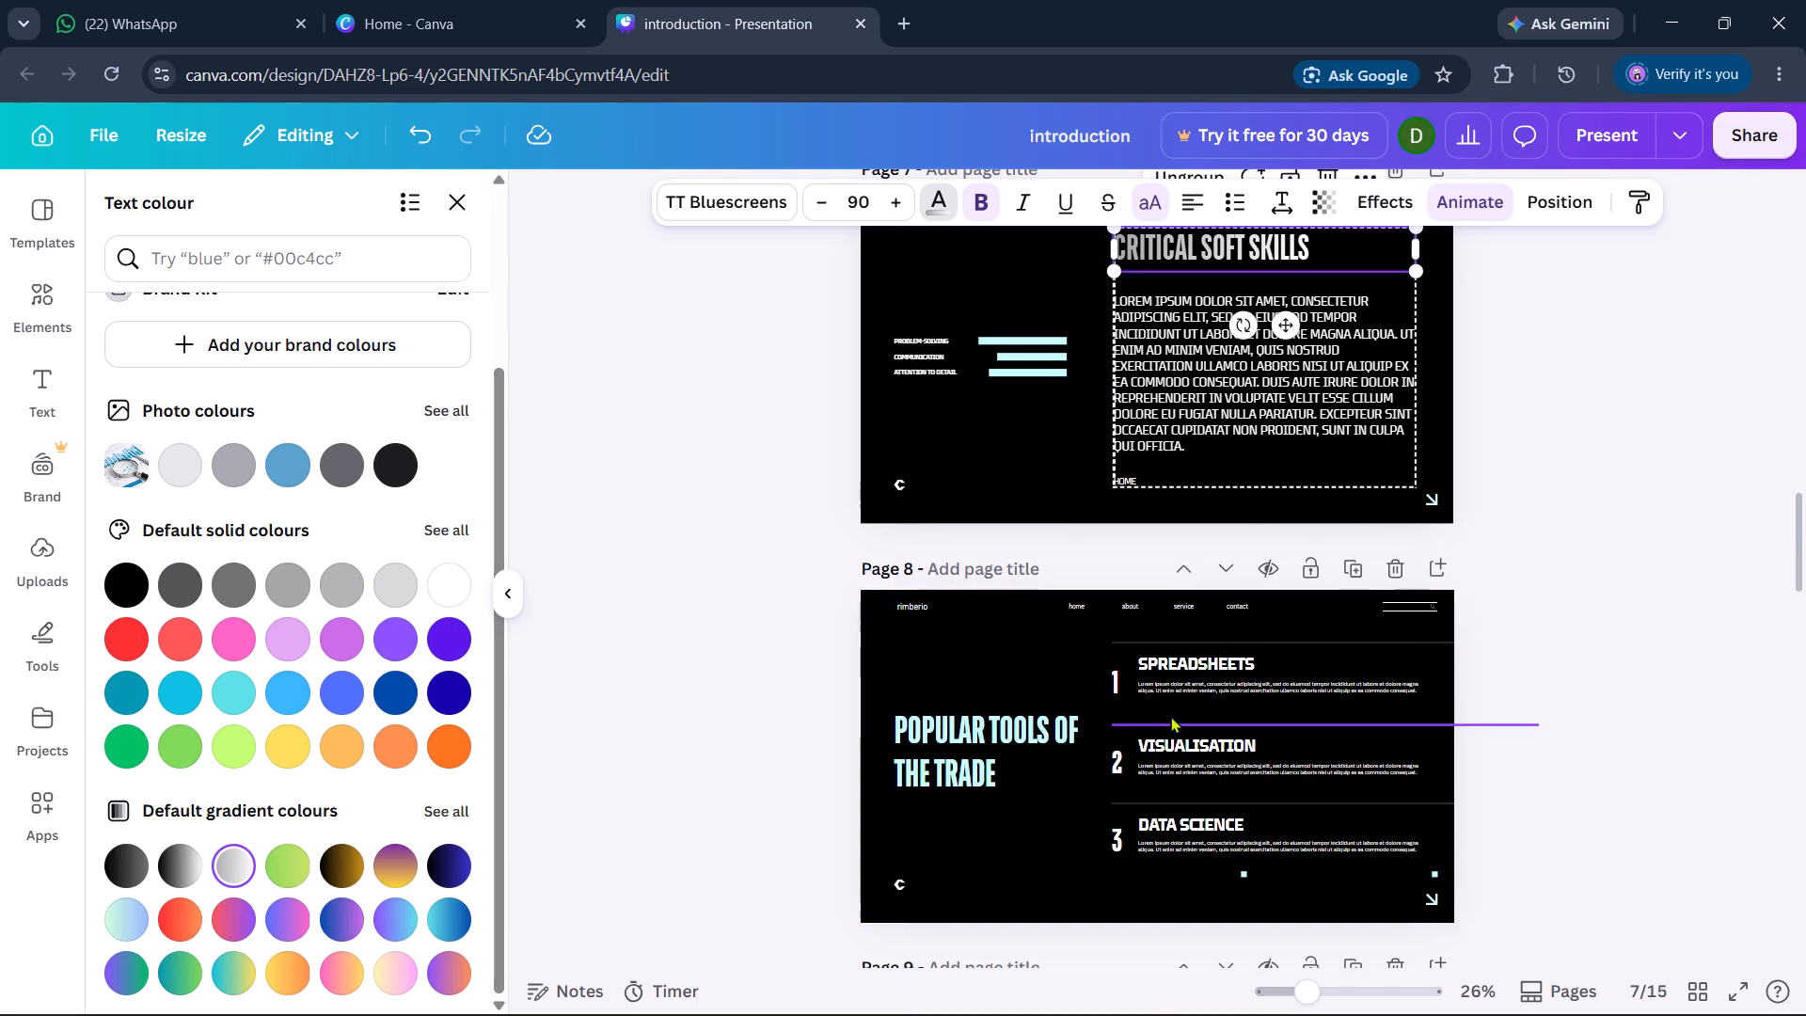
{"action": "left_click", "coordinate": [941, 753]}
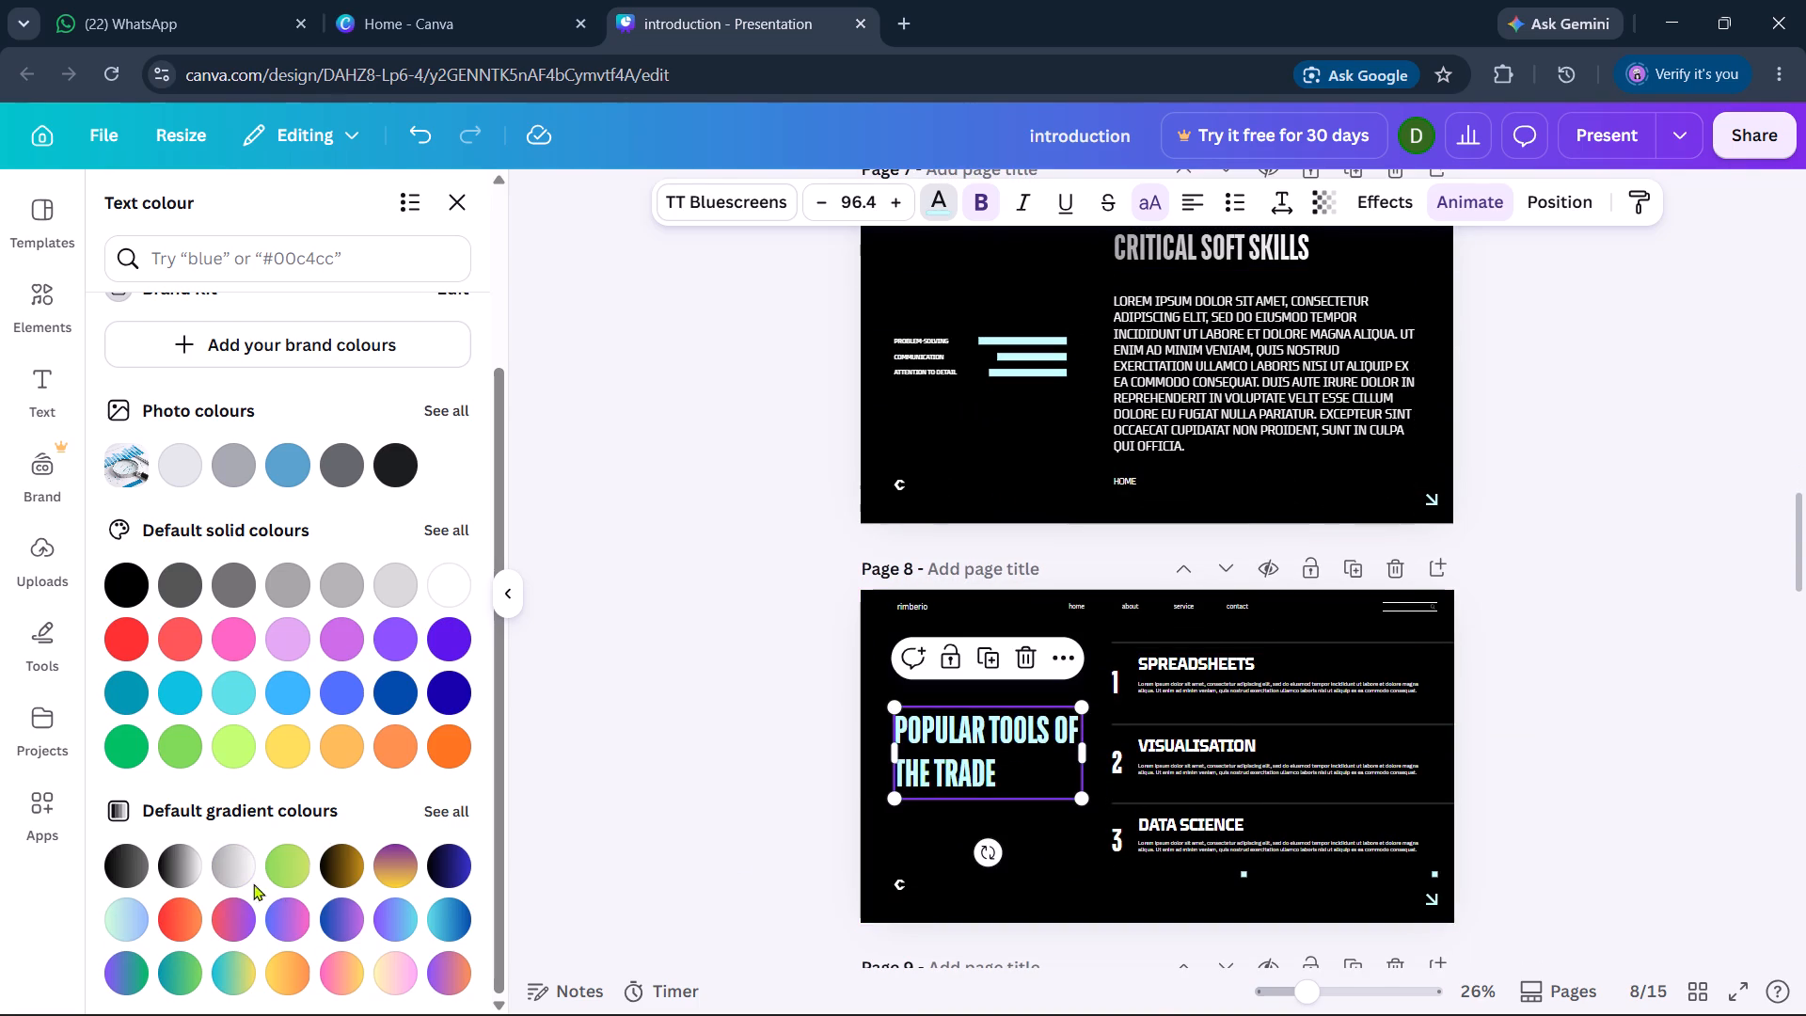
{"action": "left_click", "coordinate": [241, 881]}
Try lighter gradients on The Four Types of Data Analysis heading on page 9, settling on the default black-to-dark-grey gradient.
{"action": "scroll", "coordinate": [1027, 714], "scroll_direction": "down", "scroll_amount": 3}
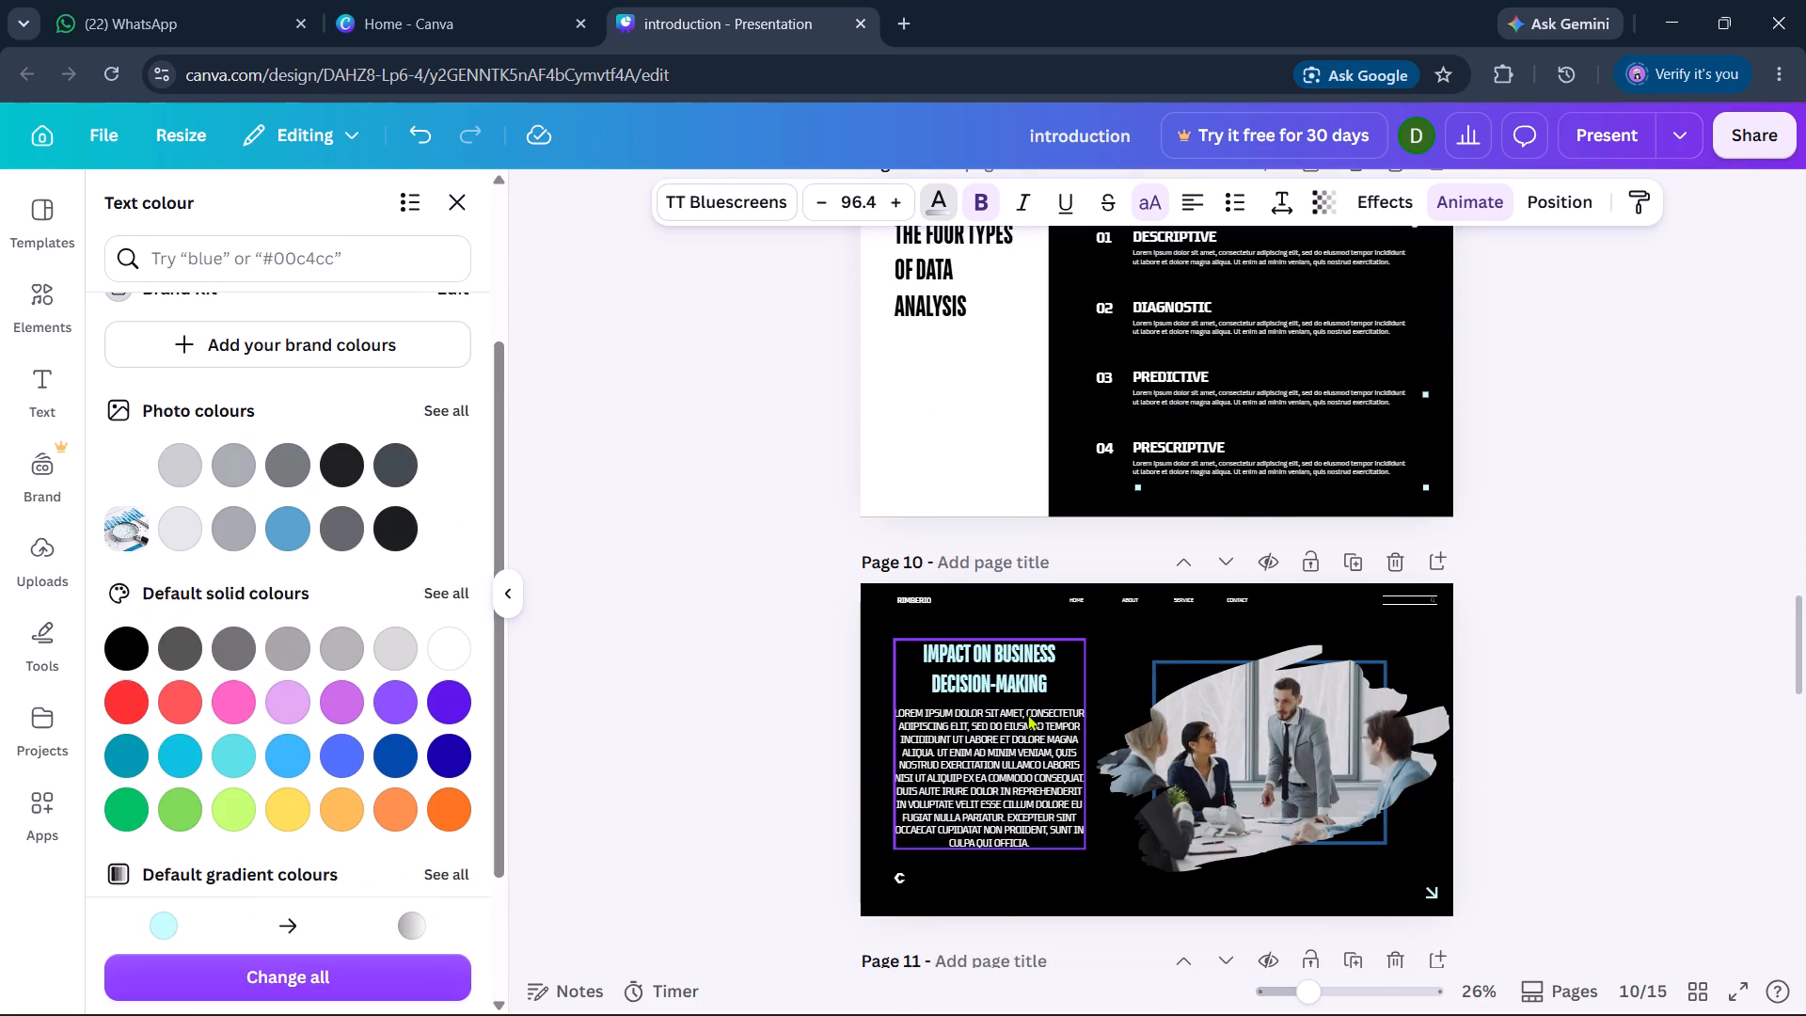
{"action": "scroll", "coordinate": [1064, 692], "scroll_direction": "up", "scroll_amount": 1}
{"action": "left_click", "coordinate": [949, 459]}
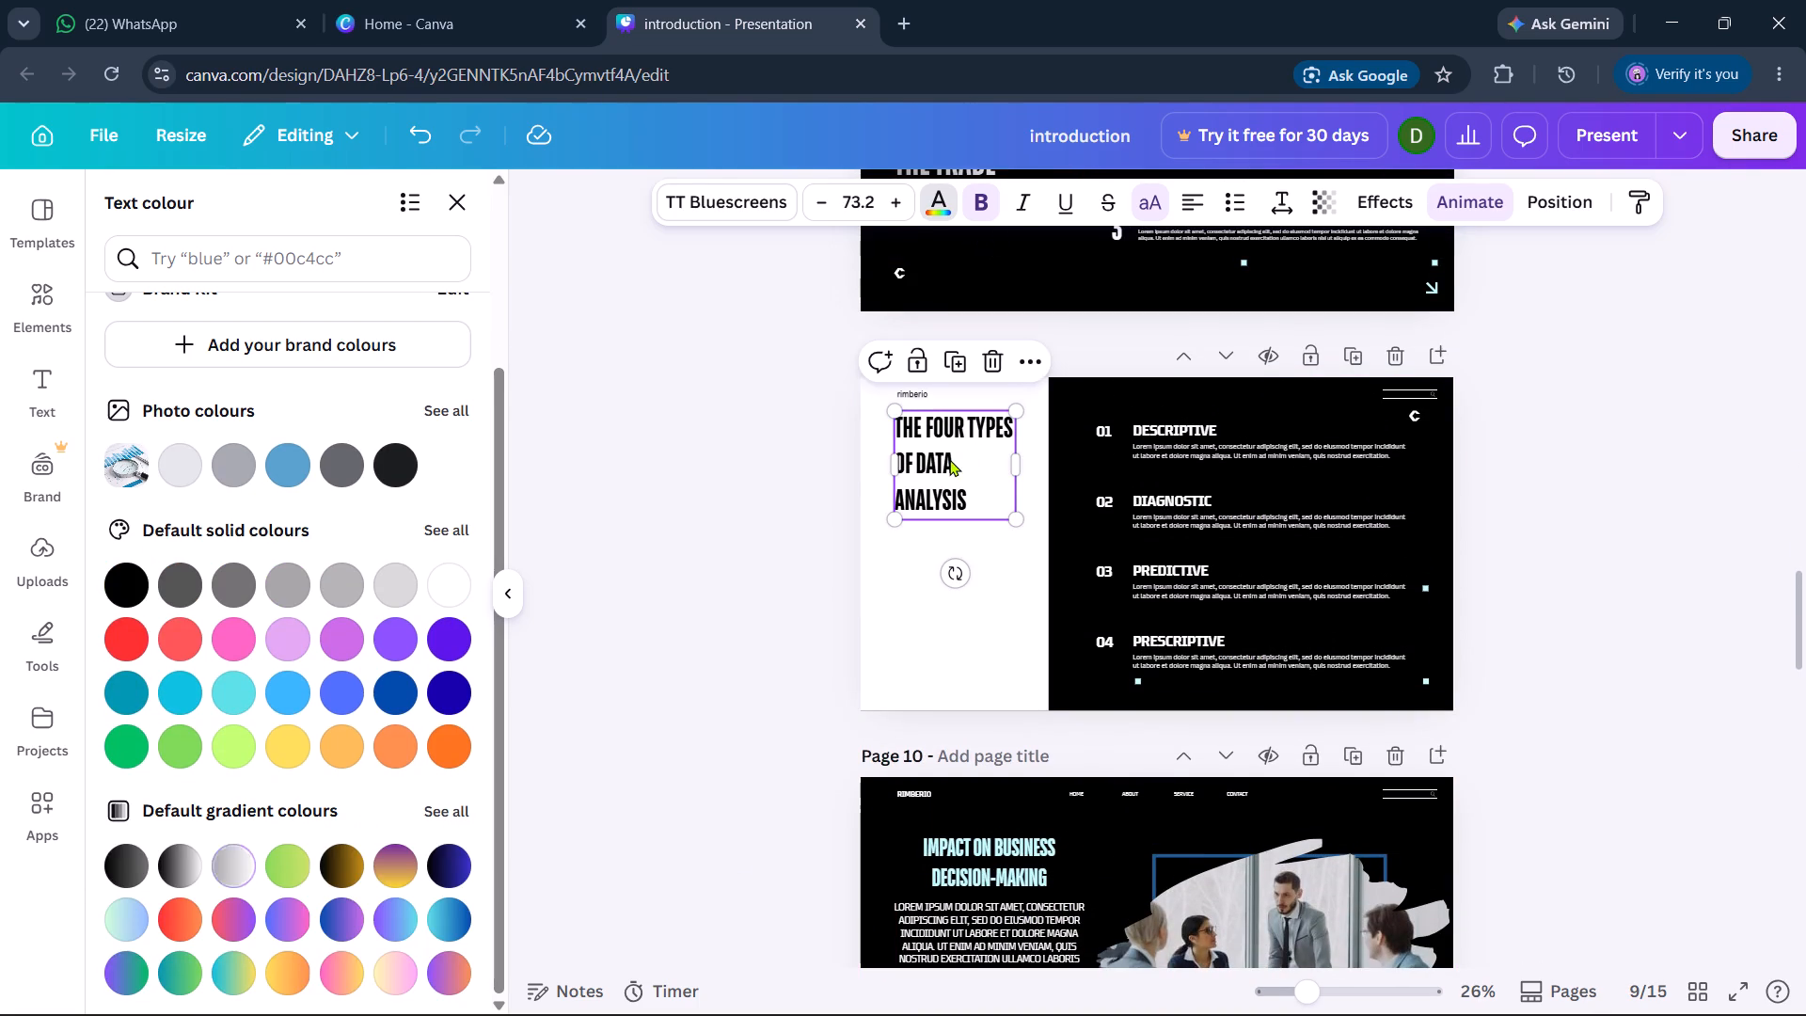
{"action": "left_click", "coordinate": [220, 850]}
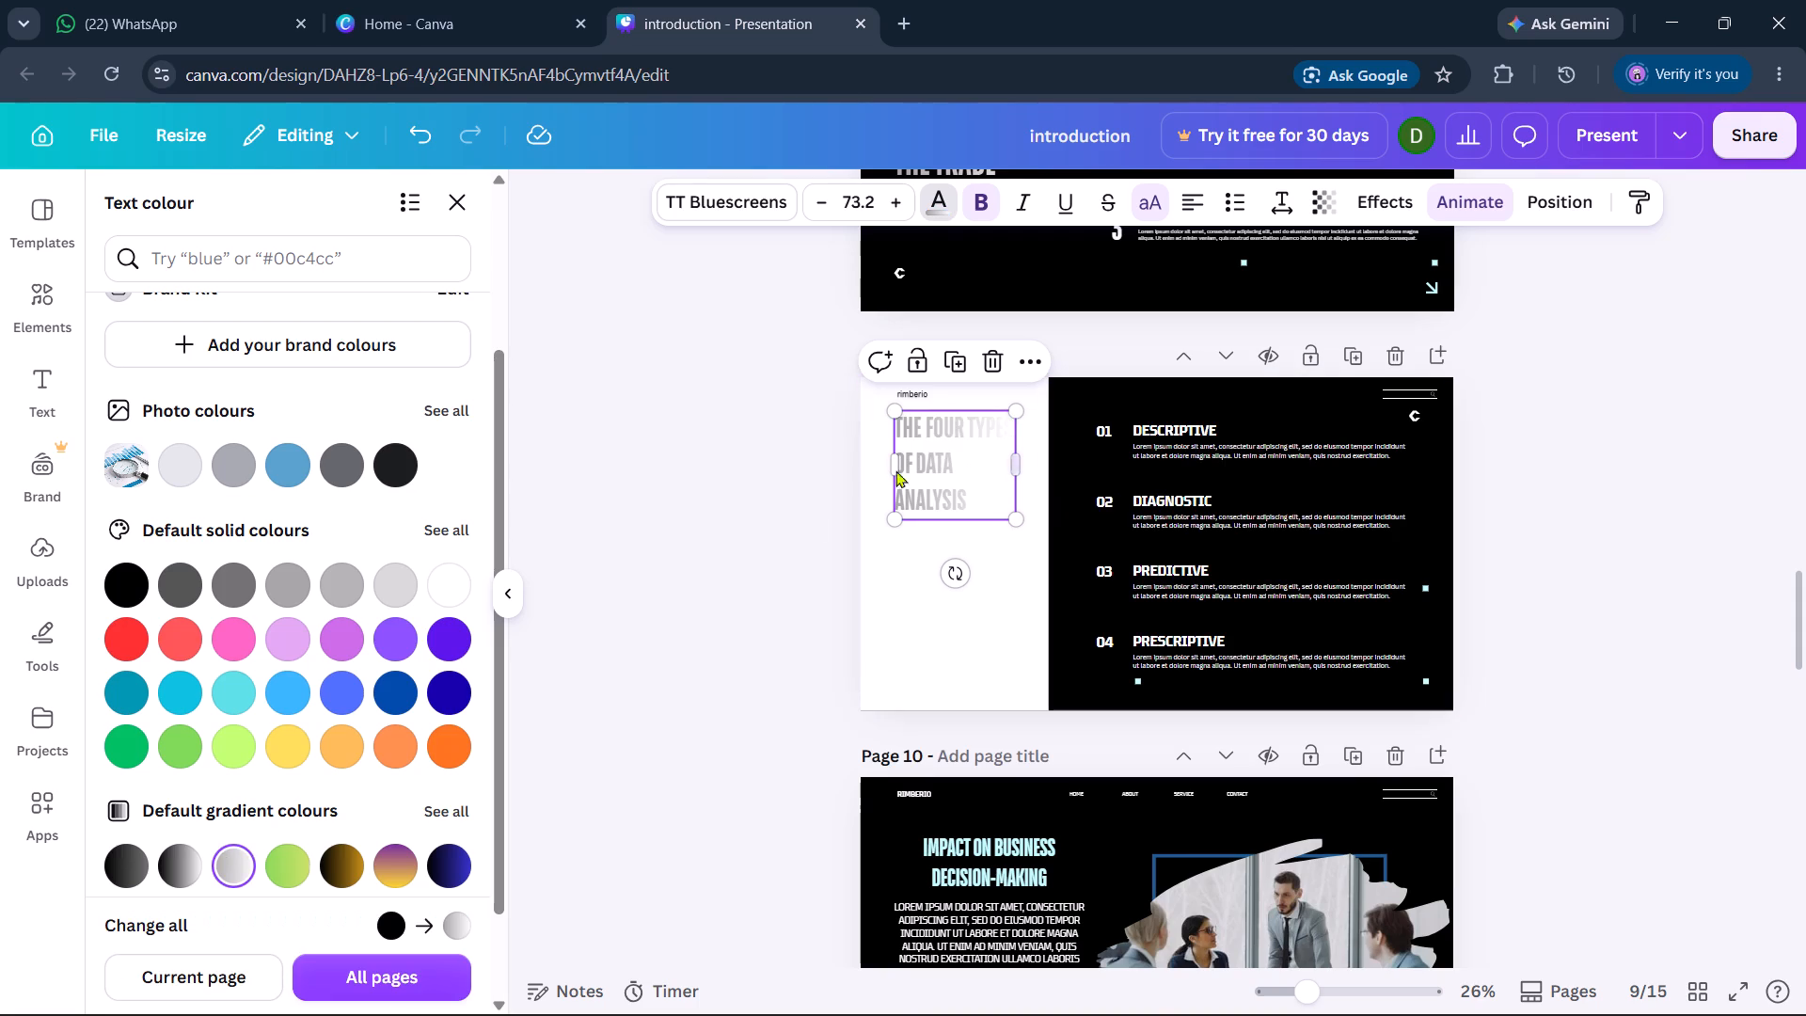
{"action": "left_click", "coordinate": [194, 869]}
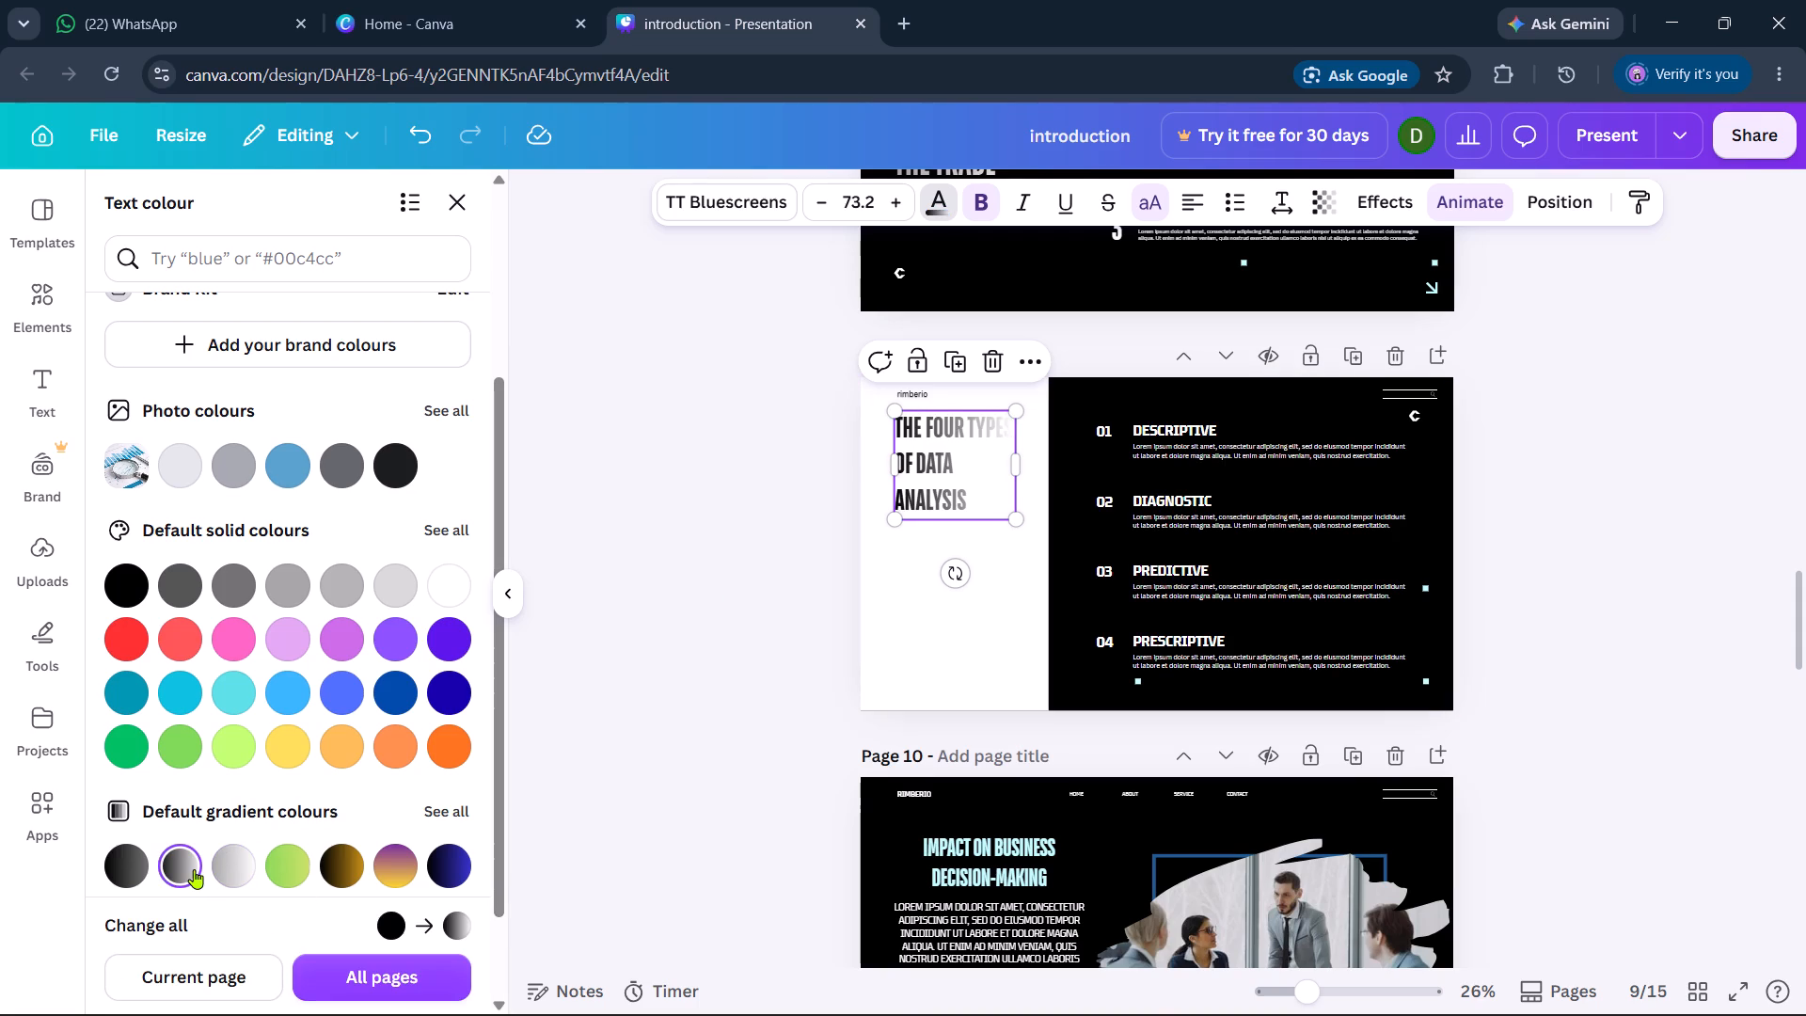
{"action": "left_click", "coordinate": [126, 866]}
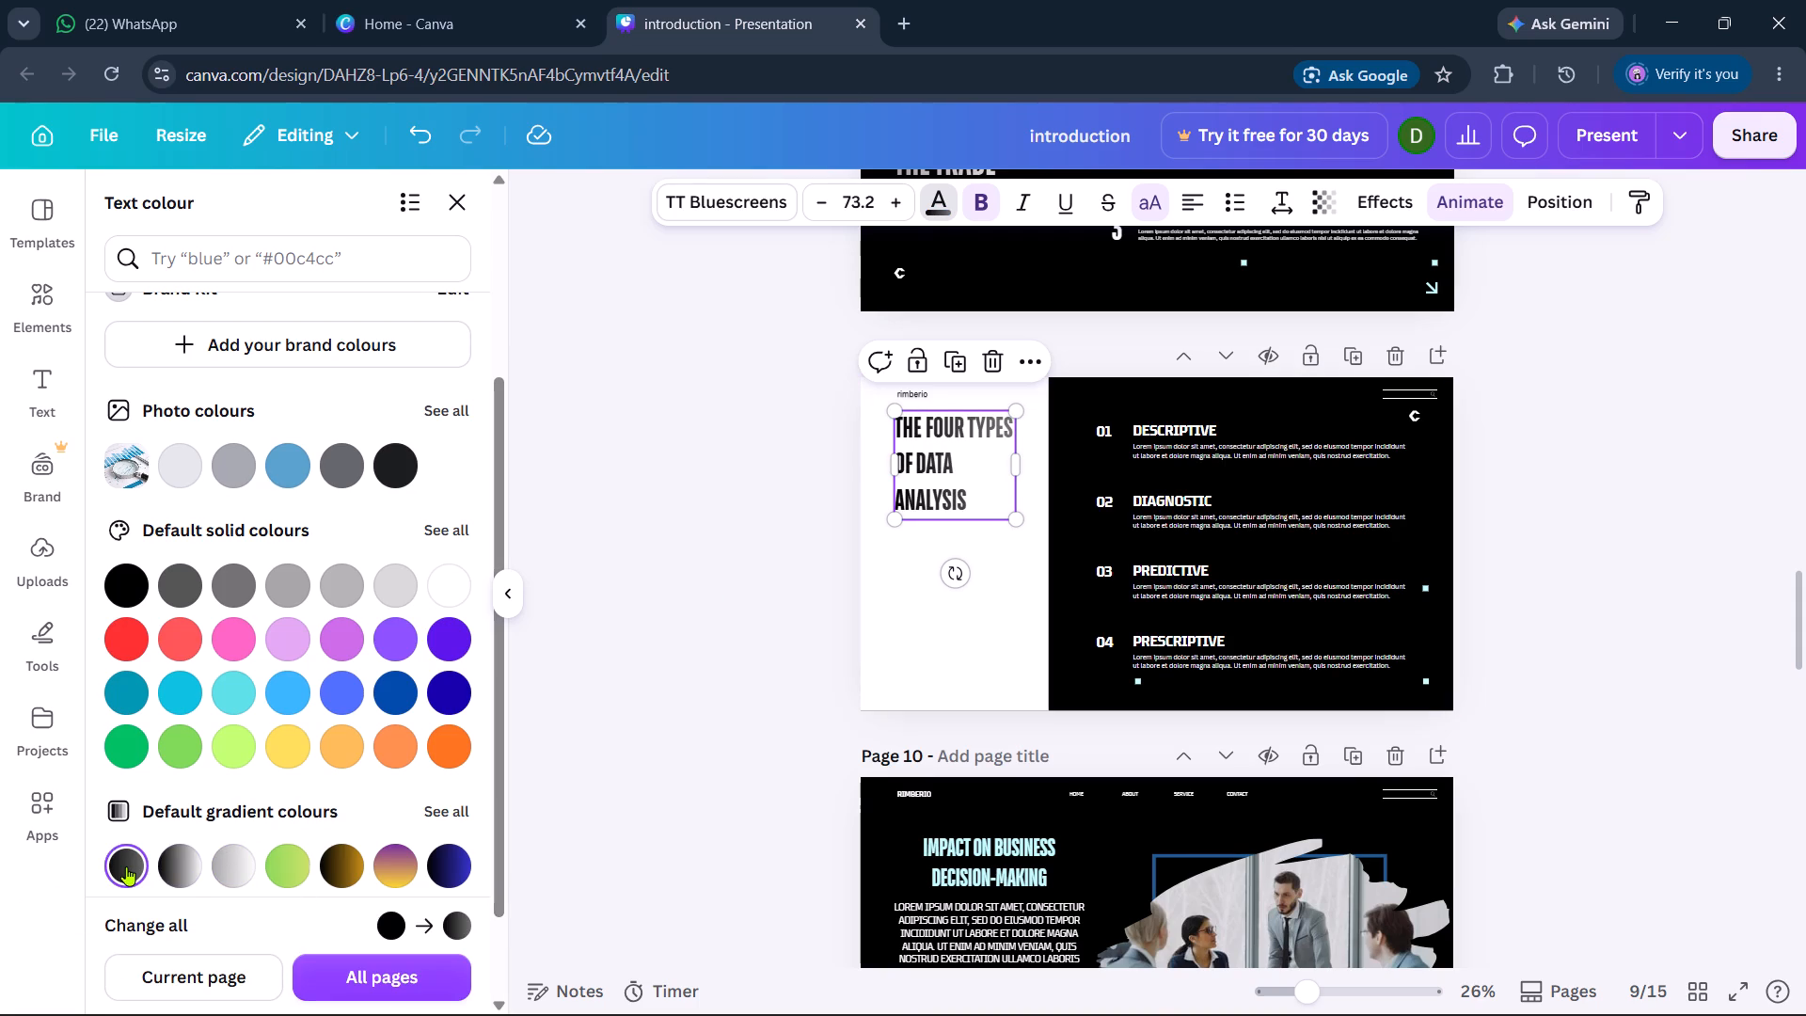
Recolour only the Impact on Business Decision-Making heading within its text group on page 10 with the light grey-to-white gradient.
{"action": "scroll", "coordinate": [1074, 658], "scroll_direction": "down", "scroll_amount": 1}
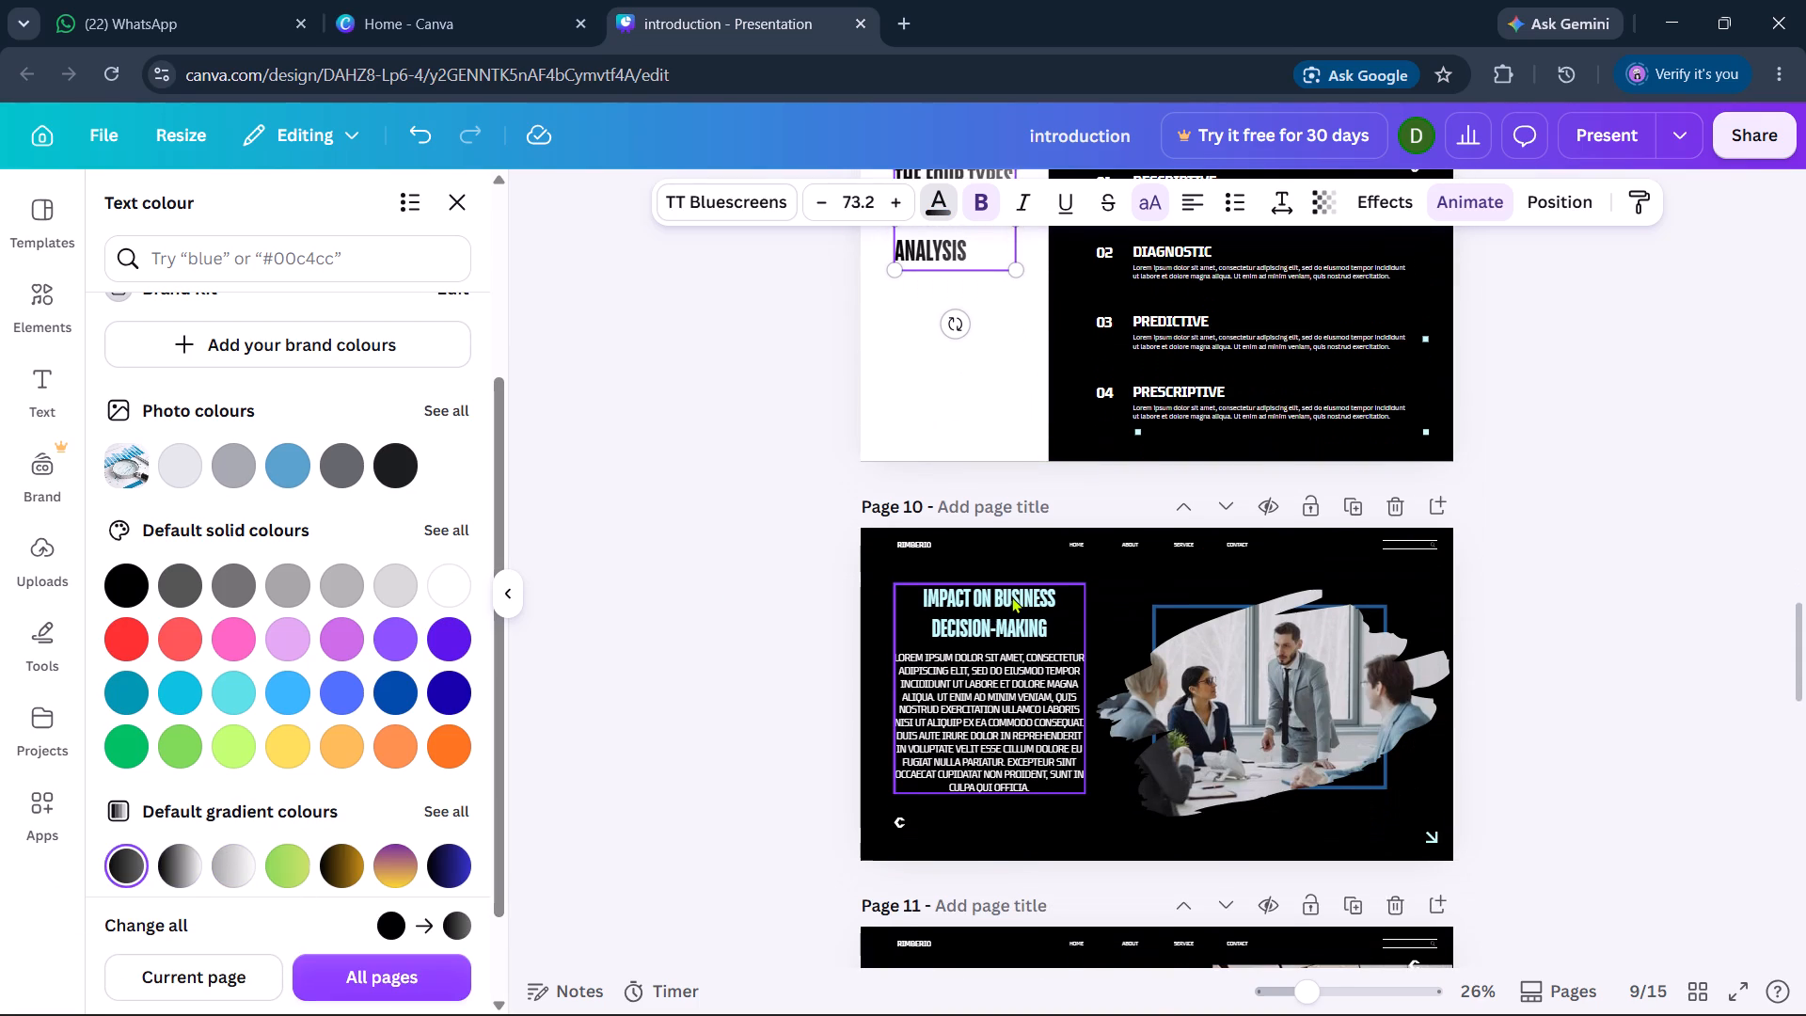
{"action": "left_click", "coordinate": [1011, 596]}
{"action": "left_click", "coordinate": [996, 600]}
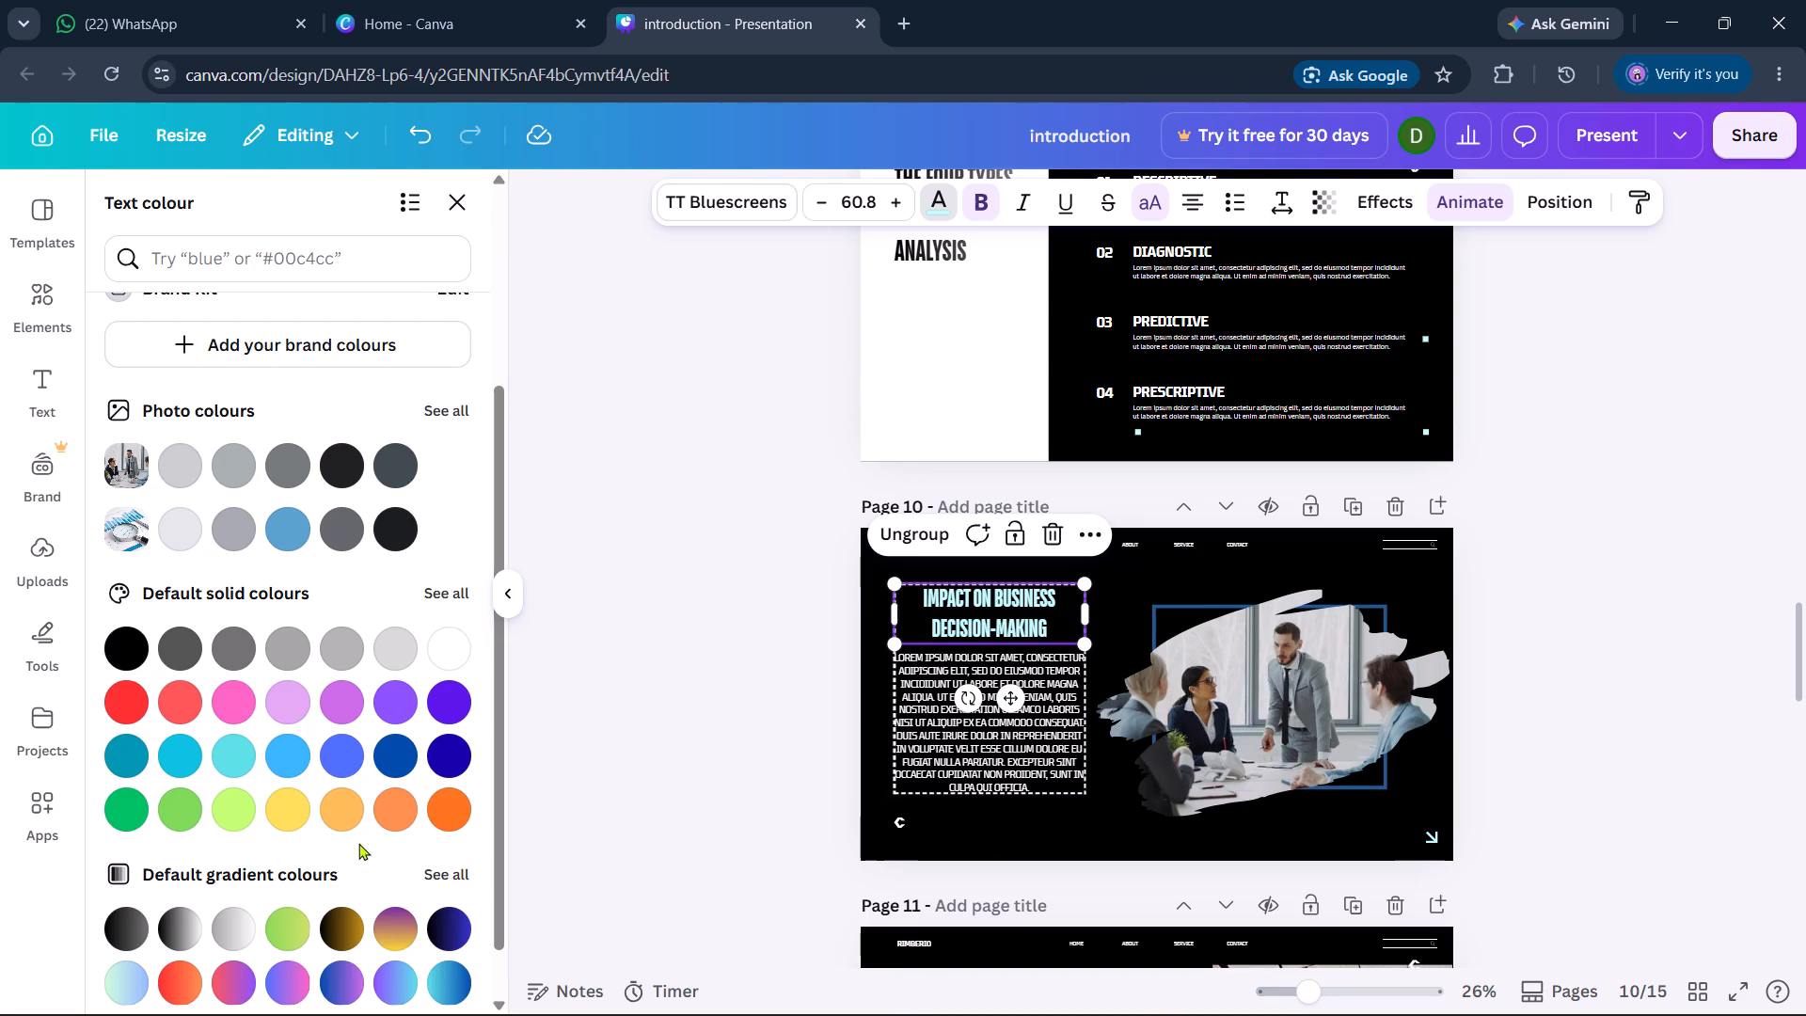
{"action": "left_click", "coordinate": [227, 929]}
Recolour only the Data Ethics and Privacy heading within its text group on page 11 with the light grey-to-white gradient.
{"action": "scroll", "coordinate": [809, 833], "scroll_direction": "down", "scroll_amount": 1}
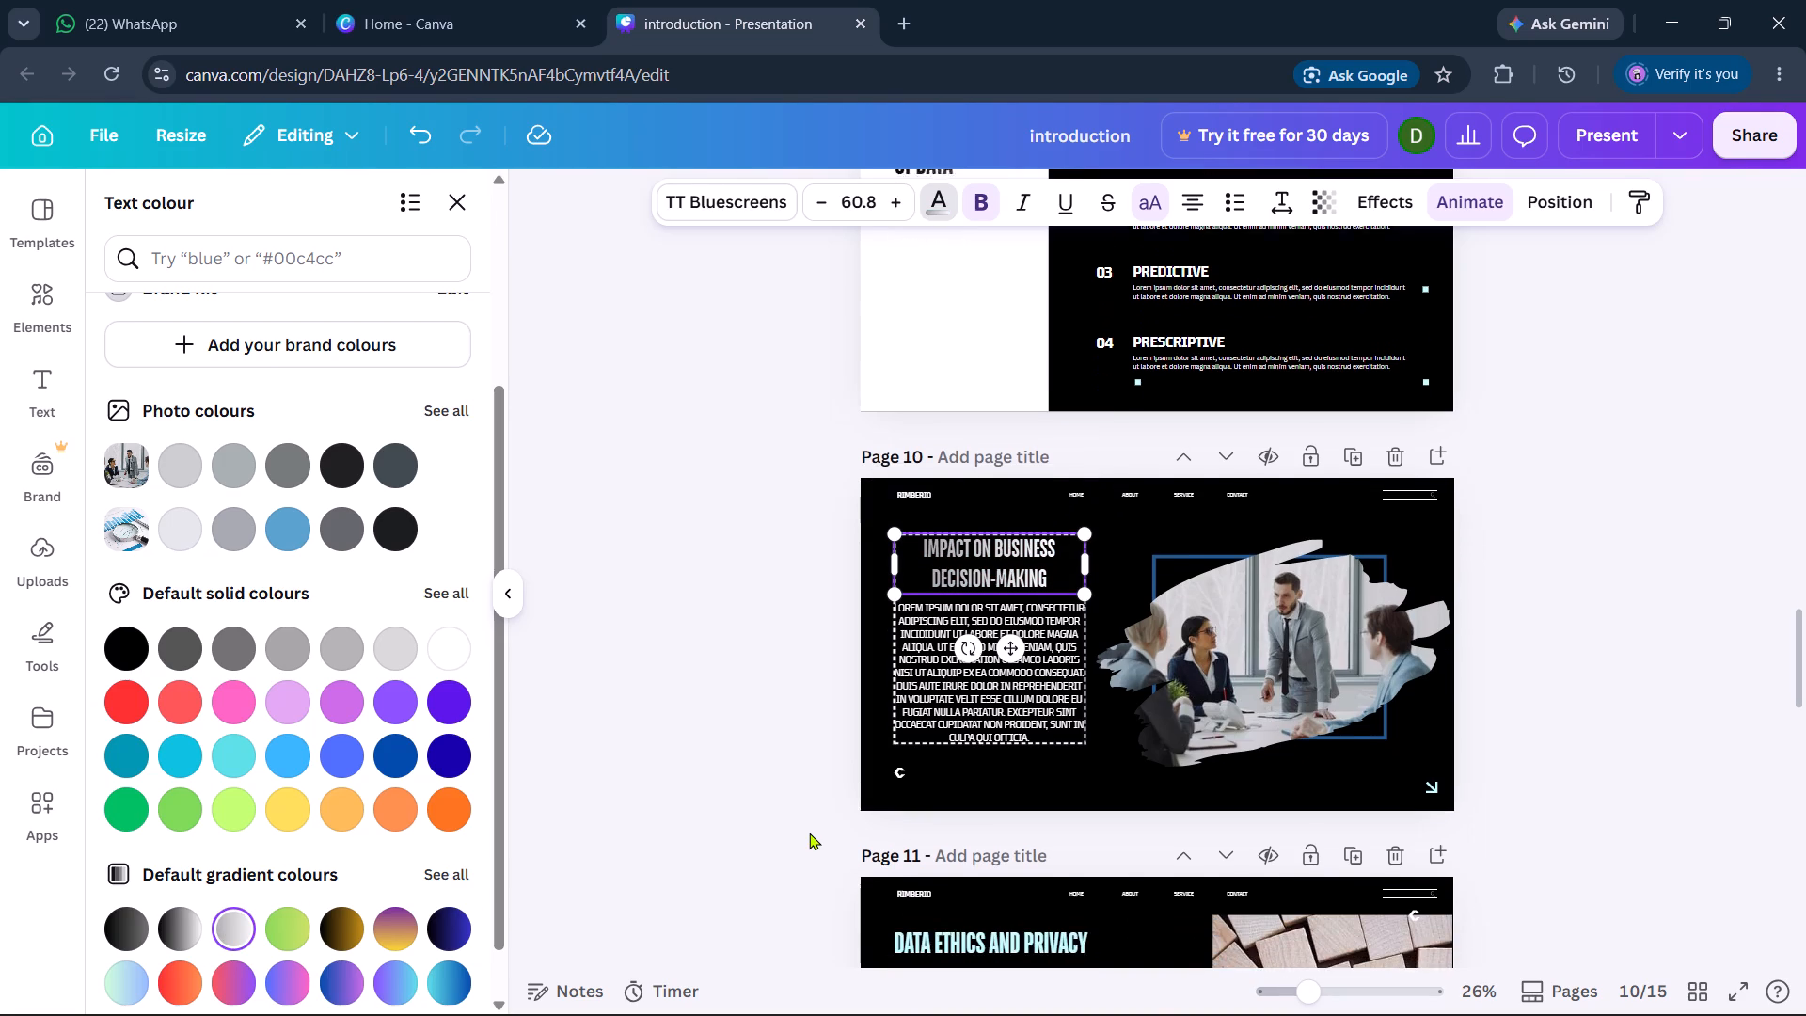
{"action": "scroll", "coordinate": [809, 833], "scroll_direction": "down", "scroll_amount": 2}
{"action": "left_click", "coordinate": [1178, 459]}
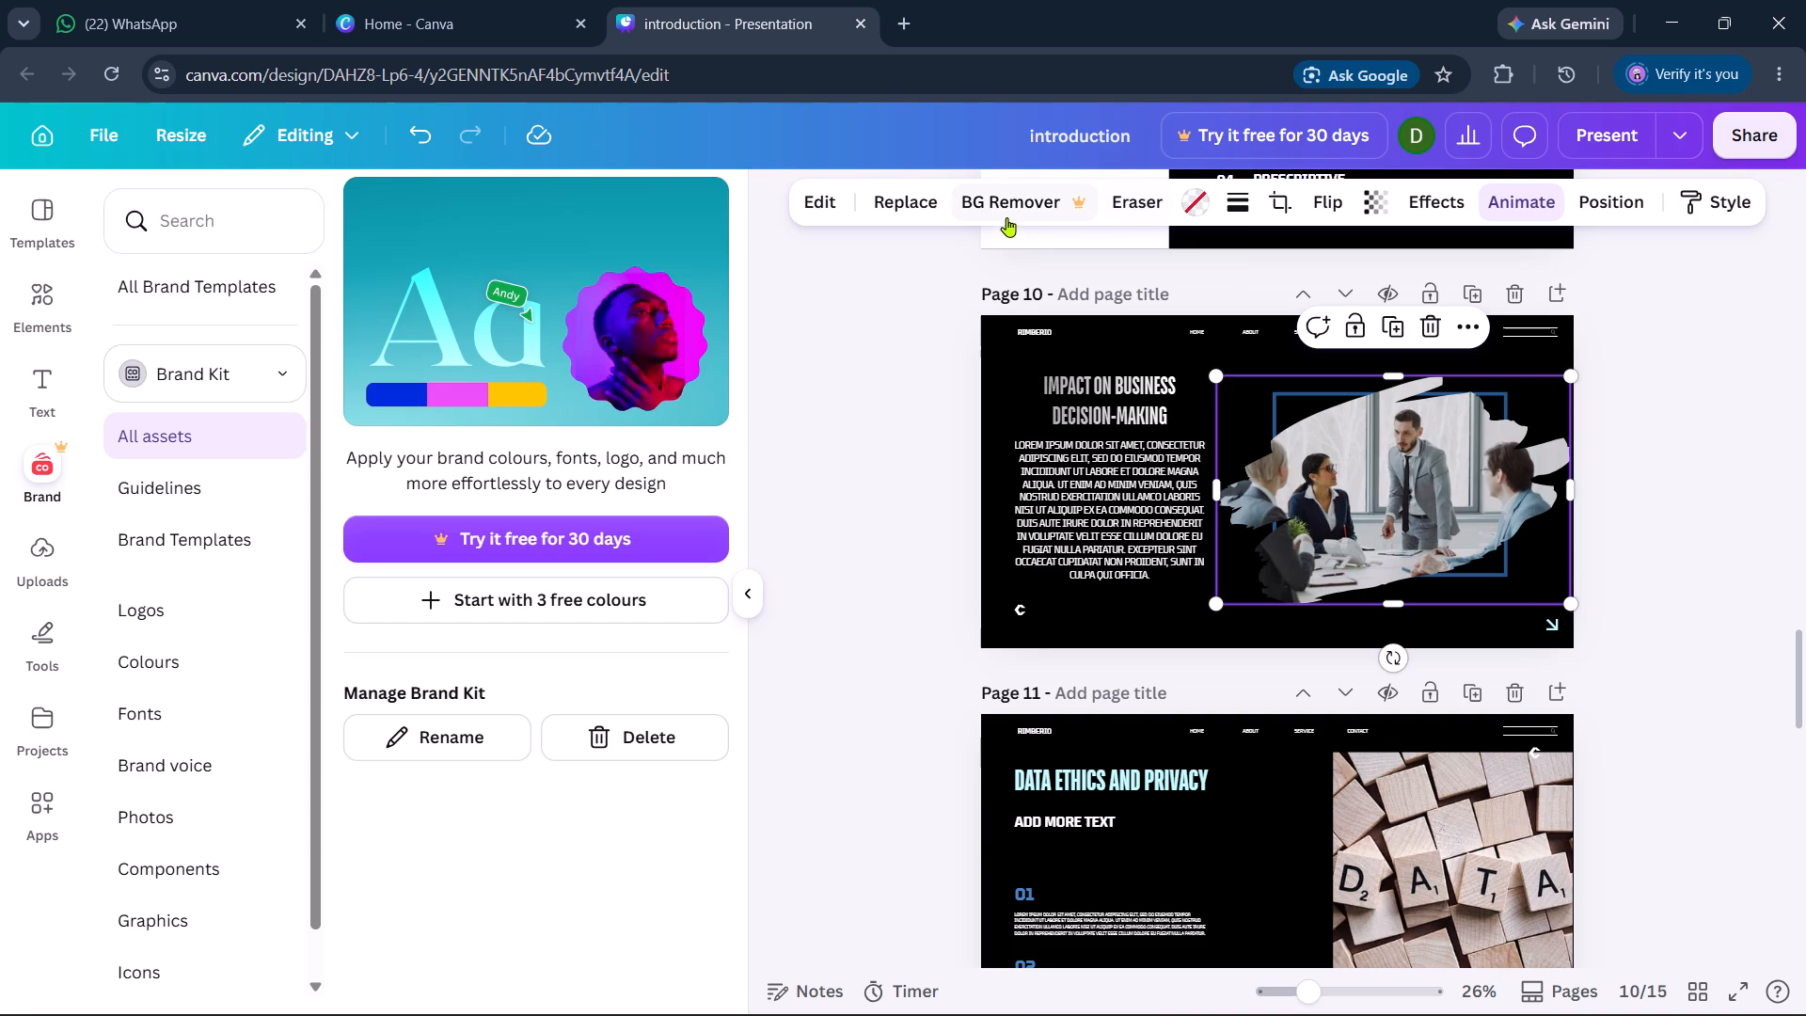
{"action": "scroll", "coordinate": [1226, 870], "scroll_direction": "down", "scroll_amount": 1}
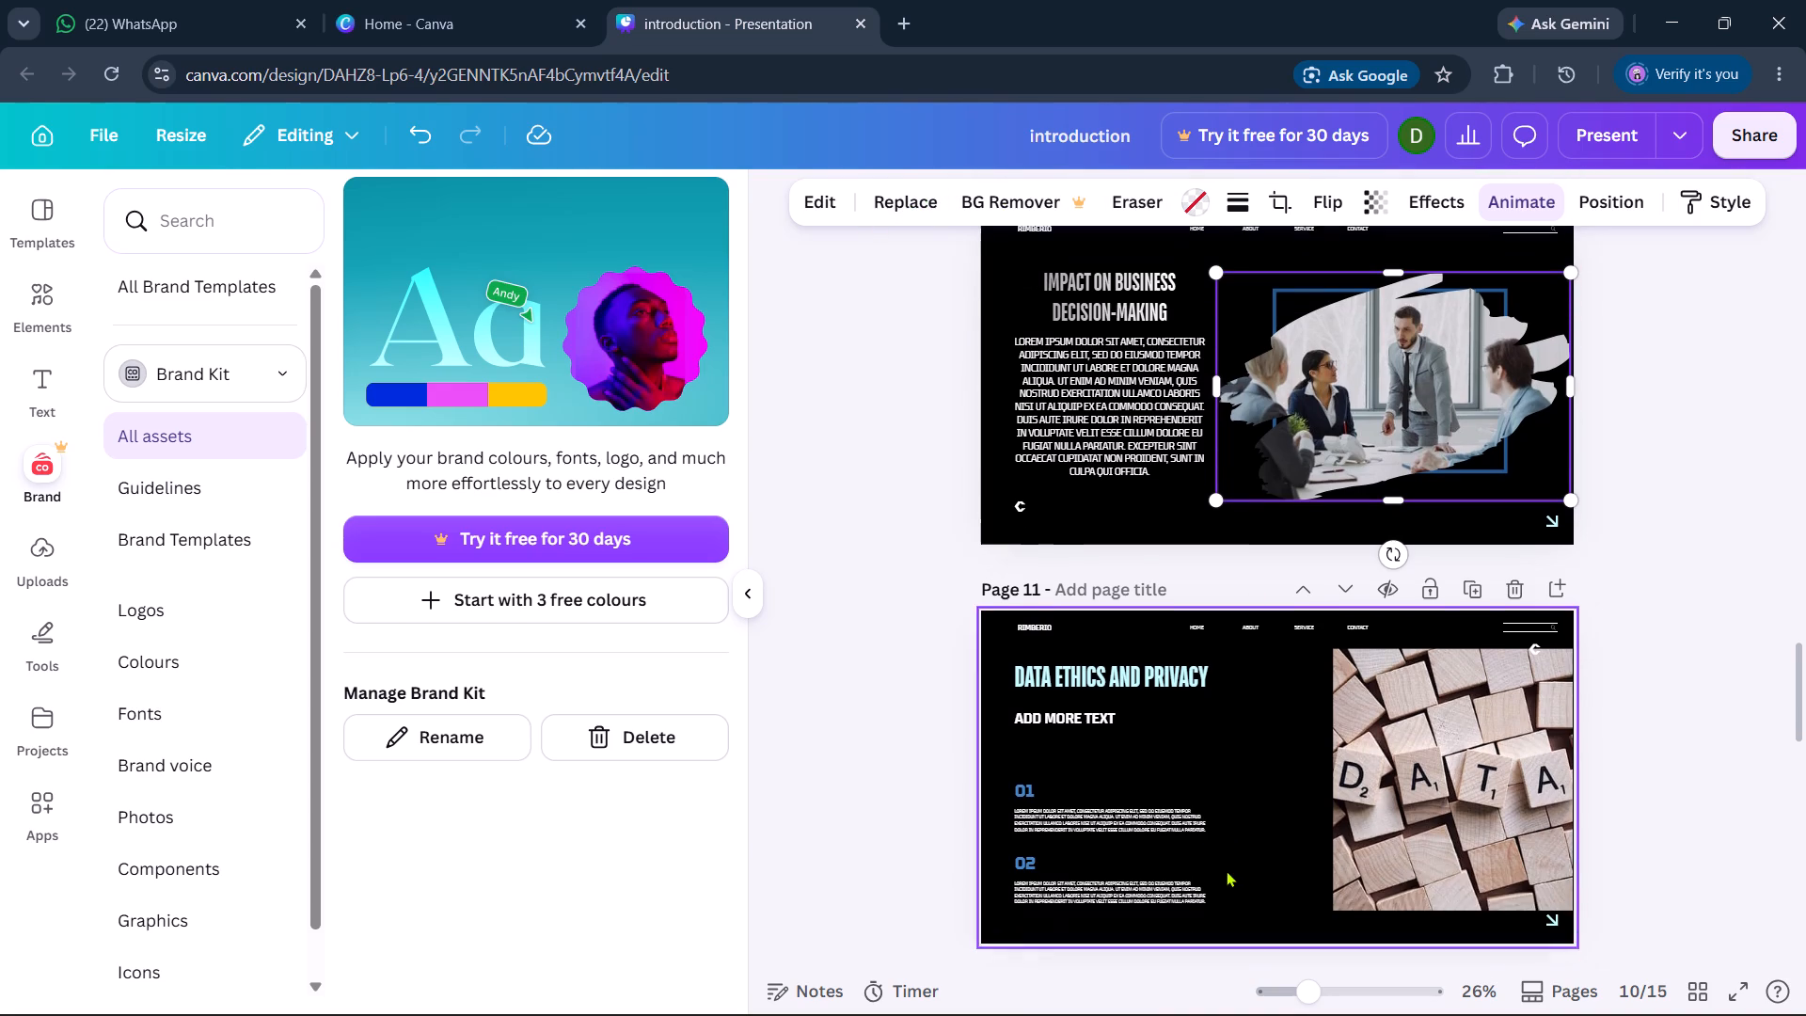
{"action": "left_click", "coordinate": [1110, 675]}
{"action": "left_click", "coordinate": [1101, 668]}
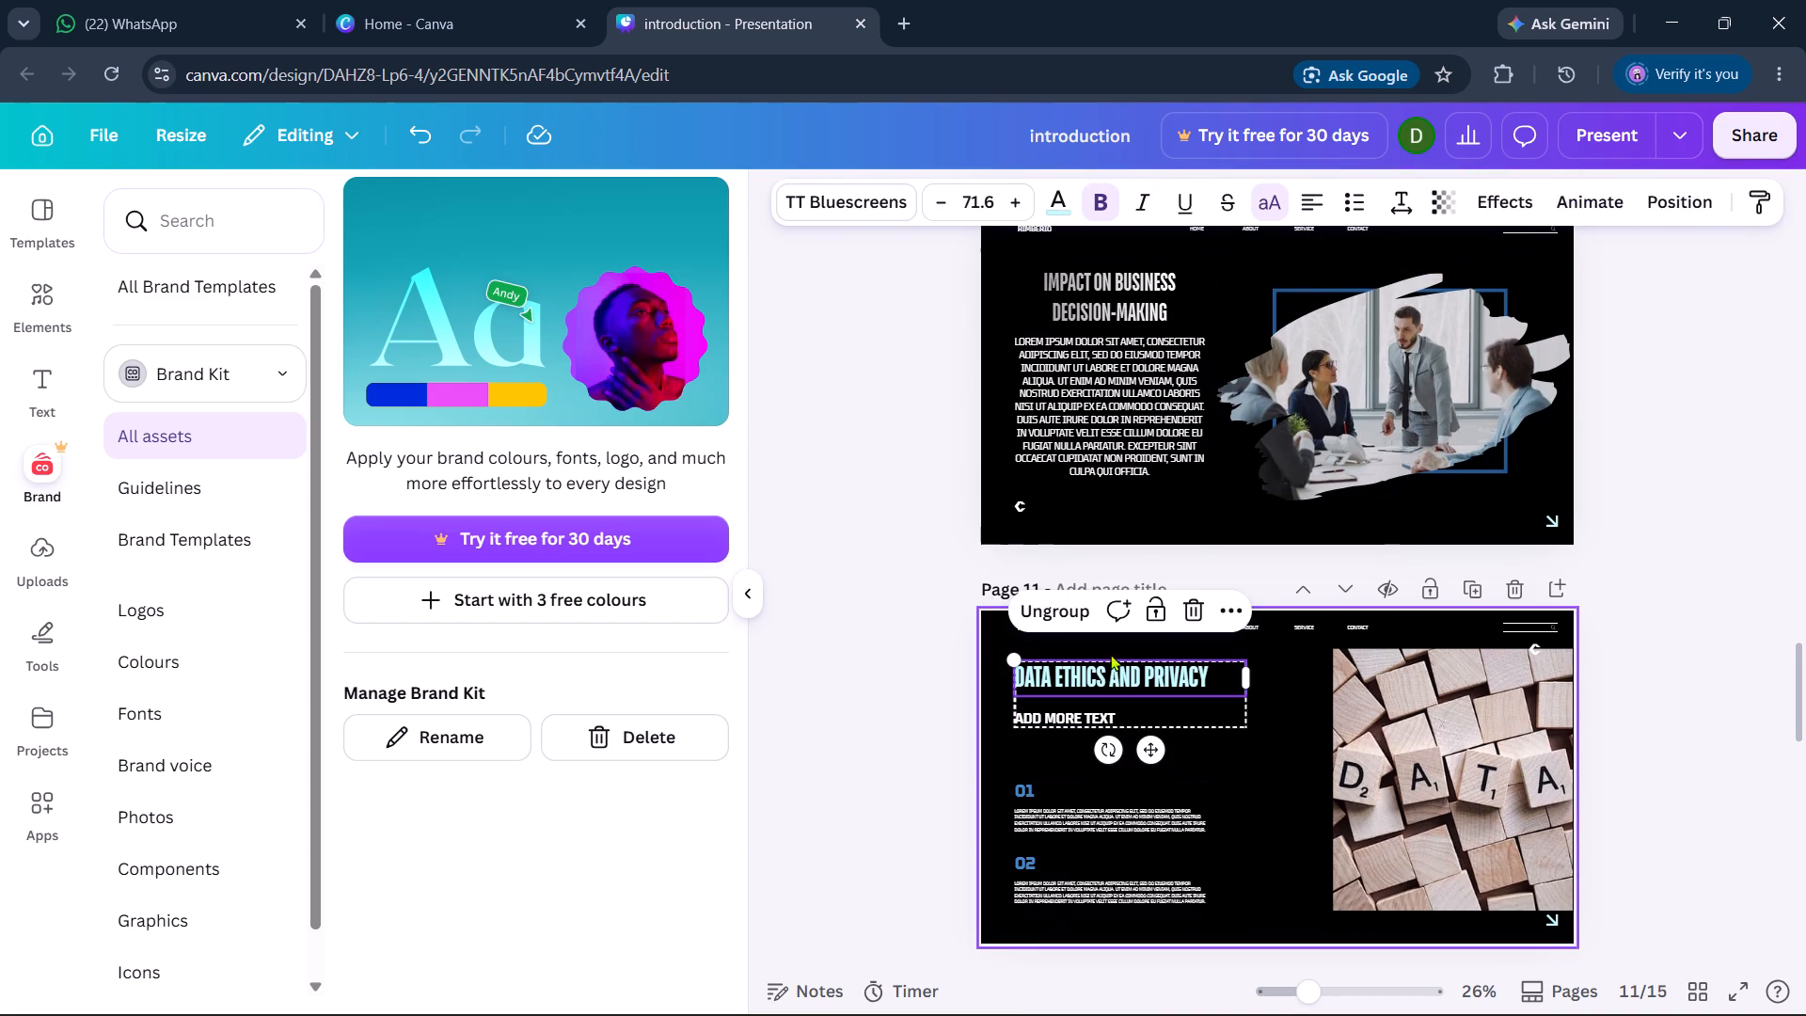
{"action": "left_click", "coordinate": [1068, 196]}
{"action": "scroll", "coordinate": [259, 812], "scroll_direction": "down", "scroll_amount": 1}
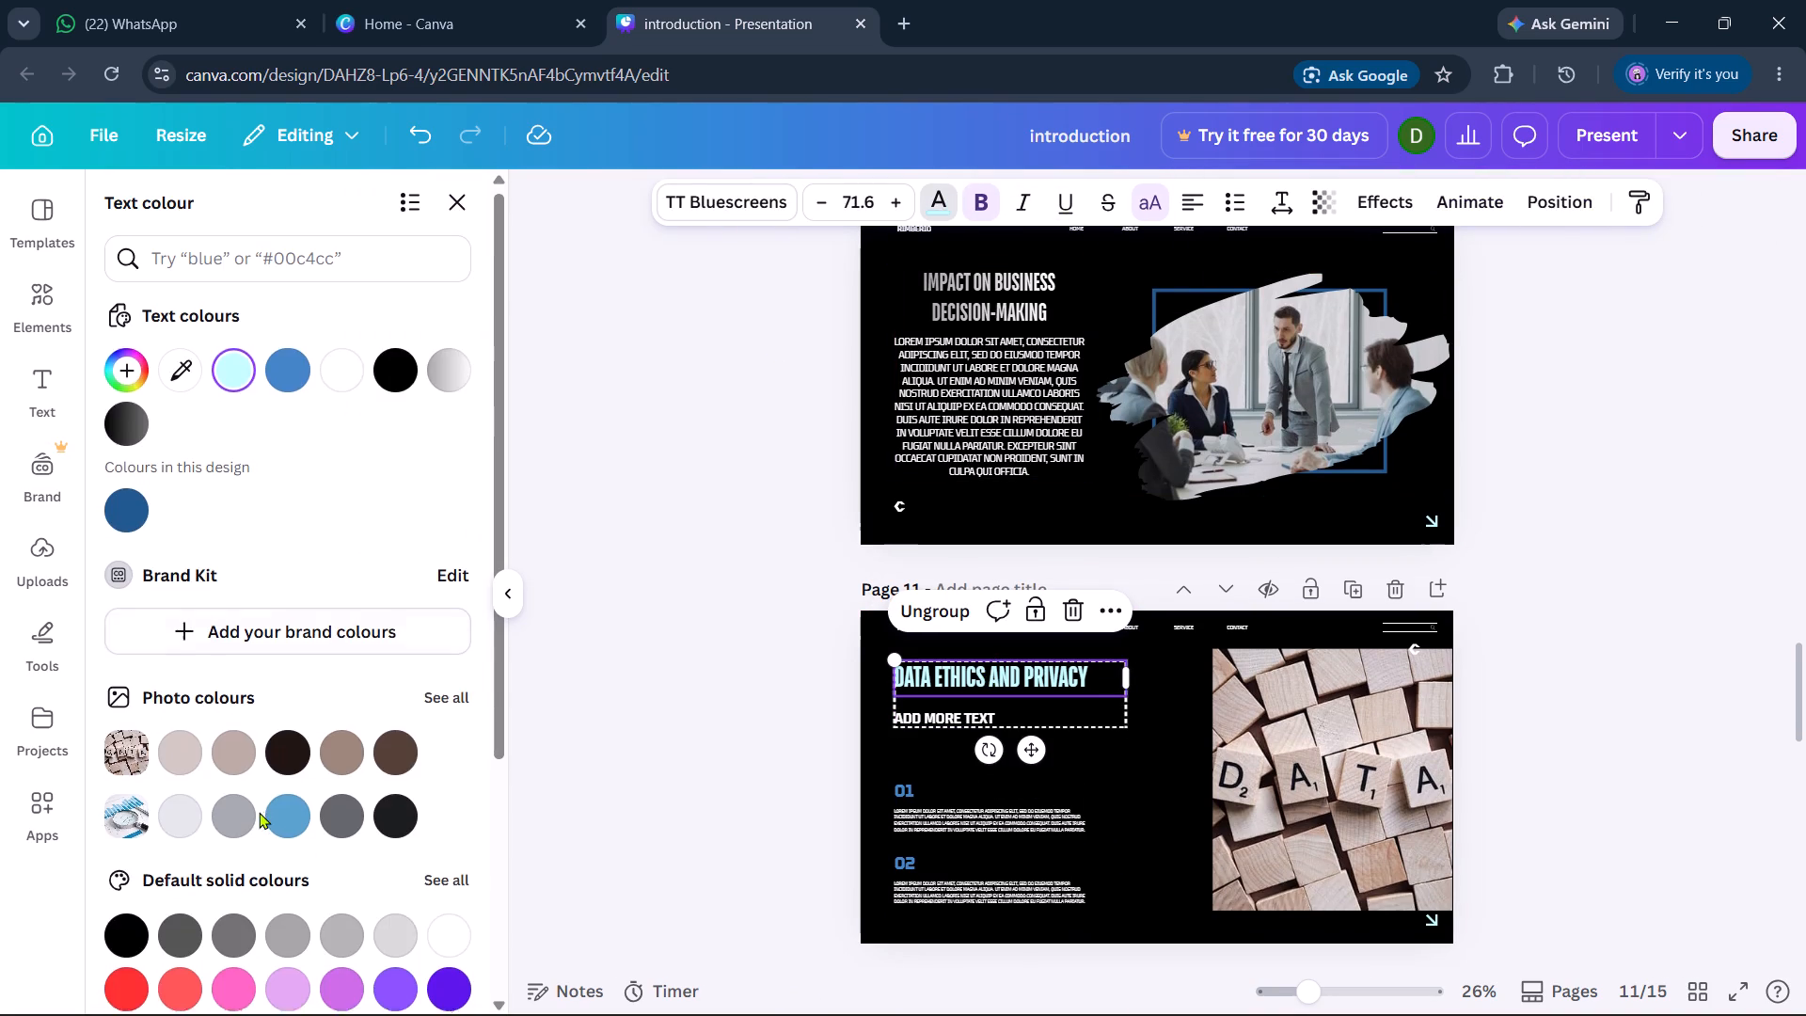
{"action": "scroll", "coordinate": [259, 812], "scroll_direction": "down", "scroll_amount": 2}
{"action": "left_click", "coordinate": [223, 849]}
Recolour the Career Paths and Opportunities heading on page 12 with the light grey-to-white gradient.
{"action": "scroll", "coordinate": [830, 828], "scroll_direction": "down", "scroll_amount": 1}
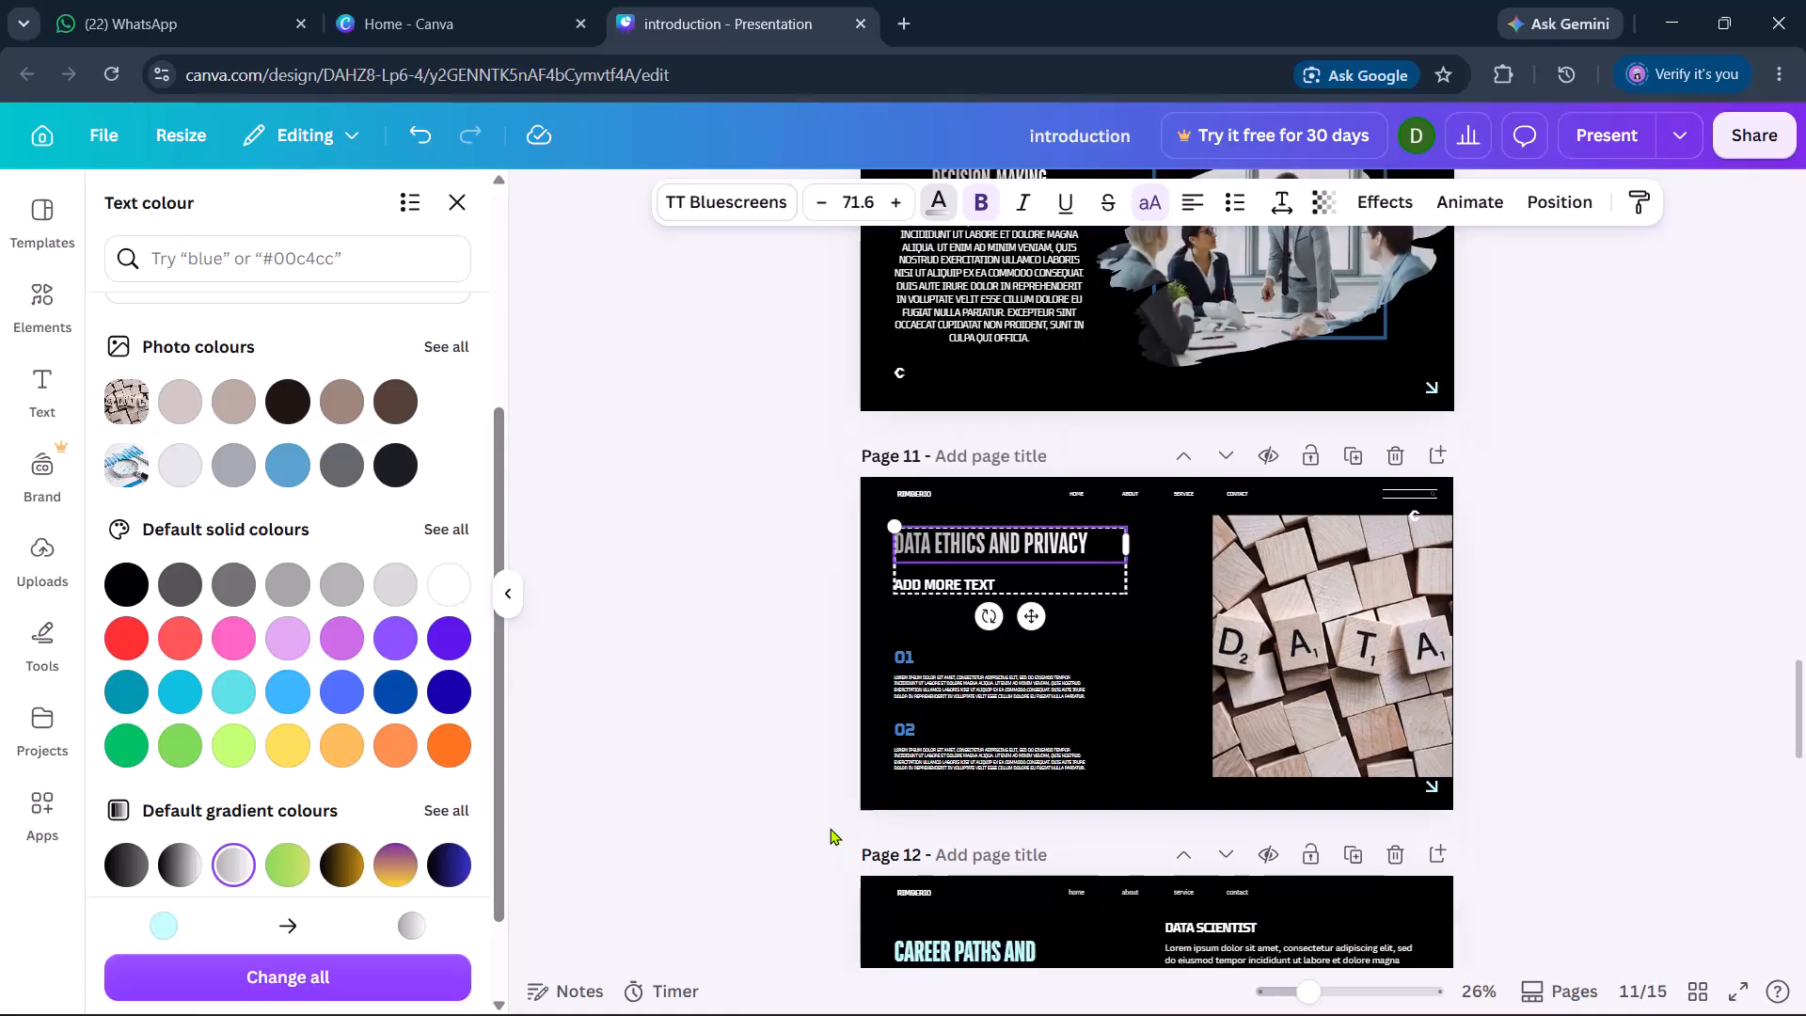
{"action": "scroll", "coordinate": [830, 828], "scroll_direction": "down", "scroll_amount": 1}
{"action": "left_click", "coordinate": [936, 825]}
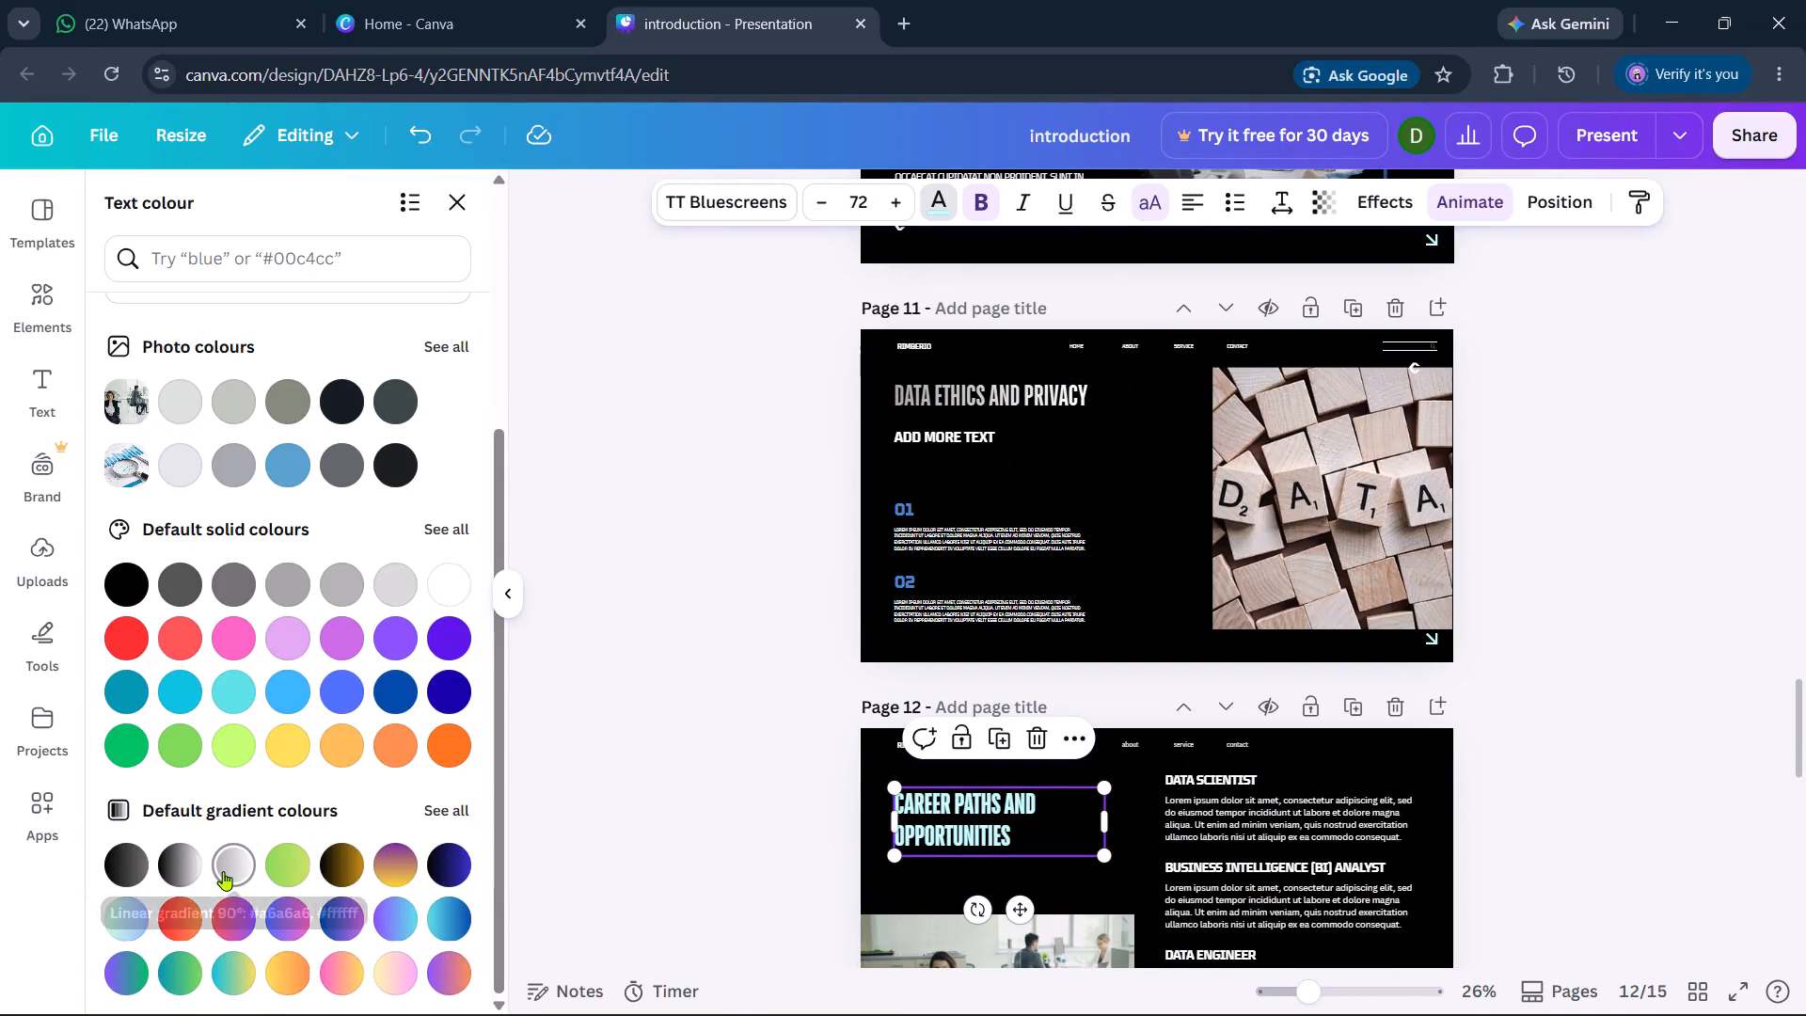
{"action": "left_click", "coordinate": [223, 871]}
Recolour the Future Trends: AI and Automation text group on page 13 with the light grey-to-white gradient.
{"action": "scroll", "coordinate": [1006, 831], "scroll_direction": "down", "scroll_amount": 2}
{"action": "left_click", "coordinate": [1157, 696]}
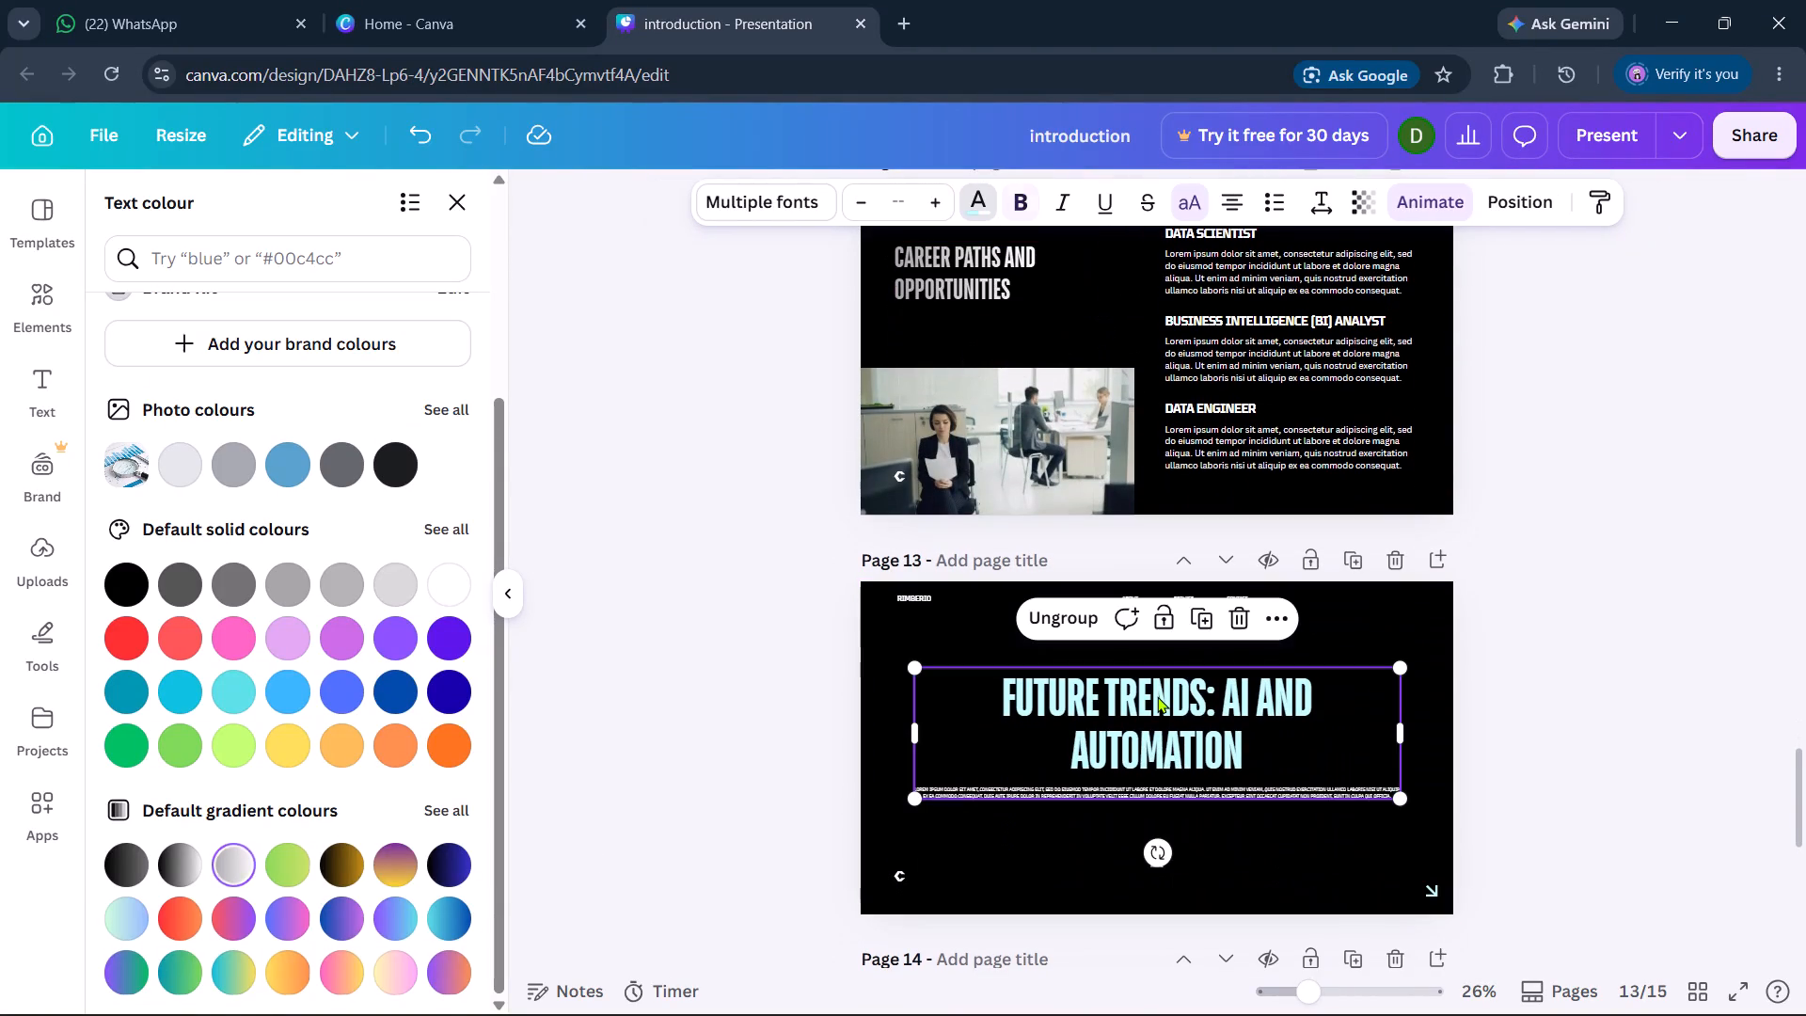
{"action": "left_click", "coordinate": [235, 865]}
Recolour the Conclusion heading on page 14 with the light grey-to-white gradient.
{"action": "scroll", "coordinate": [938, 774], "scroll_direction": "down", "scroll_amount": 2}
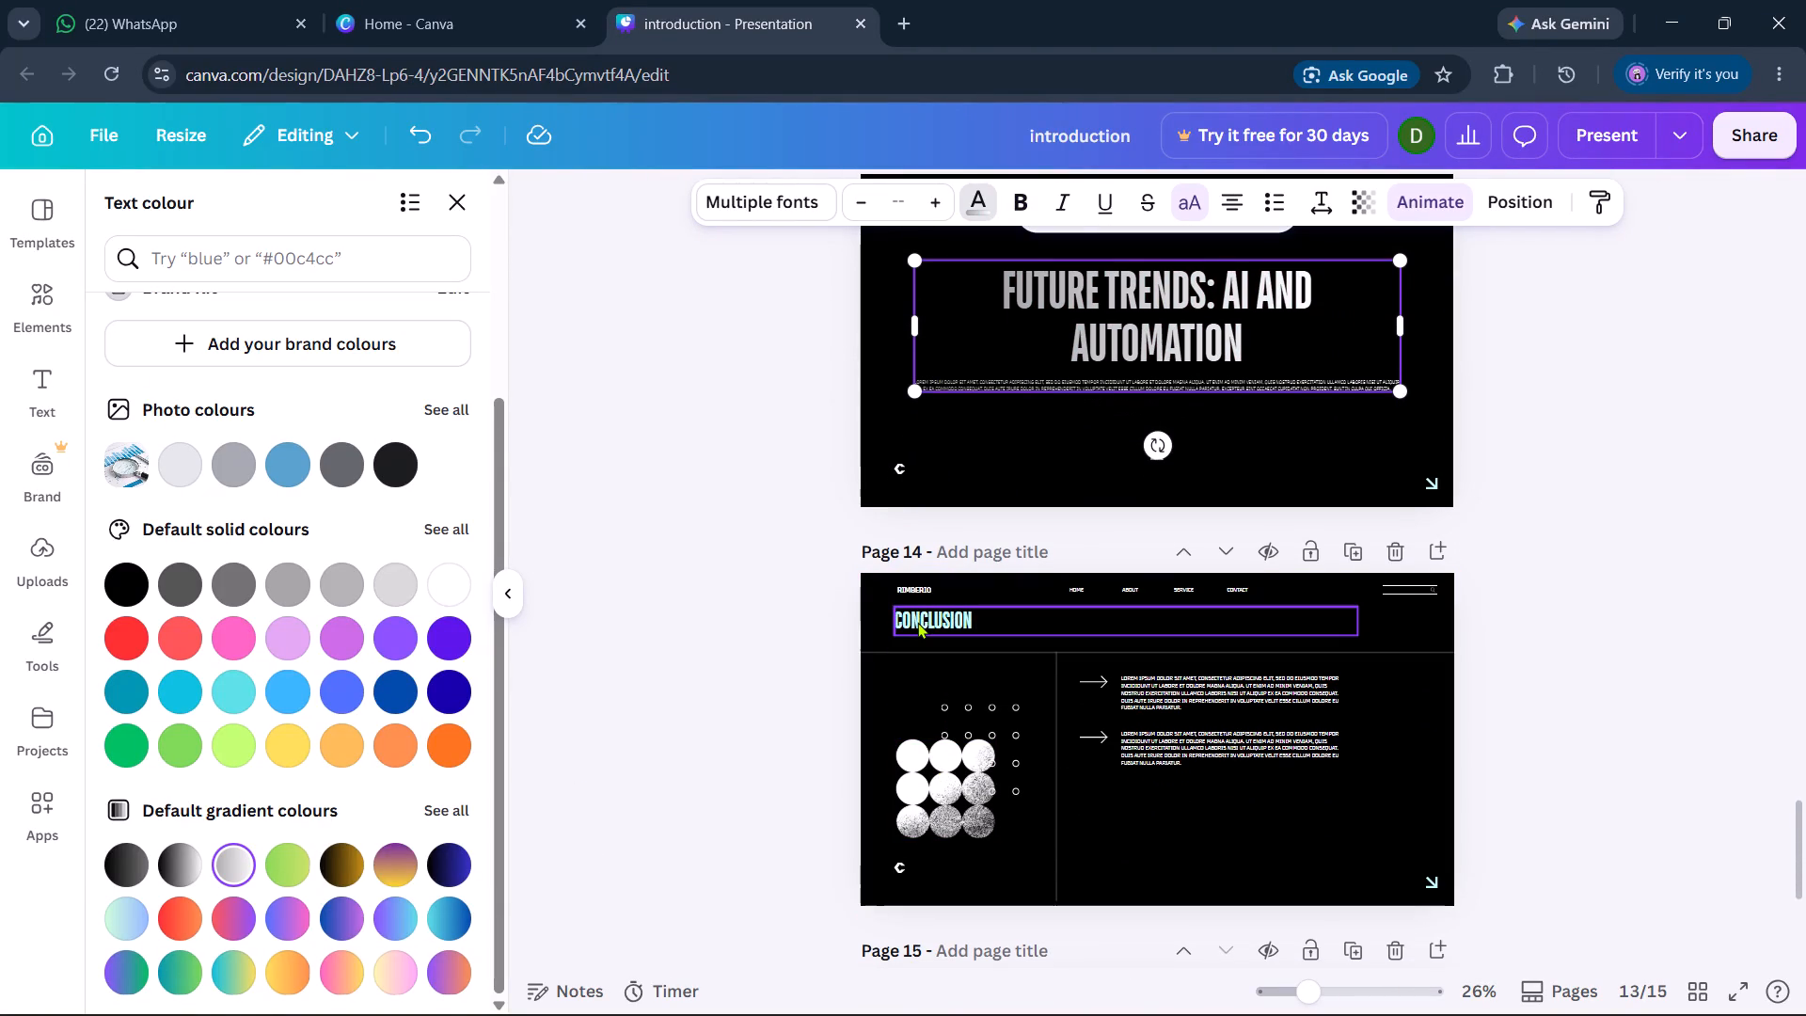
{"action": "left_click", "coordinate": [917, 622]}
{"action": "left_click", "coordinate": [241, 868]}
Recolour both words of the Thank You title on page 15 with the light grey-to-white gradient.
{"action": "scroll", "coordinate": [1040, 715], "scroll_direction": "down", "scroll_amount": 1}
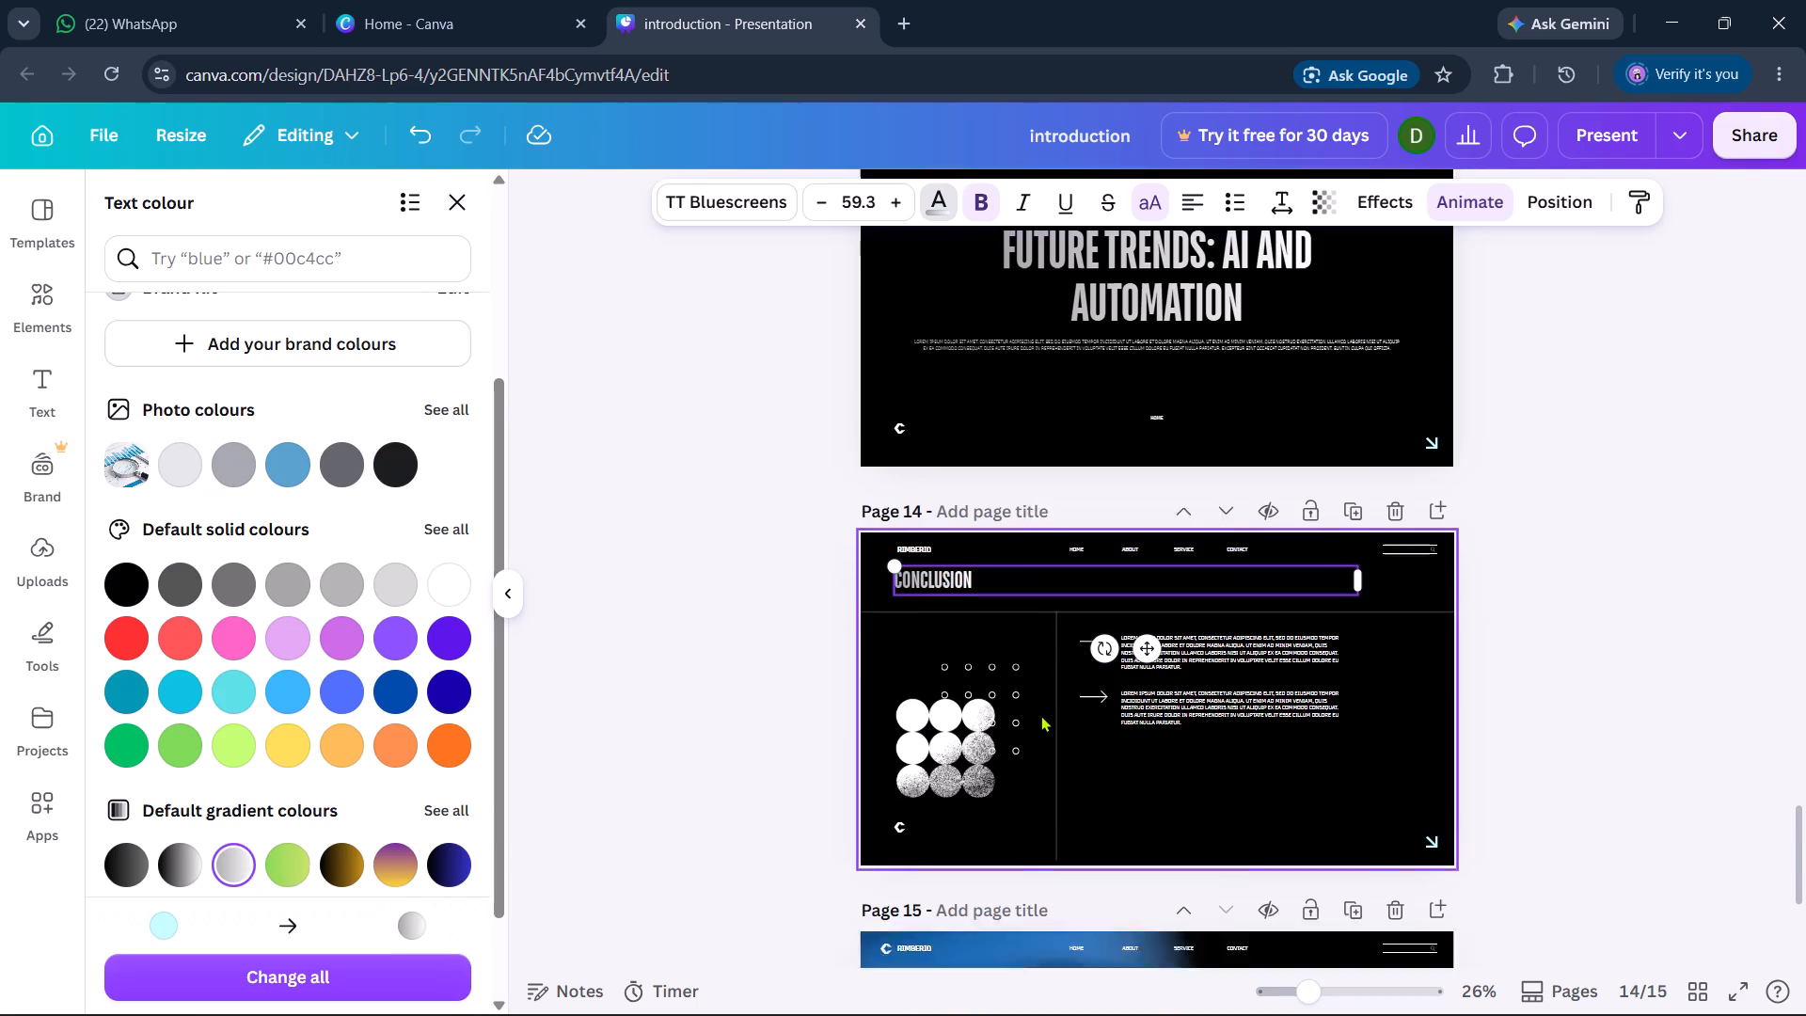
{"action": "scroll", "coordinate": [1040, 715], "scroll_direction": "down", "scroll_amount": 1}
{"action": "left_click", "coordinate": [1099, 699]}
{"action": "left_click", "coordinate": [233, 859]}
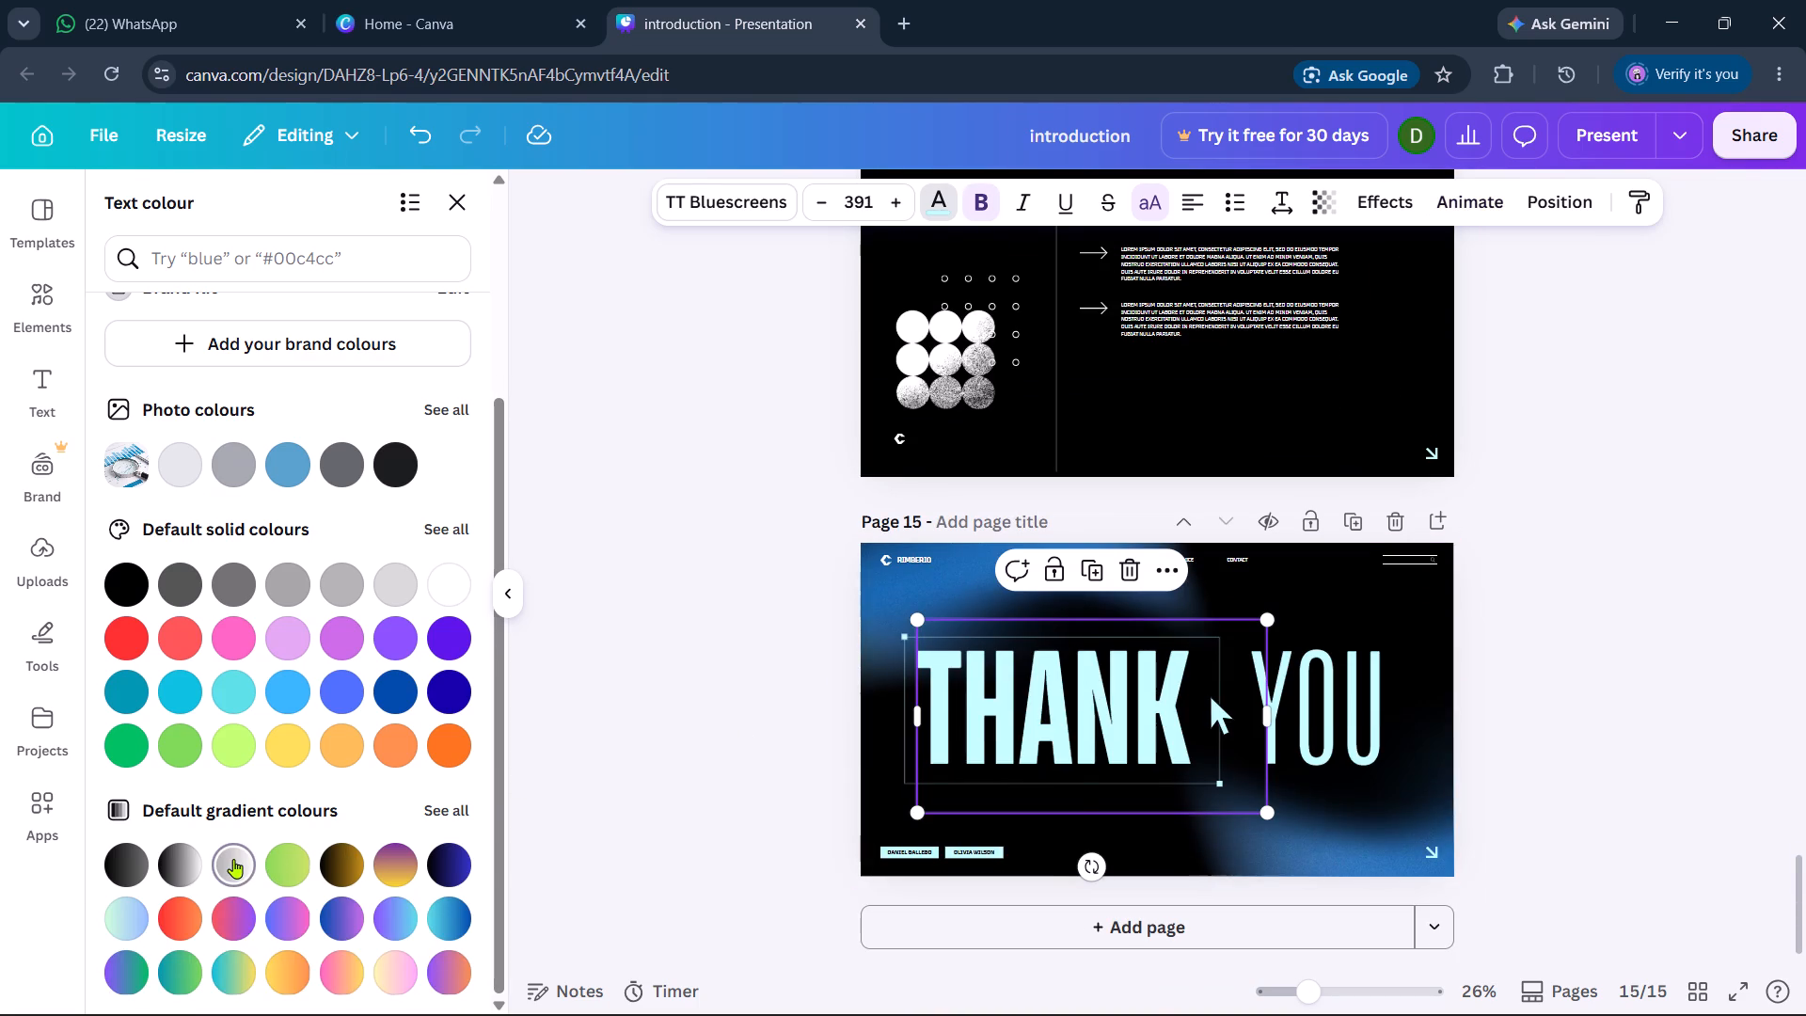
{"action": "left_click", "coordinate": [1327, 707]}
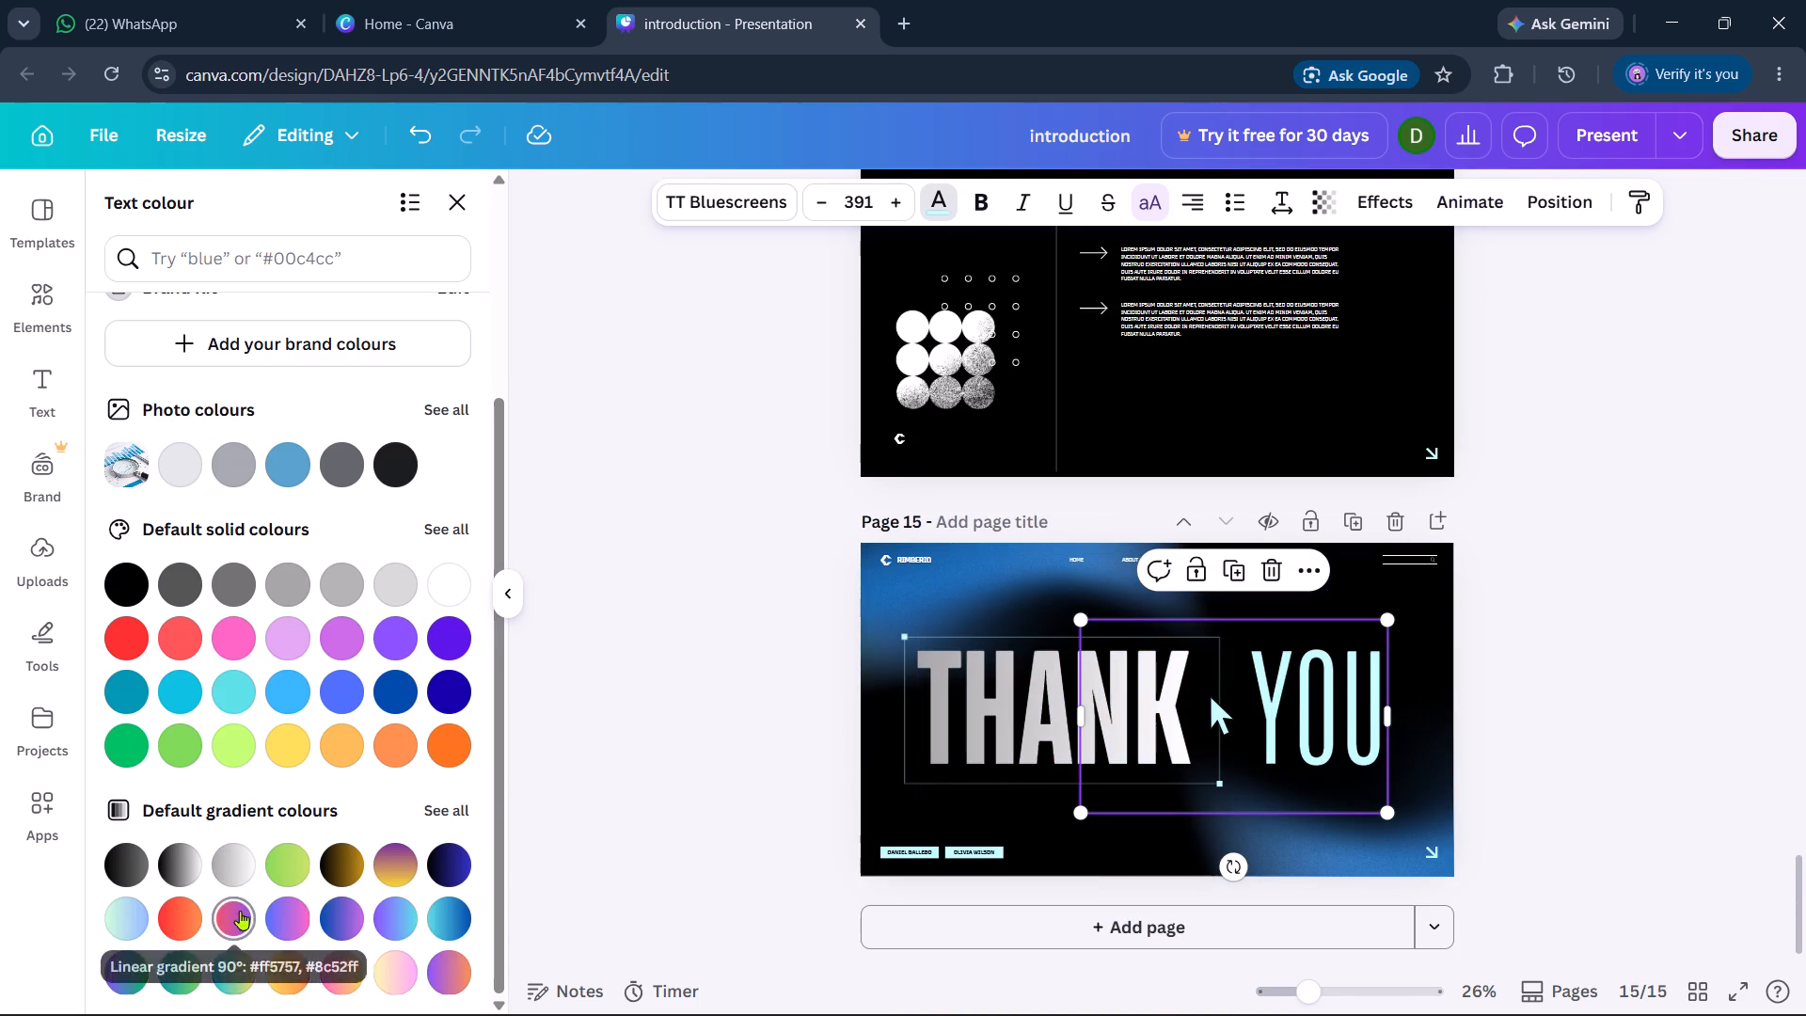
{"action": "left_click", "coordinate": [234, 869]}
Look back through the presentation's pages to check the recoloured headings.
{"action": "scroll", "coordinate": [984, 737], "scroll_direction": "down", "scroll_amount": 2}
{"action": "scroll", "coordinate": [1035, 659], "scroll_direction": "up", "scroll_amount": 7}
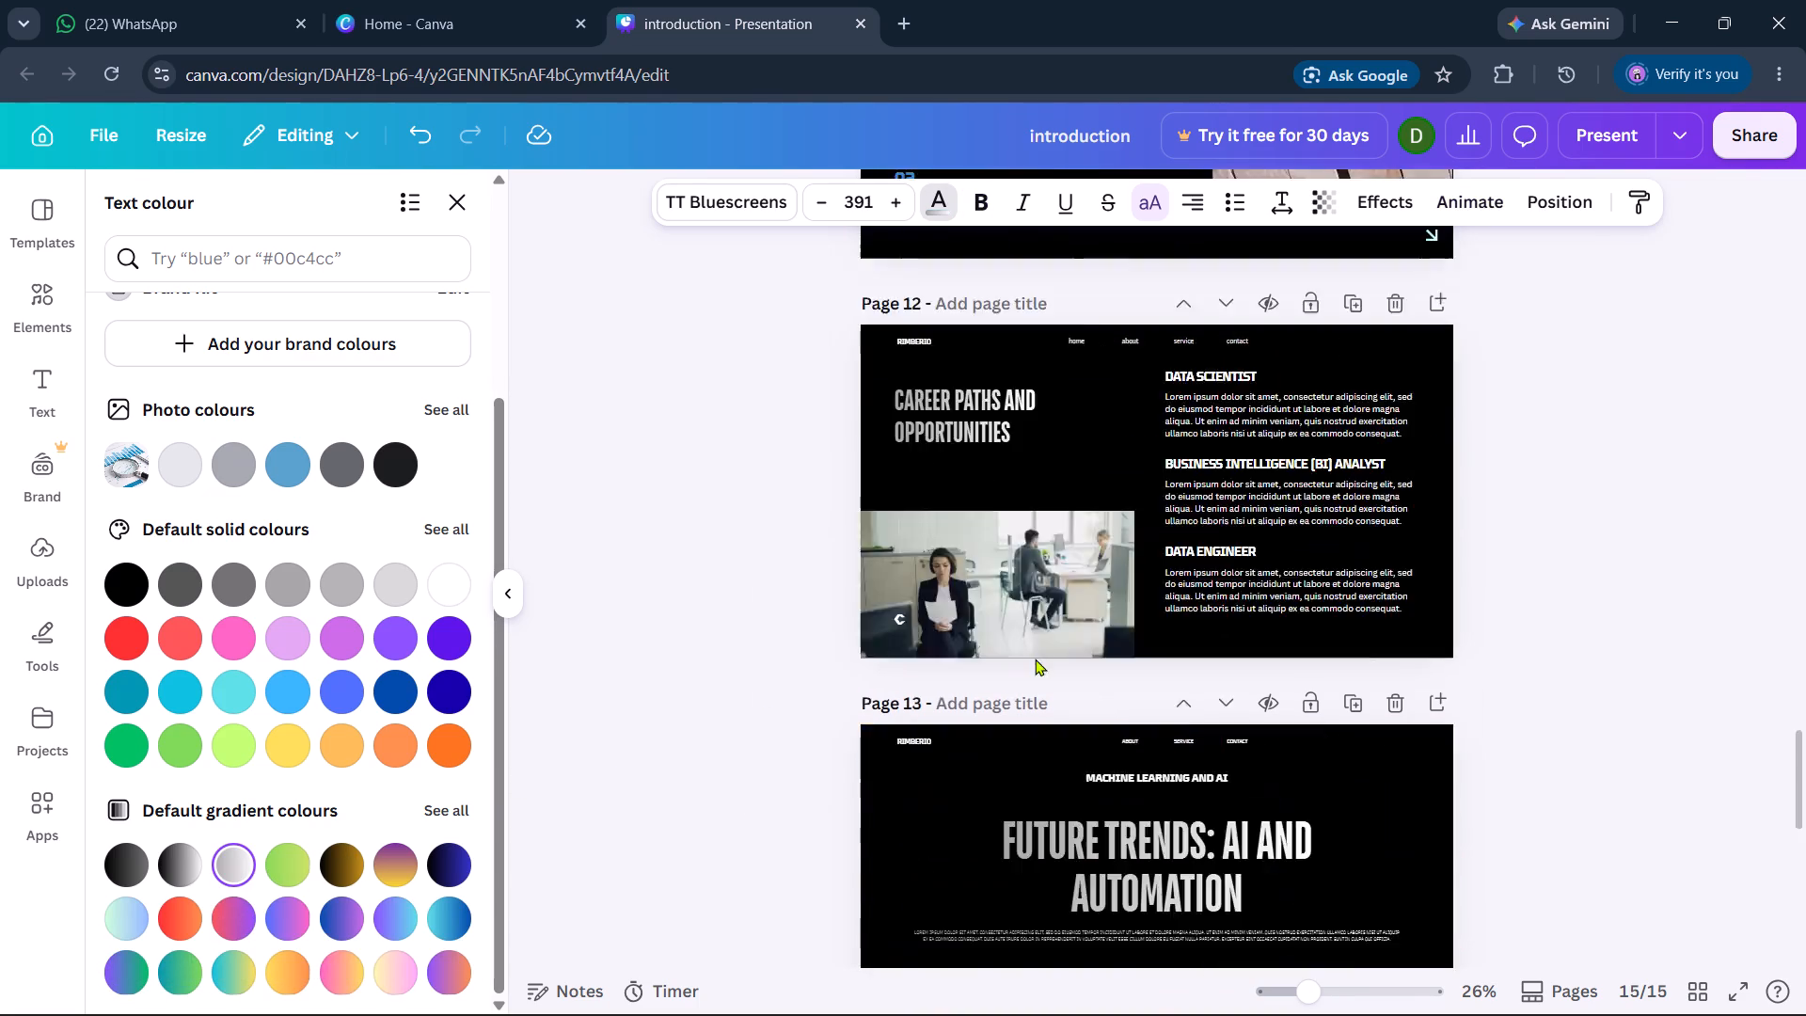
{"action": "scroll", "coordinate": [1035, 659], "scroll_direction": "up", "scroll_amount": 12}
{"action": "scroll", "coordinate": [1035, 659], "scroll_direction": "down", "scroll_amount": 1}
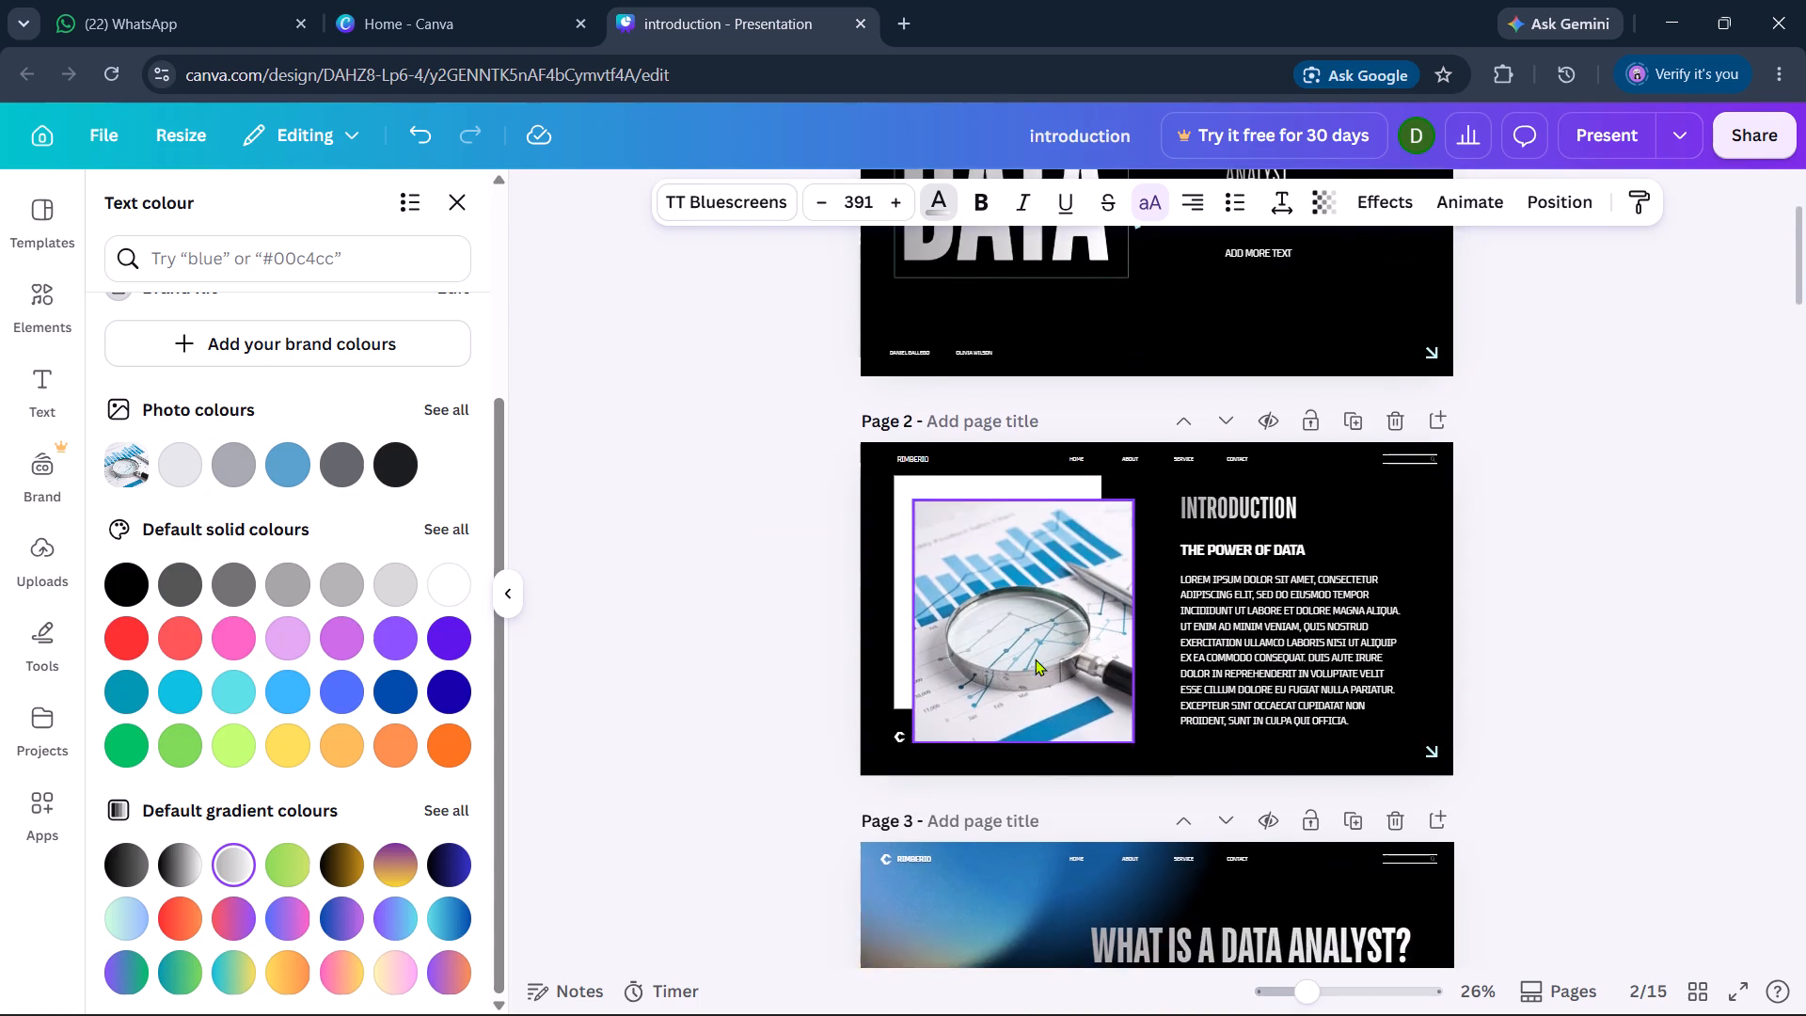
{"action": "scroll", "coordinate": [1035, 659], "scroll_direction": "down", "scroll_amount": 2}
{"action": "left_click", "coordinate": [981, 726]}
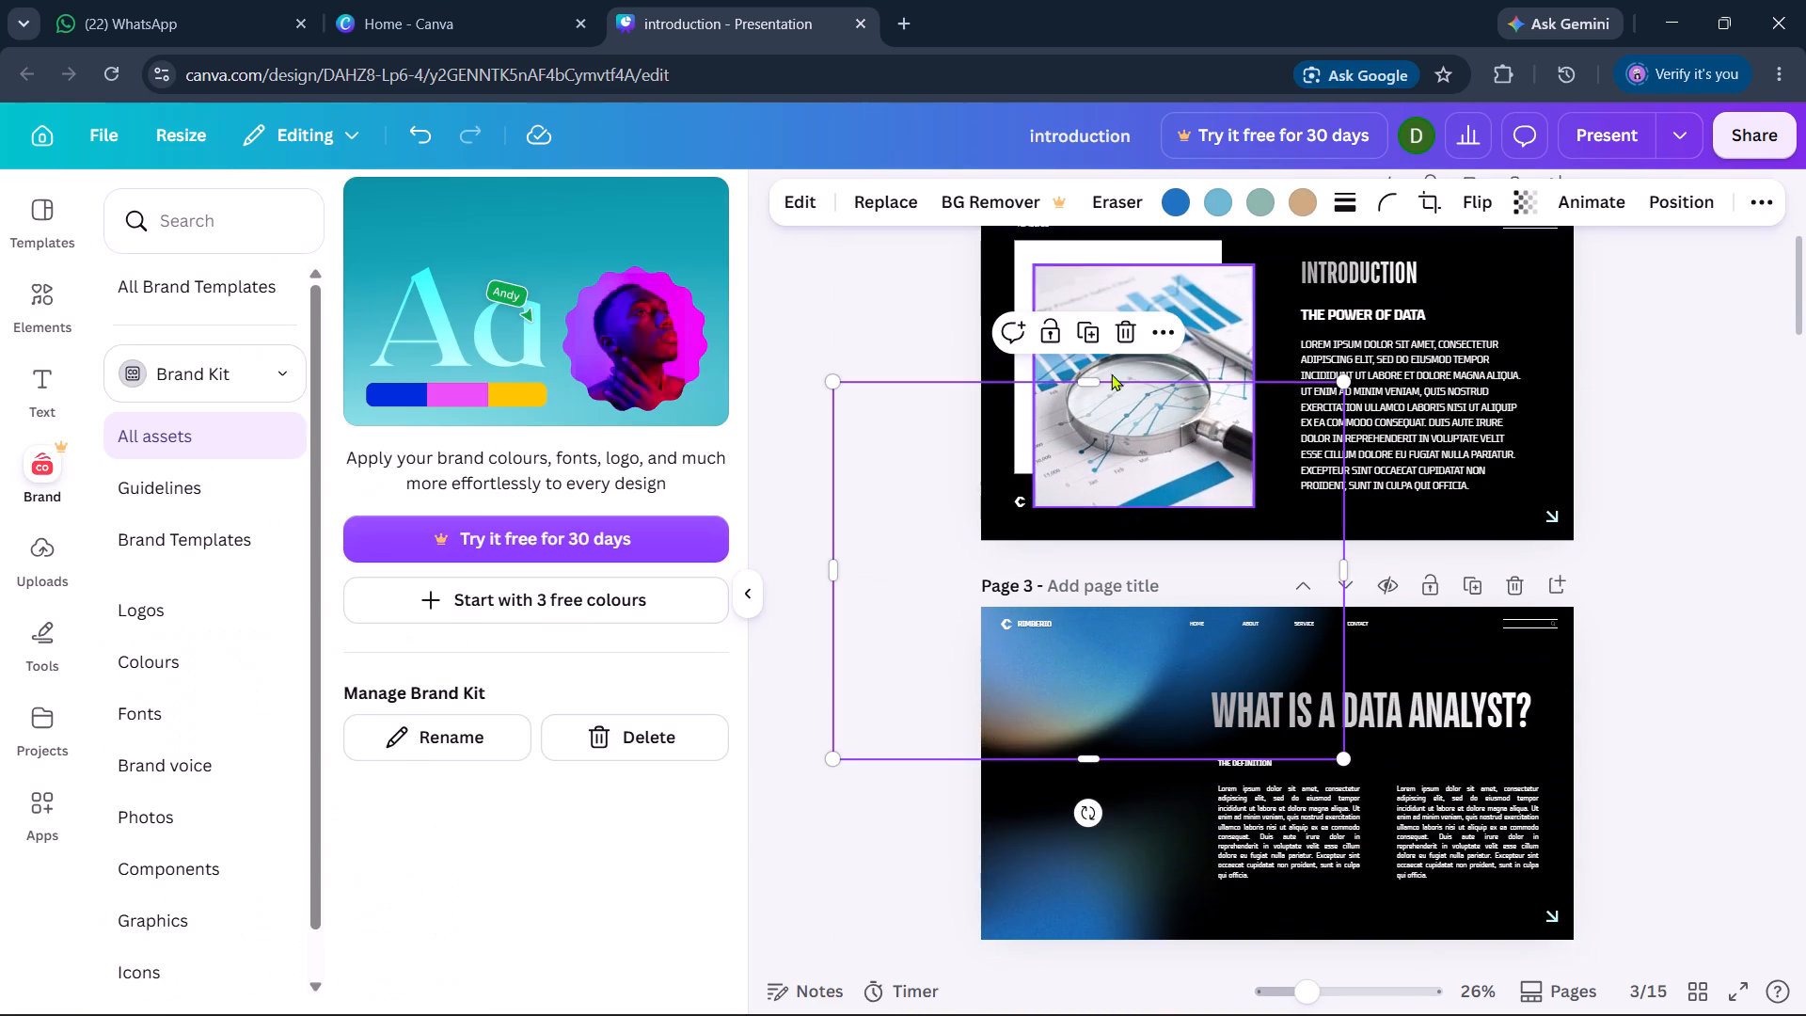
Browse the page animations for page 1 and apply the Party animation to it.
{"action": "scroll", "coordinate": [1391, 293], "scroll_direction": "up", "scroll_amount": 3}
{"action": "left_click", "coordinate": [1311, 351]}
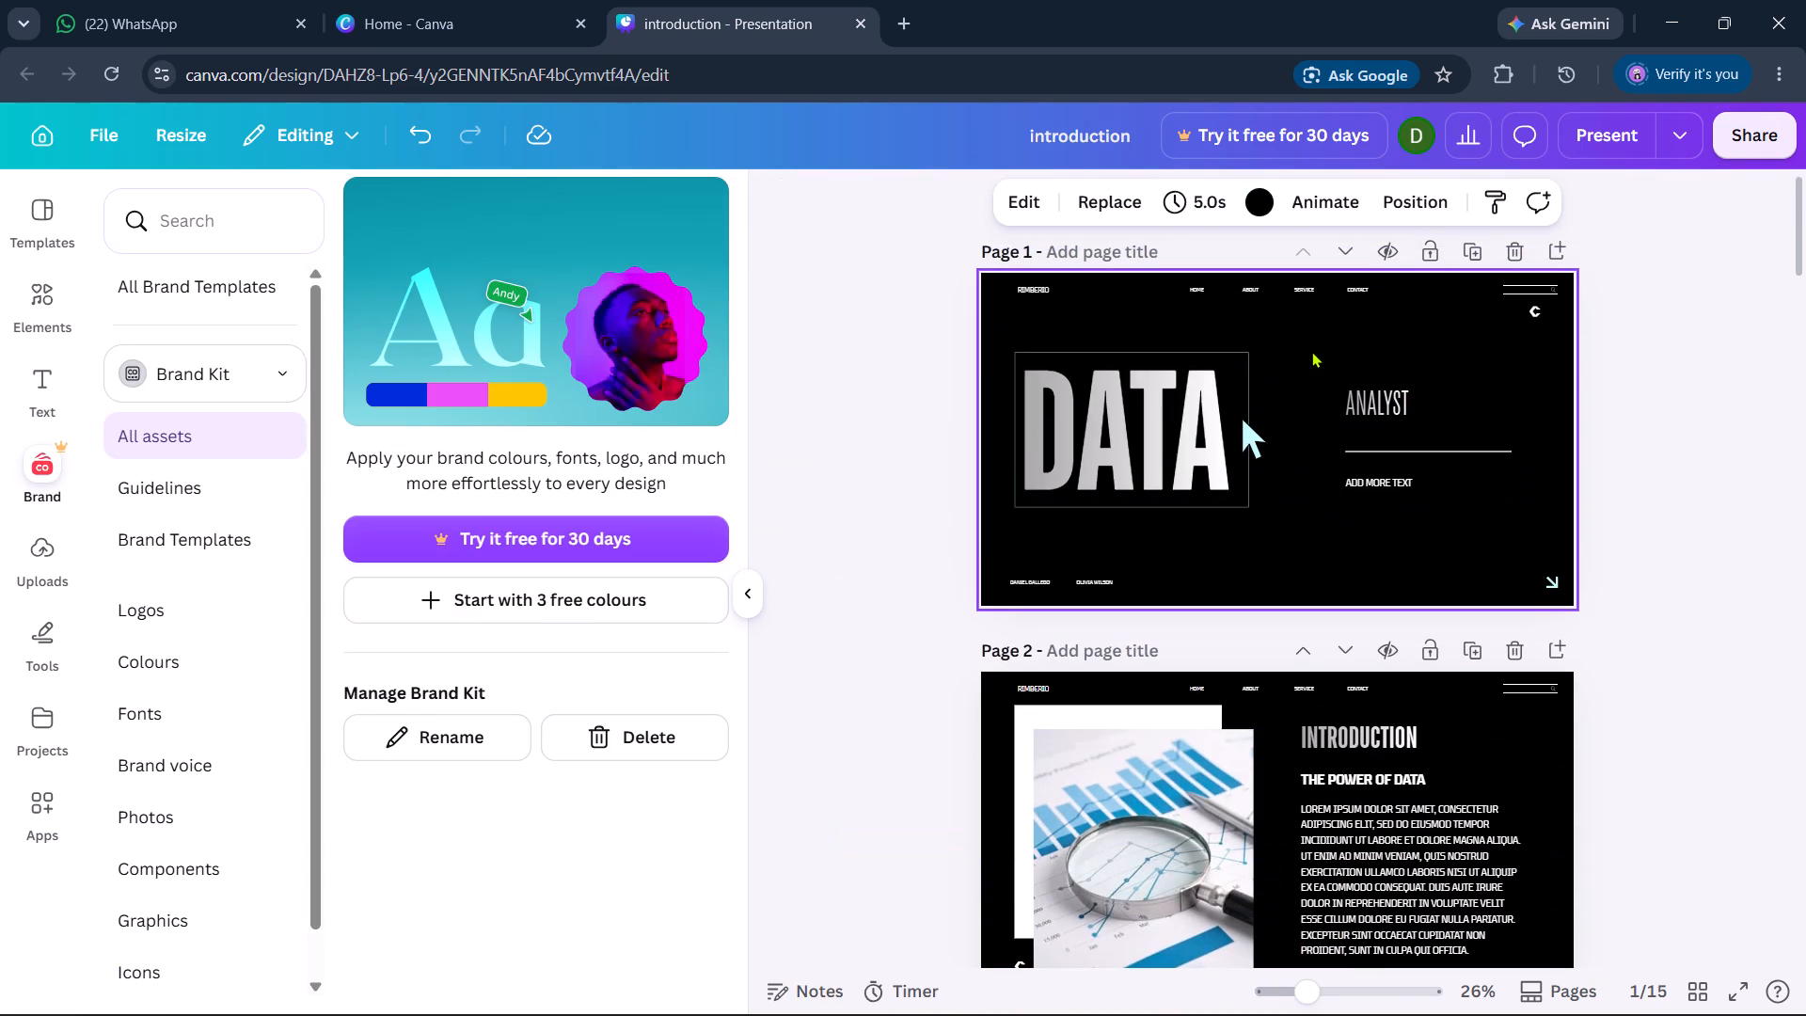
{"action": "left_click", "coordinate": [1293, 203]}
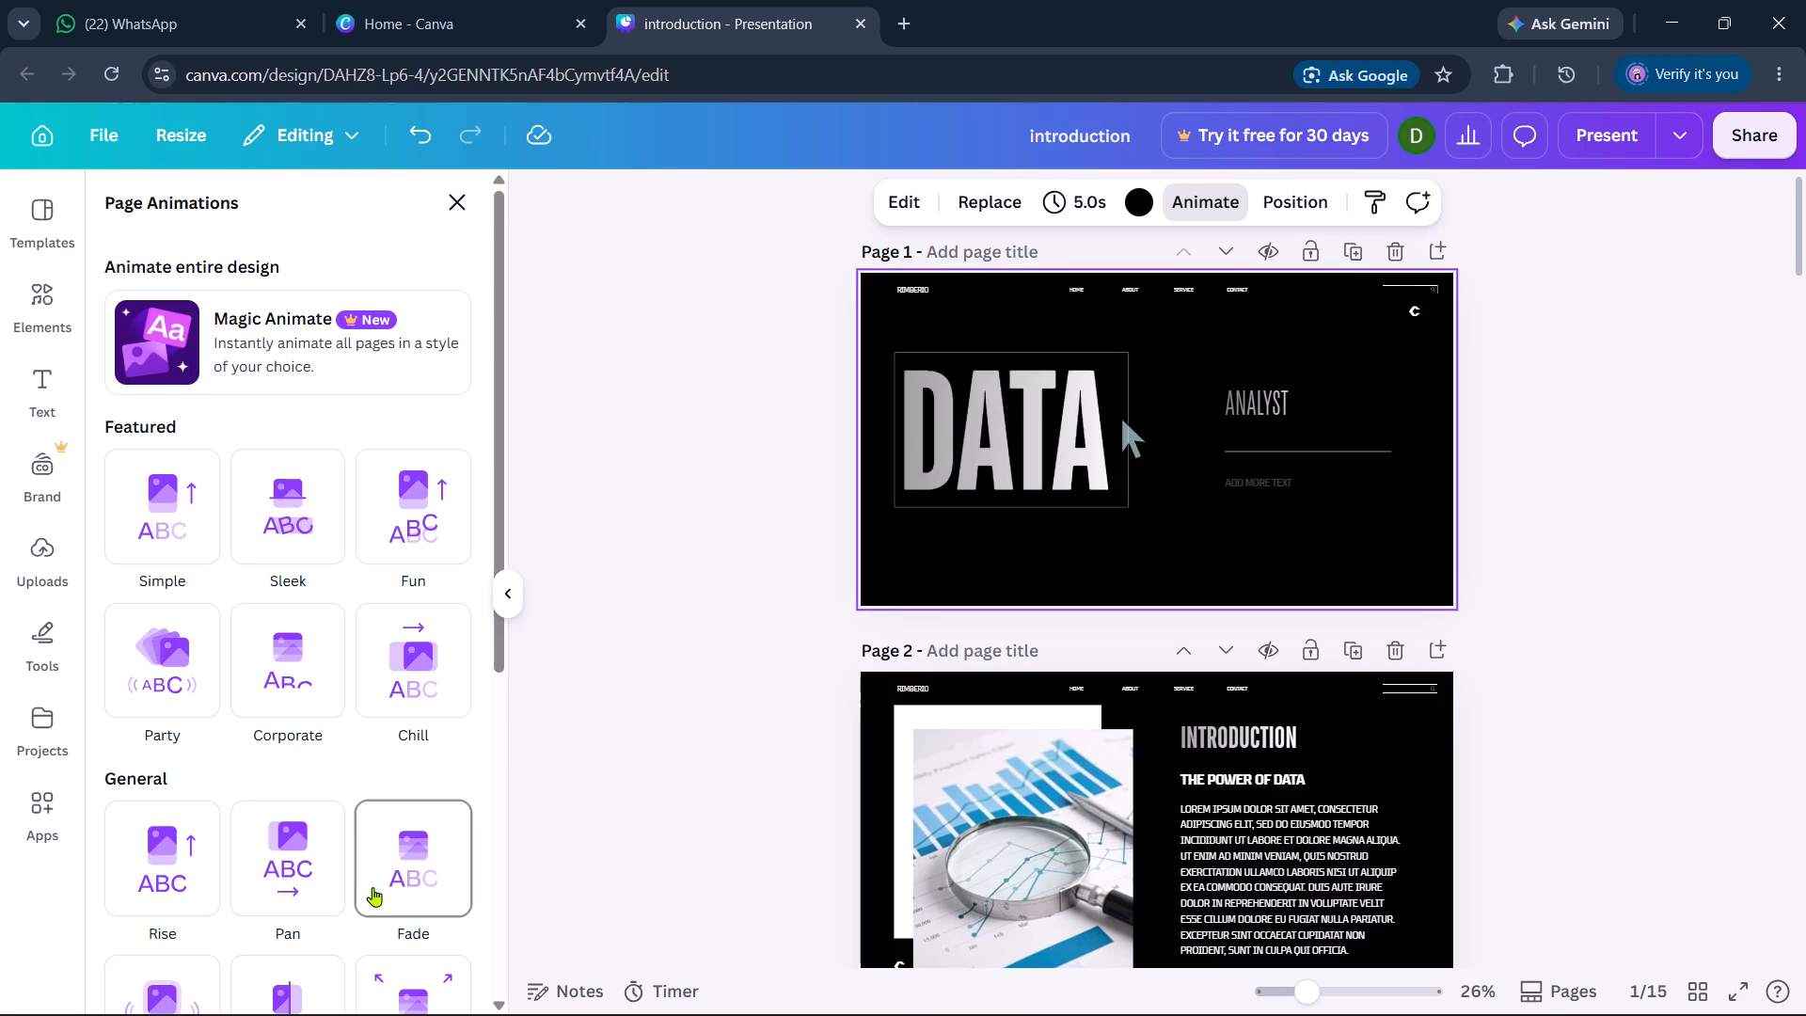
{"action": "scroll", "coordinate": [372, 887], "scroll_direction": "down", "scroll_amount": 1}
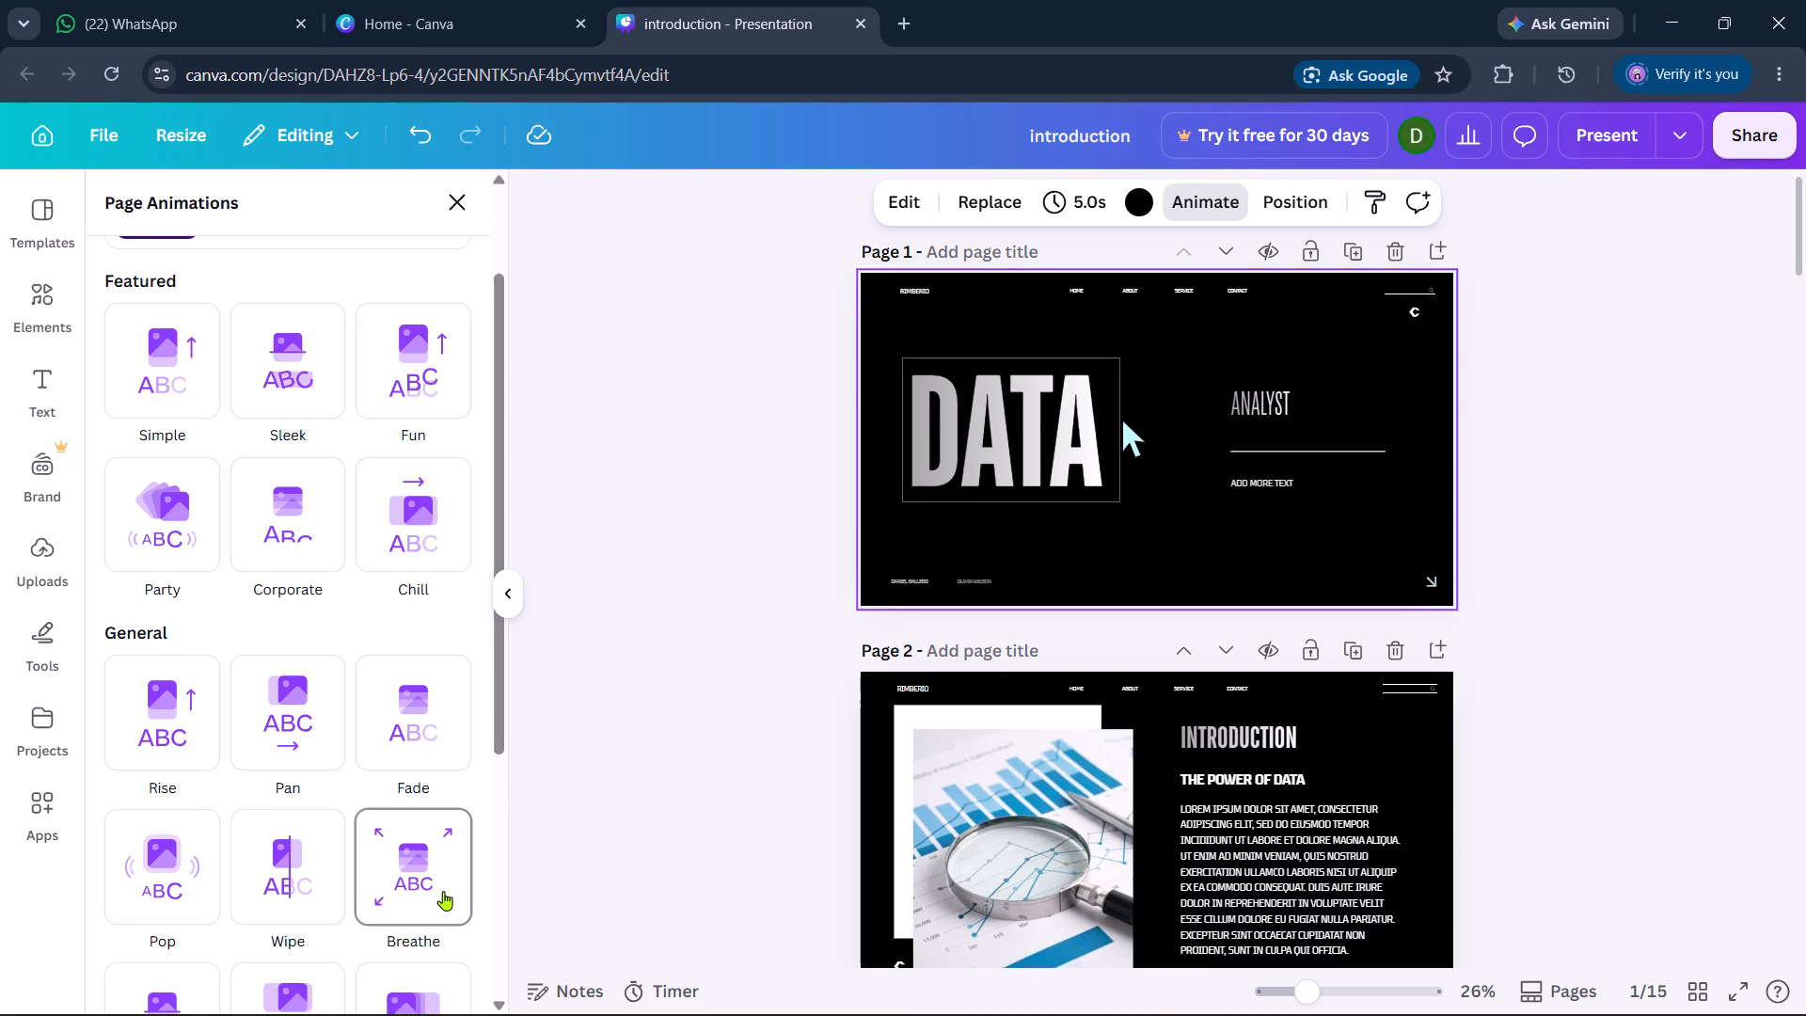
{"action": "scroll", "coordinate": [443, 891], "scroll_direction": "down", "scroll_amount": 1}
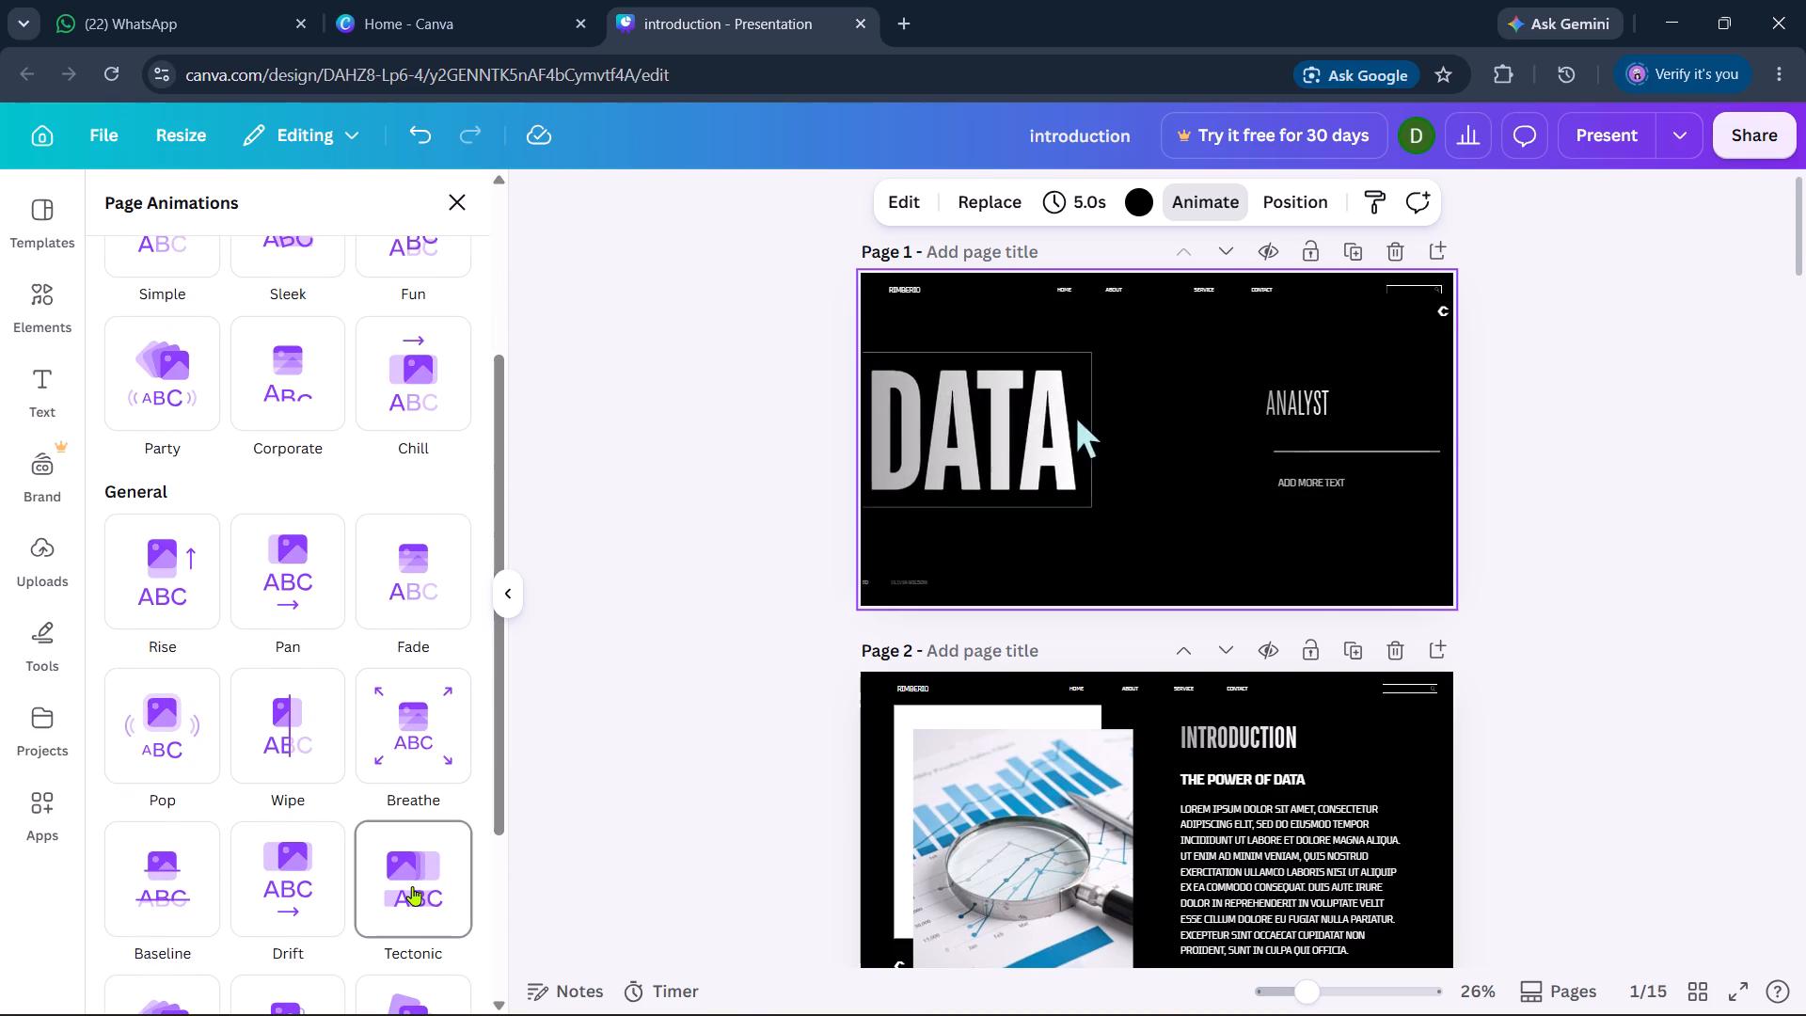
{"action": "scroll", "coordinate": [412, 886], "scroll_direction": "down", "scroll_amount": 1}
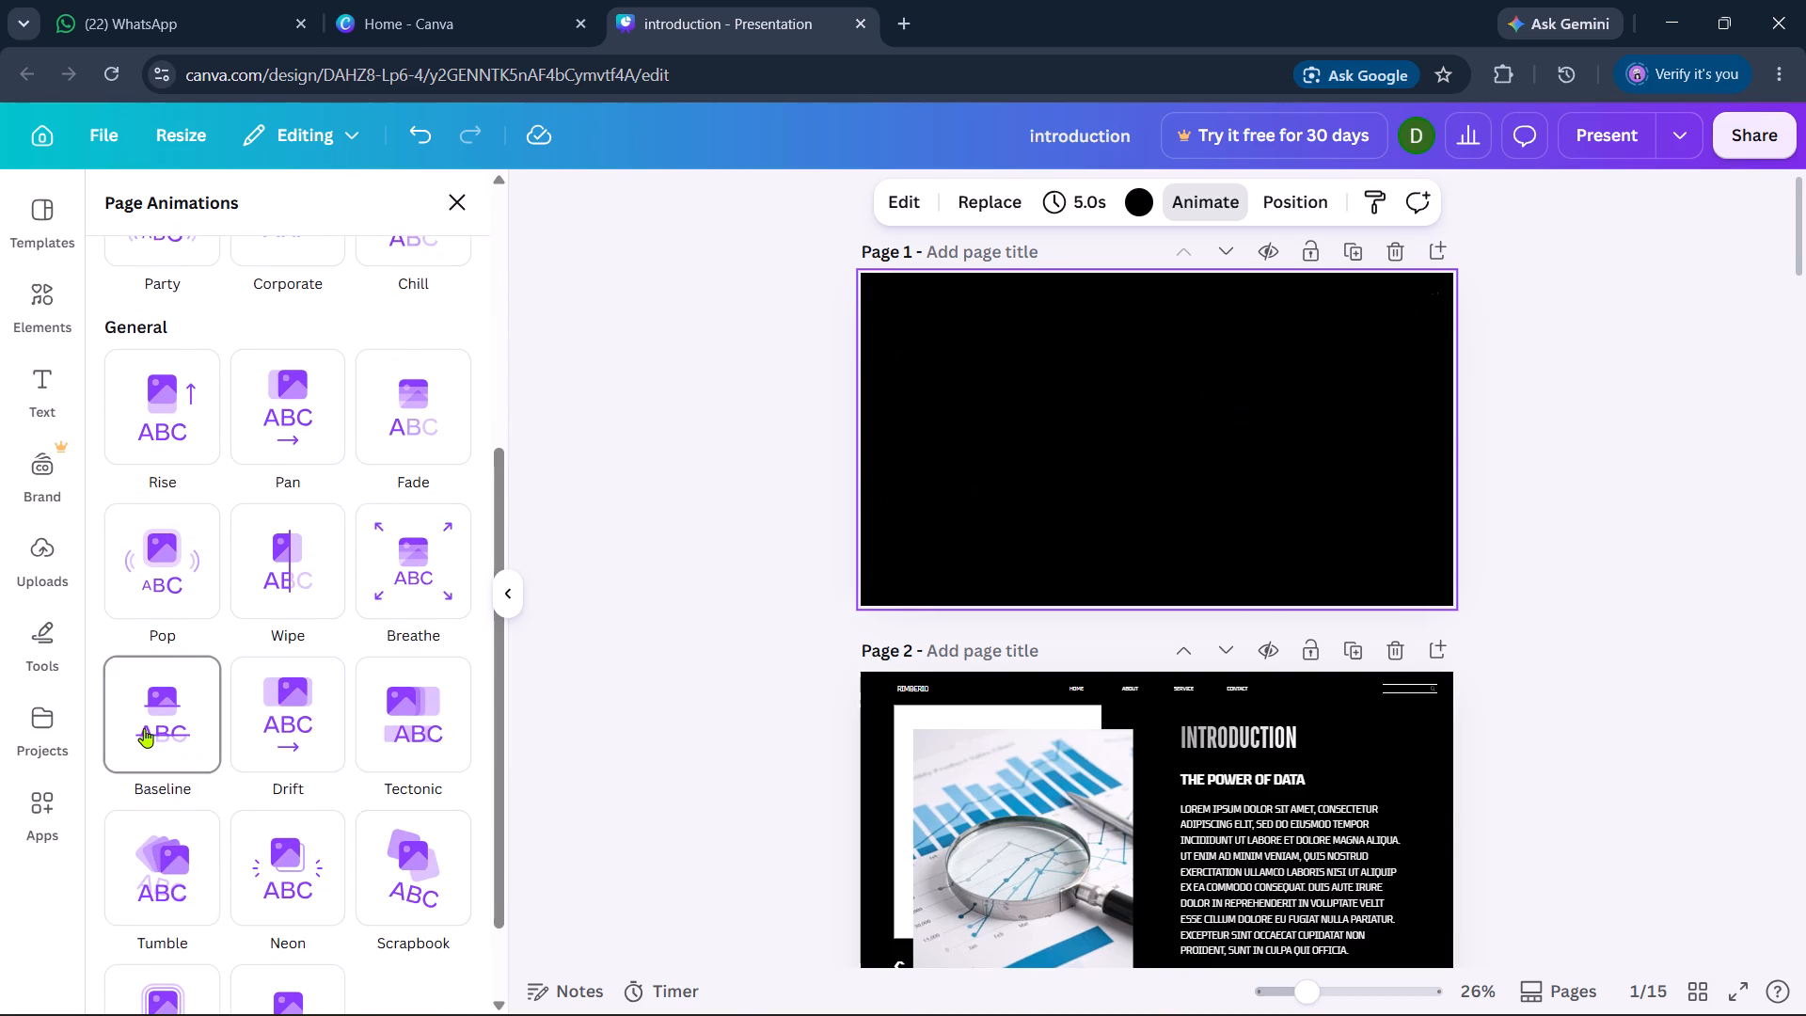
{"action": "scroll", "coordinate": [167, 865], "scroll_direction": "down", "scroll_amount": 1}
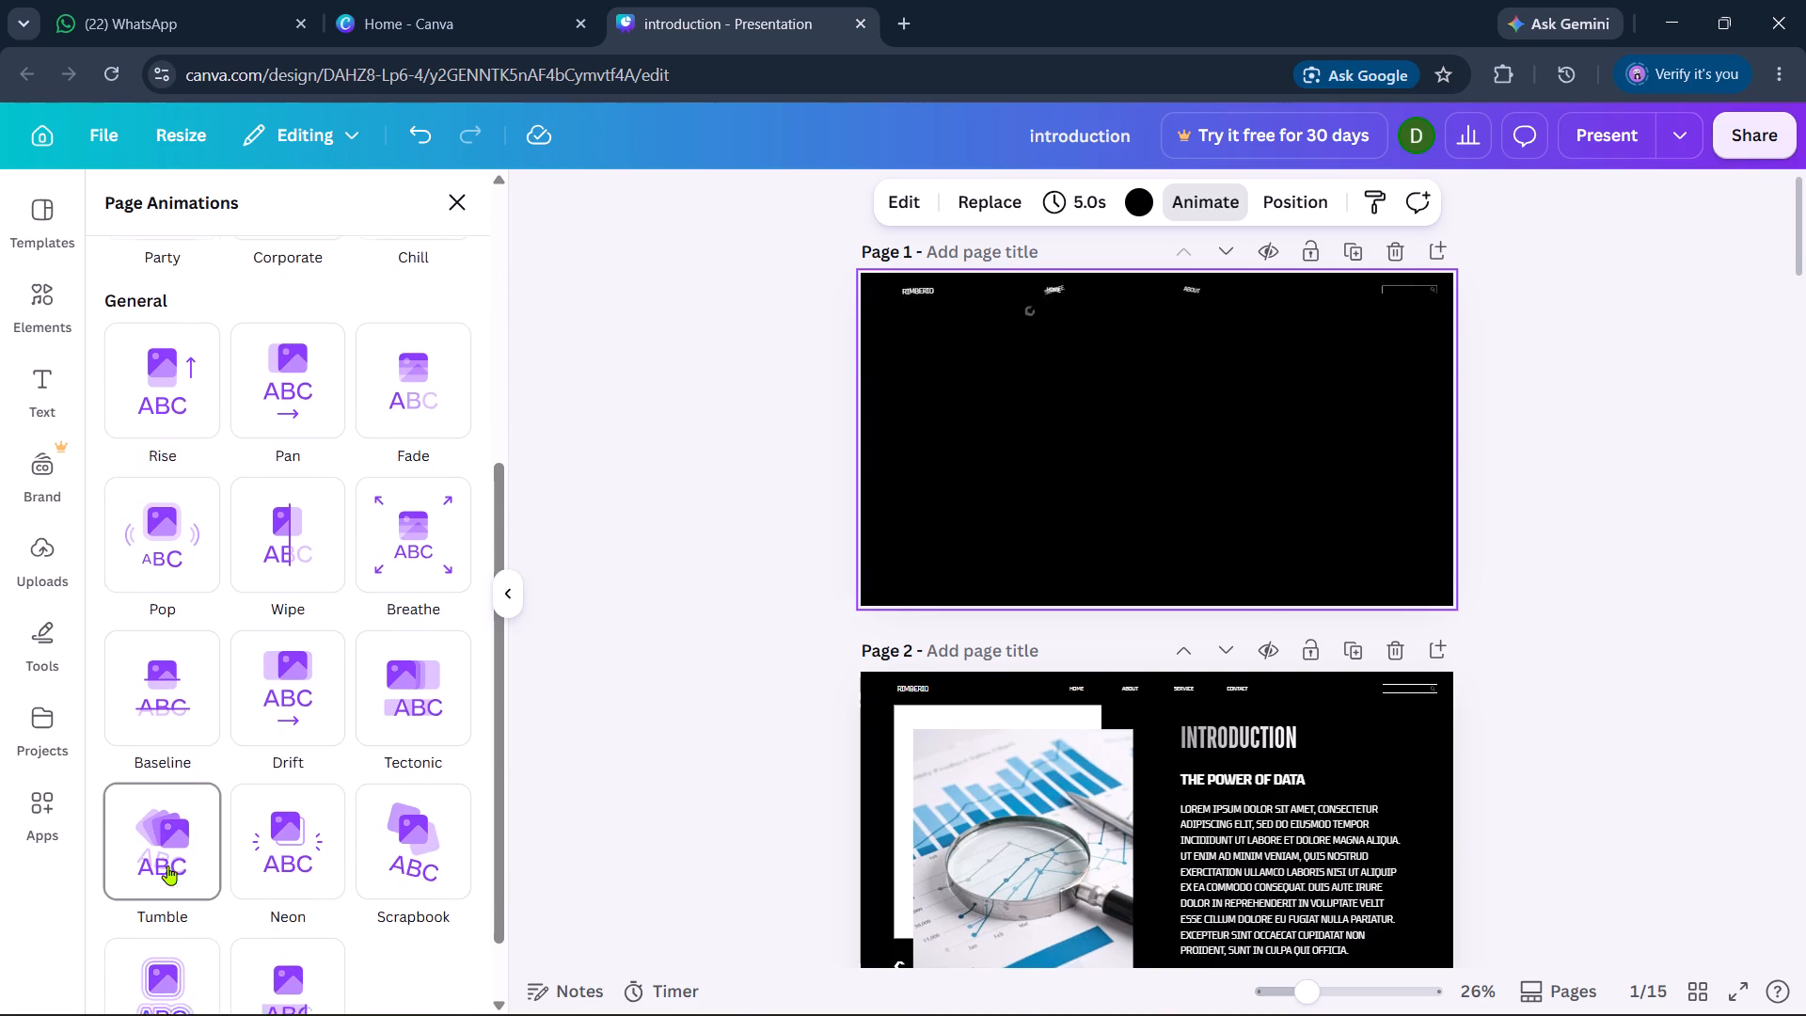
{"action": "scroll", "coordinate": [167, 865], "scroll_direction": "down", "scroll_amount": 2}
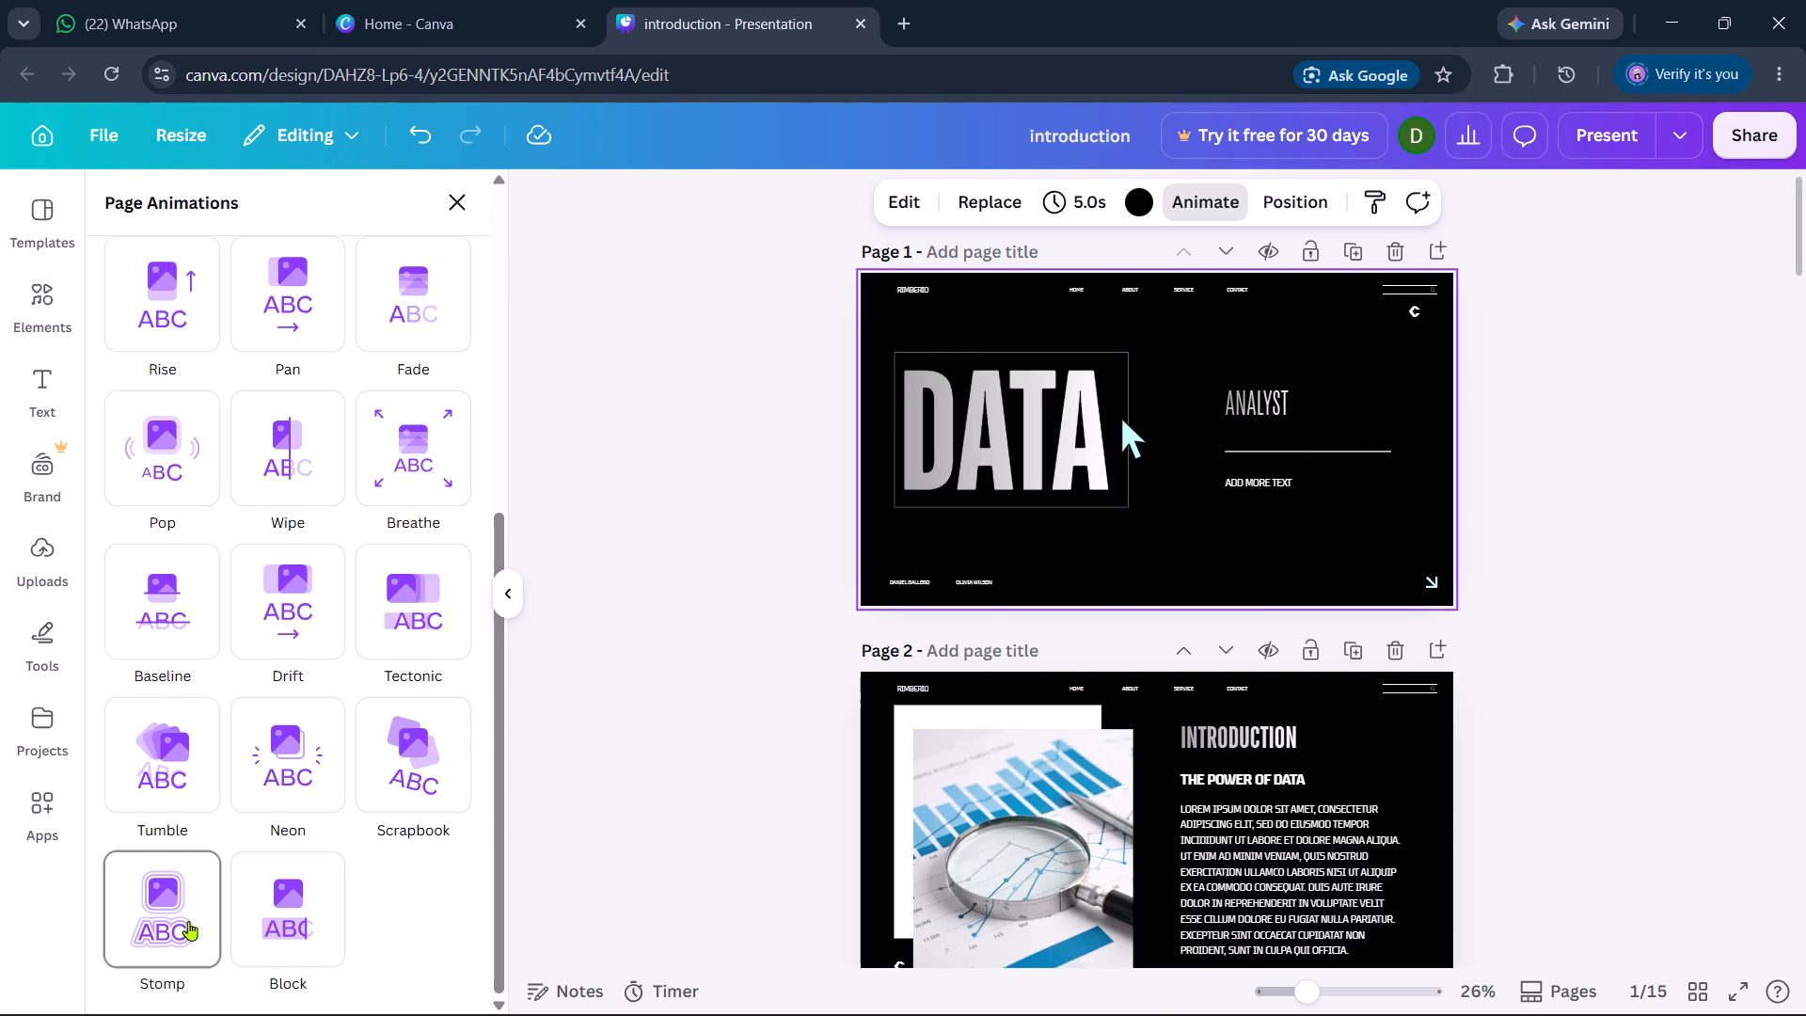
{"action": "scroll", "coordinate": [253, 762], "scroll_direction": "up", "scroll_amount": 8}
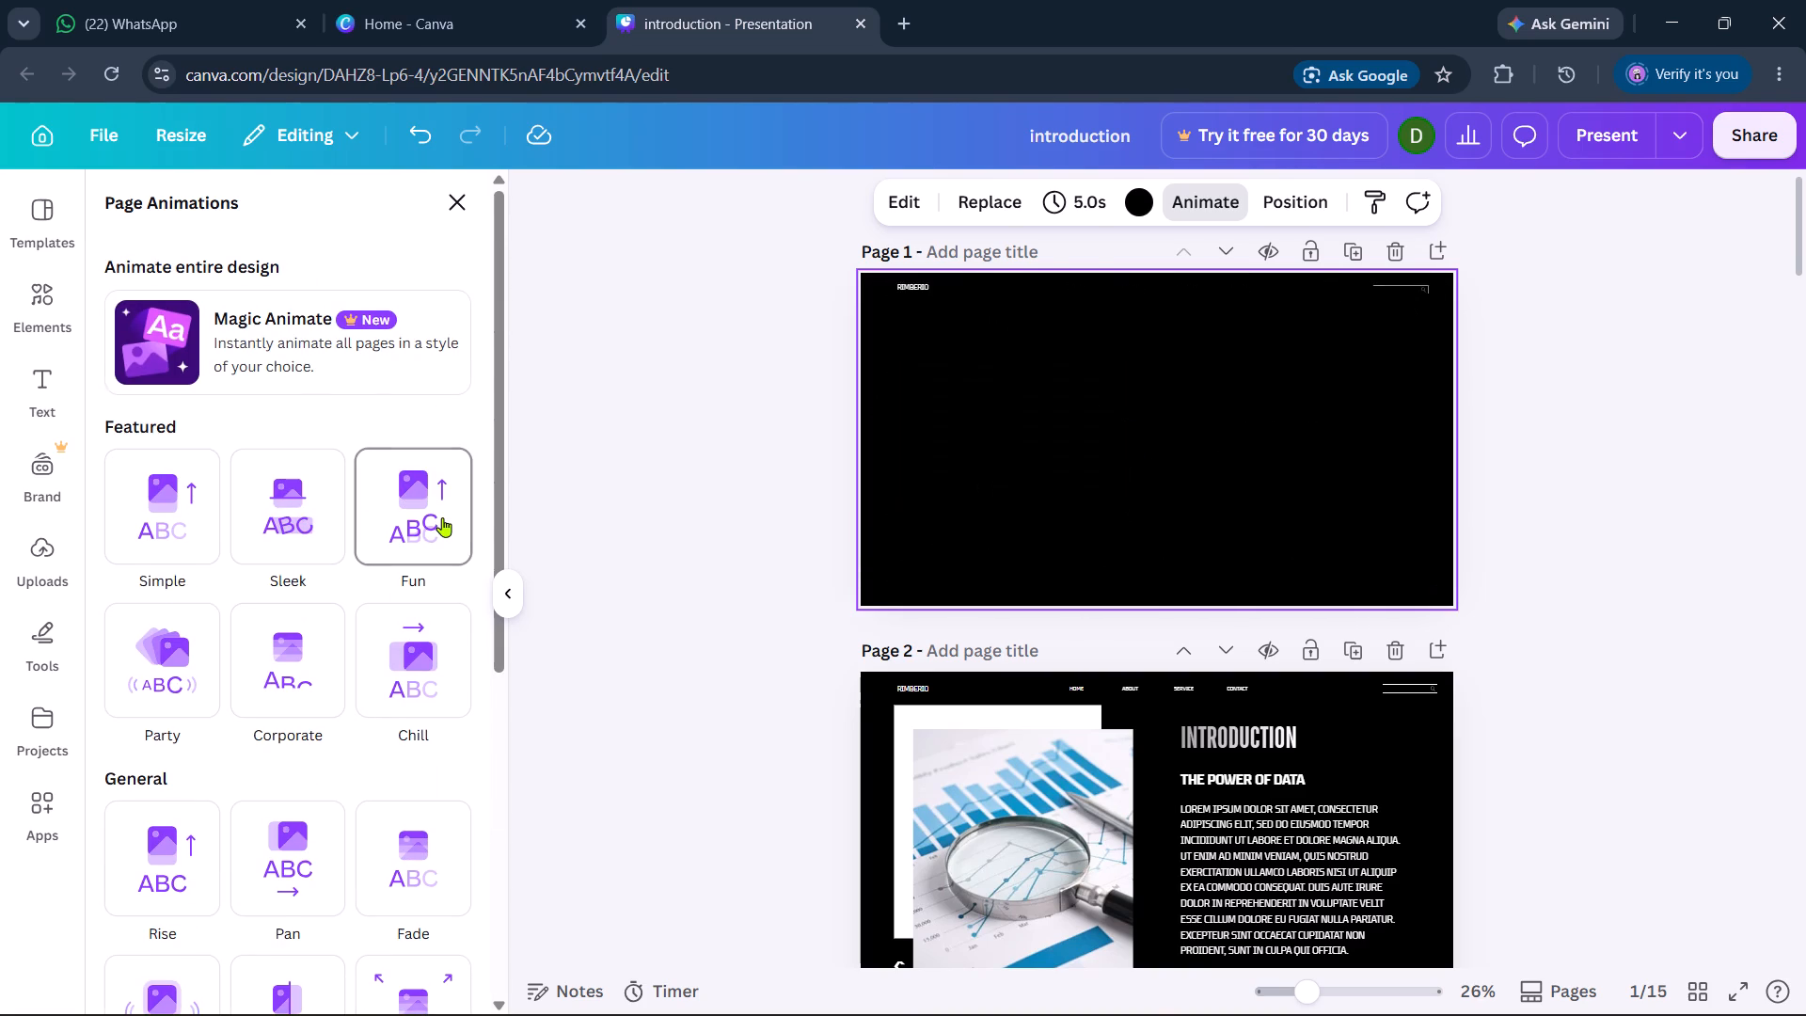
{"action": "left_click", "coordinate": [143, 666]}
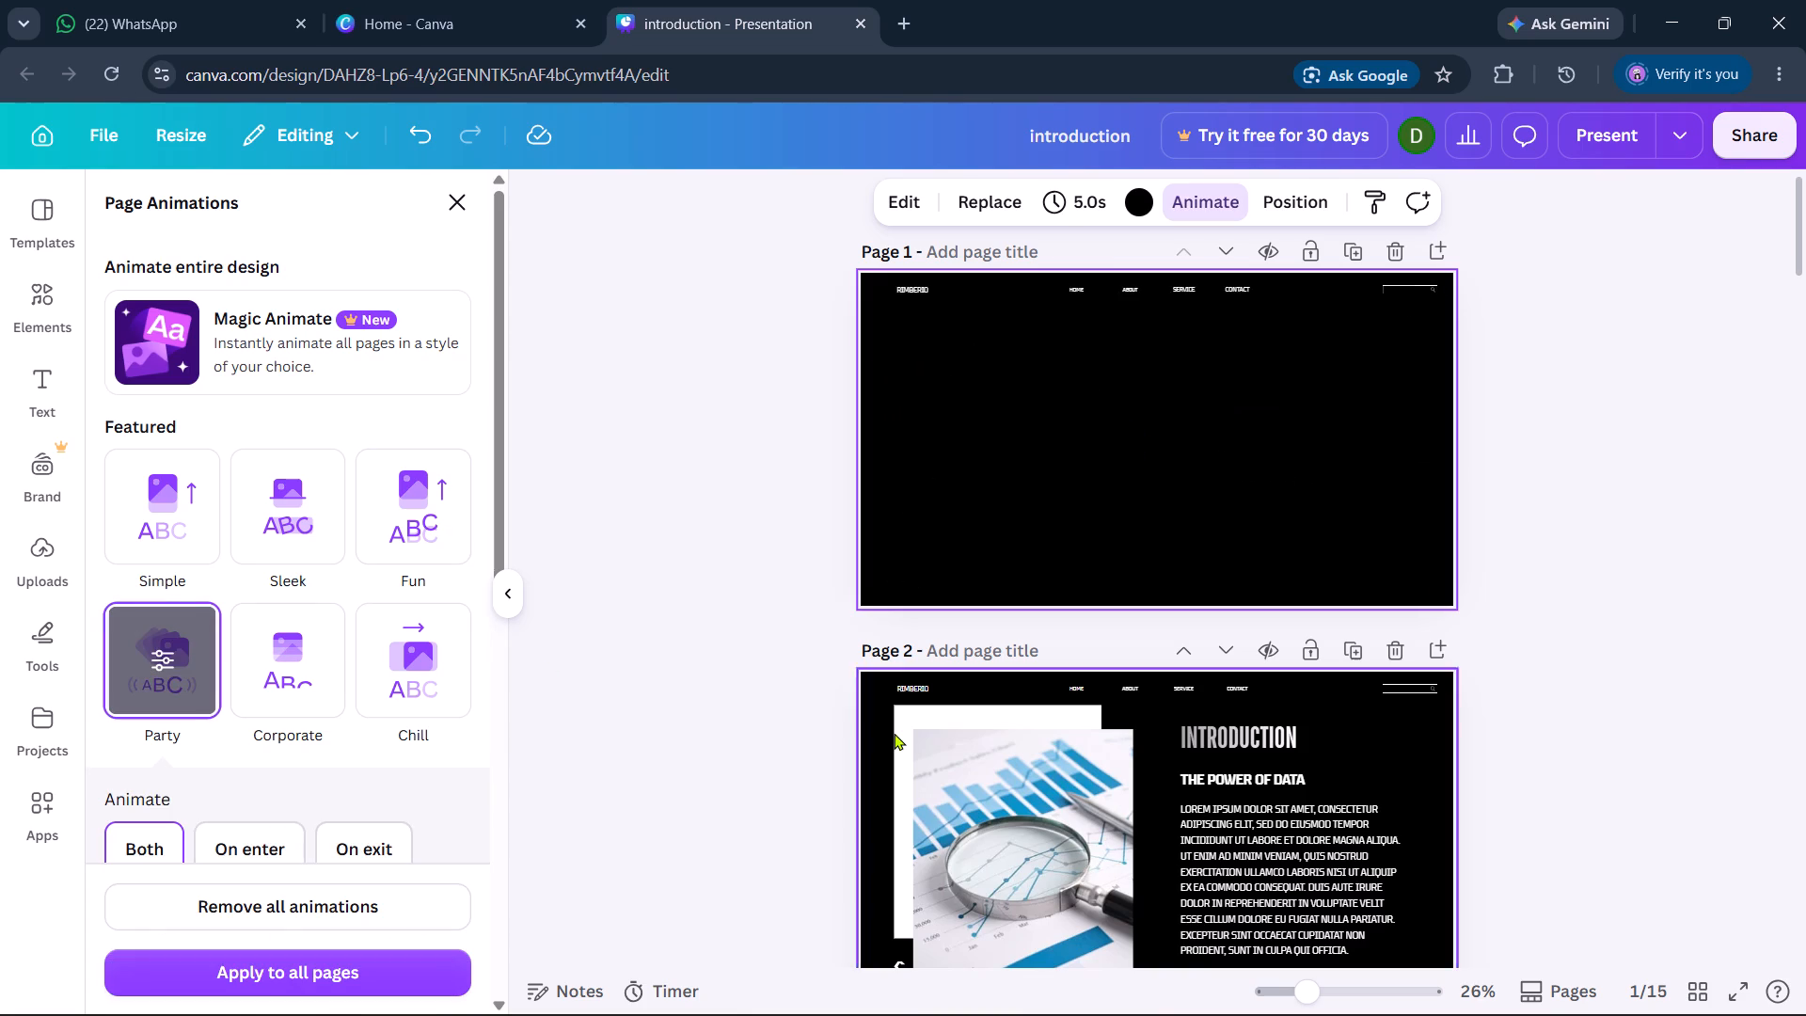
Apply the Fun page animation to page 2, Introduction.
{"action": "scroll", "coordinate": [894, 733], "scroll_direction": "down", "scroll_amount": 1}
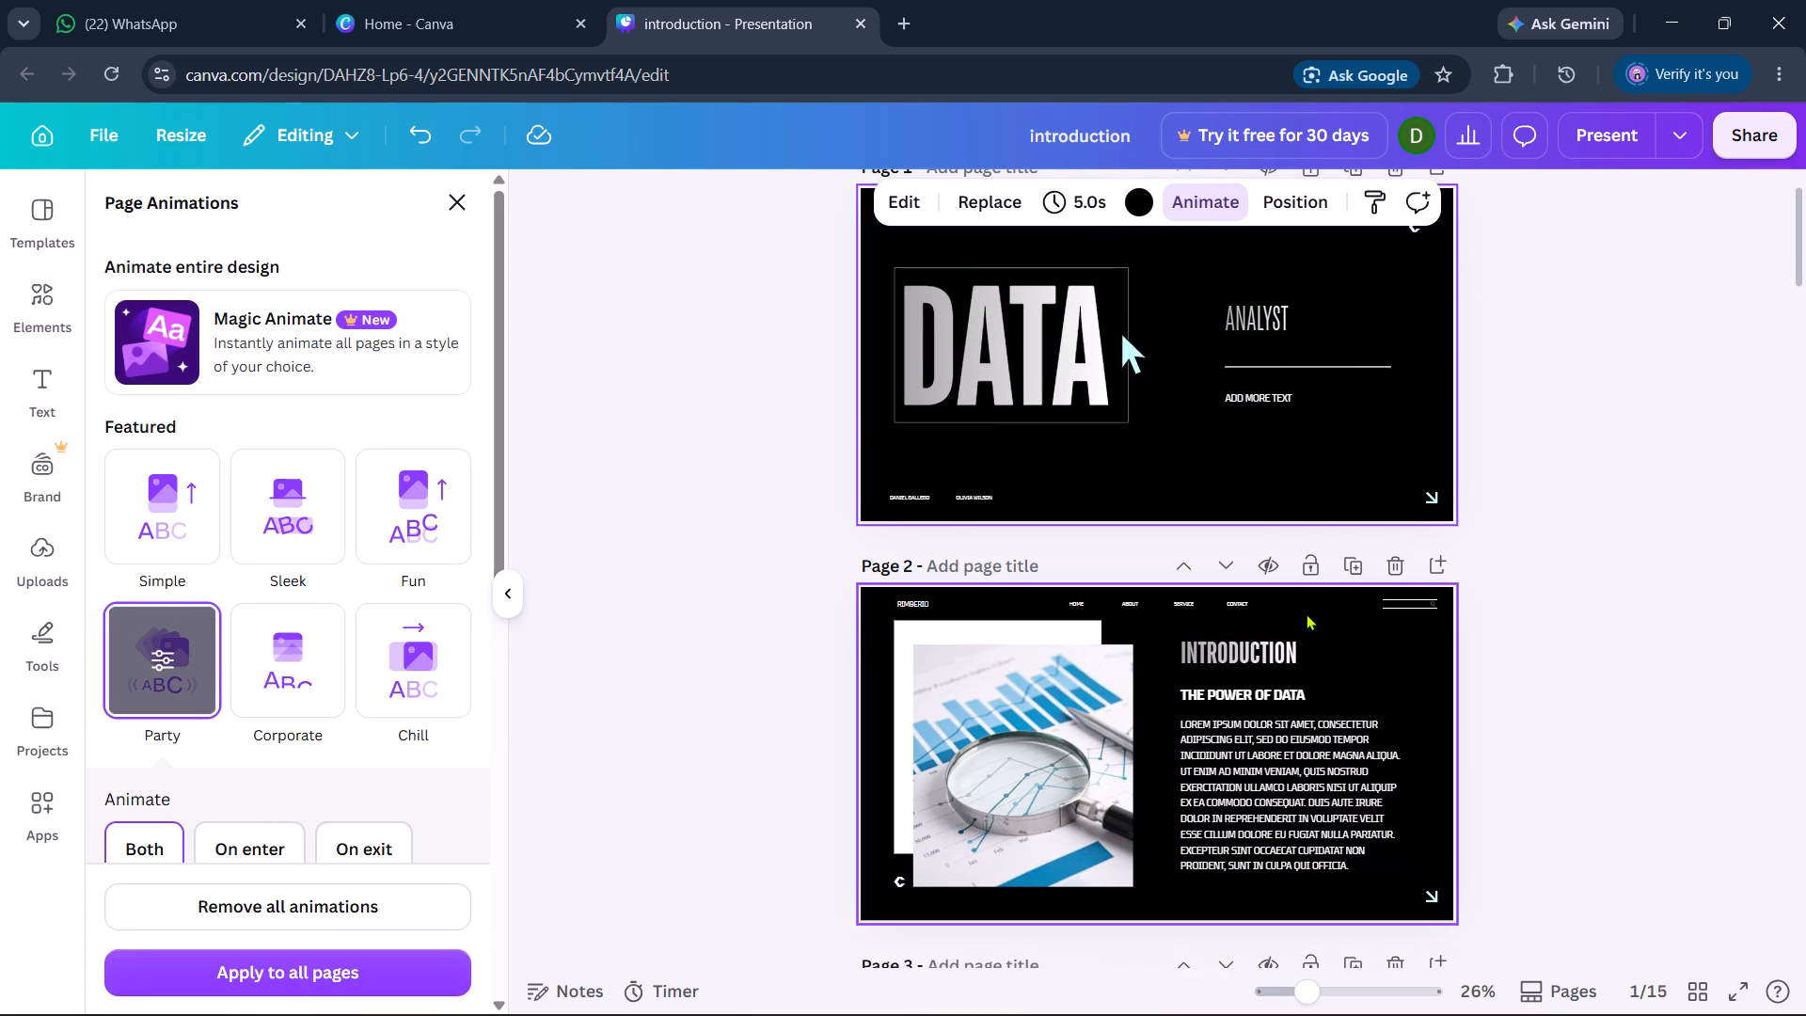
{"action": "left_click", "coordinate": [1304, 612]}
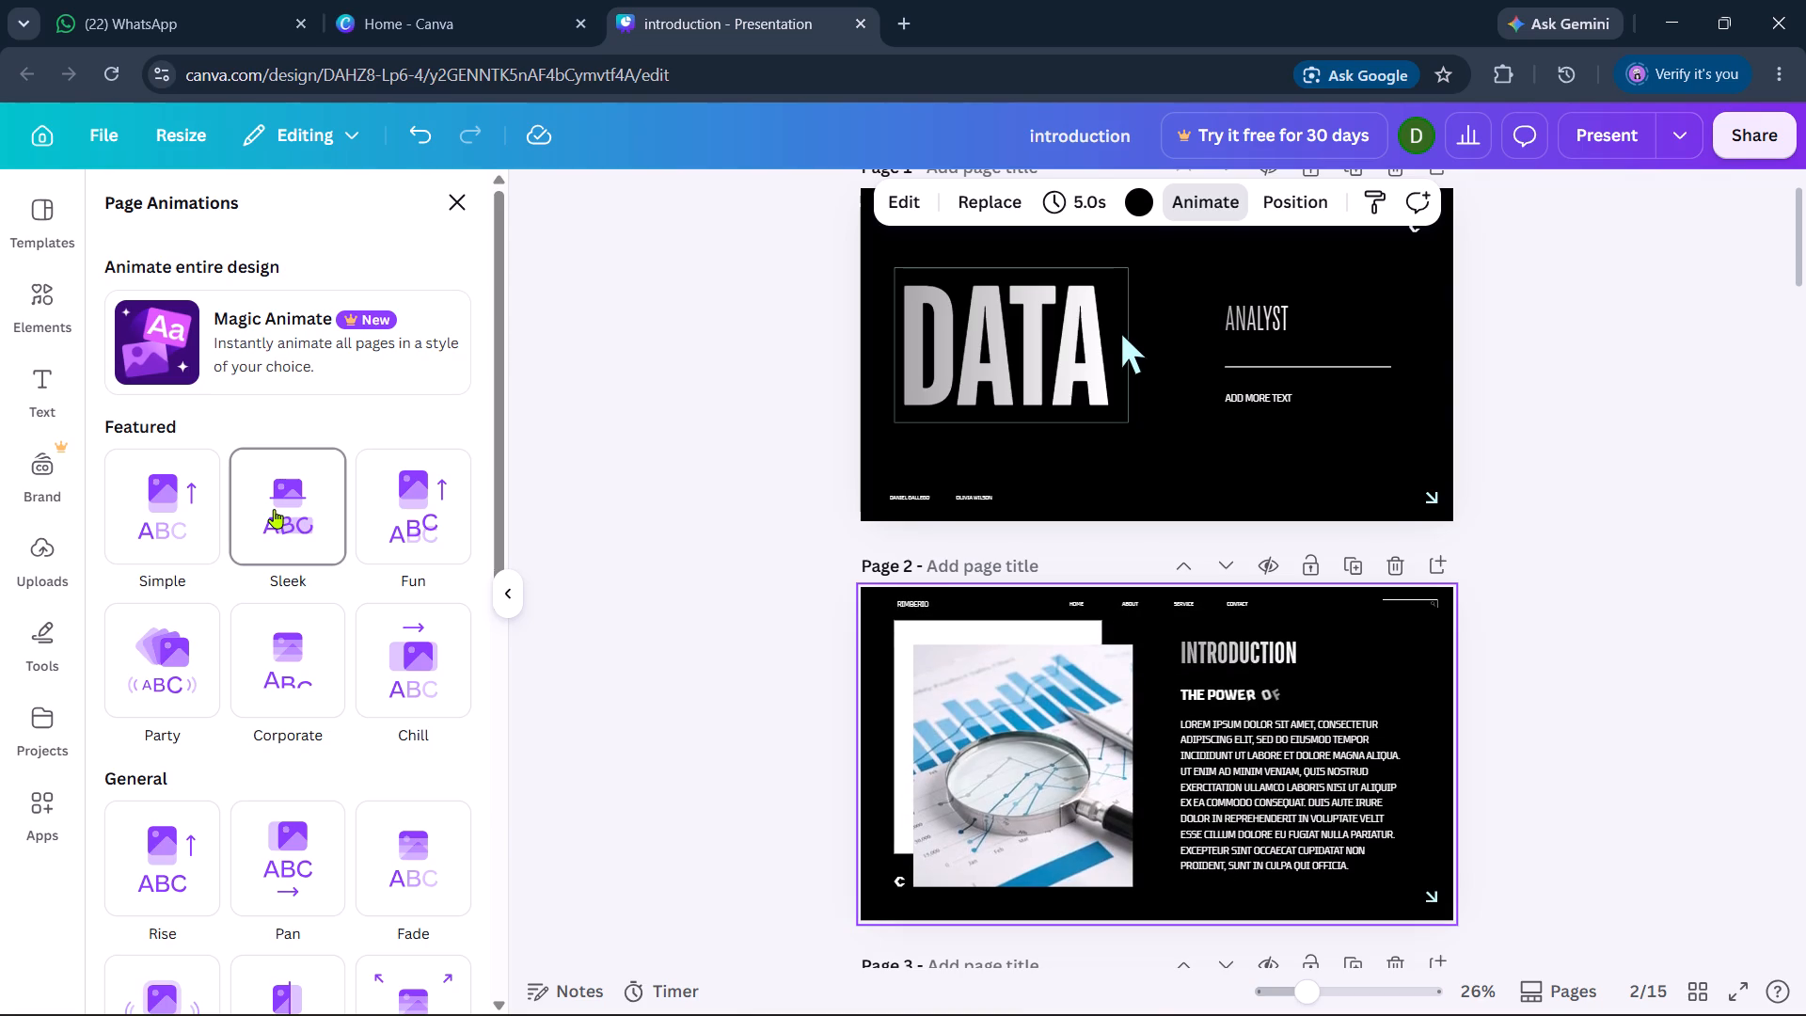
{"action": "left_click", "coordinate": [428, 516]}
Try the Corporate animation on page 3, What Is a Data Analyst?, and replace it with the Rise animation.
{"action": "scroll", "coordinate": [1045, 767], "scroll_direction": "down", "scroll_amount": 1}
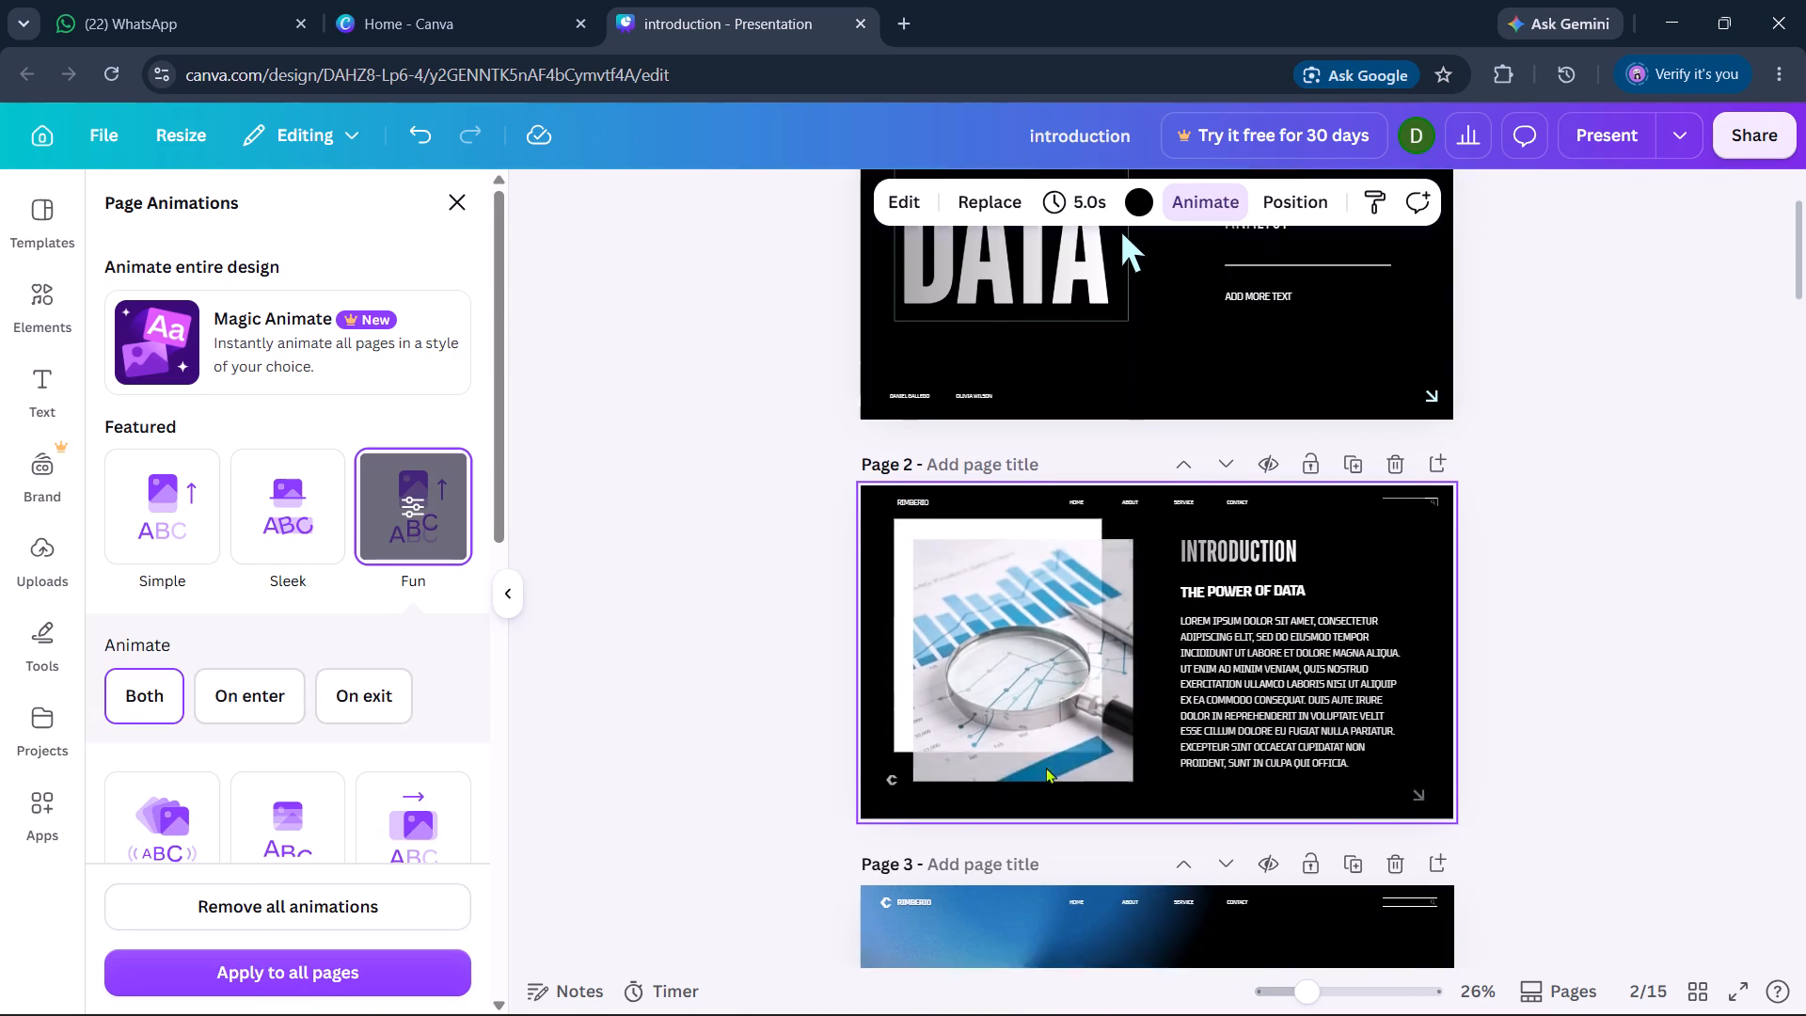
{"action": "scroll", "coordinate": [1045, 767], "scroll_direction": "down", "scroll_amount": 2}
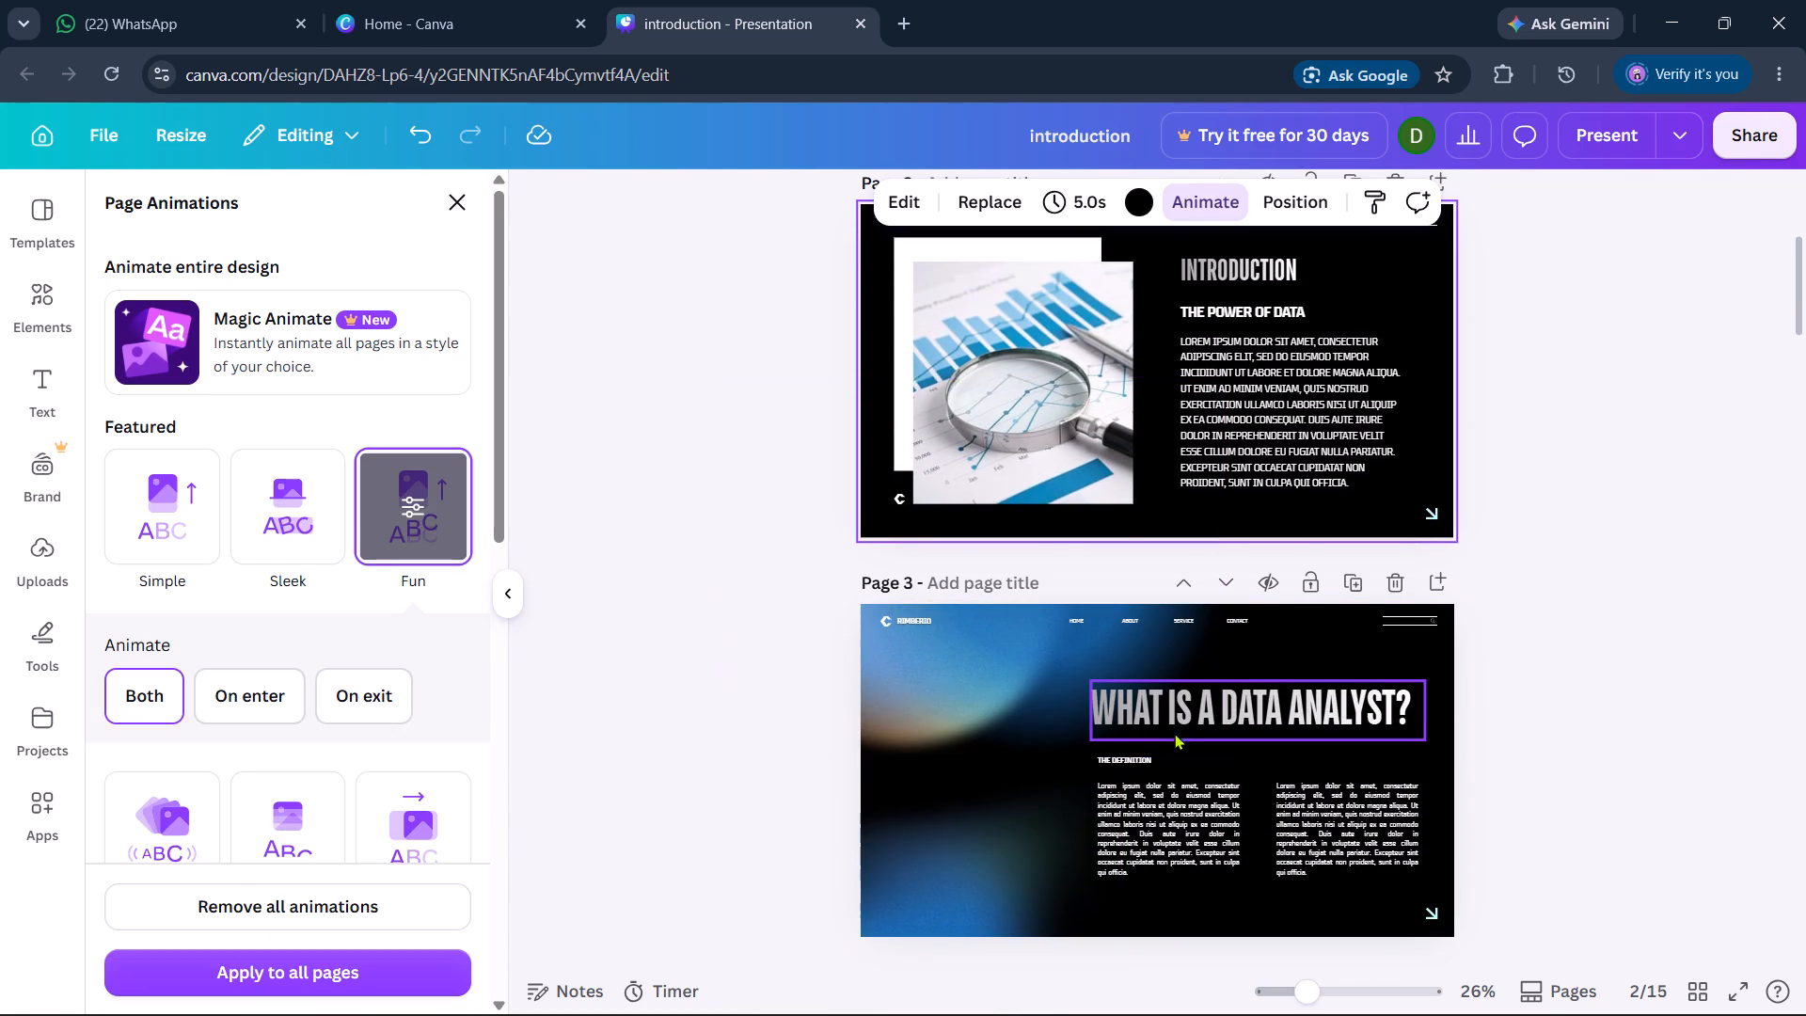
{"action": "left_click", "coordinate": [1286, 653]}
{"action": "left_click", "coordinate": [280, 697]}
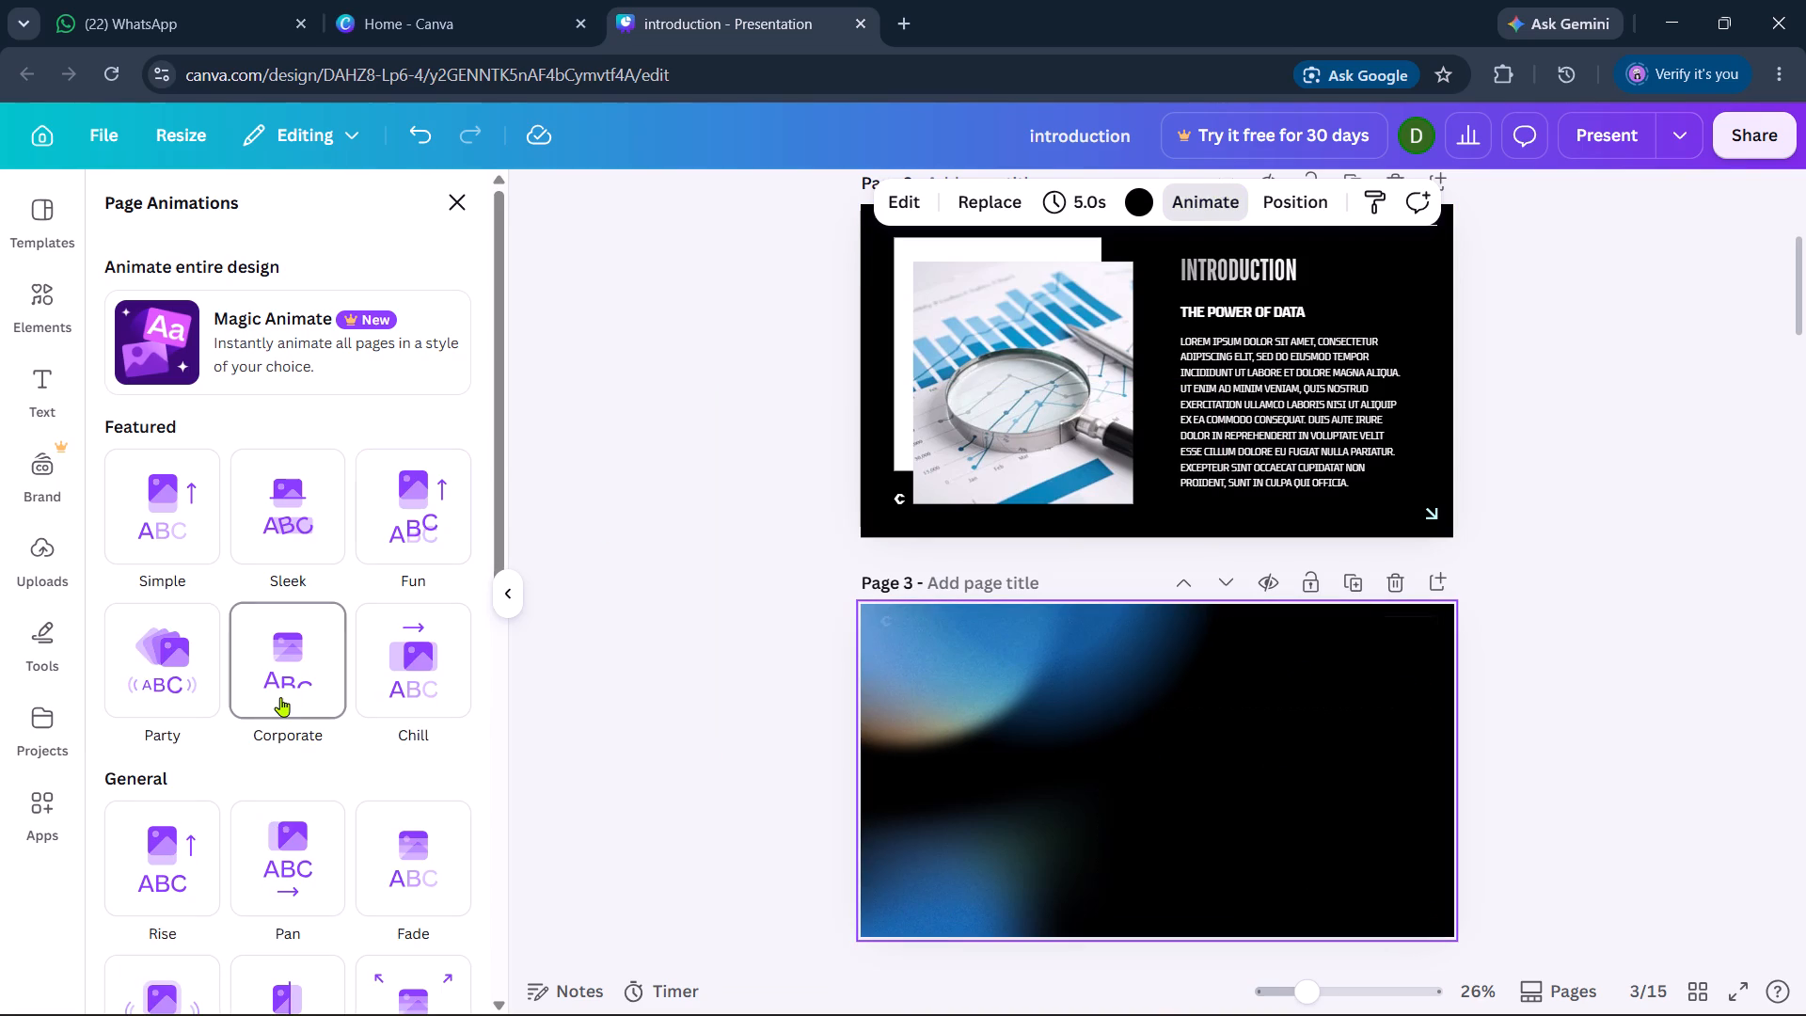
{"action": "scroll", "coordinate": [320, 737], "scroll_direction": "down", "scroll_amount": 1}
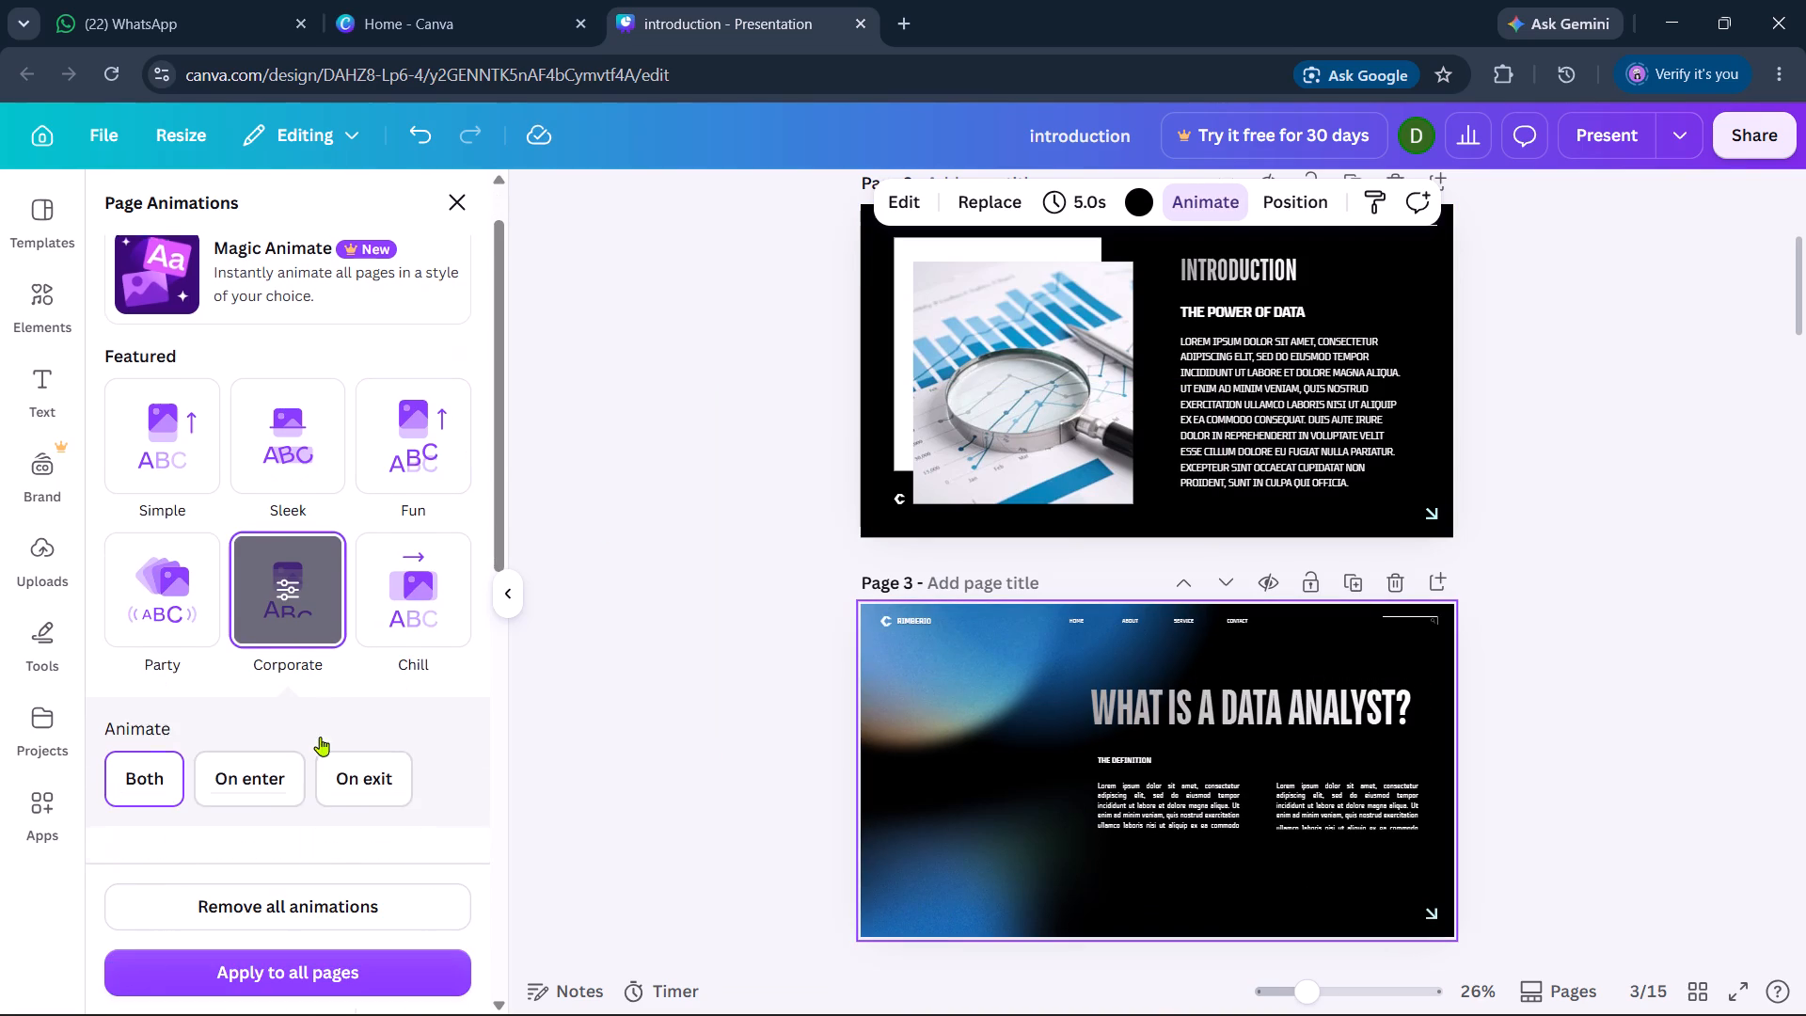
{"action": "scroll", "coordinate": [320, 737], "scroll_direction": "down", "scroll_amount": 2}
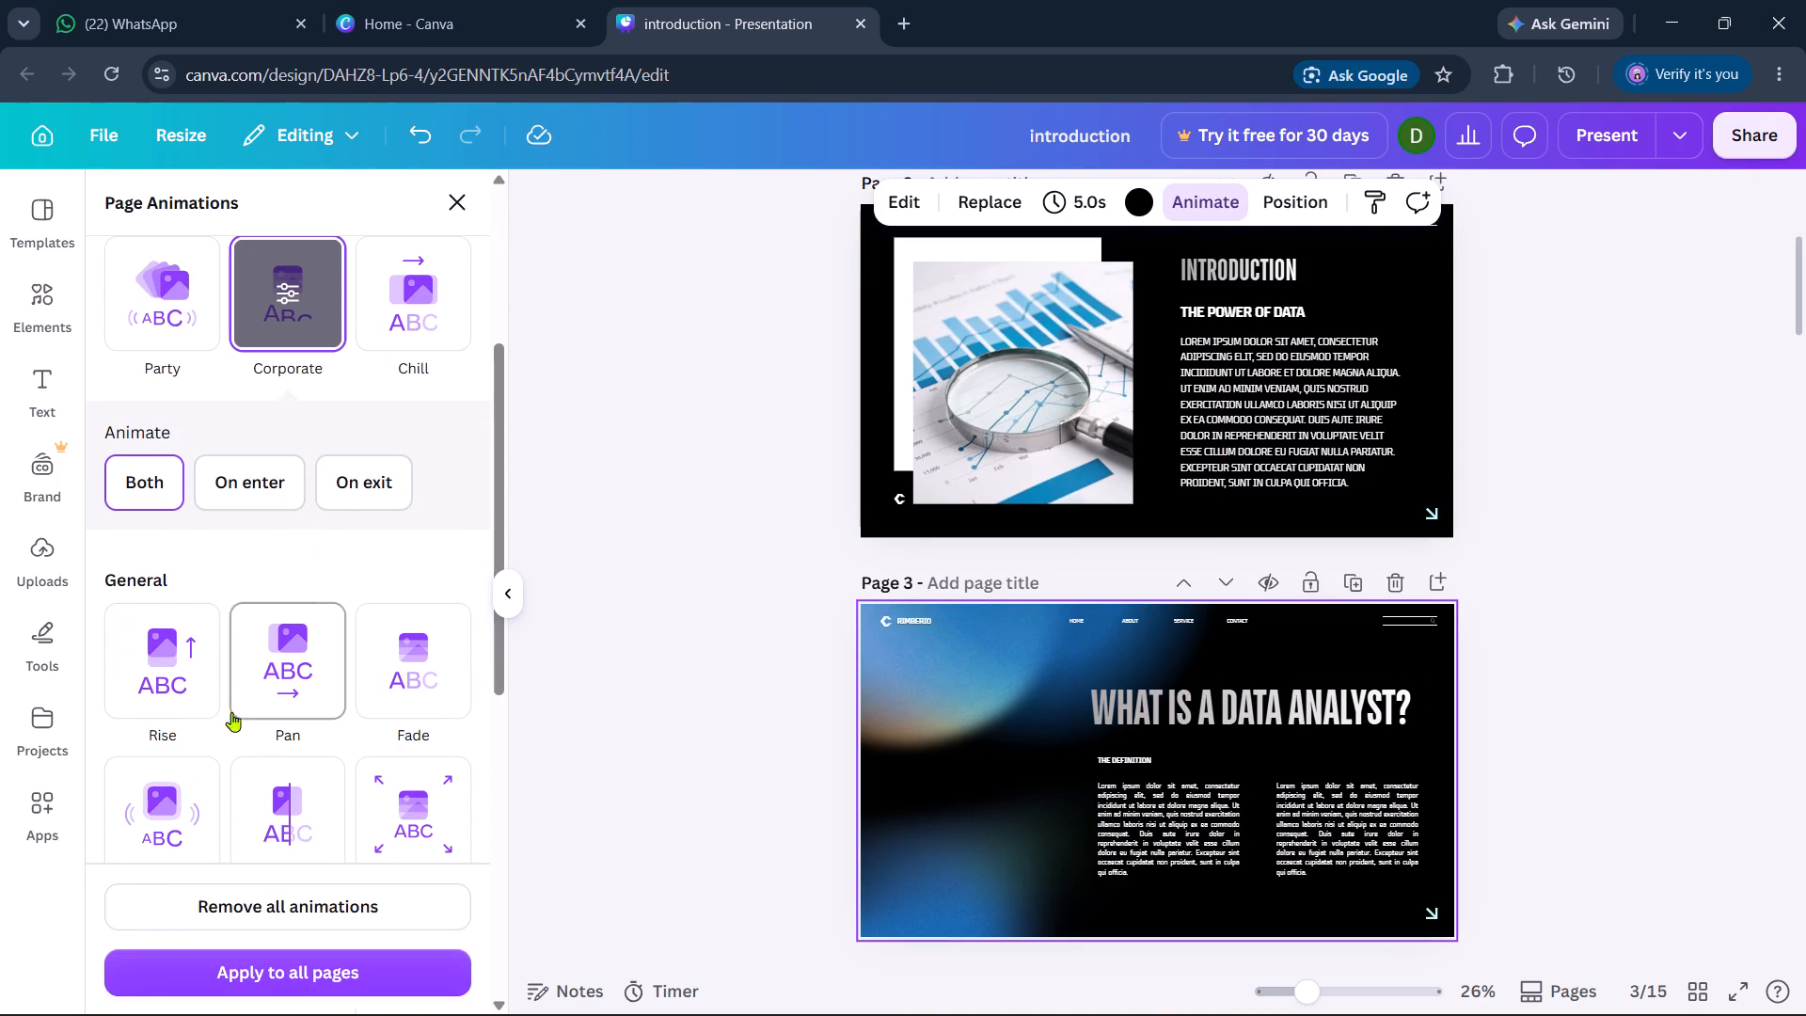
{"action": "left_click", "coordinate": [193, 689]}
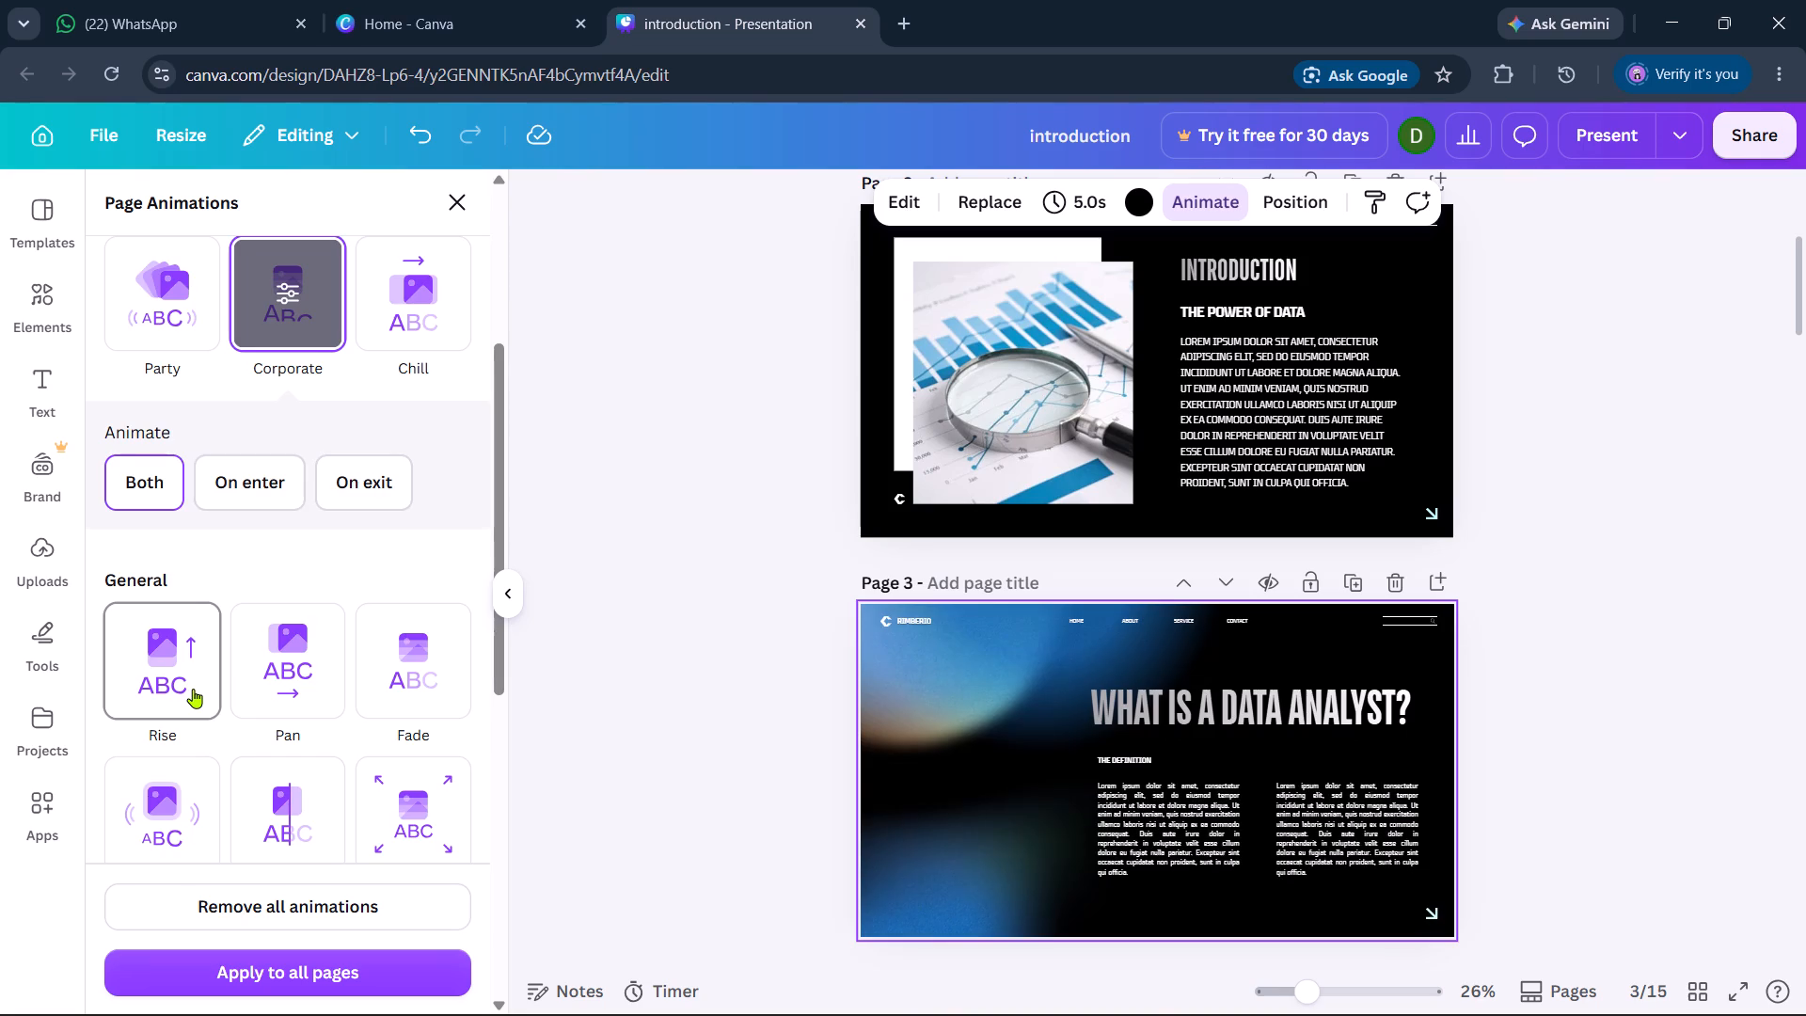
Apply the Photo Flow page animation to page 4, Core Responsibilities, and try to adjust its intensity.
{"action": "scroll", "coordinate": [1045, 787], "scroll_direction": "down", "scroll_amount": 1}
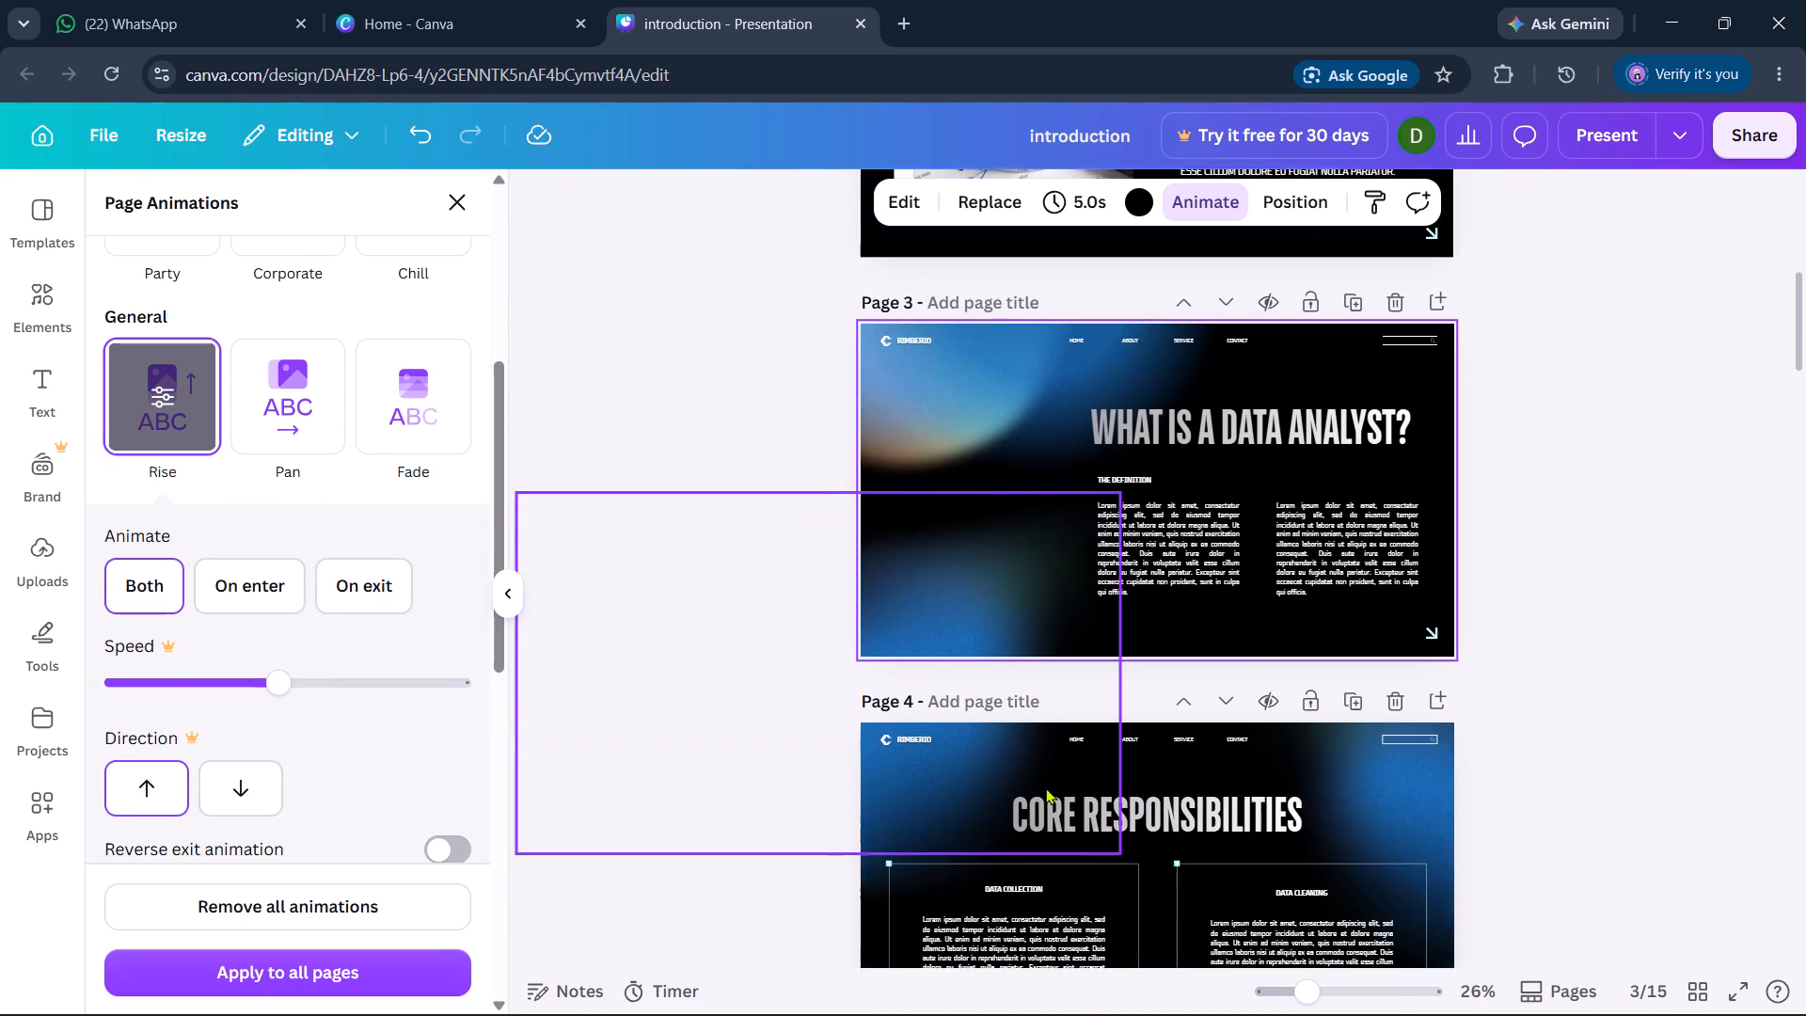
{"action": "scroll", "coordinate": [1045, 787], "scroll_direction": "down", "scroll_amount": 2}
{"action": "left_click", "coordinate": [1143, 743]}
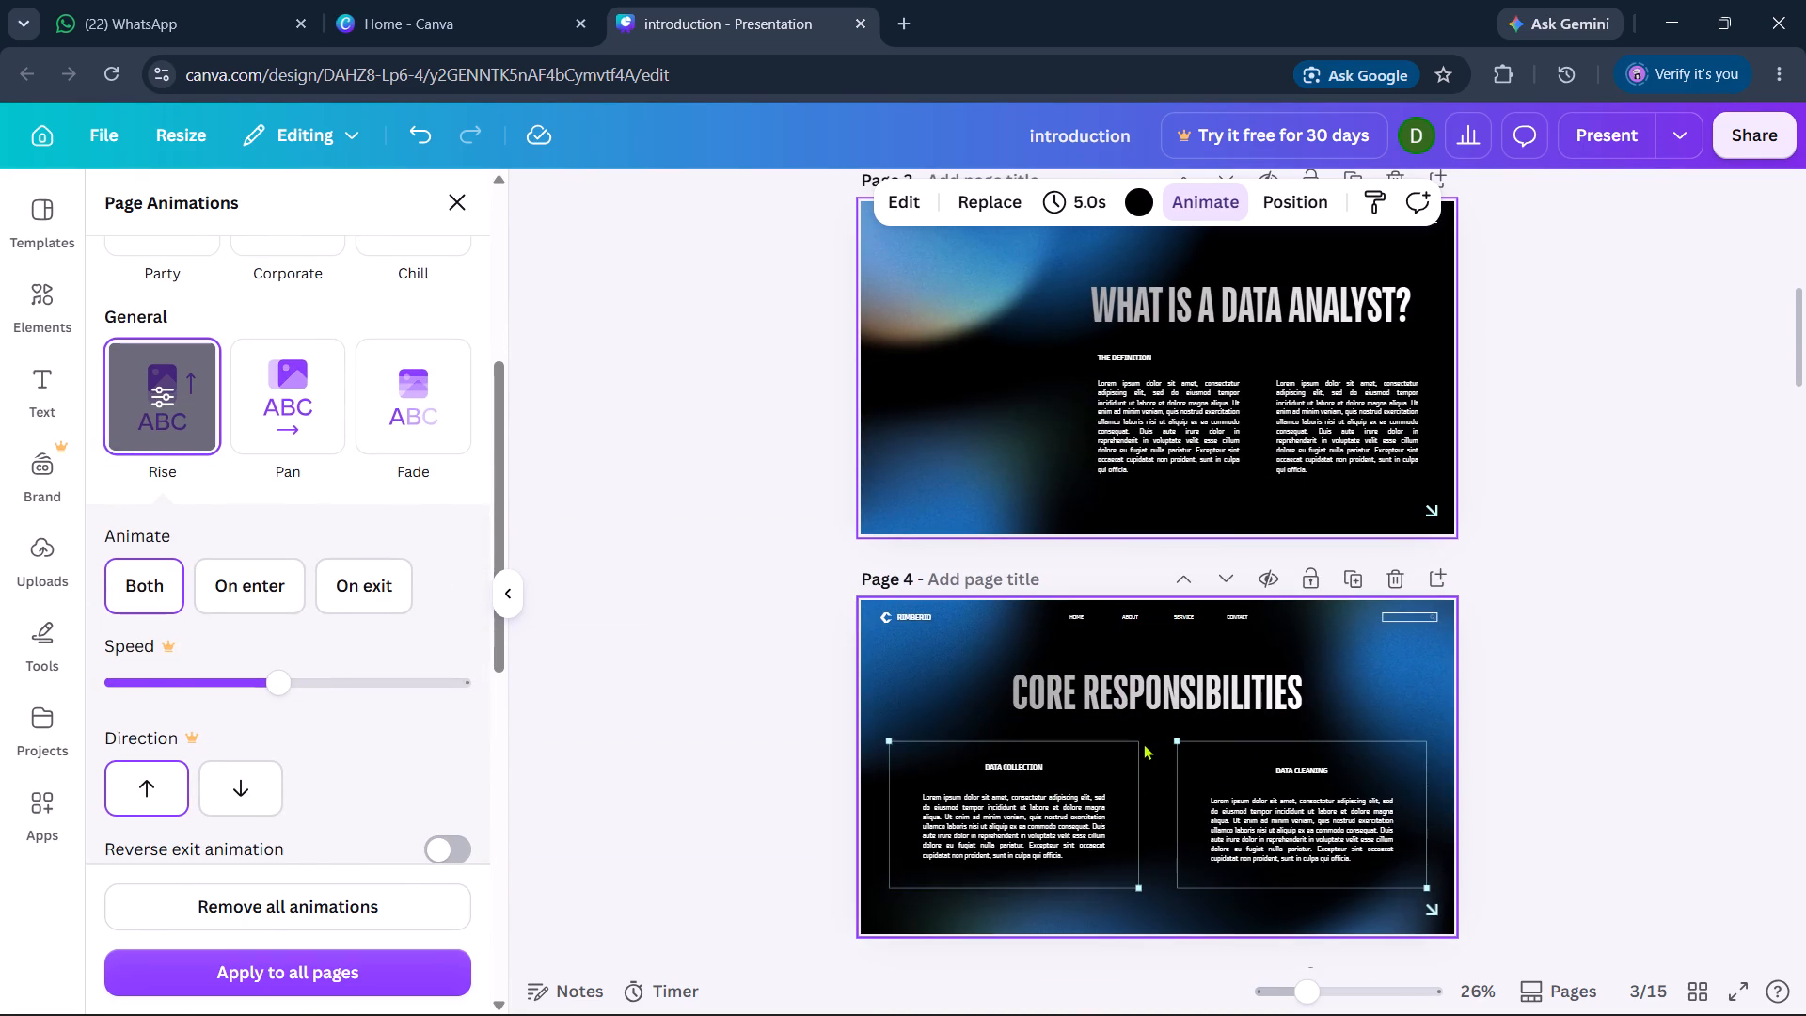
{"action": "scroll", "coordinate": [383, 713], "scroll_direction": "down", "scroll_amount": 2}
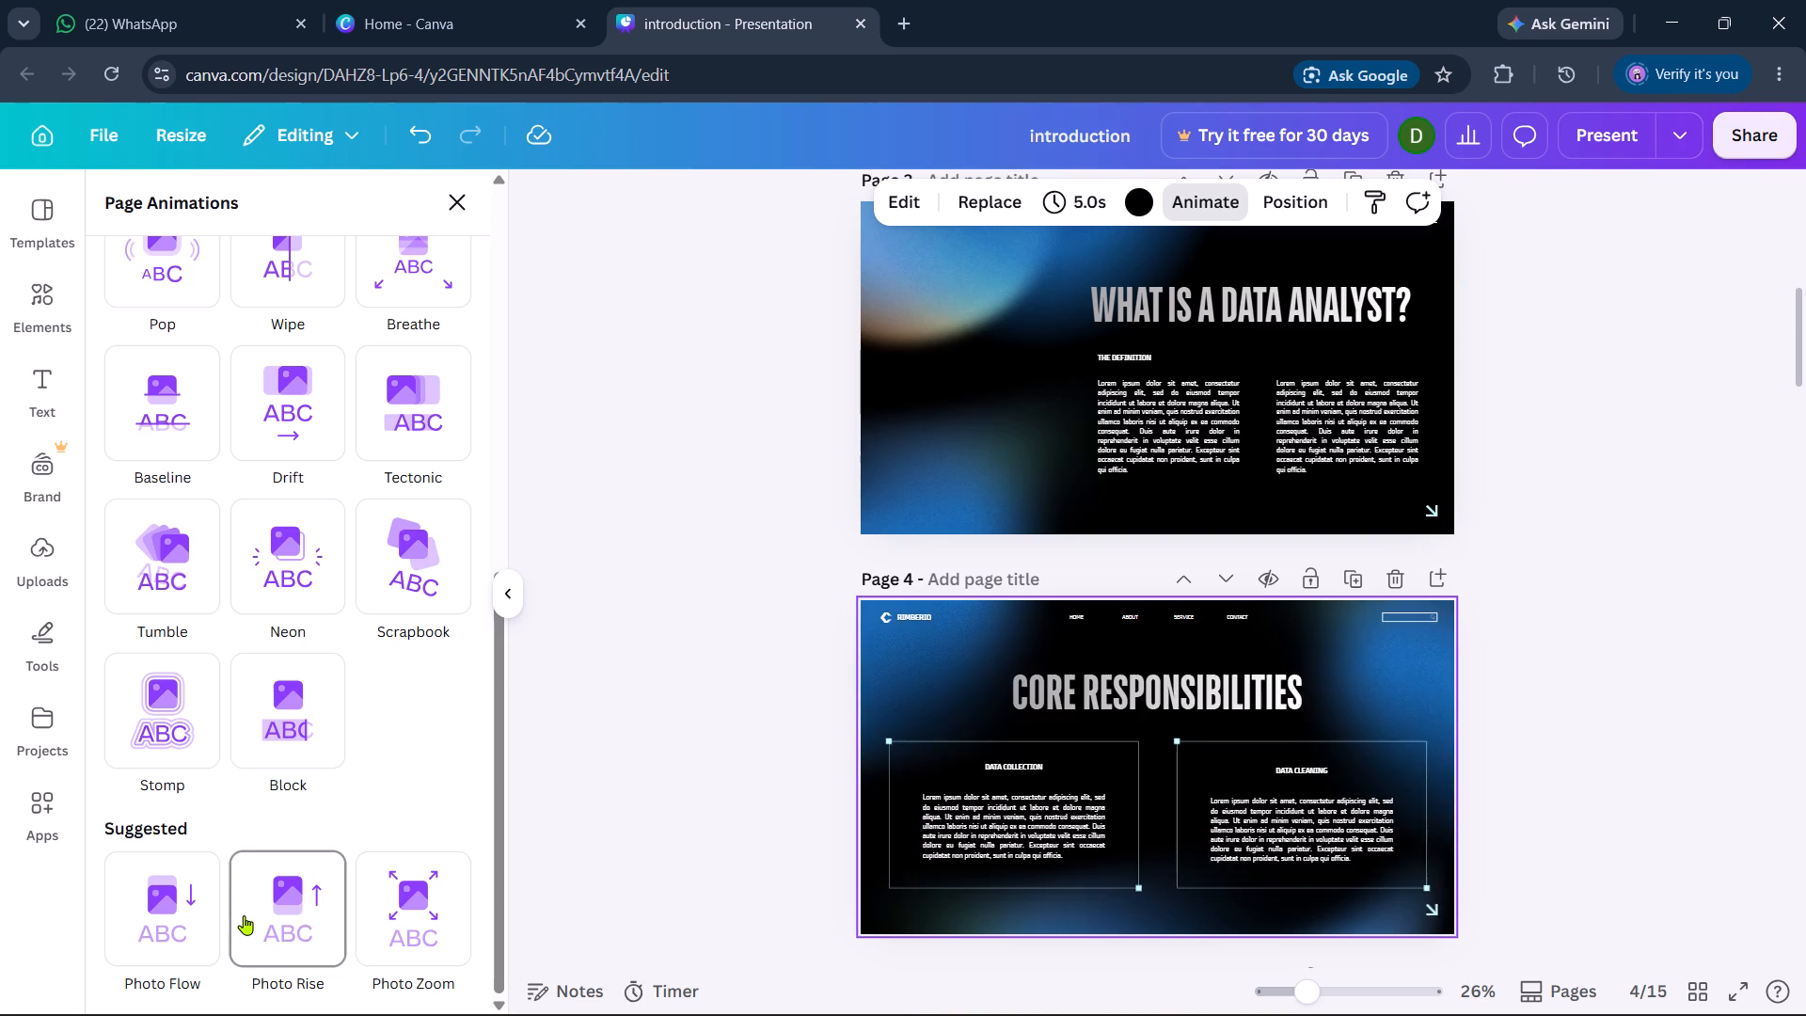
{"action": "left_click", "coordinate": [145, 882]}
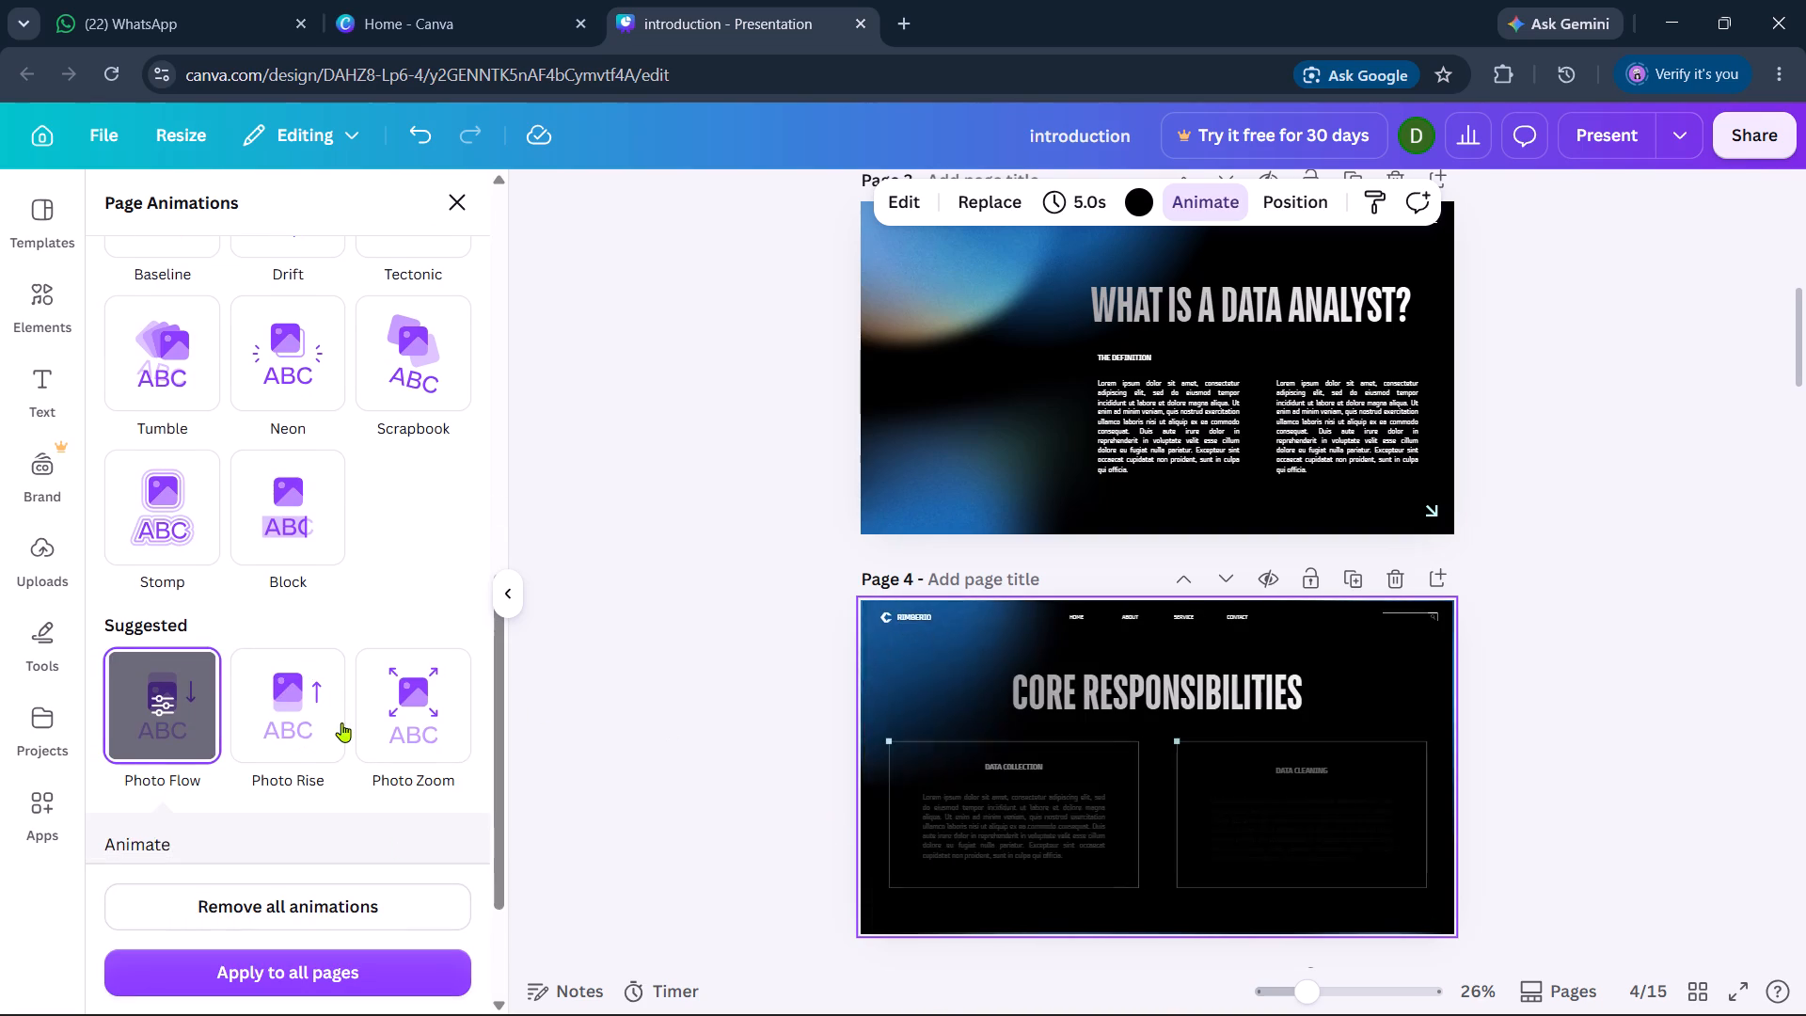
{"action": "scroll", "coordinate": [341, 722], "scroll_direction": "down", "scroll_amount": 2}
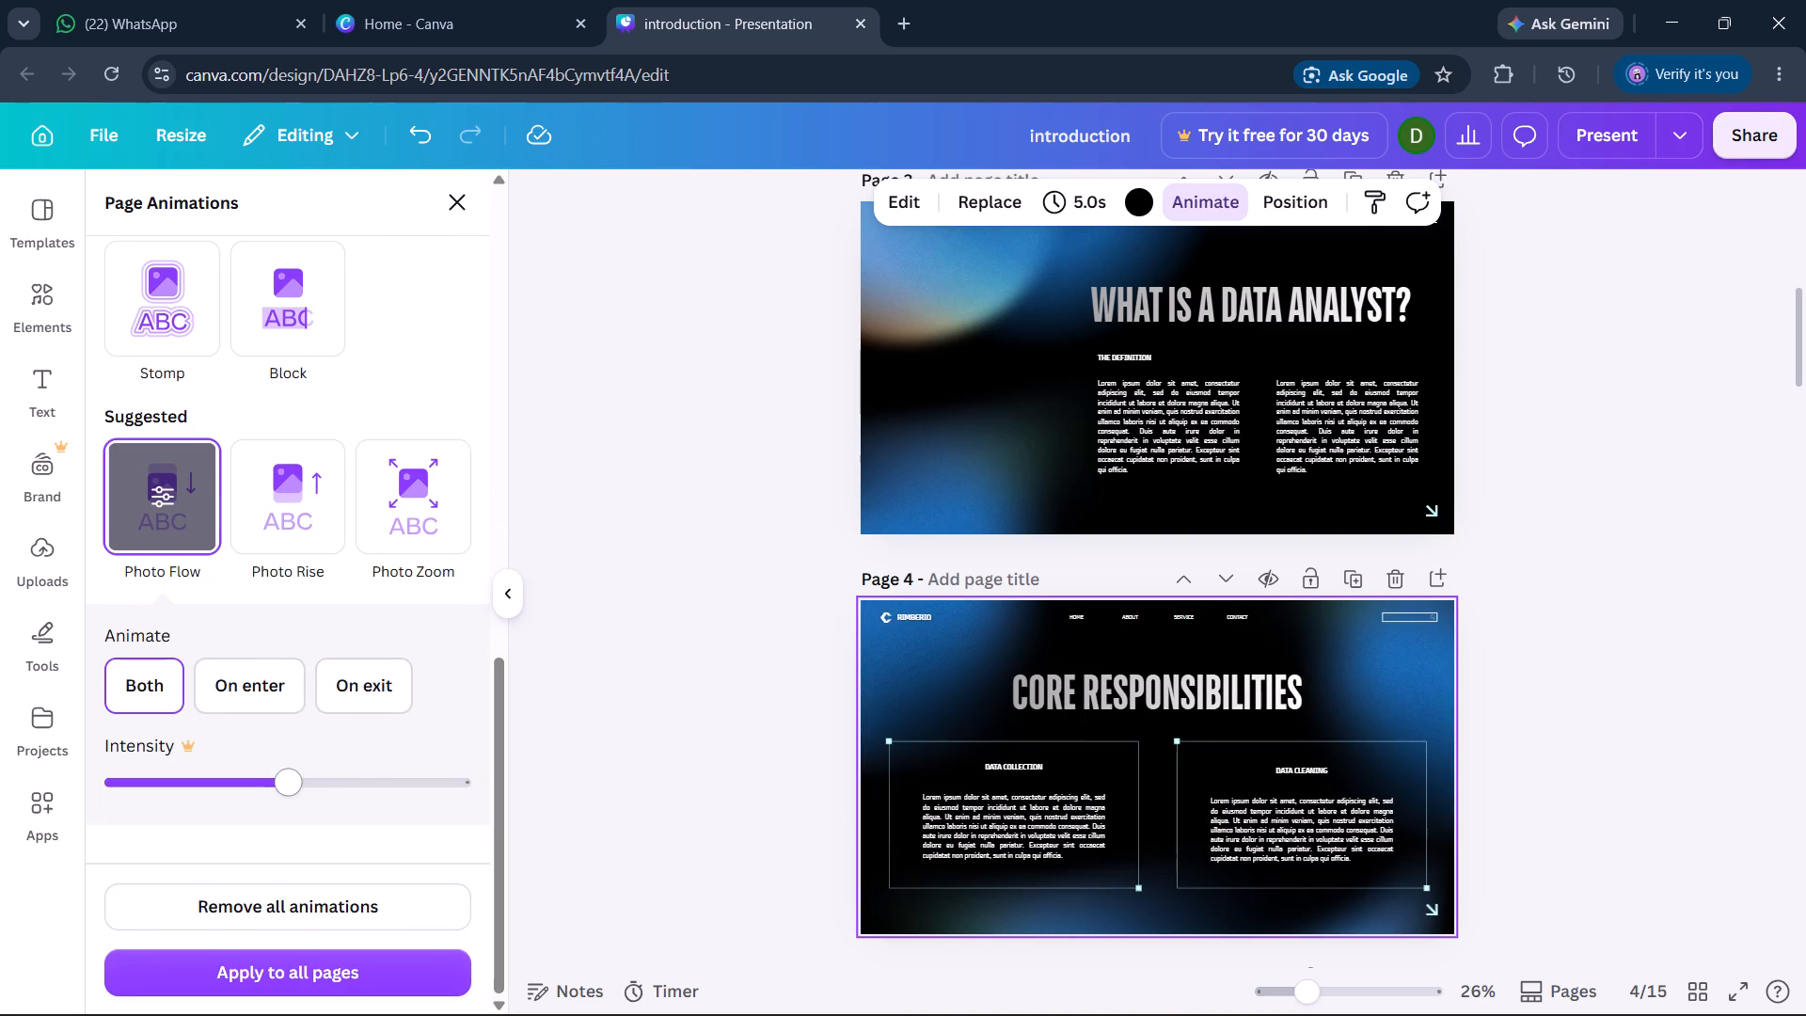
{"action": "left_click", "coordinate": [304, 781]}
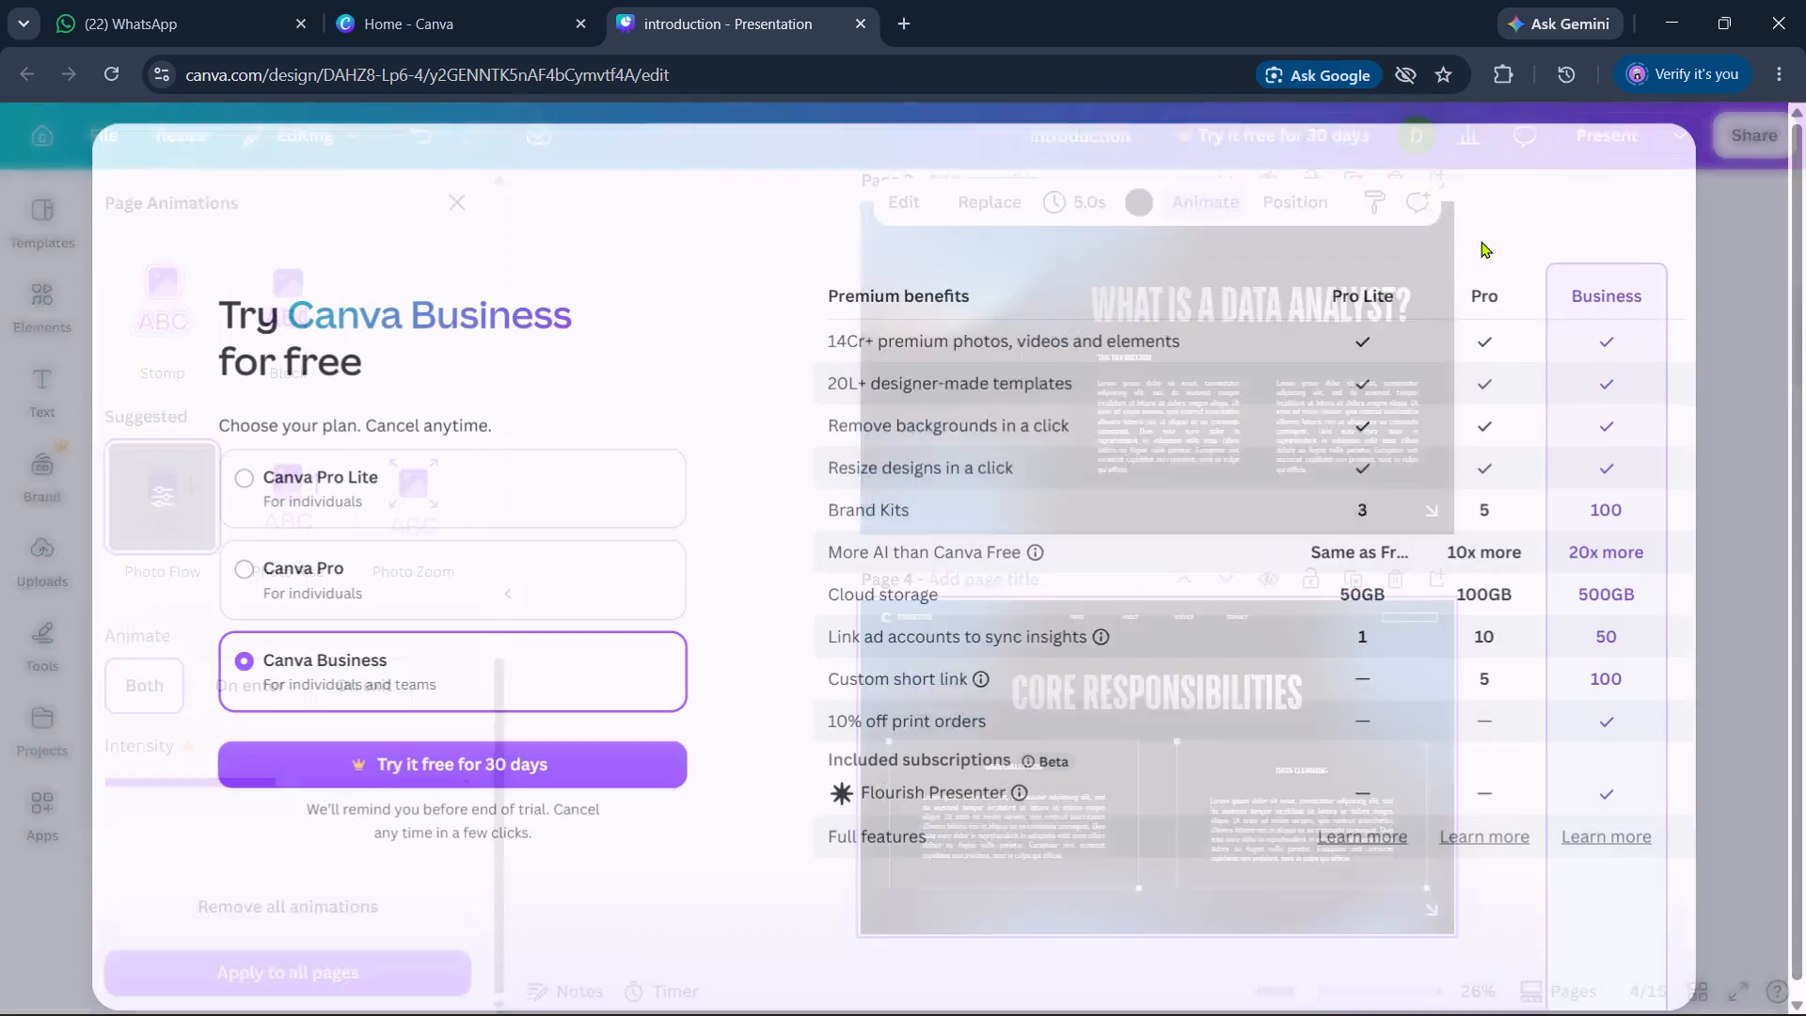
{"action": "left_click", "coordinate": [1735, 149]}
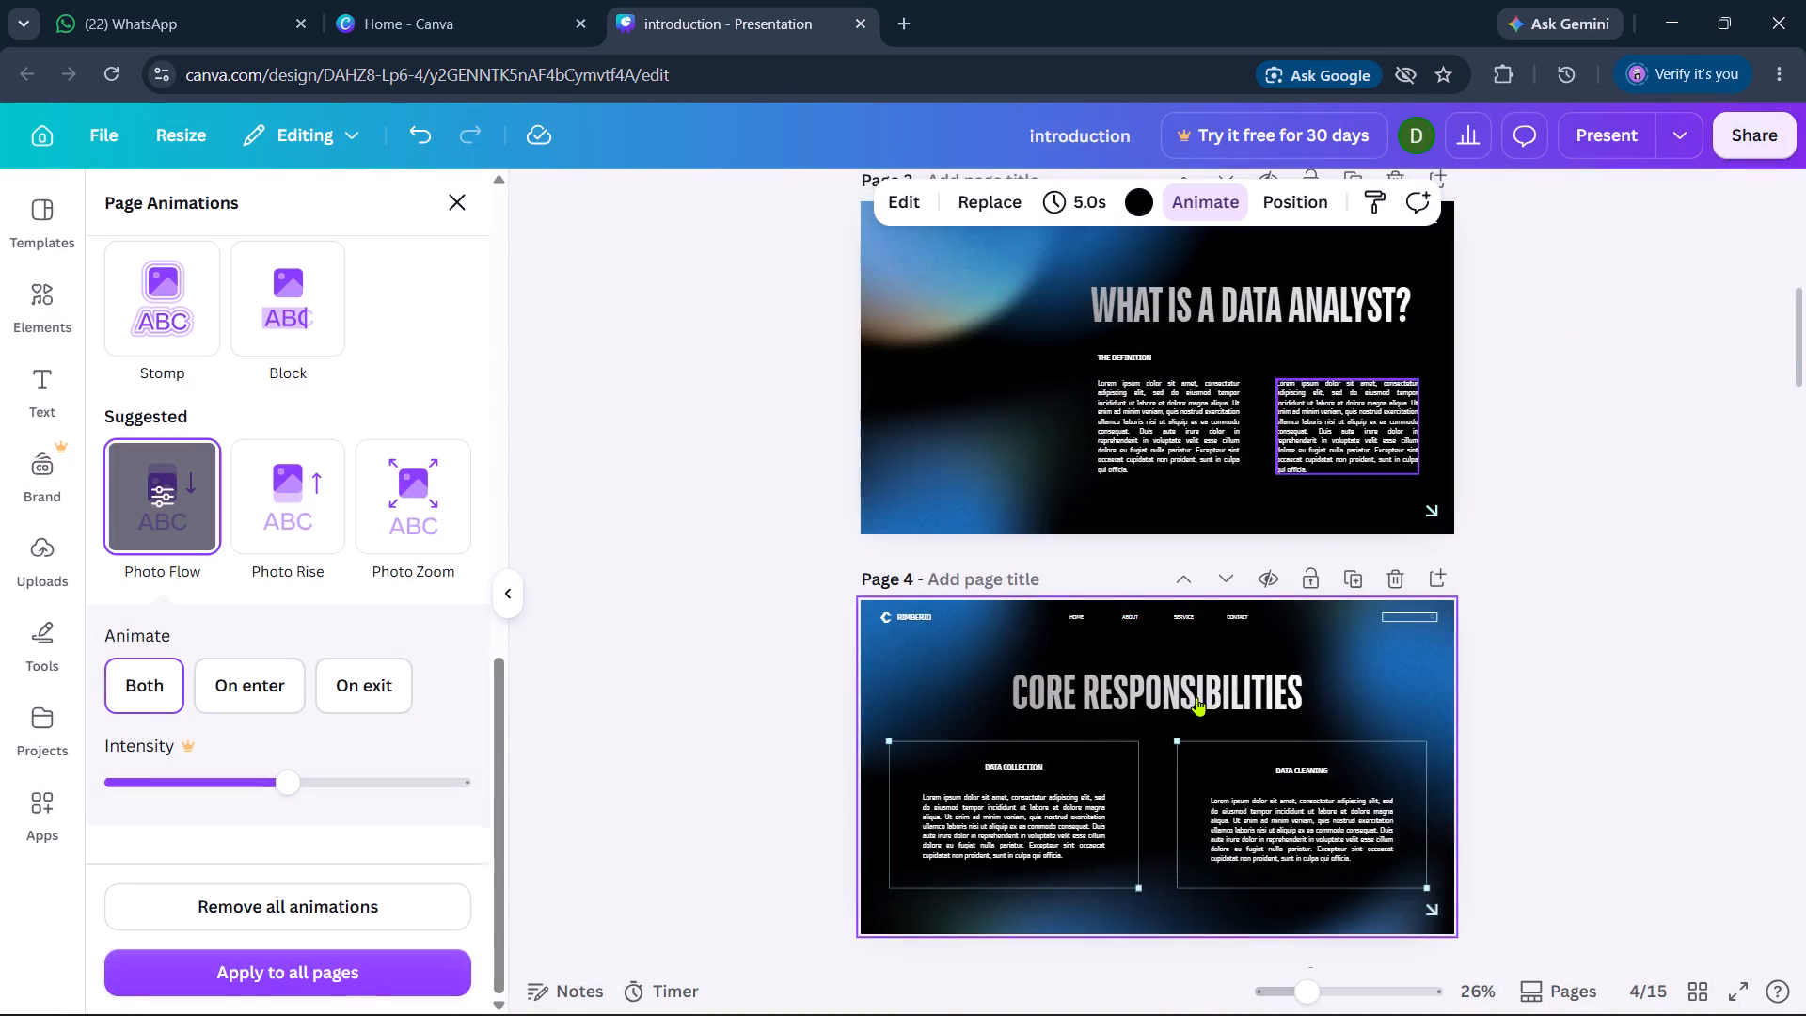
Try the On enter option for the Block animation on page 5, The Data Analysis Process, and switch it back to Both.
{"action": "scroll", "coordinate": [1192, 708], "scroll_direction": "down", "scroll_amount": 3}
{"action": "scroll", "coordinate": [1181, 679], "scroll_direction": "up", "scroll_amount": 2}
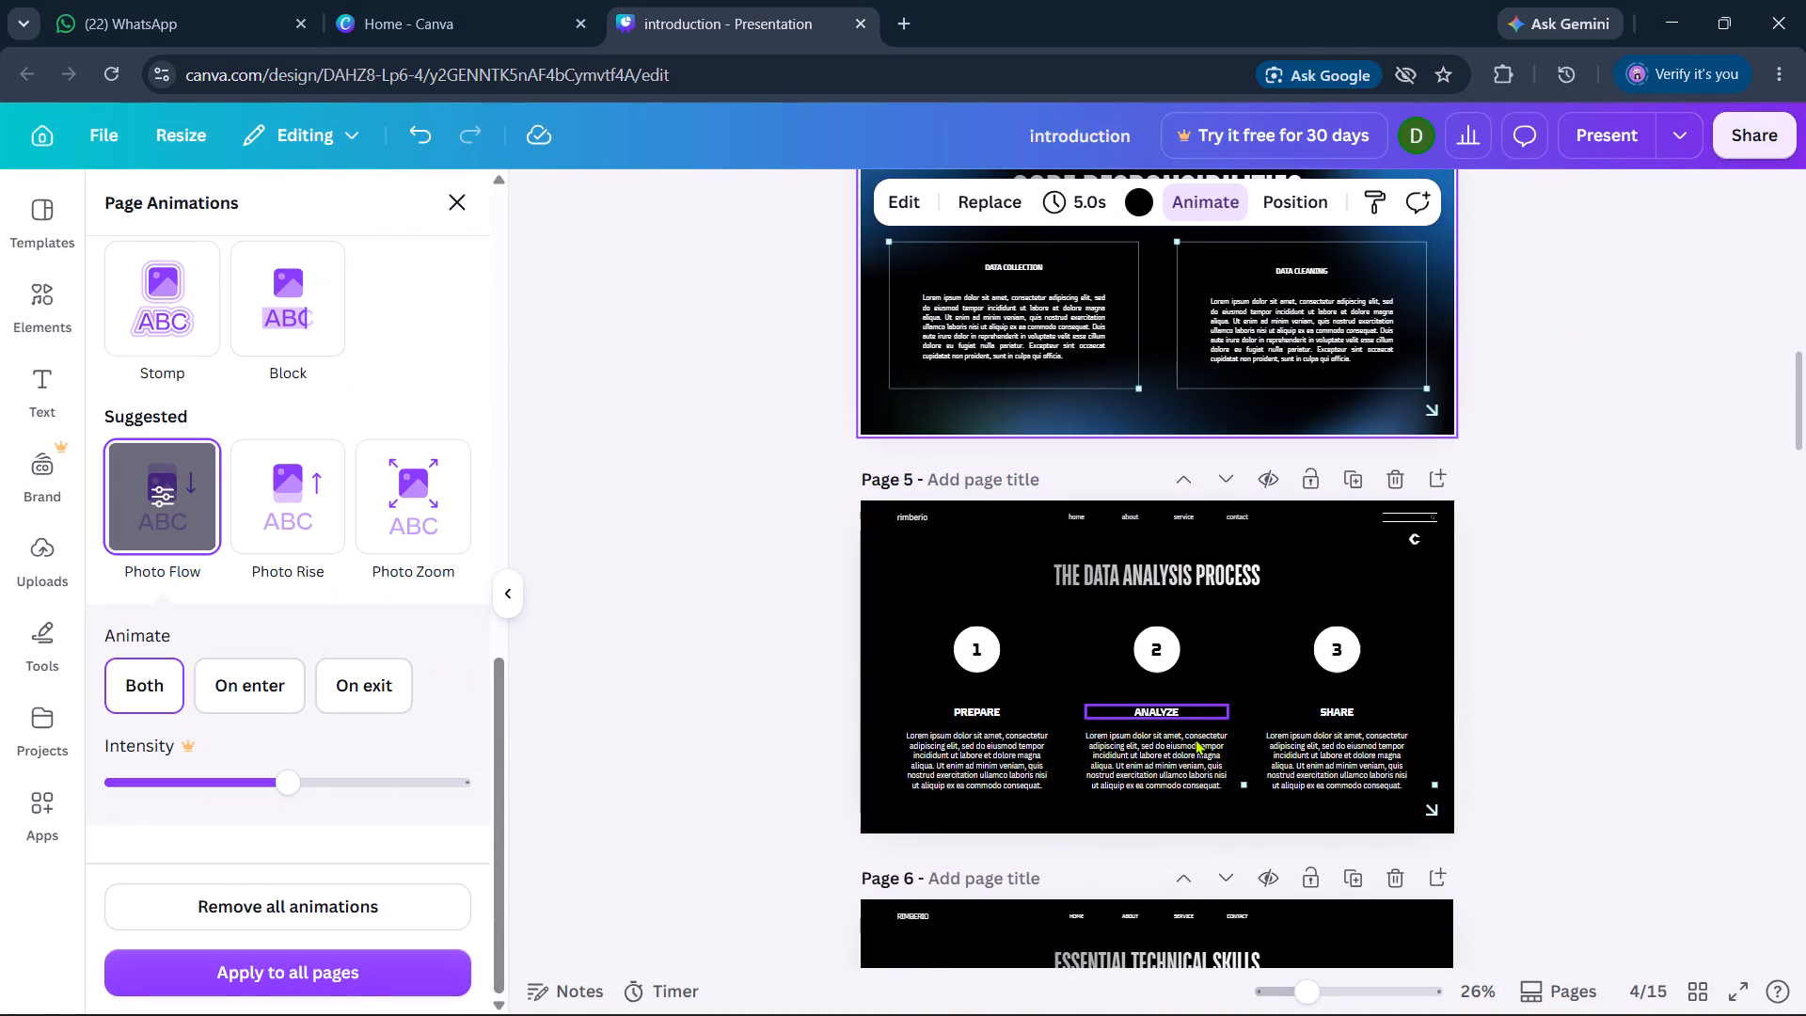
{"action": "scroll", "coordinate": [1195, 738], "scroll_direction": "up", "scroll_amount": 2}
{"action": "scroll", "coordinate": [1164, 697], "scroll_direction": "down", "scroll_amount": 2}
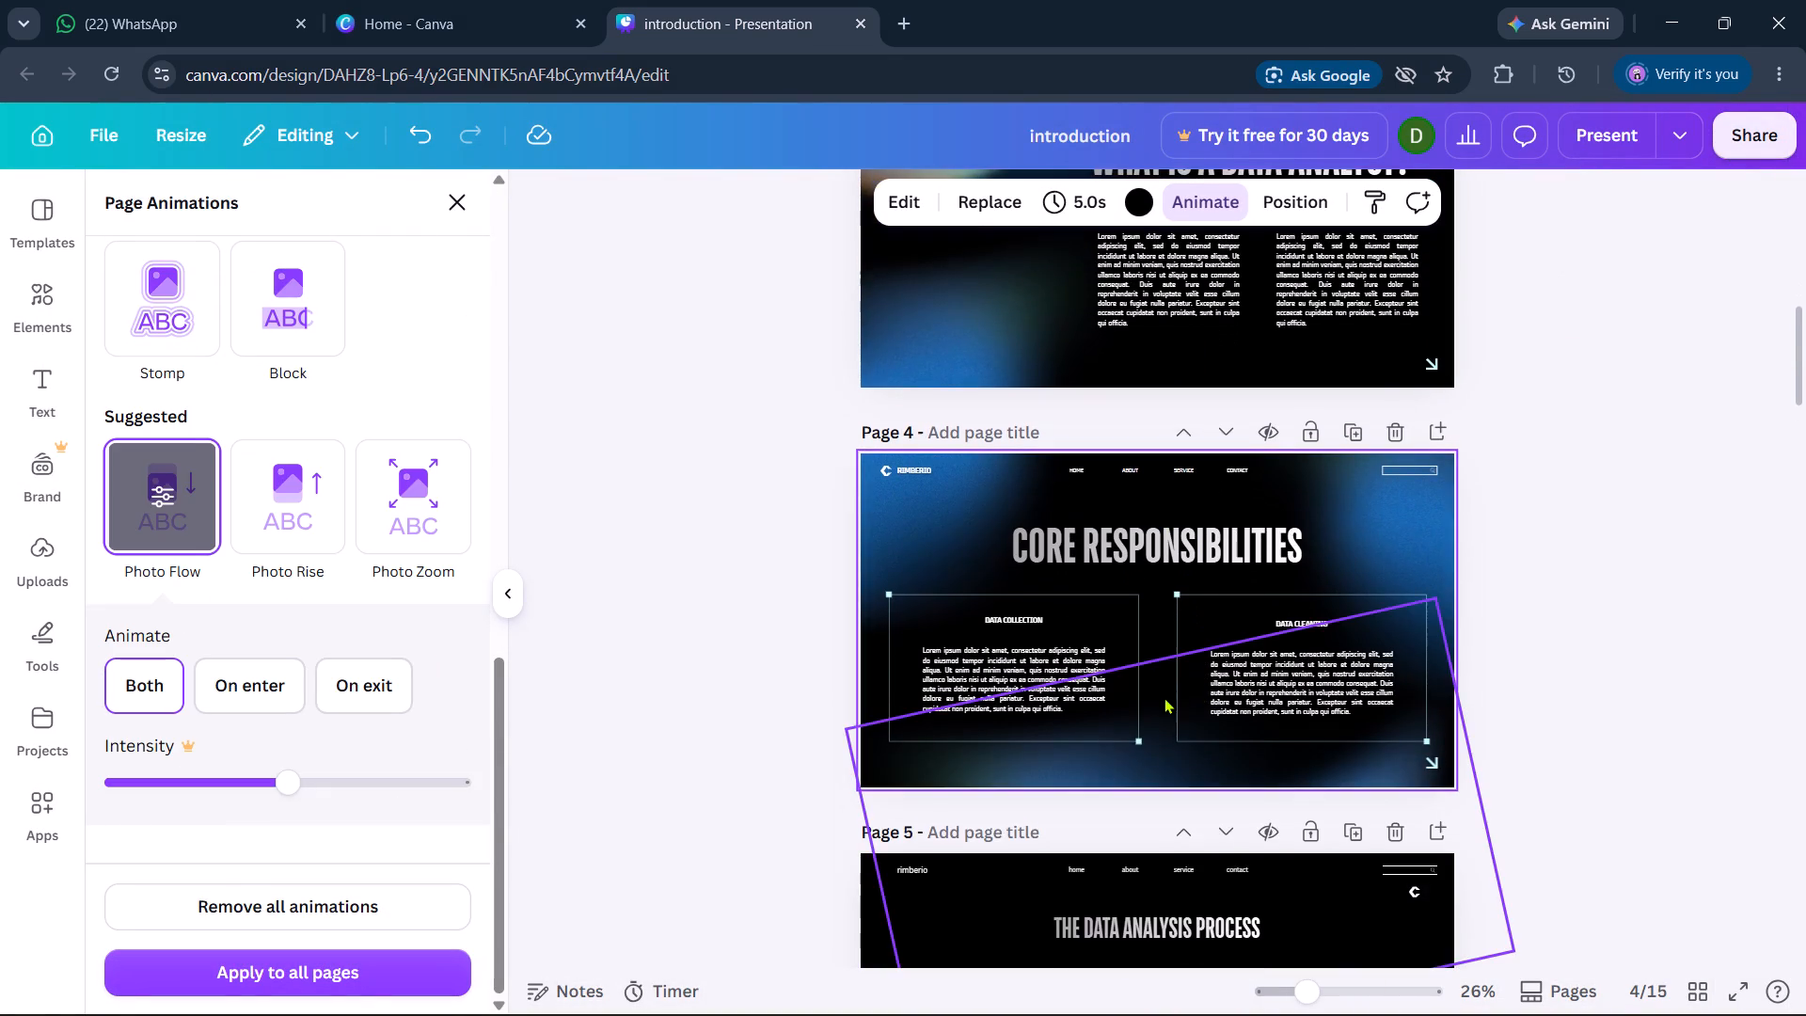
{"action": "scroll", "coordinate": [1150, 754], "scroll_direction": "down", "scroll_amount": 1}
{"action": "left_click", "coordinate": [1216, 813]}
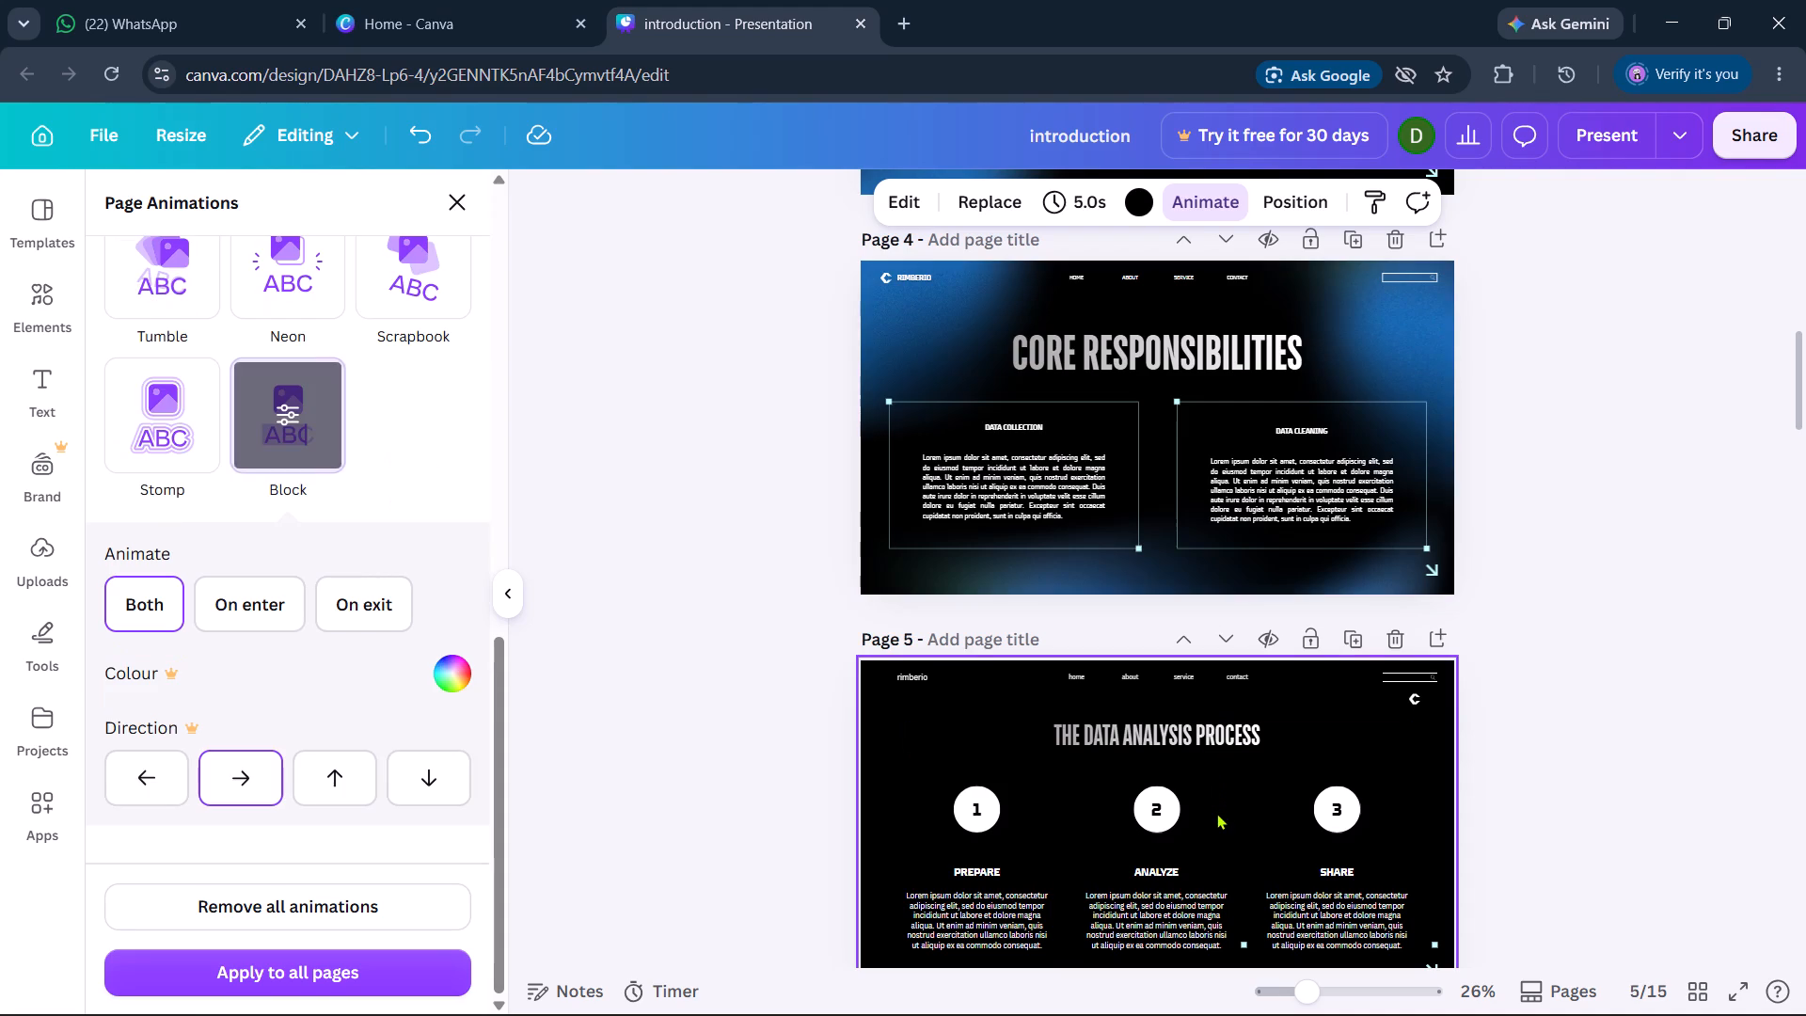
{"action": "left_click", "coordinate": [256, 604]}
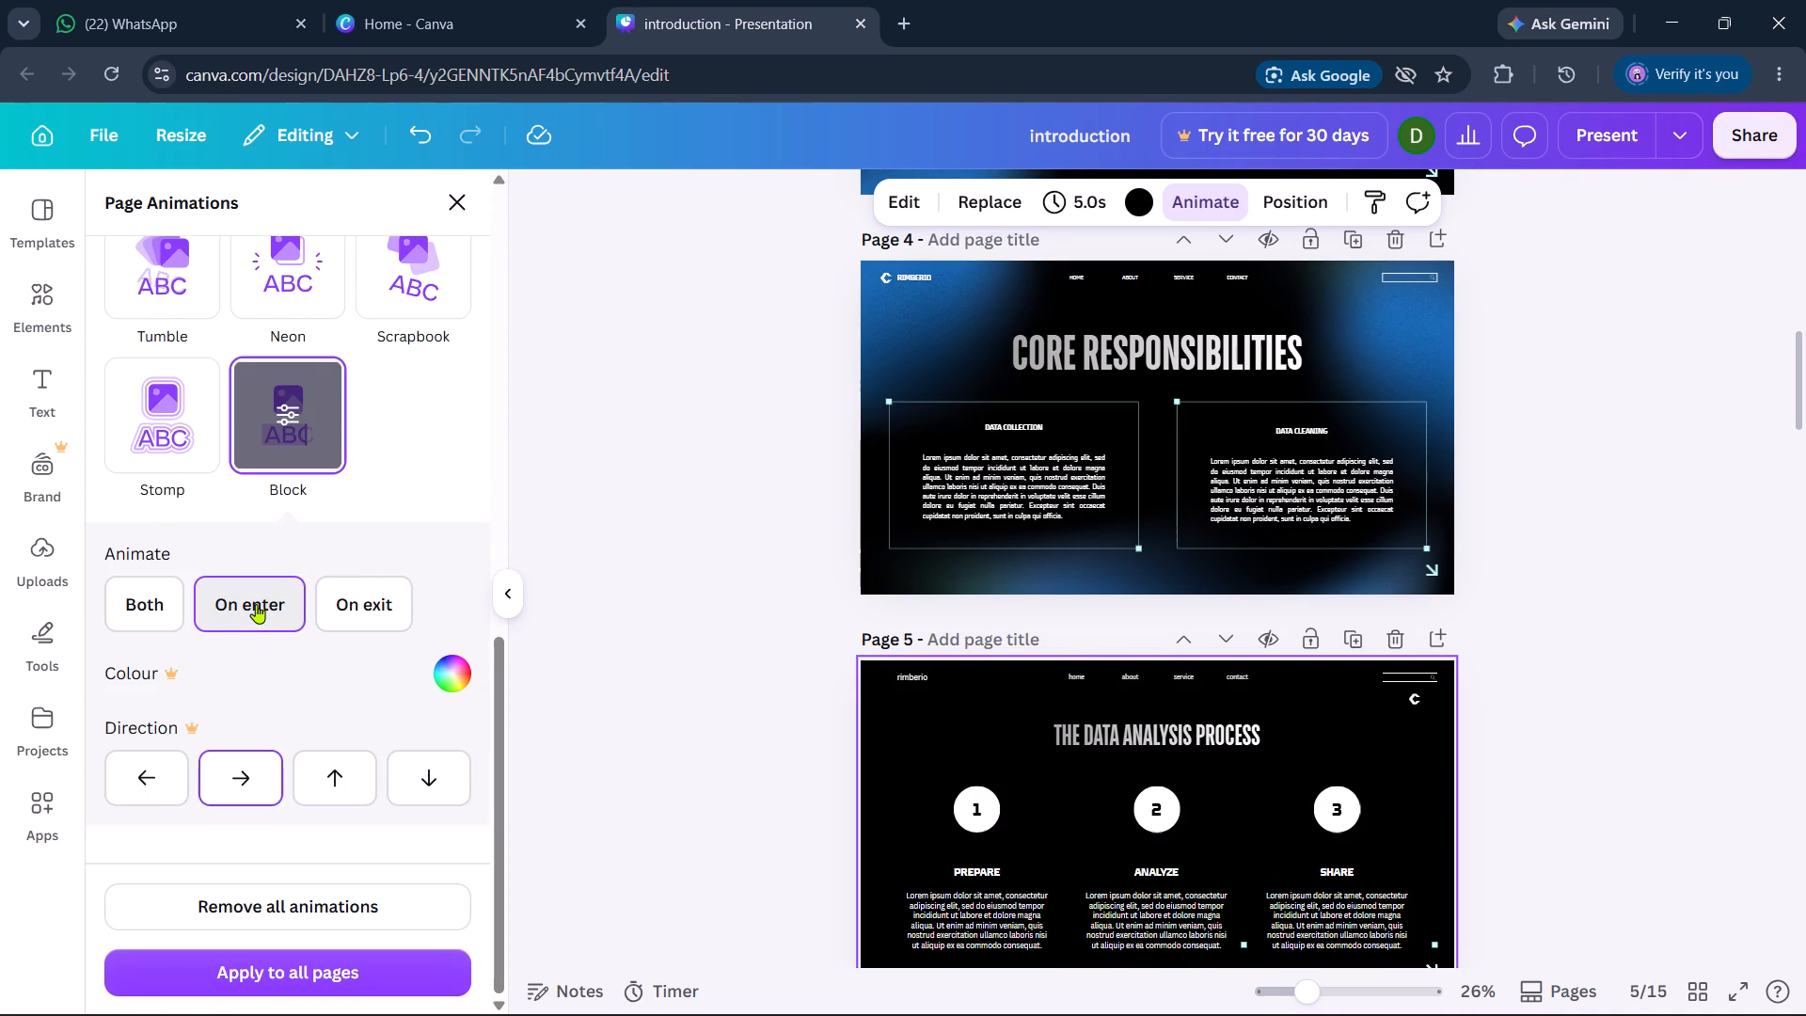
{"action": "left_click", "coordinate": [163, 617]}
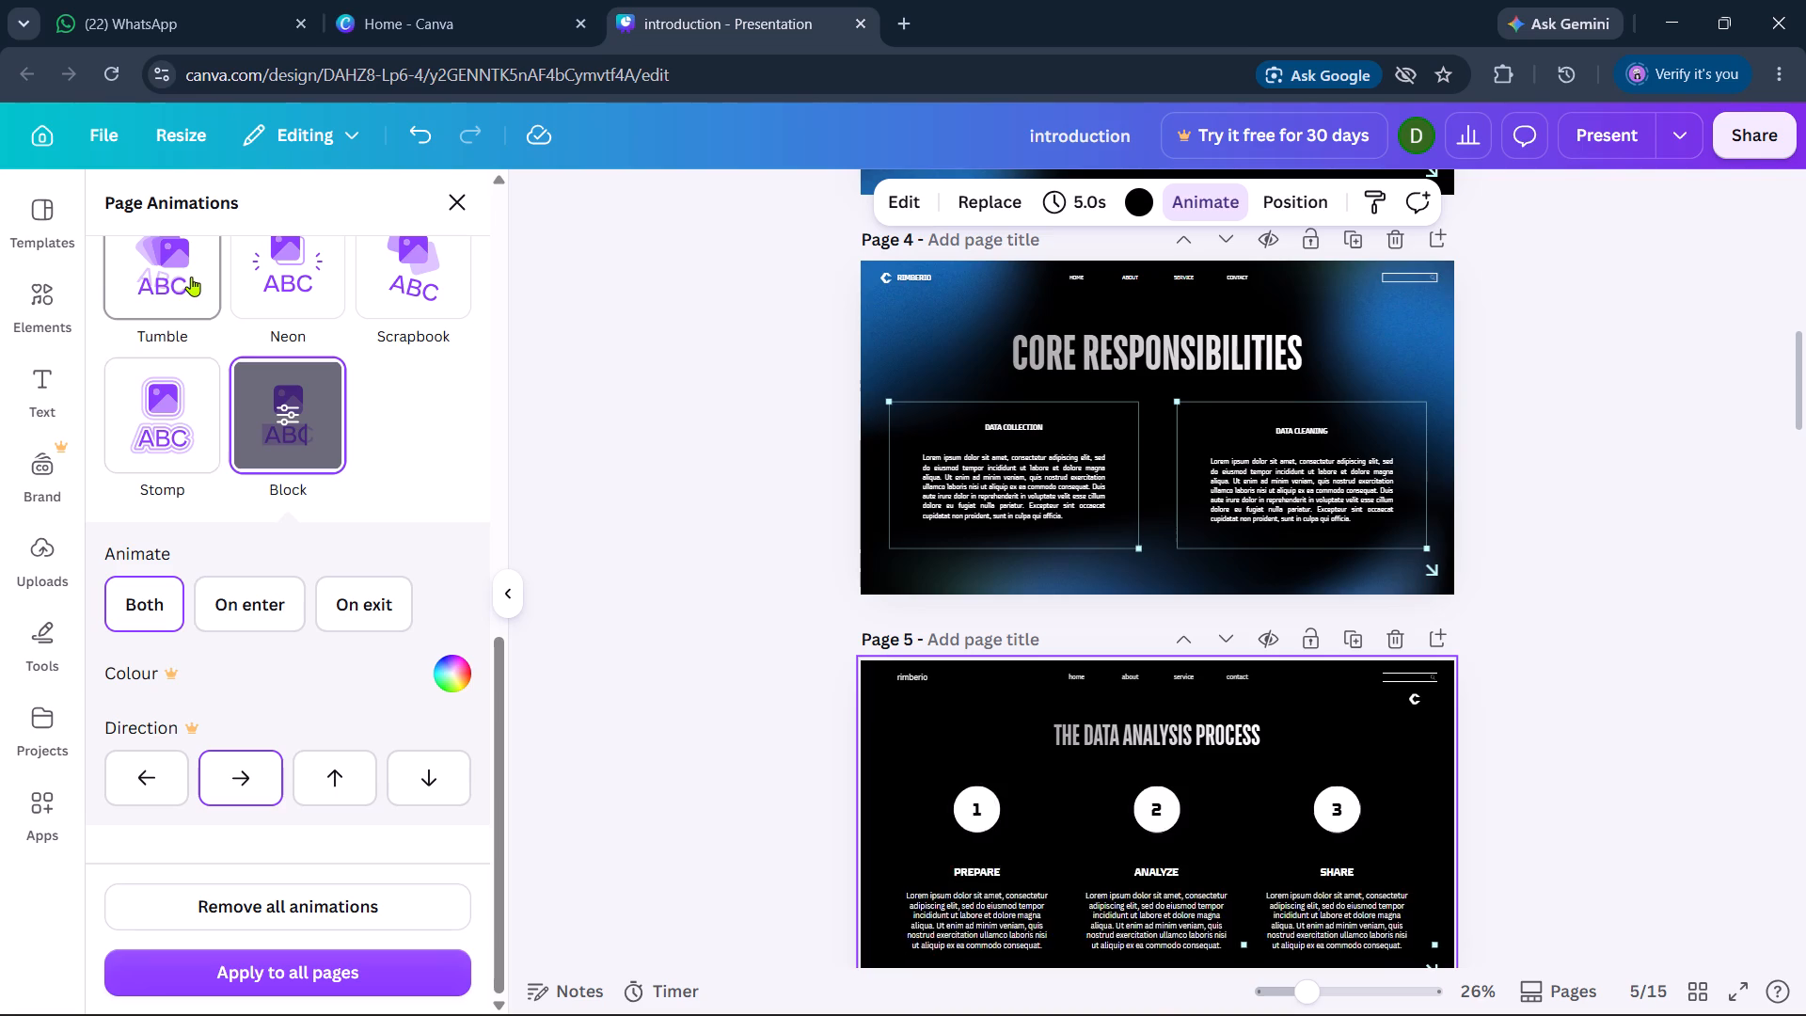
Look through the available page animations and the Block options for page 5, The Data Analysis Process.
{"action": "scroll", "coordinate": [191, 277], "scroll_direction": "up", "scroll_amount": 1}
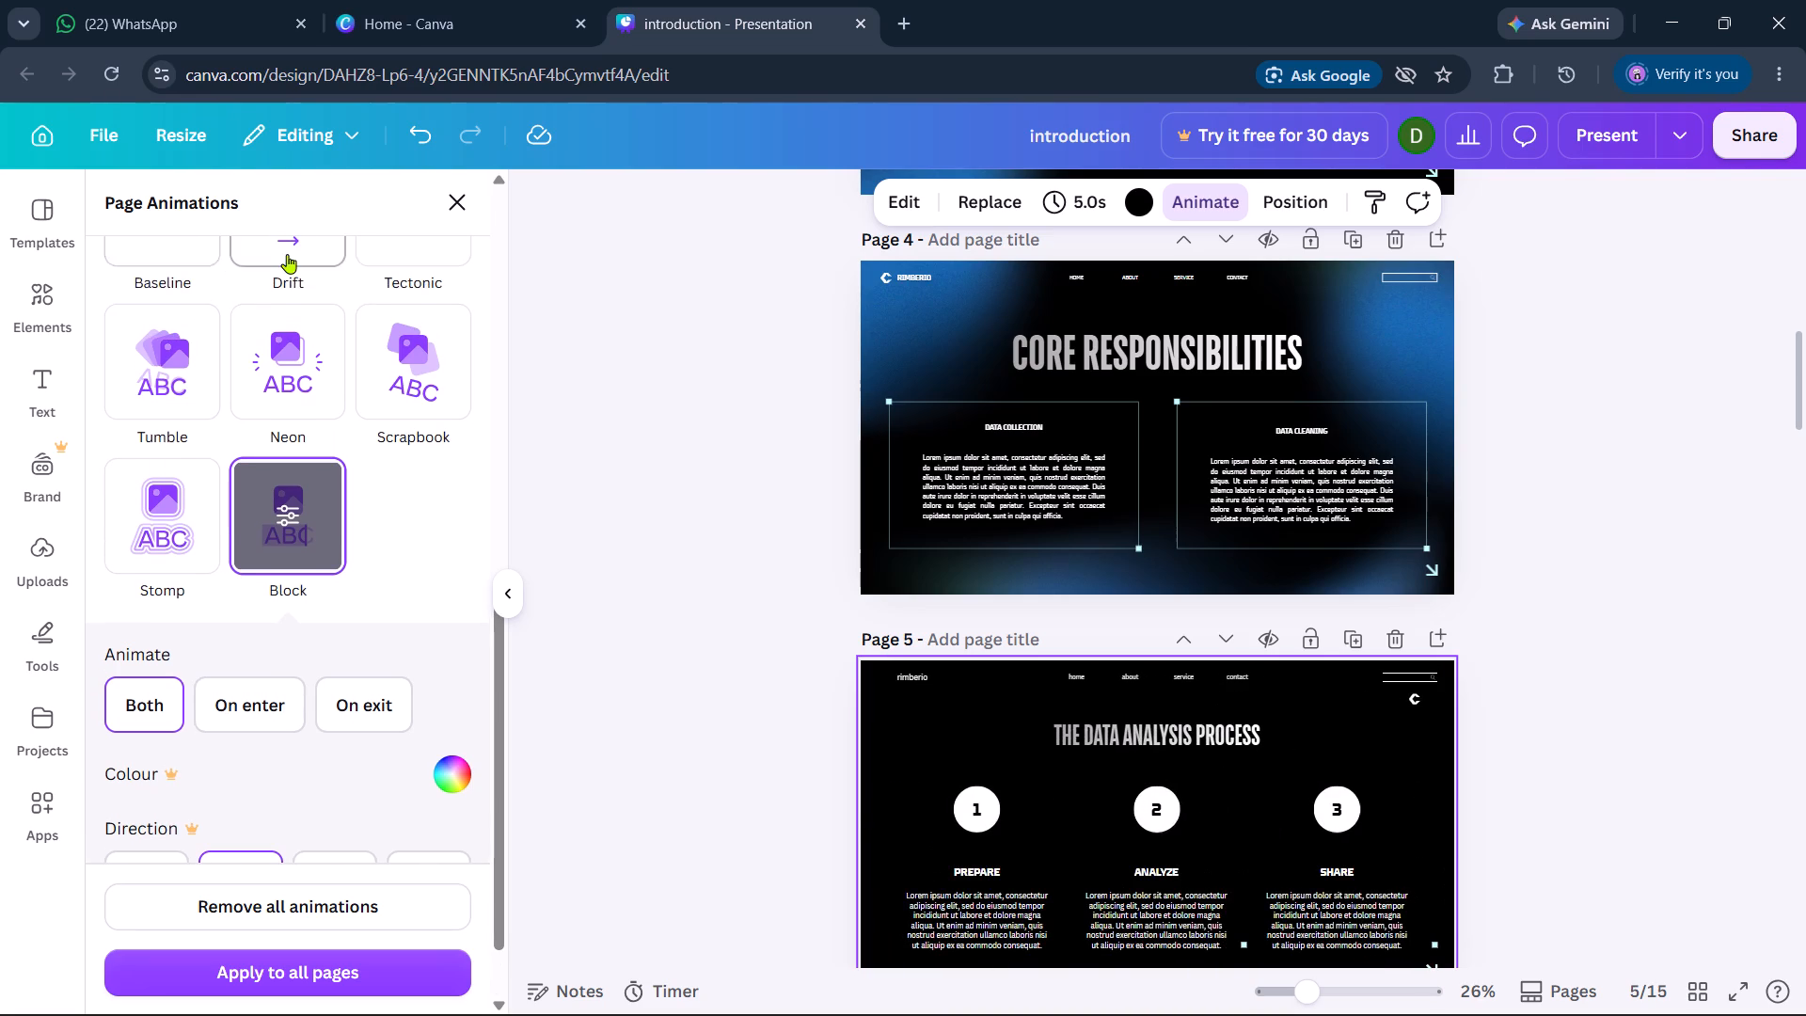
{"action": "scroll", "coordinate": [299, 368], "scroll_direction": "up", "scroll_amount": 1}
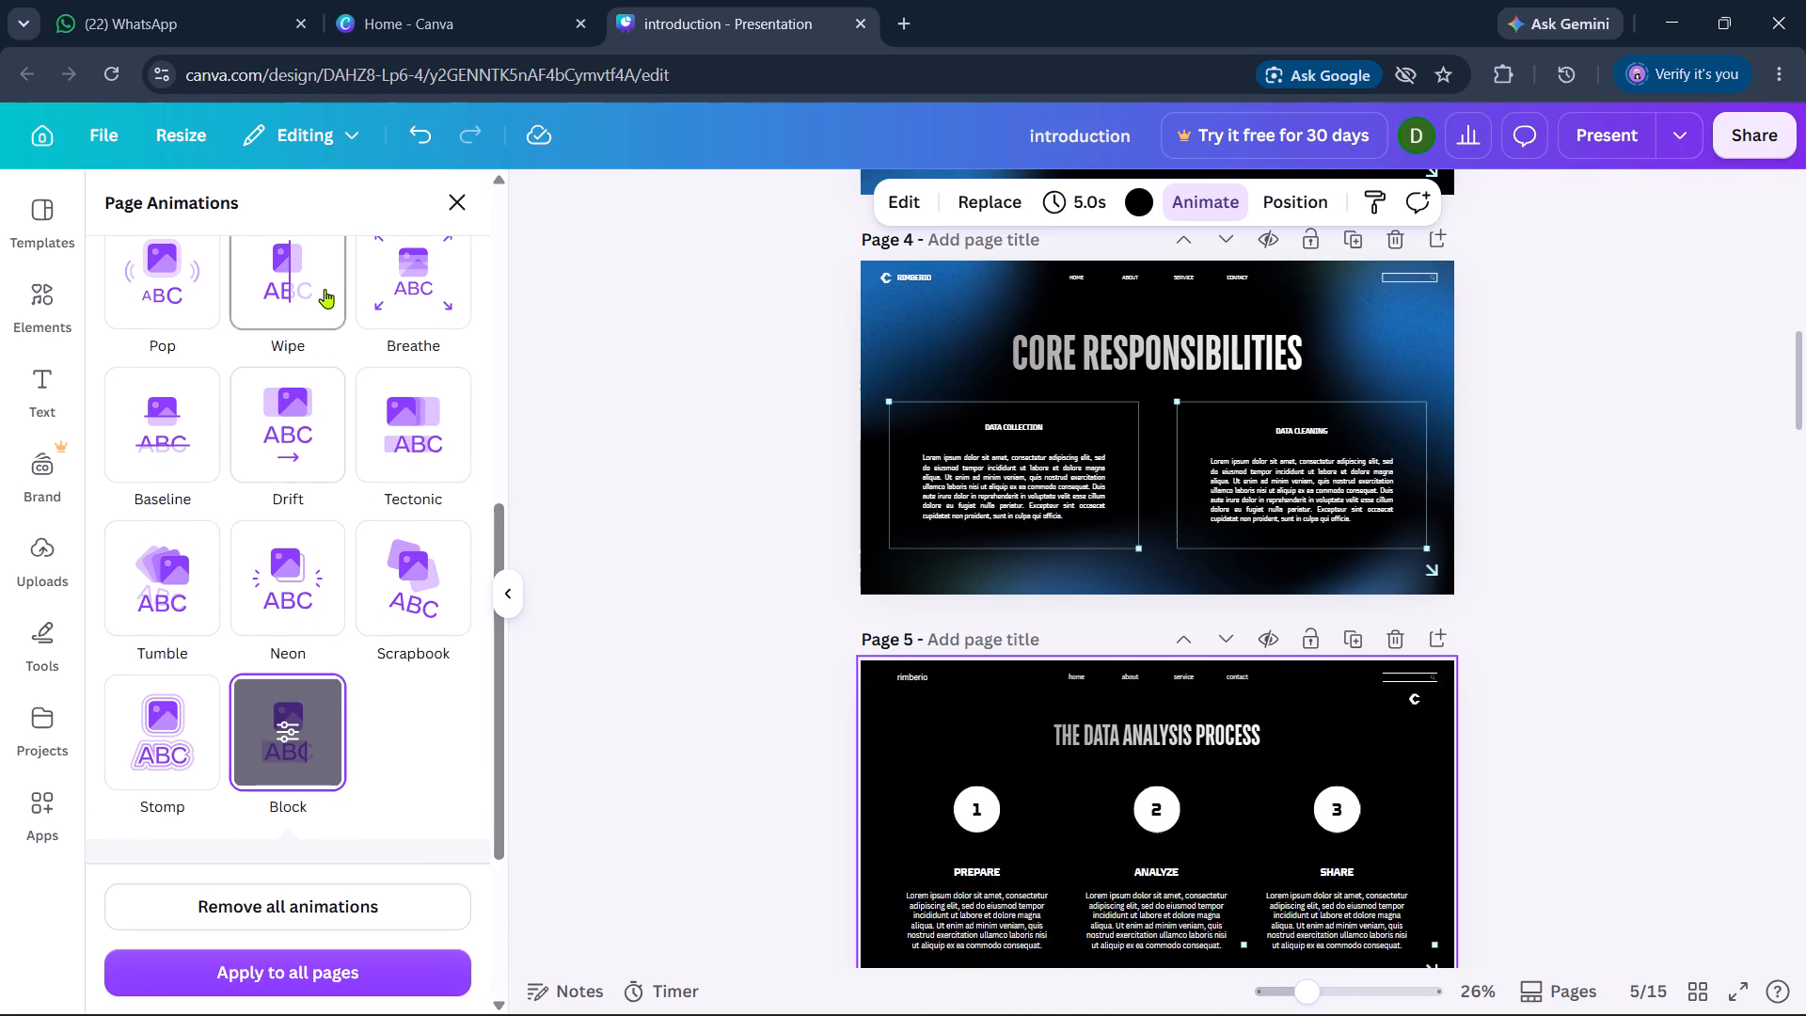
{"action": "scroll", "coordinate": [325, 288], "scroll_direction": "up", "scroll_amount": 1}
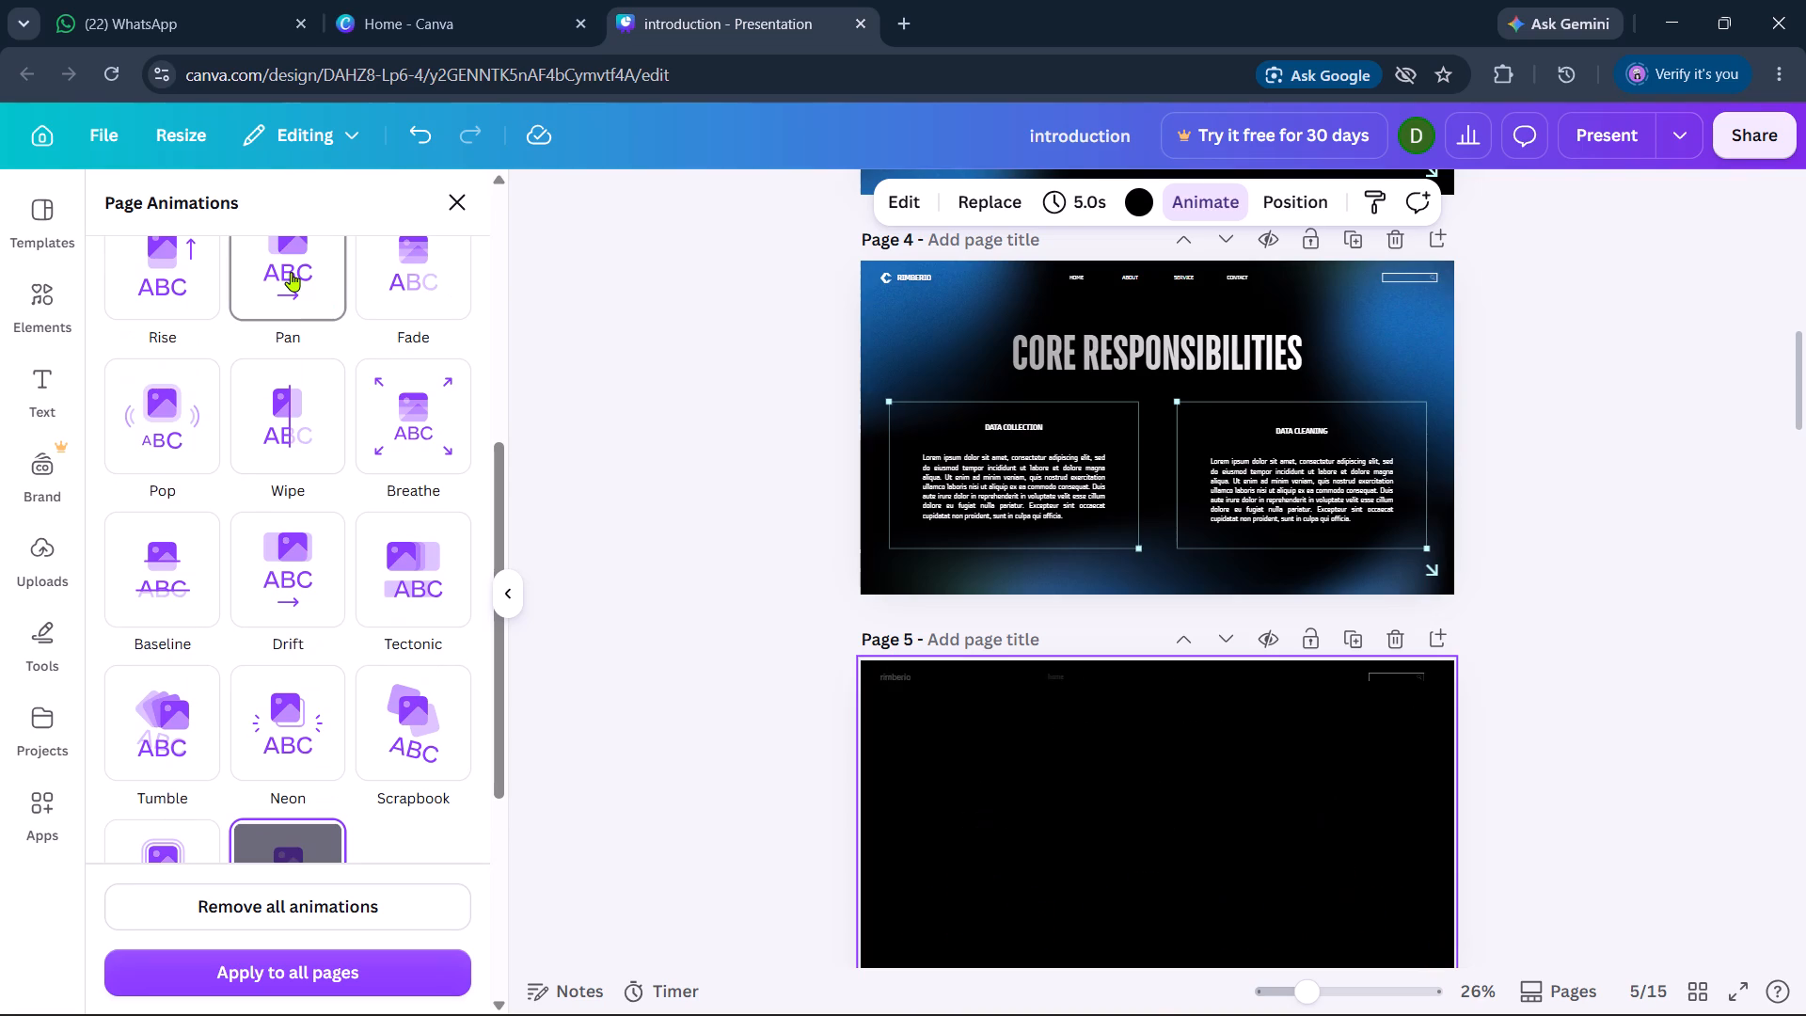
{"action": "scroll", "coordinate": [291, 272], "scroll_direction": "up", "scroll_amount": 1}
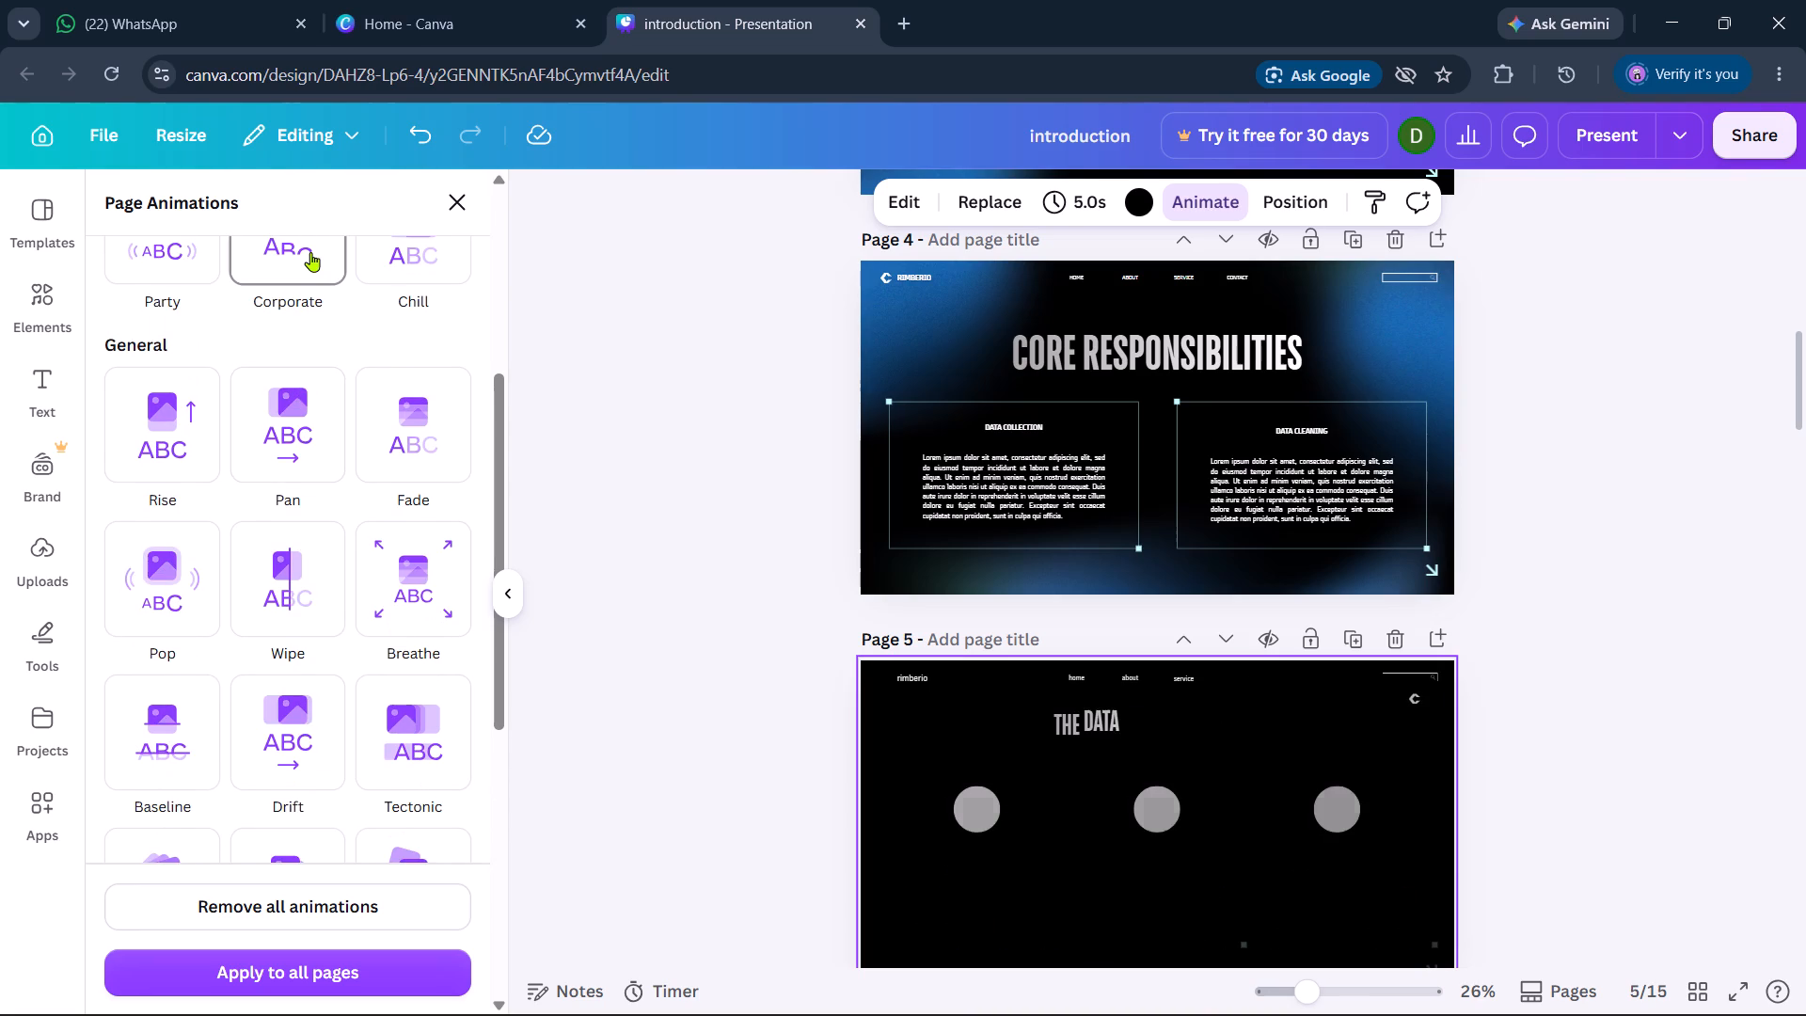
{"action": "scroll", "coordinate": [310, 252], "scroll_direction": "up", "scroll_amount": 3}
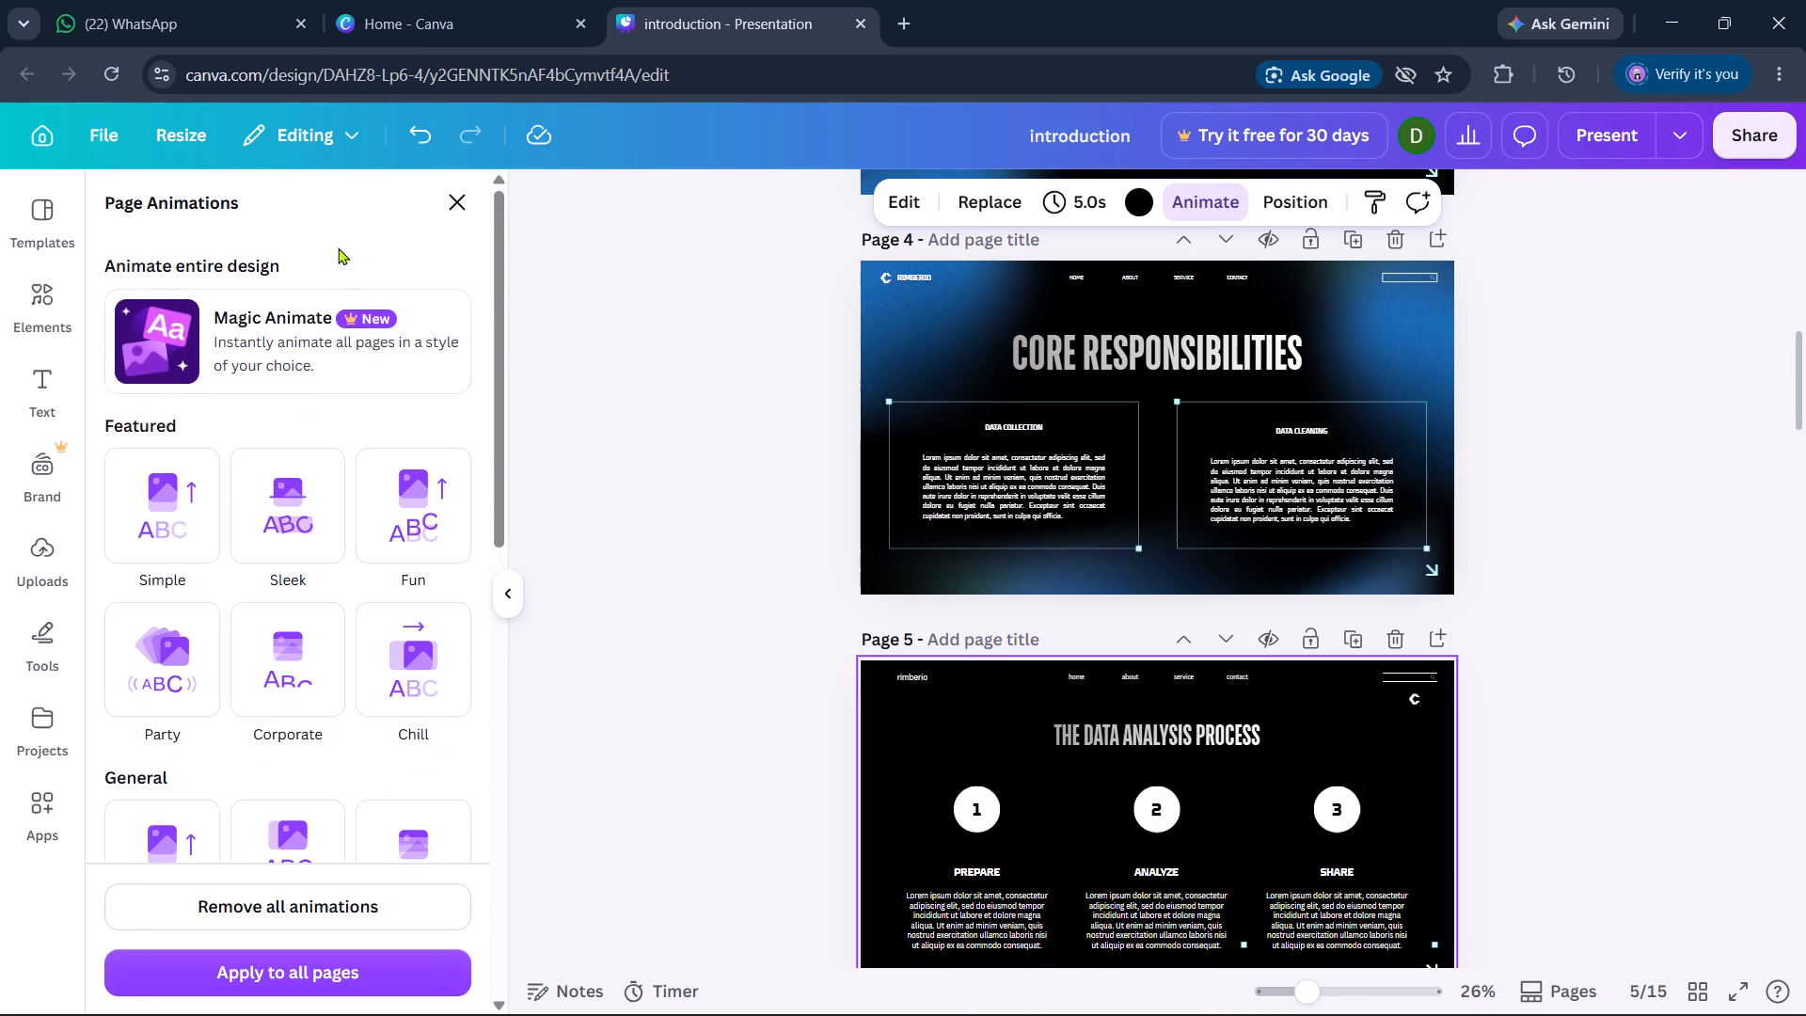
{"action": "scroll", "coordinate": [187, 498], "scroll_direction": "down", "scroll_amount": 1}
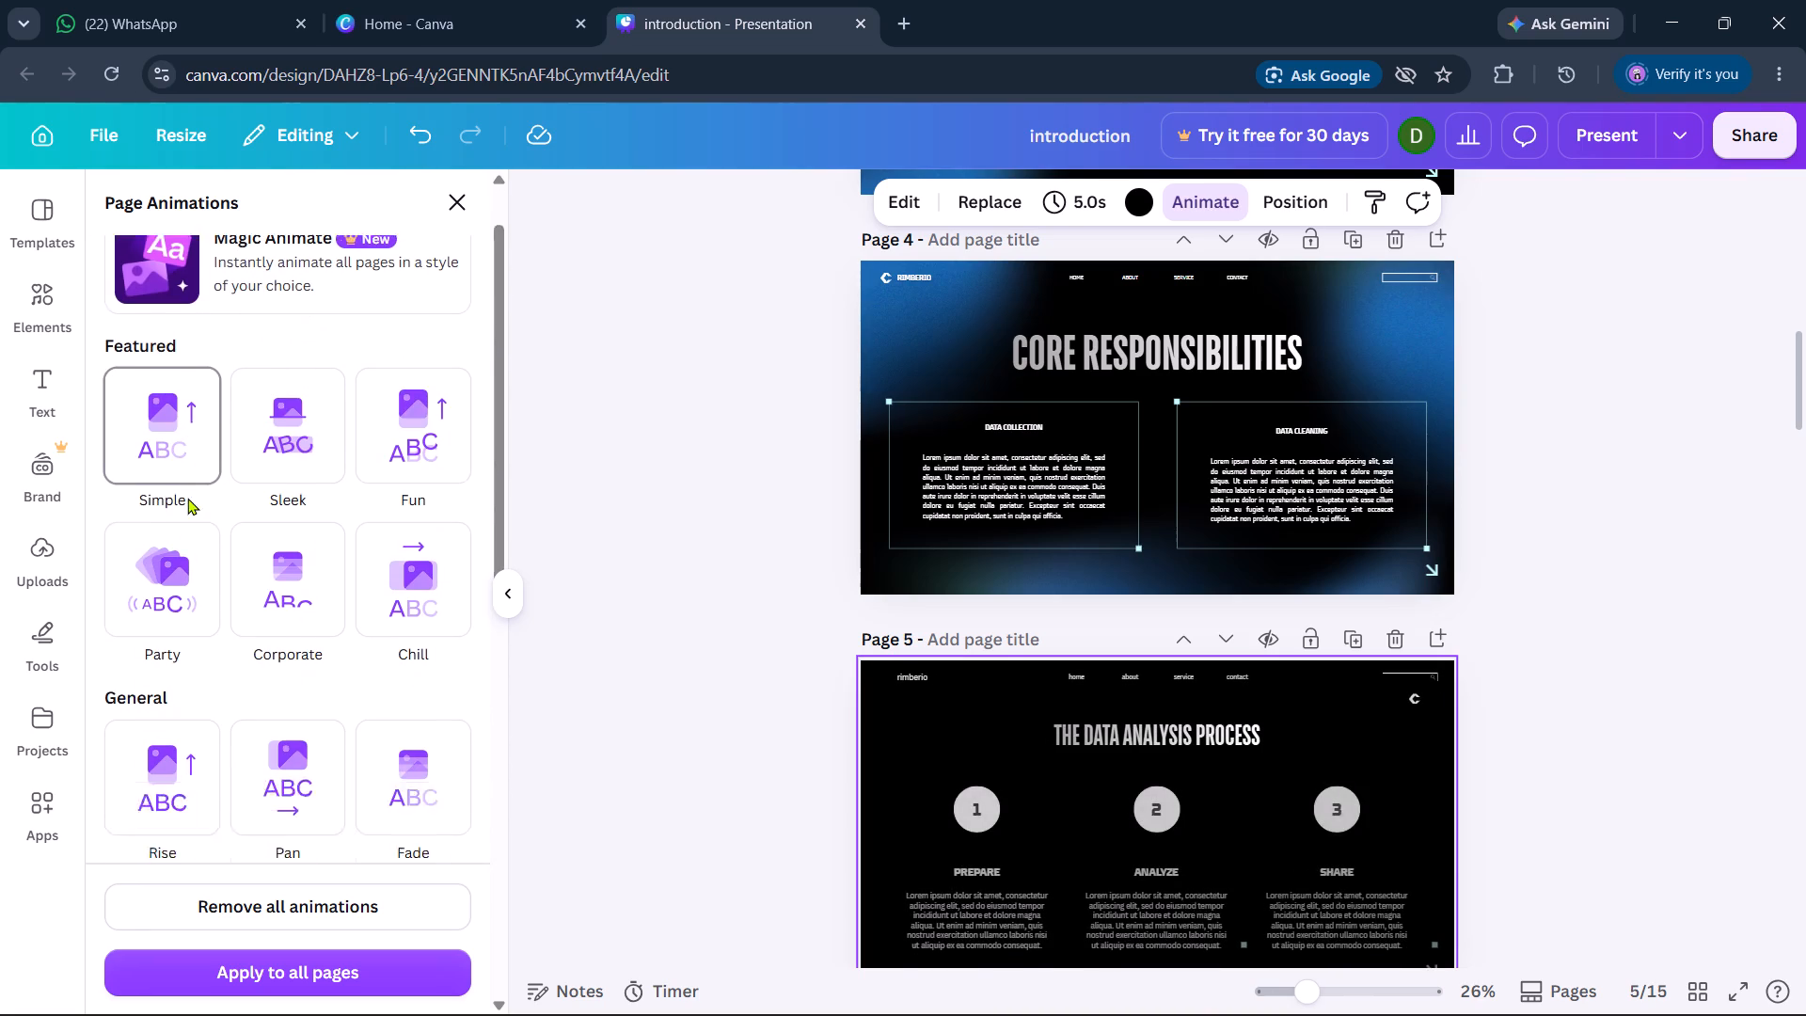
{"action": "scroll", "coordinate": [187, 498], "scroll_direction": "down", "scroll_amount": 4}
{"action": "scroll", "coordinate": [177, 638], "scroll_direction": "down", "scroll_amount": 1}
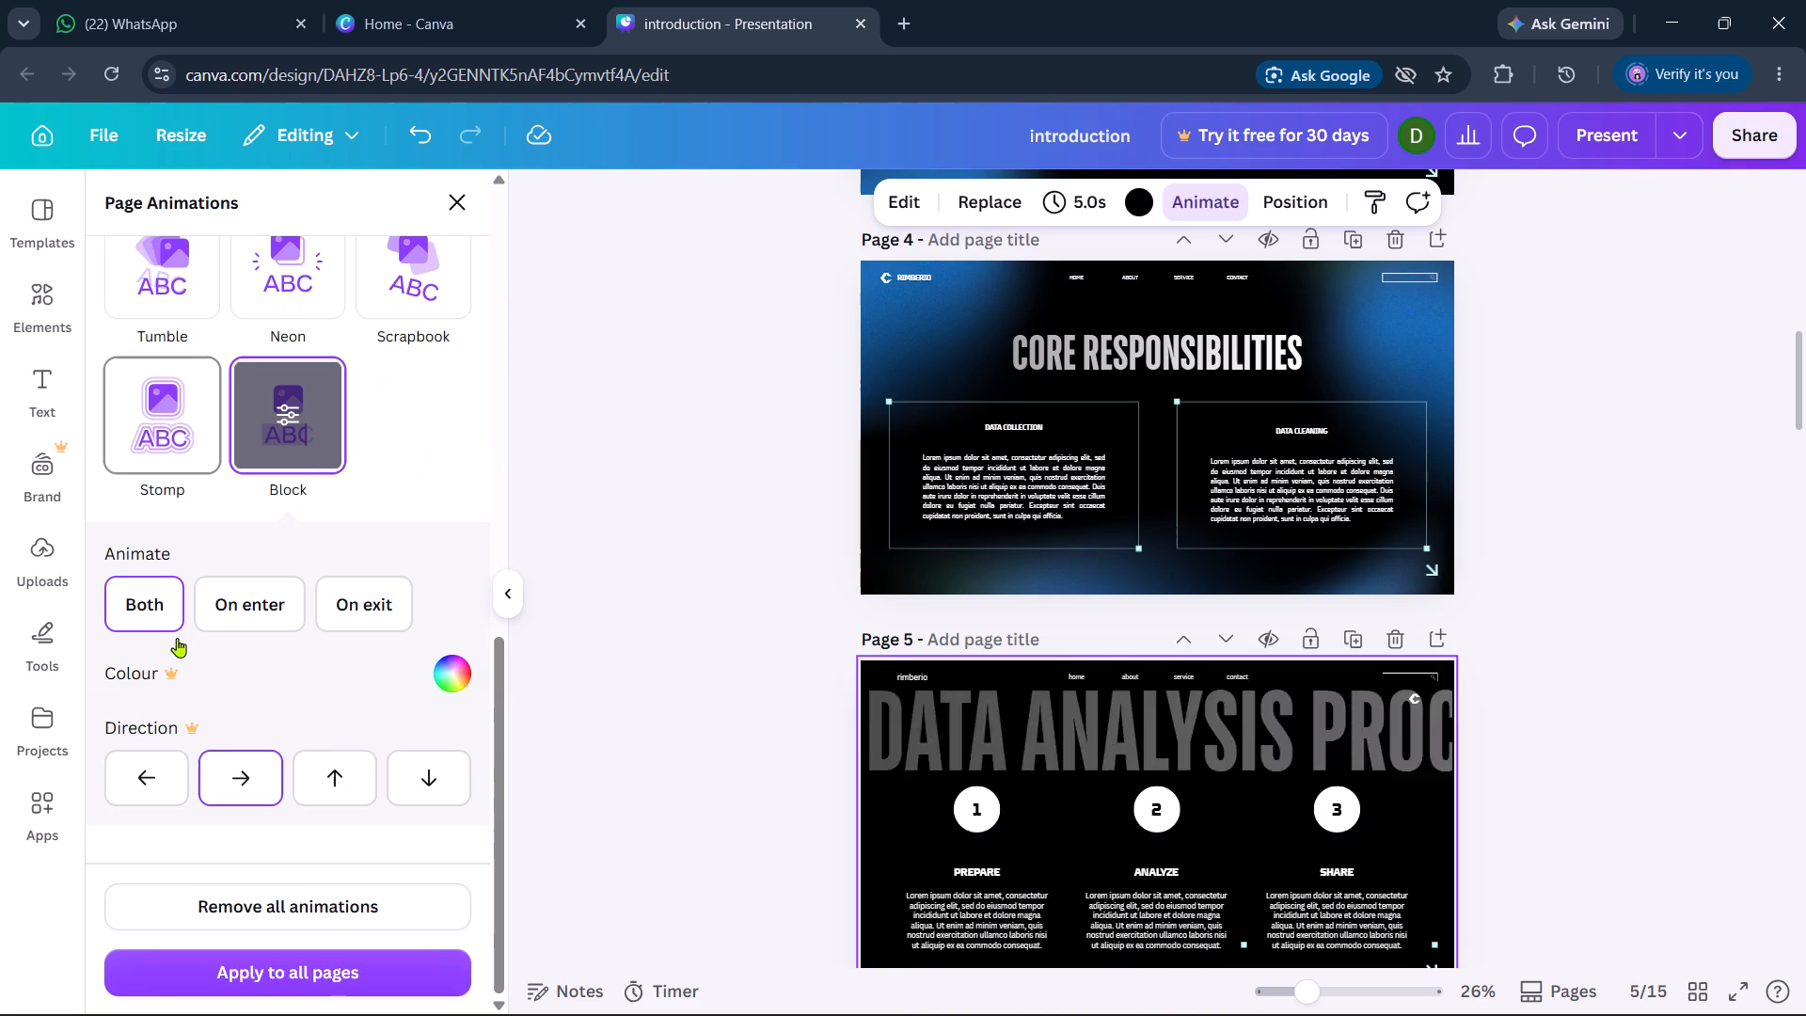
{"action": "scroll", "coordinate": [177, 638], "scroll_direction": "down", "scroll_amount": 4}
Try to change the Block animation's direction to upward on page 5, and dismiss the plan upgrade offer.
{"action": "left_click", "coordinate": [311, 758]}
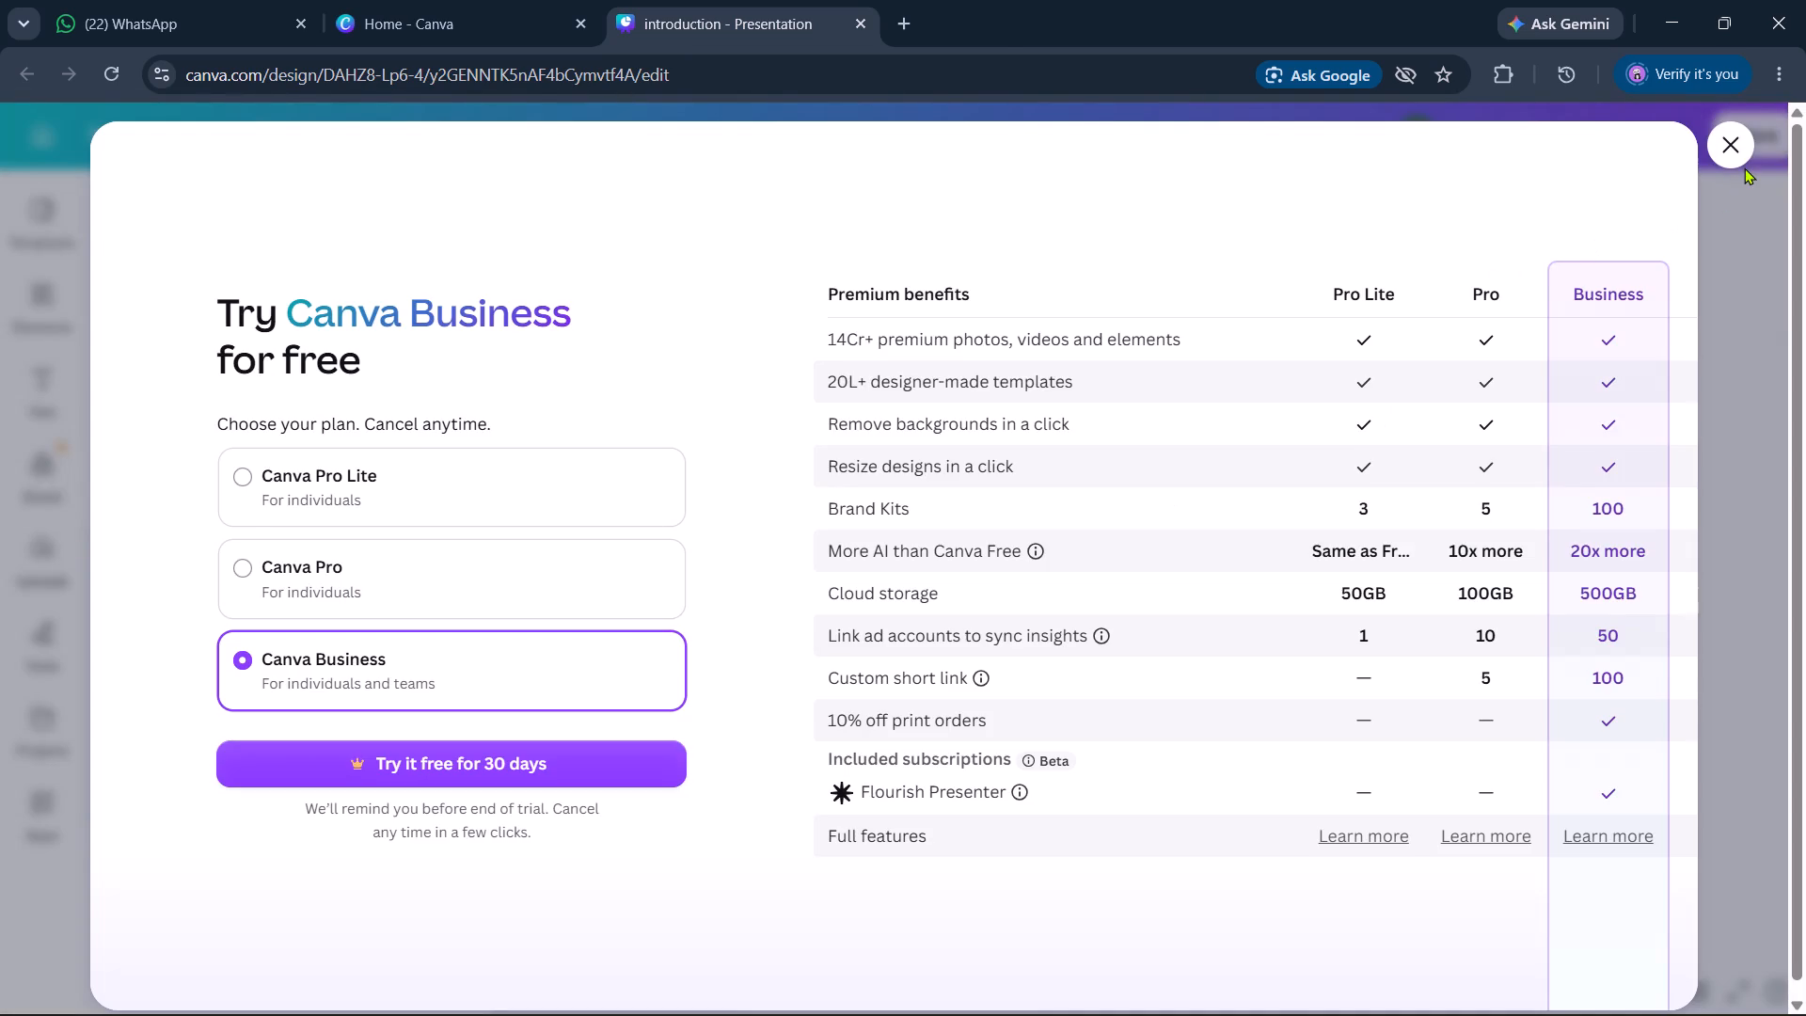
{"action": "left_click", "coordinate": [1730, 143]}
Set the Block animation on page 5, The Data Analysis Process, to On enter.
{"action": "scroll", "coordinate": [388, 621], "scroll_direction": "up", "scroll_amount": 1}
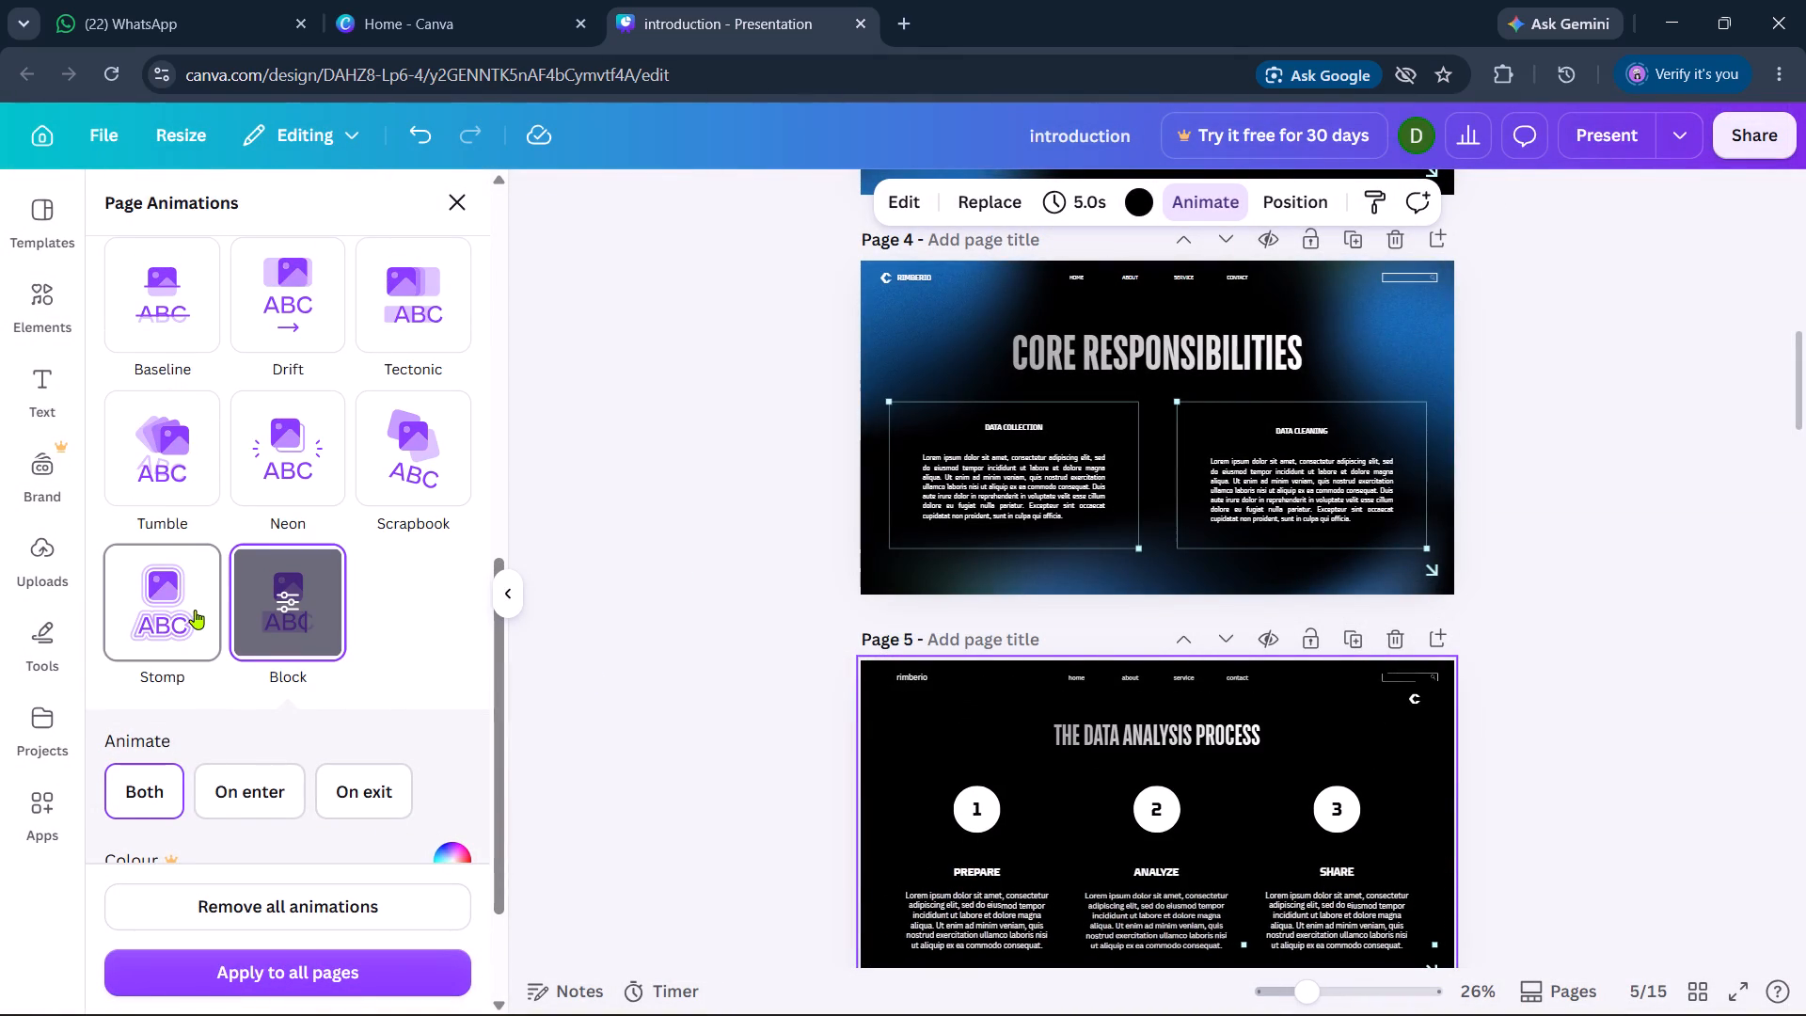
{"action": "left_click", "coordinate": [250, 800]}
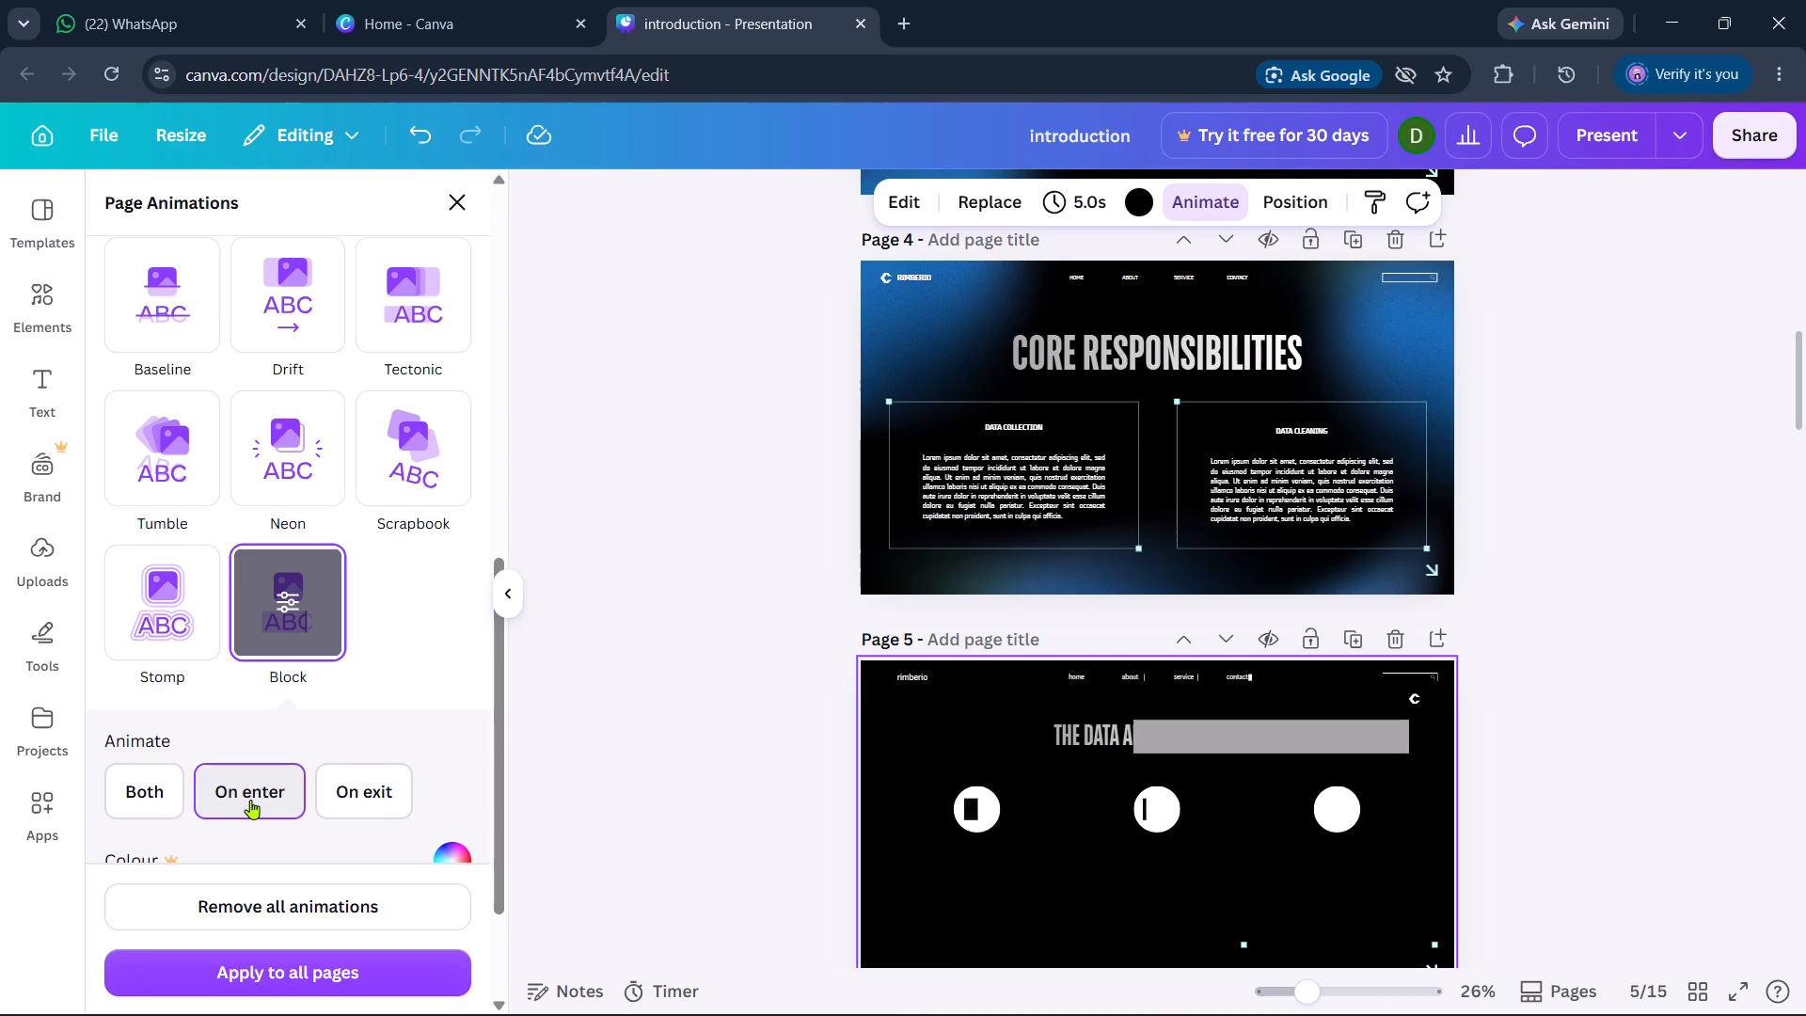
Apply the Baseline page animation to page 6, Essential Technical Skills.
{"action": "scroll", "coordinate": [772, 720], "scroll_direction": "down", "scroll_amount": 2}
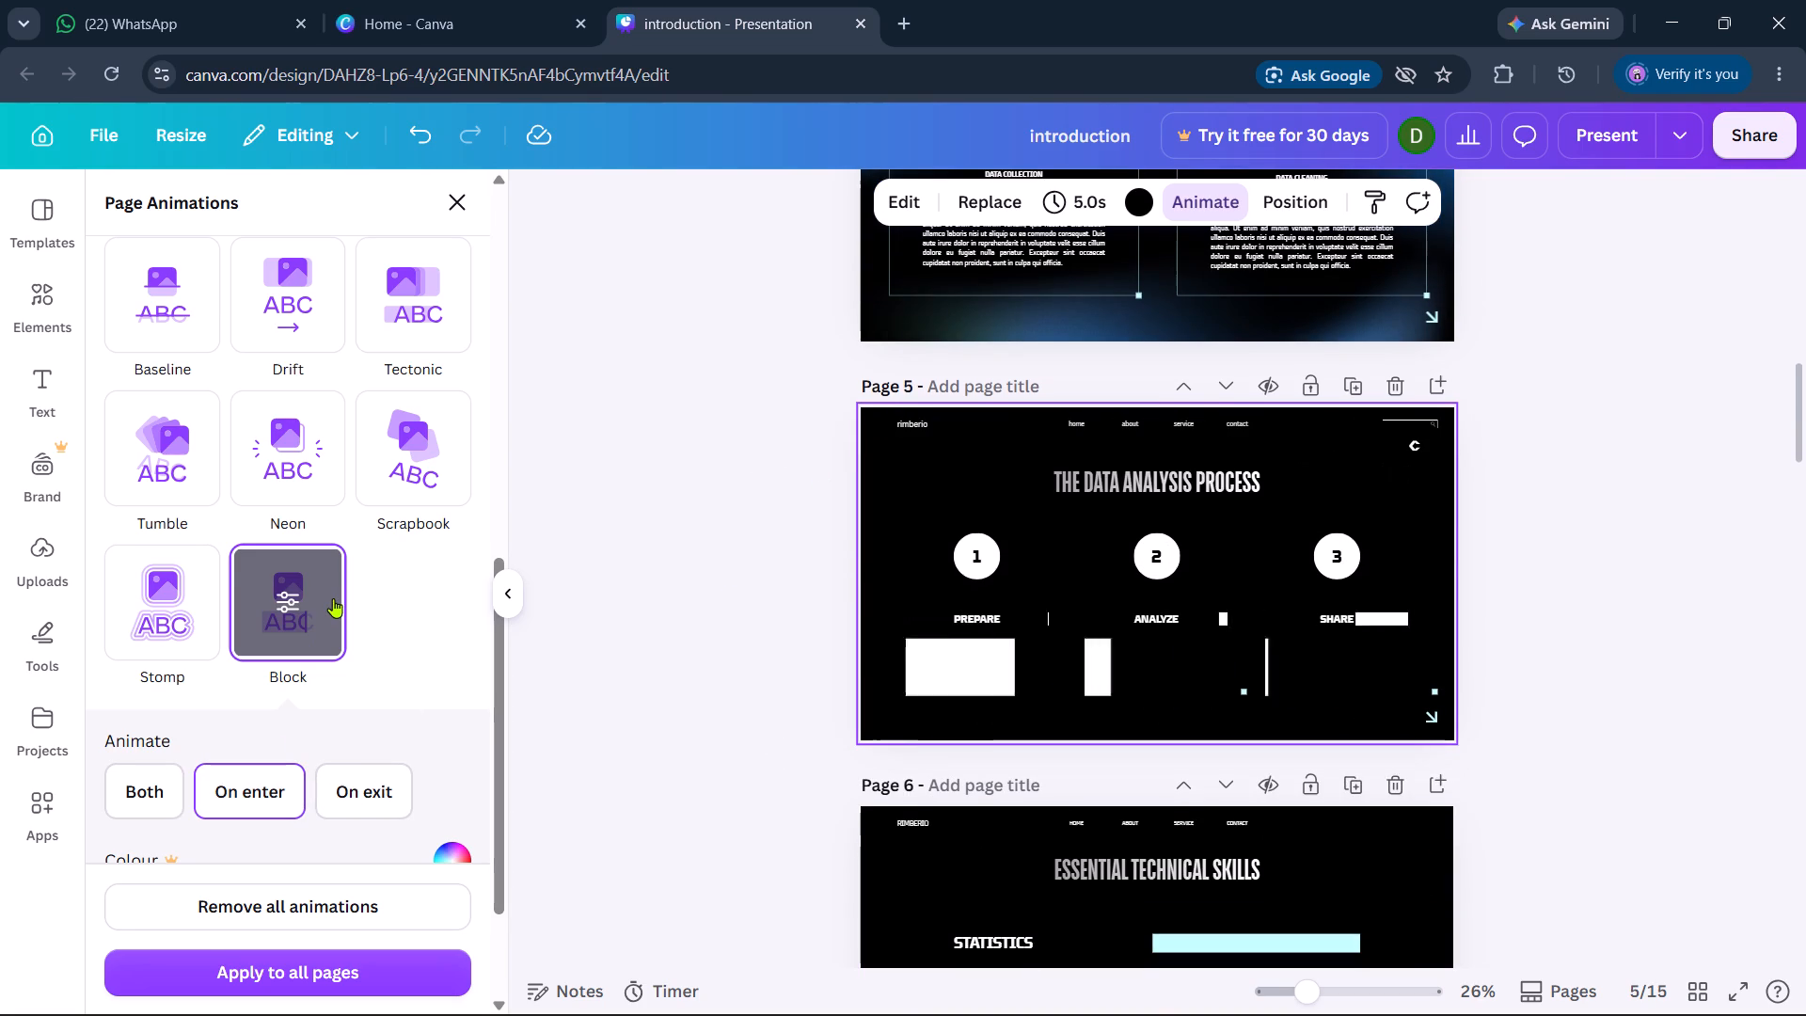
{"action": "scroll", "coordinate": [1108, 698], "scroll_direction": "down", "scroll_amount": 2}
{"action": "left_click", "coordinate": [1198, 580]}
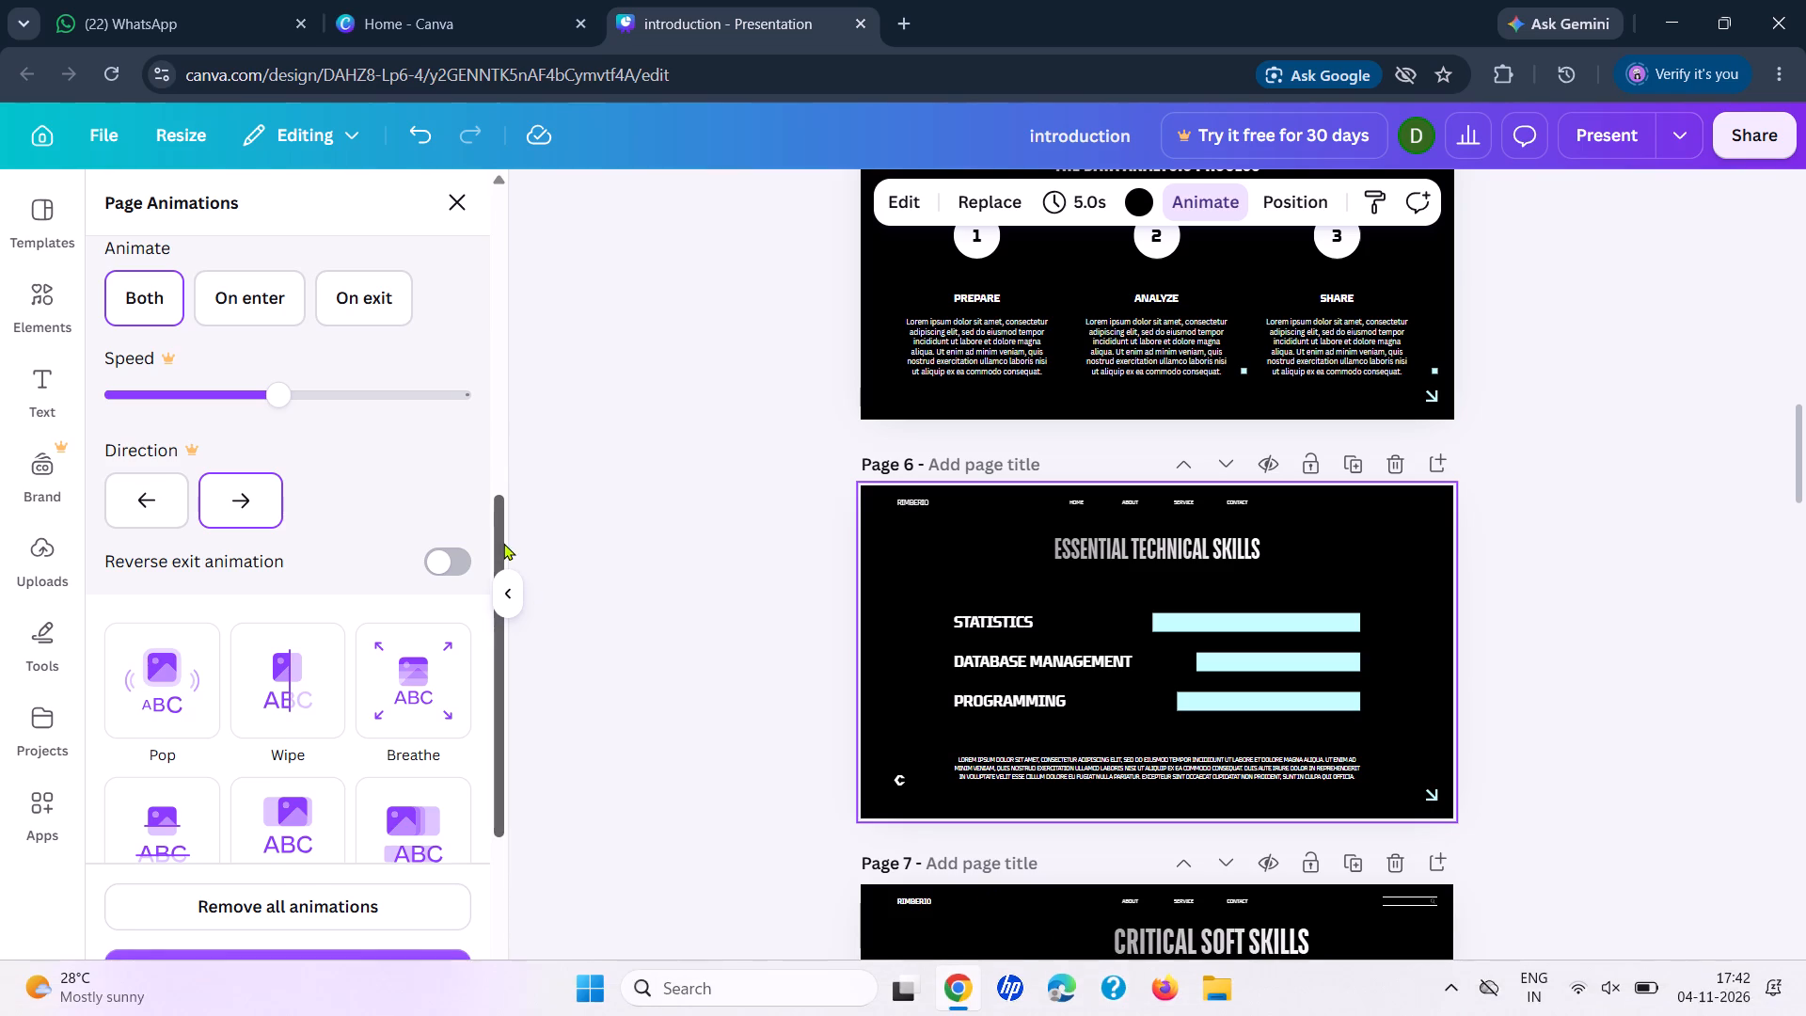
{"action": "scroll", "coordinate": [361, 487], "scroll_direction": "up", "scroll_amount": 1}
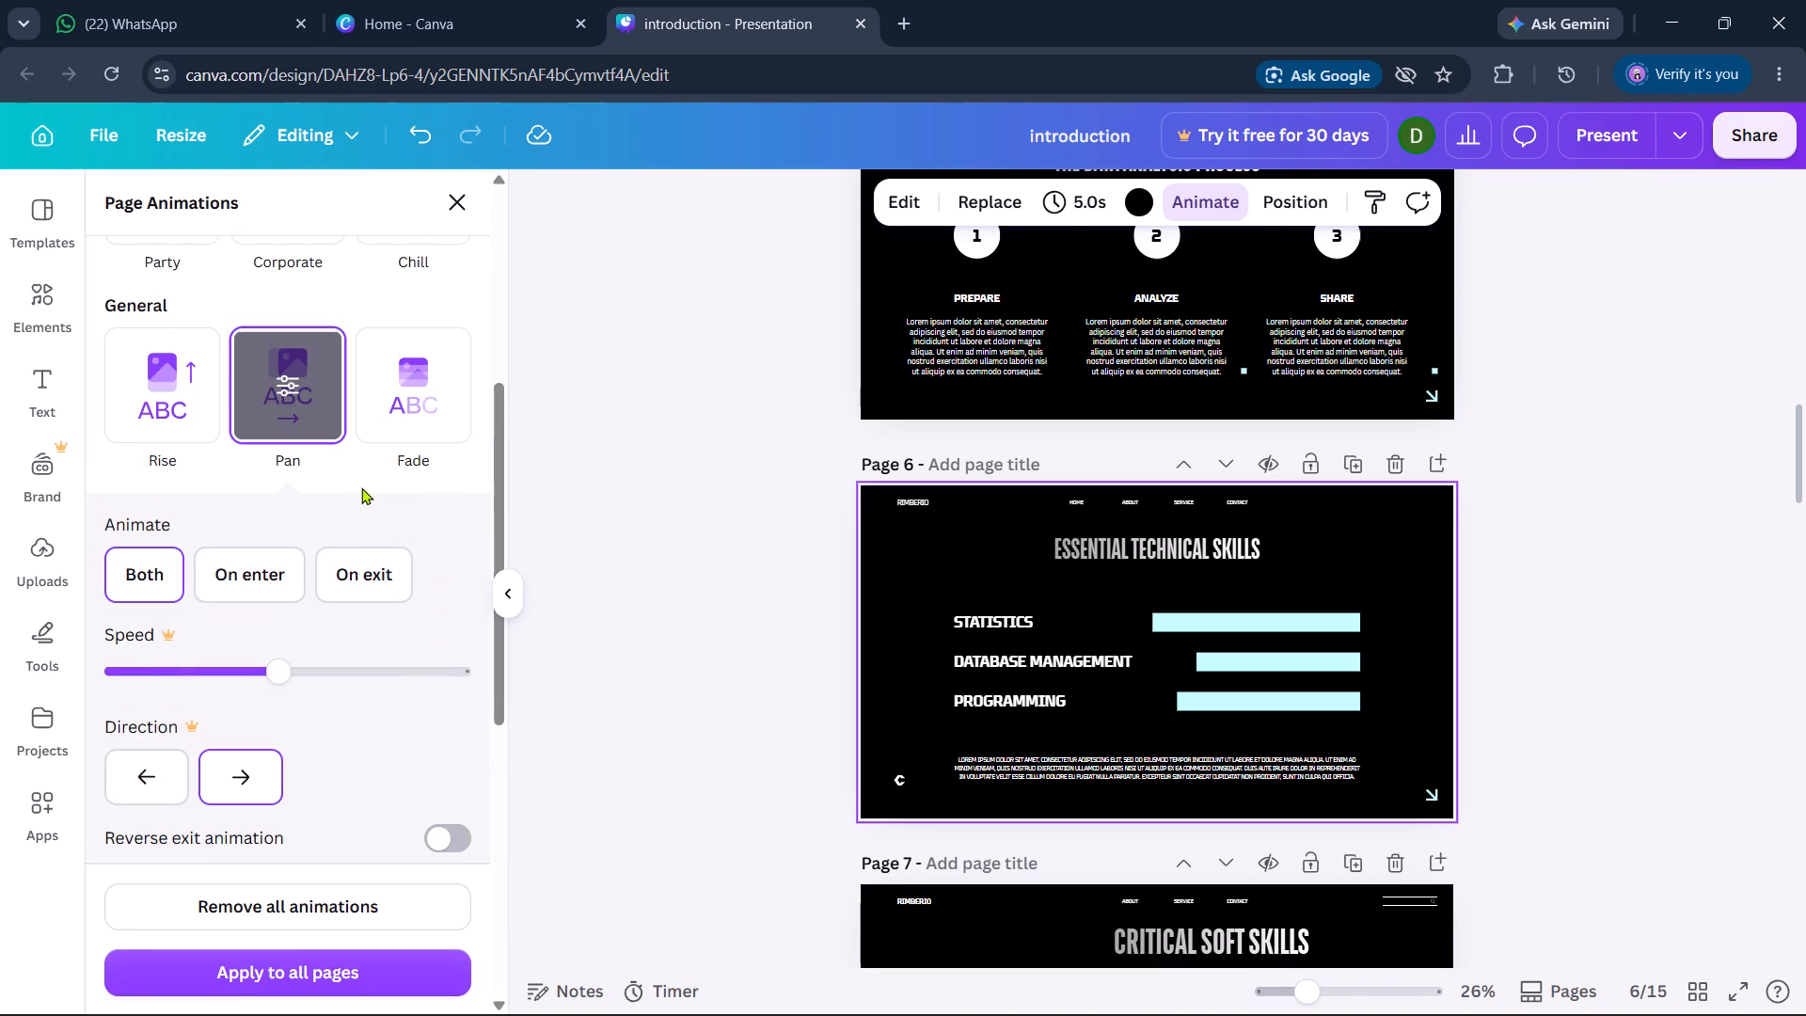
{"action": "scroll", "coordinate": [361, 487], "scroll_direction": "down", "scroll_amount": 2}
{"action": "scroll", "coordinate": [346, 665], "scroll_direction": "down", "scroll_amount": 1}
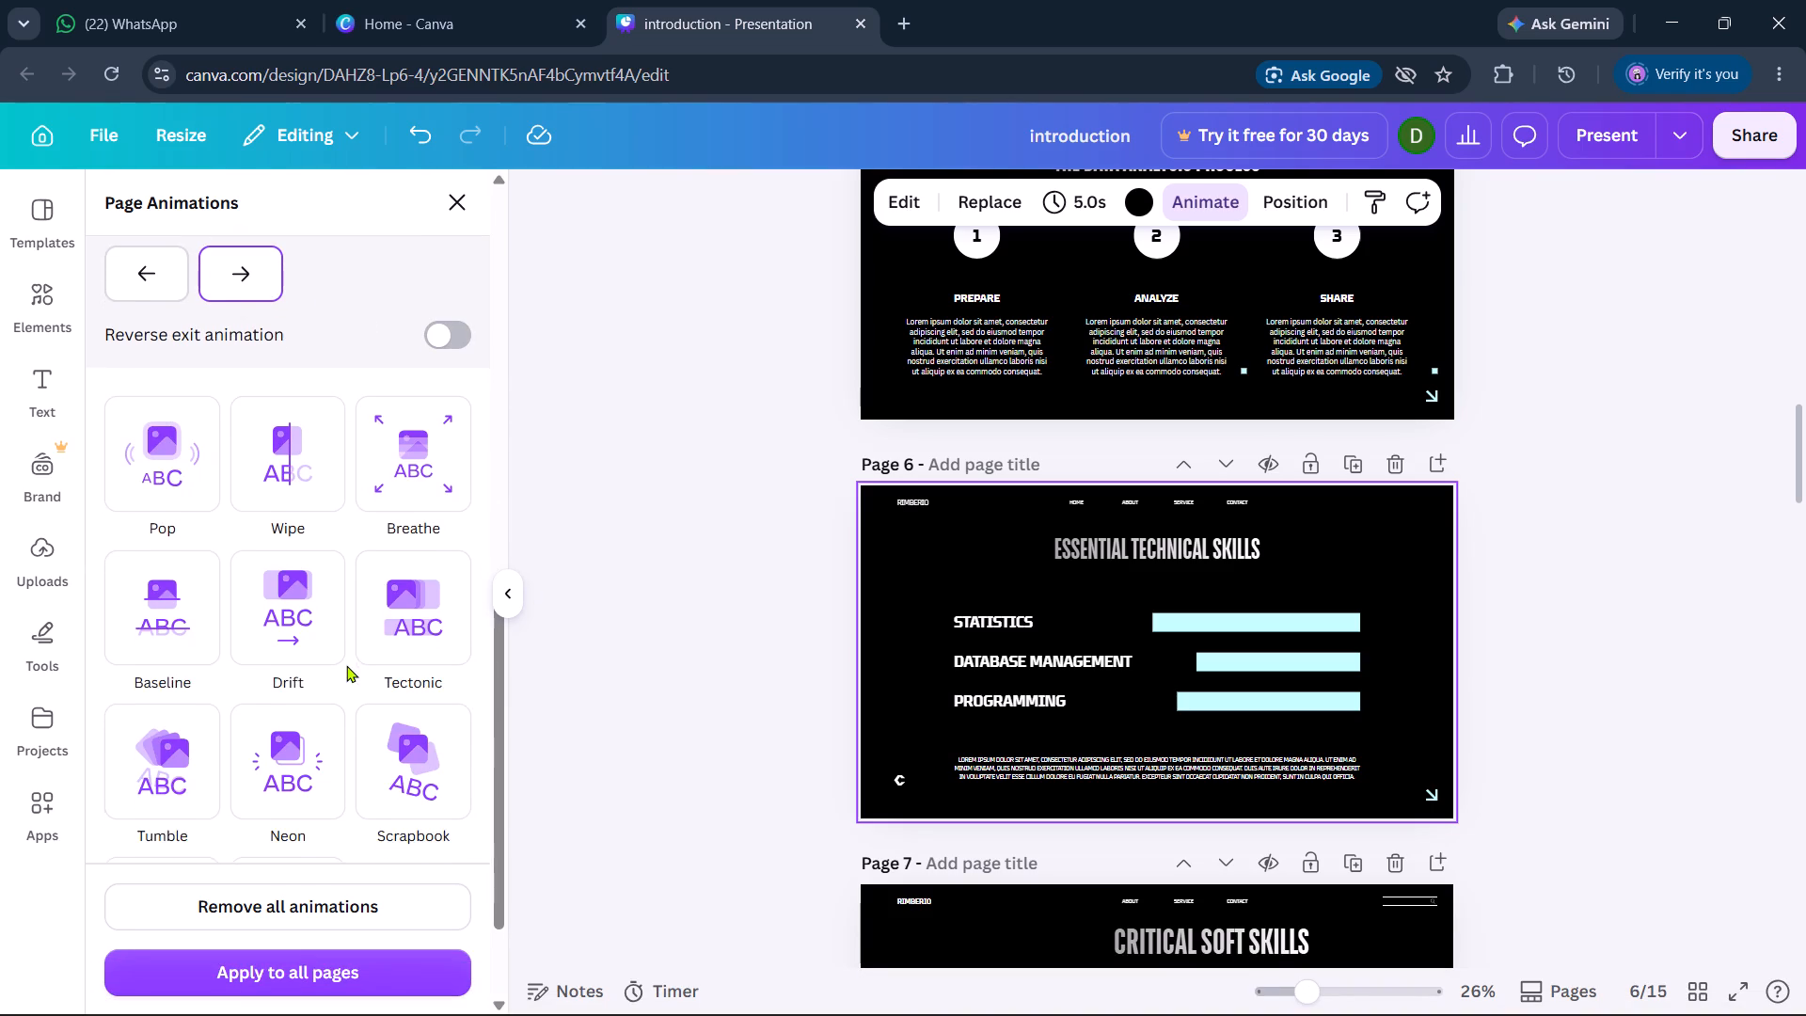
{"action": "scroll", "coordinate": [346, 665], "scroll_direction": "down", "scroll_amount": 1}
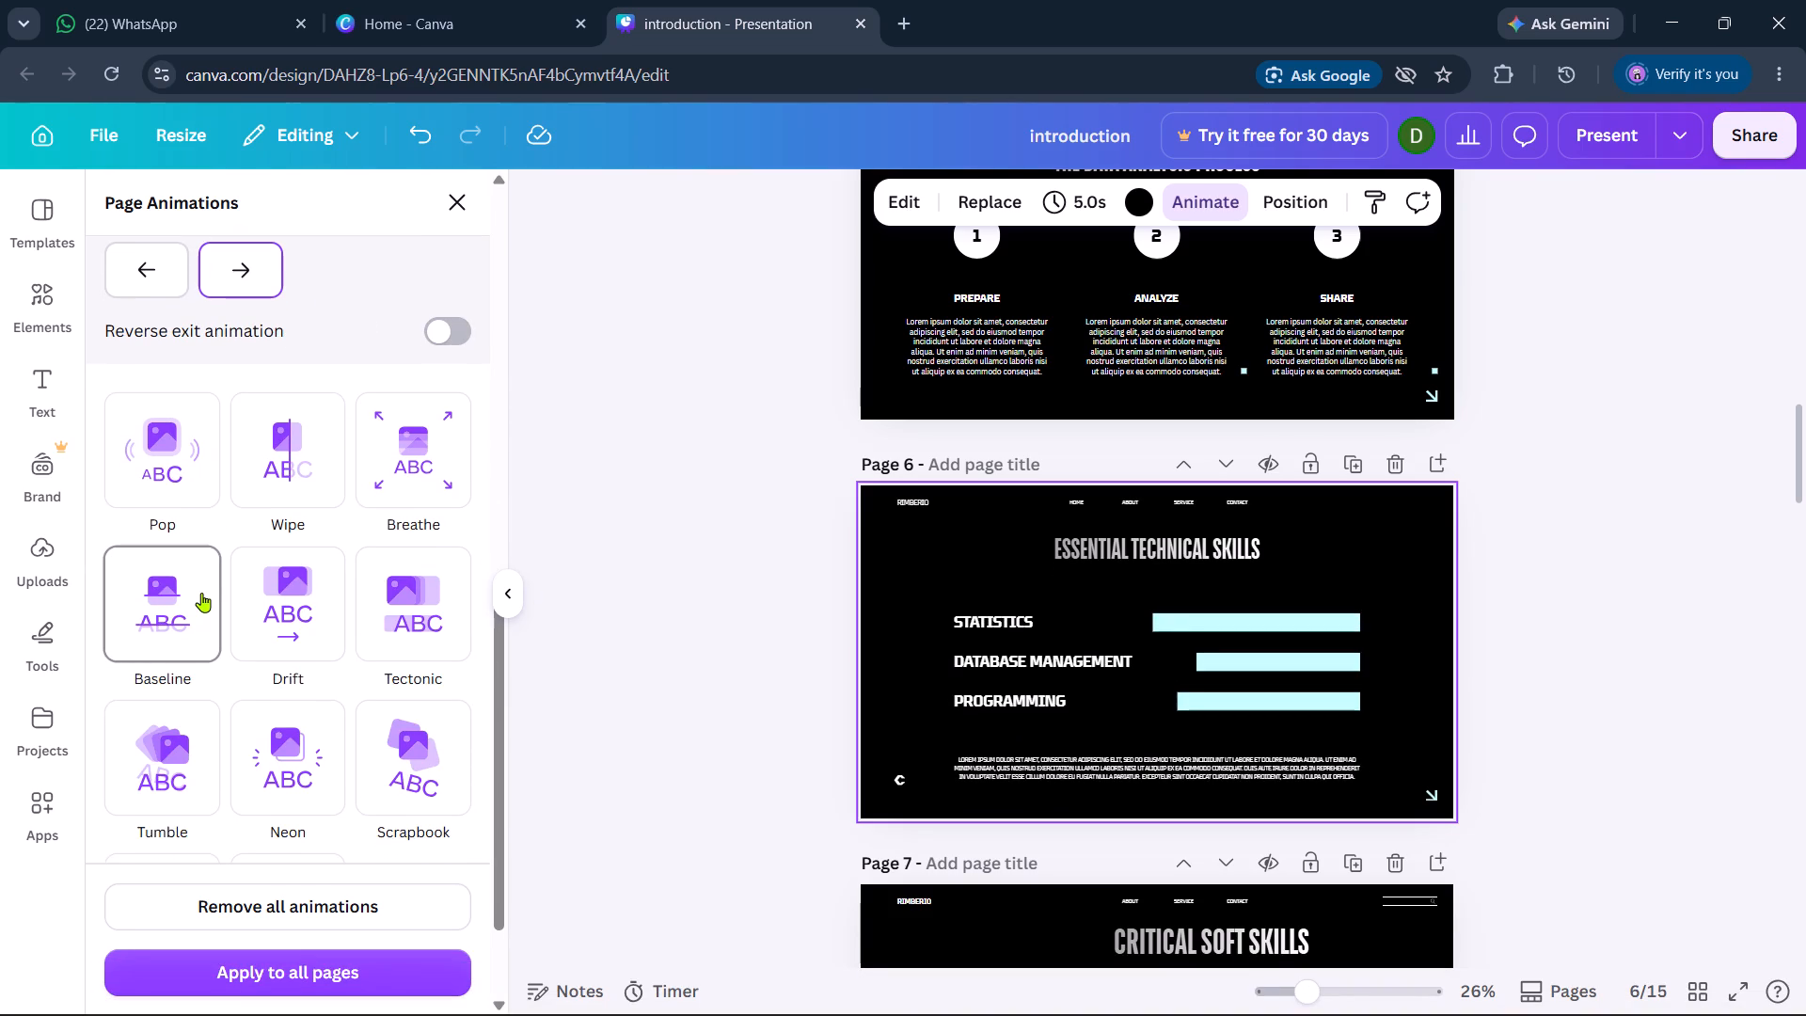
{"action": "left_click", "coordinate": [201, 593]}
Recolour the Statistics, Database Management and Programming bars on page 6 with the design's grey-to-white gradient.
{"action": "left_click", "coordinate": [1217, 625]}
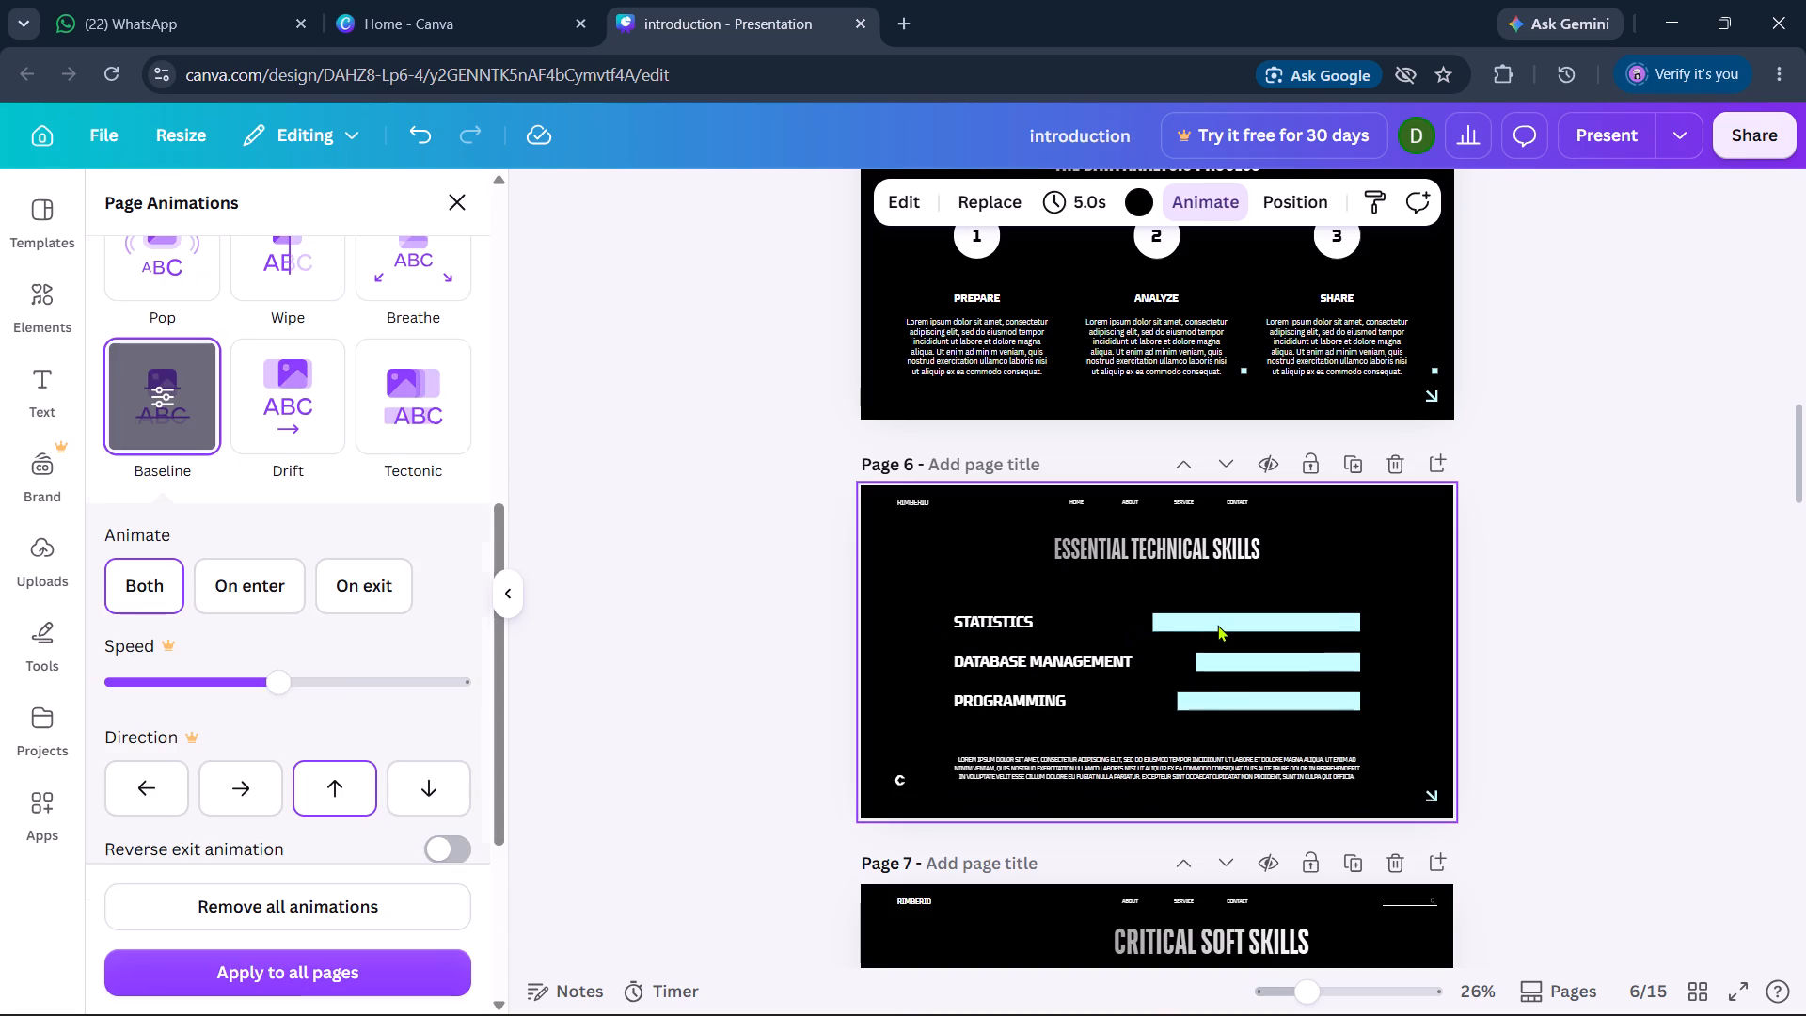
{"action": "left_click", "coordinate": [1311, 663], "text": "ctrl"}
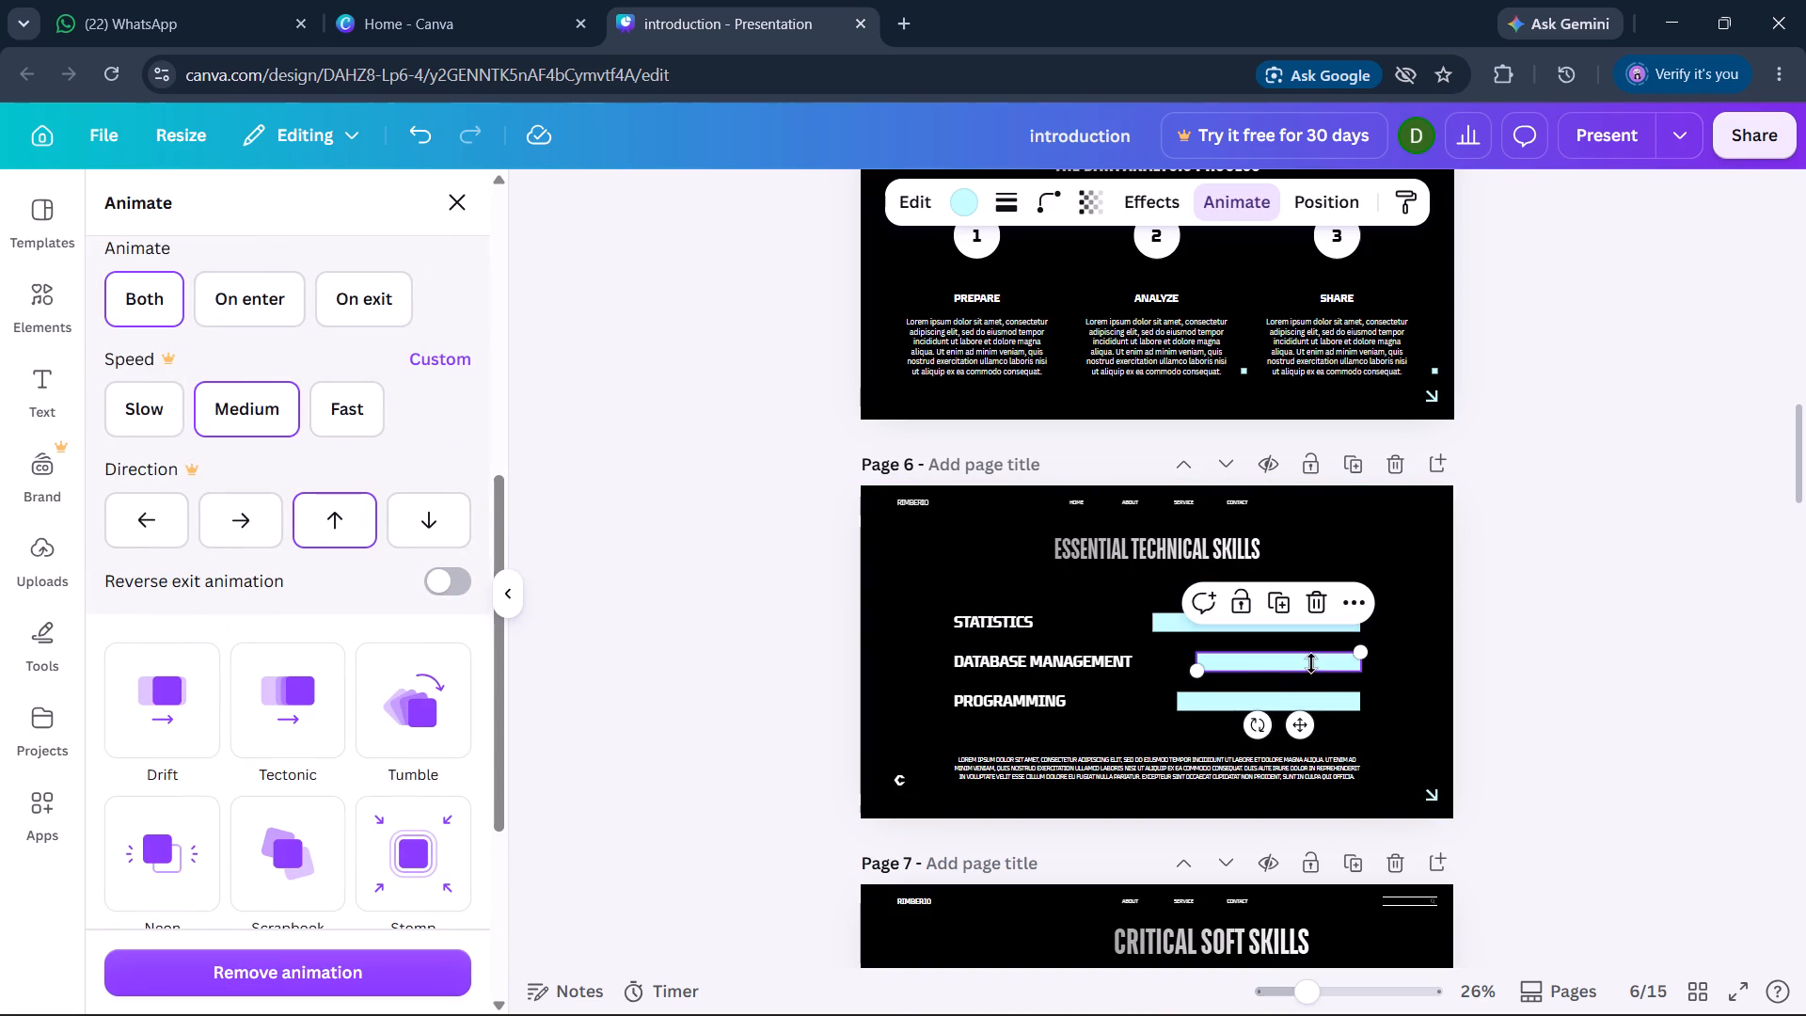
{"action": "double_click", "coordinate": [1300, 706], "text": "ctrl"}
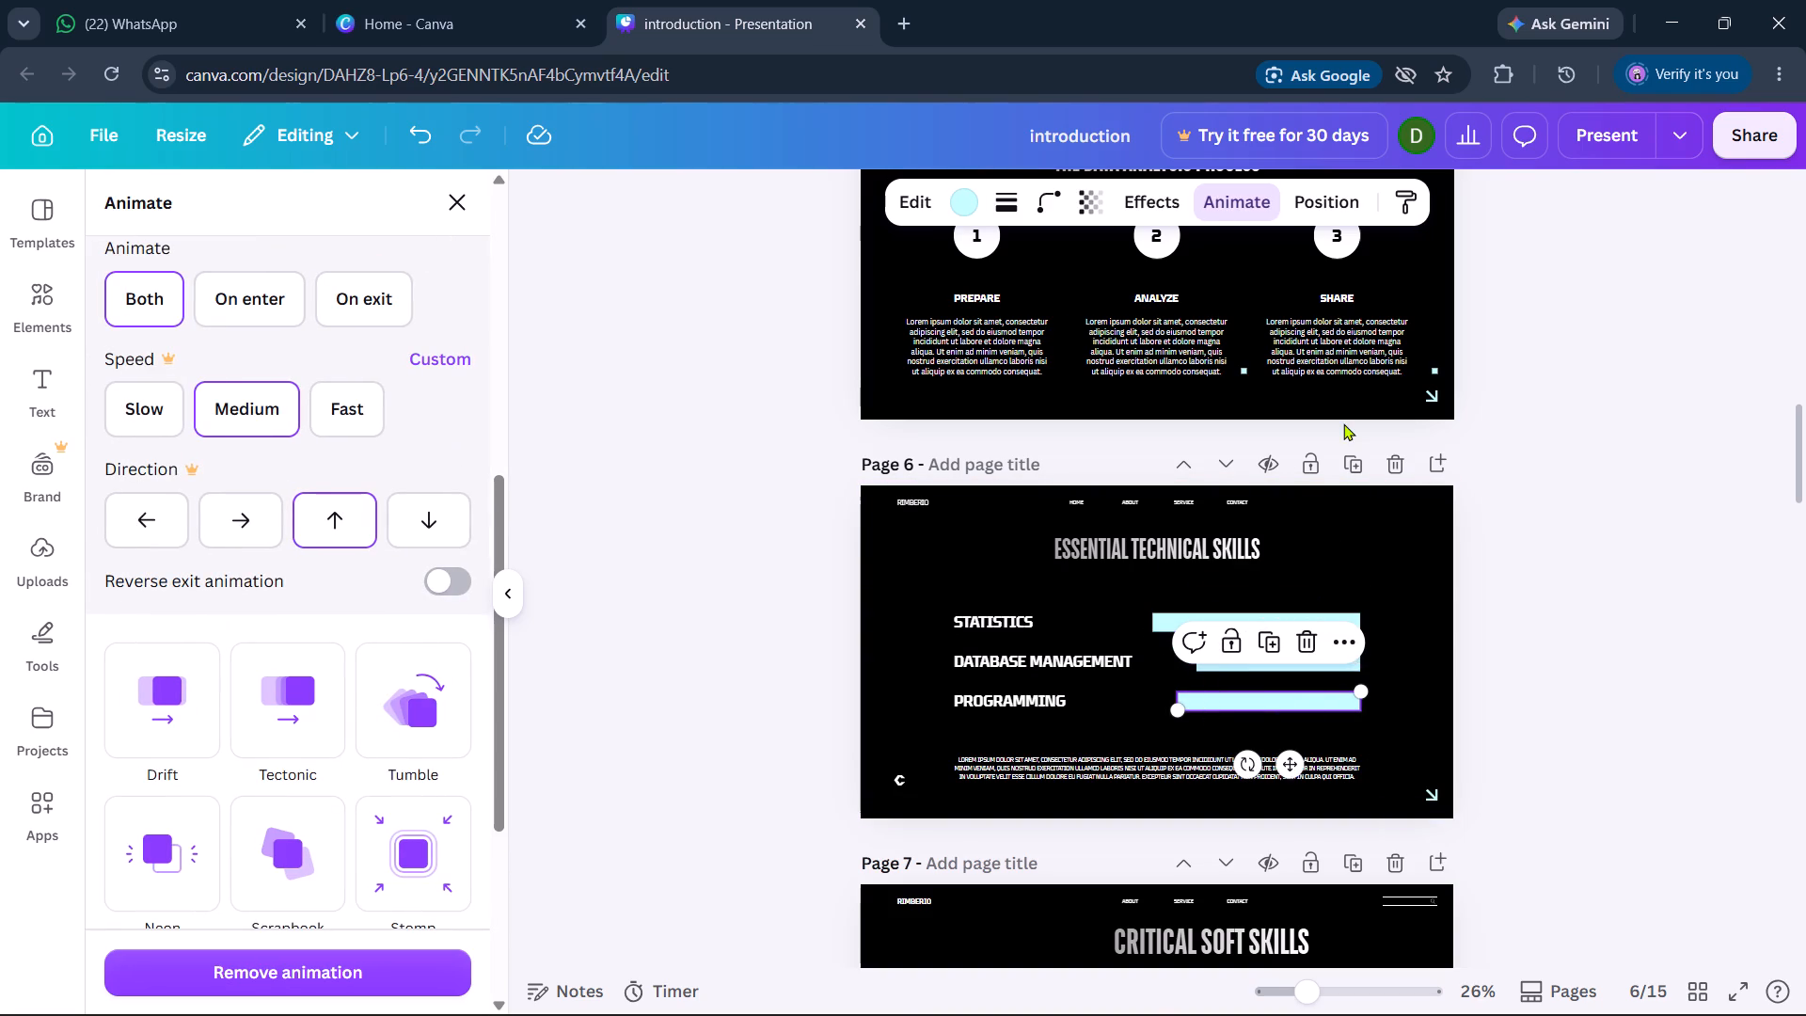
{"action": "left_click", "coordinate": [974, 204]}
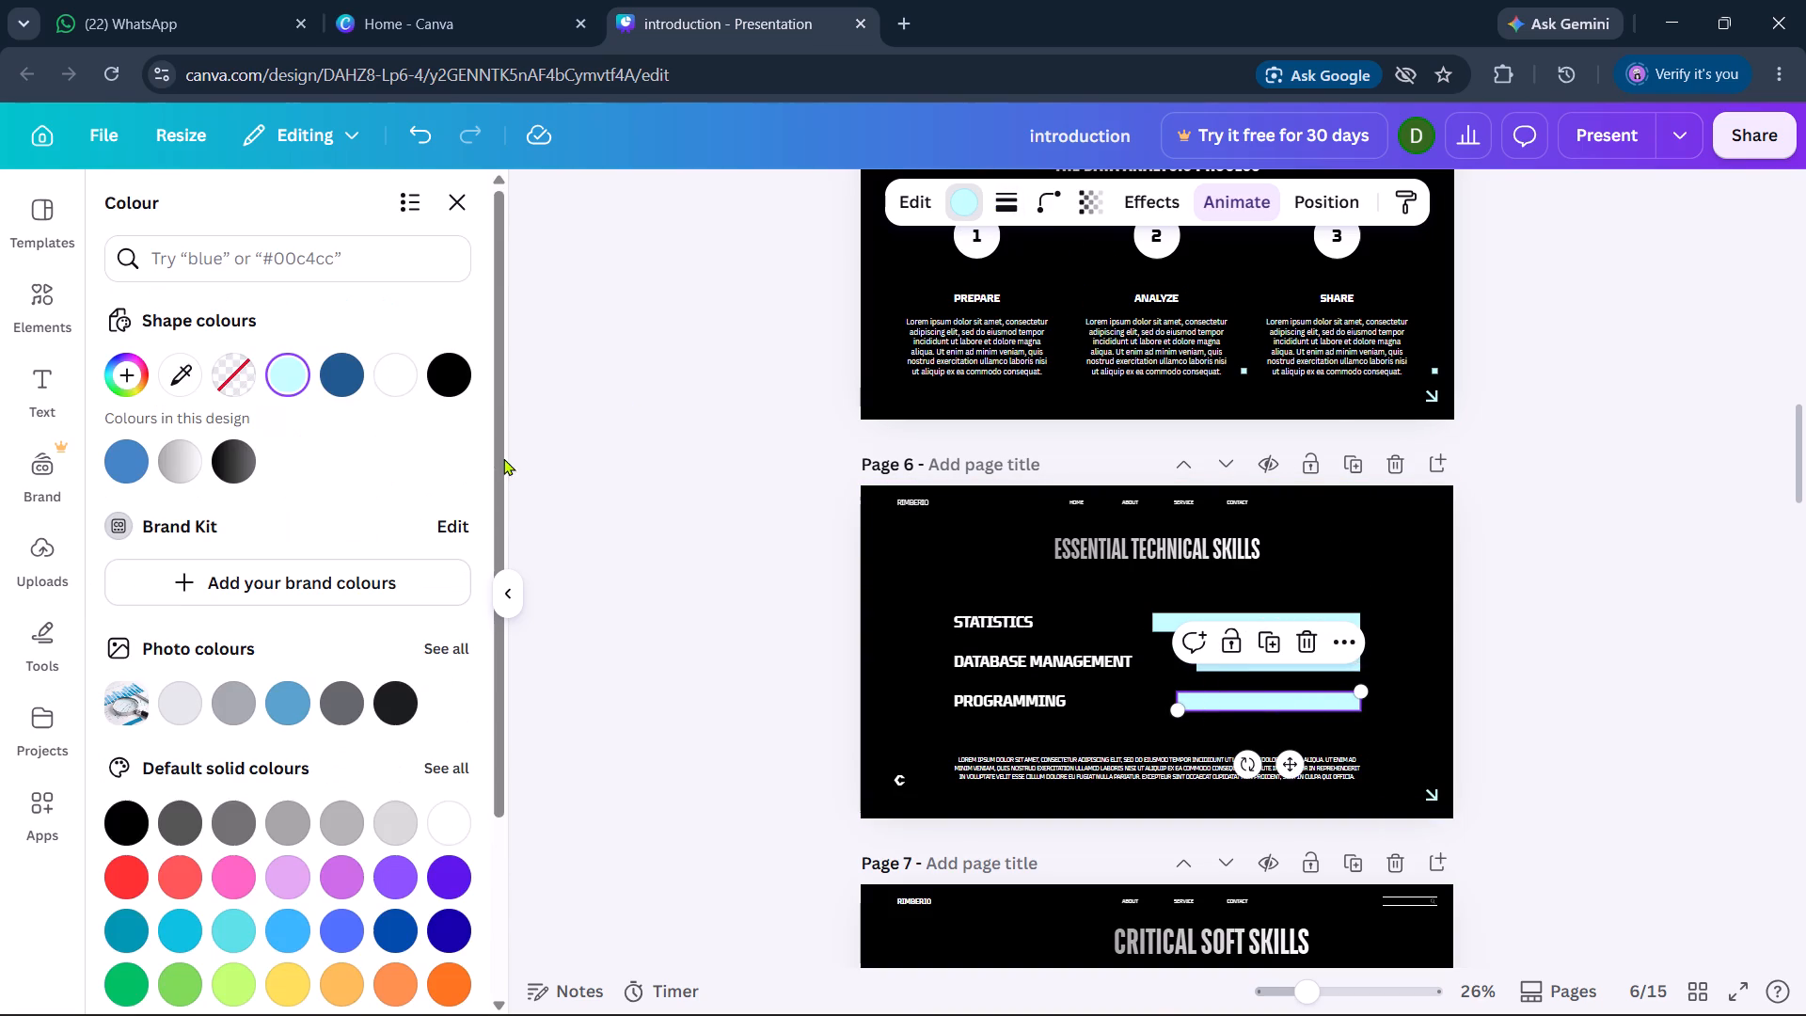
{"action": "left_click", "coordinate": [187, 469]}
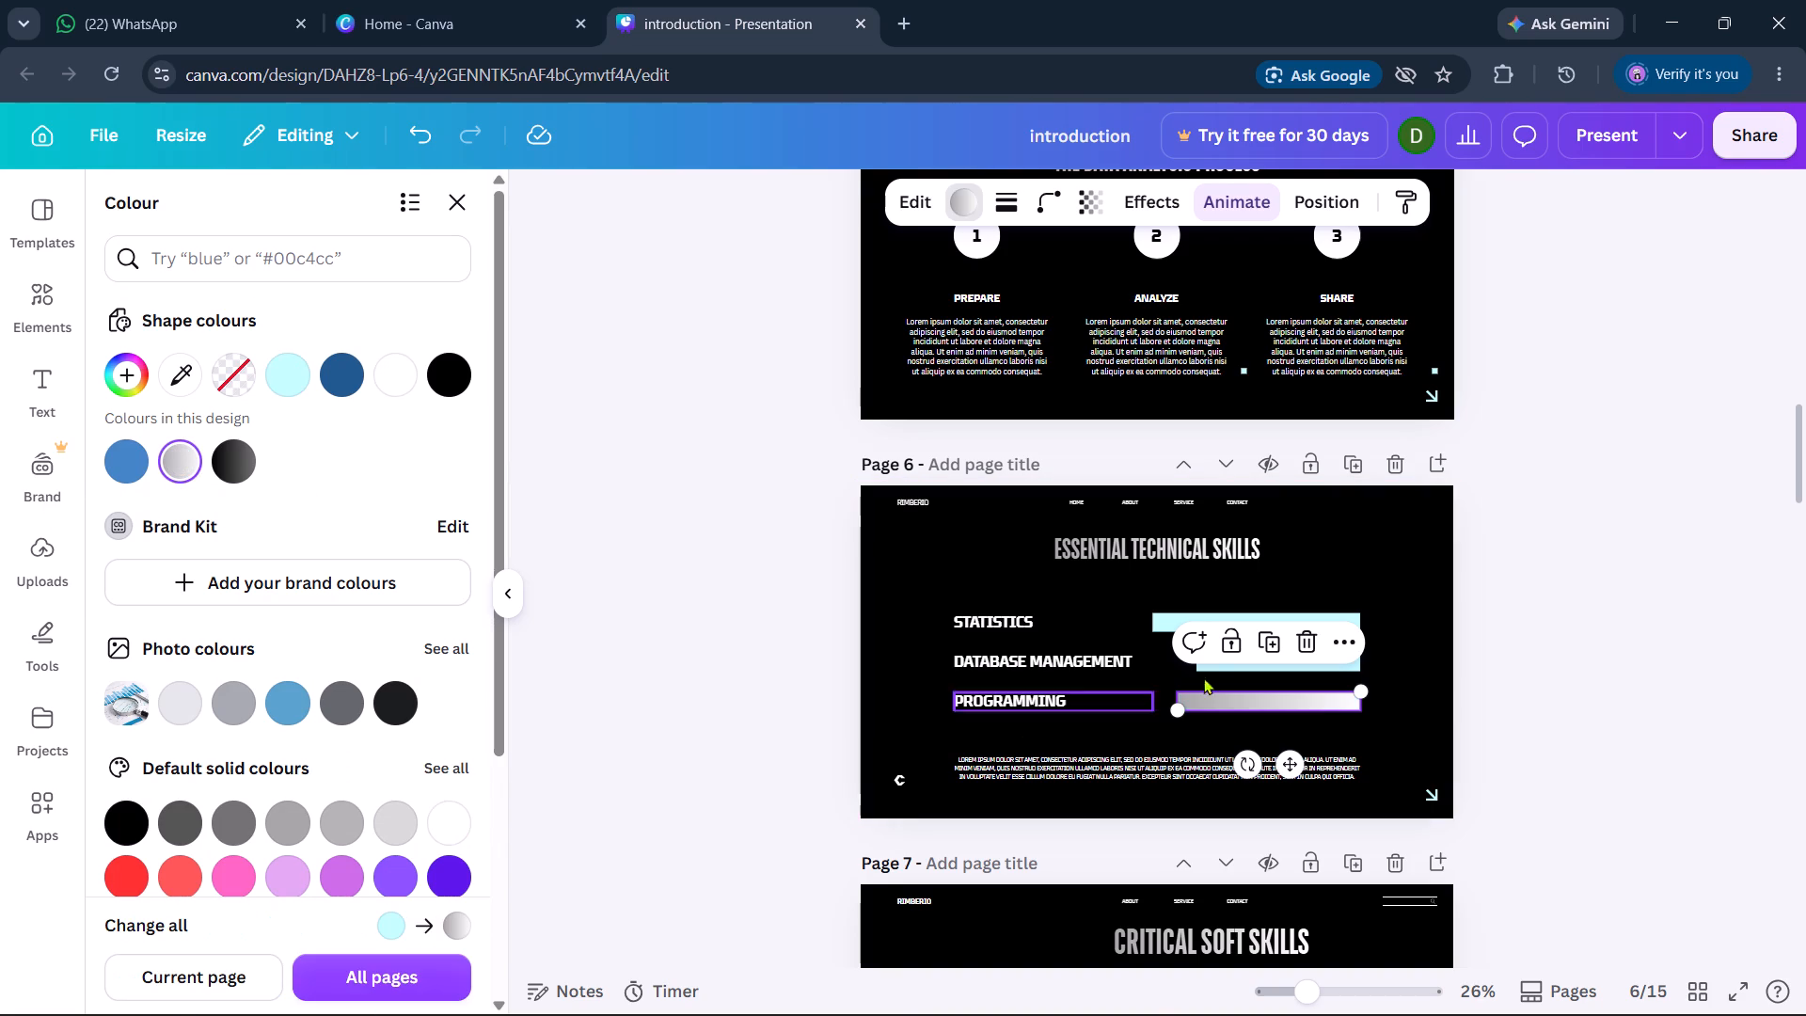
{"action": "left_click", "coordinate": [1227, 613]}
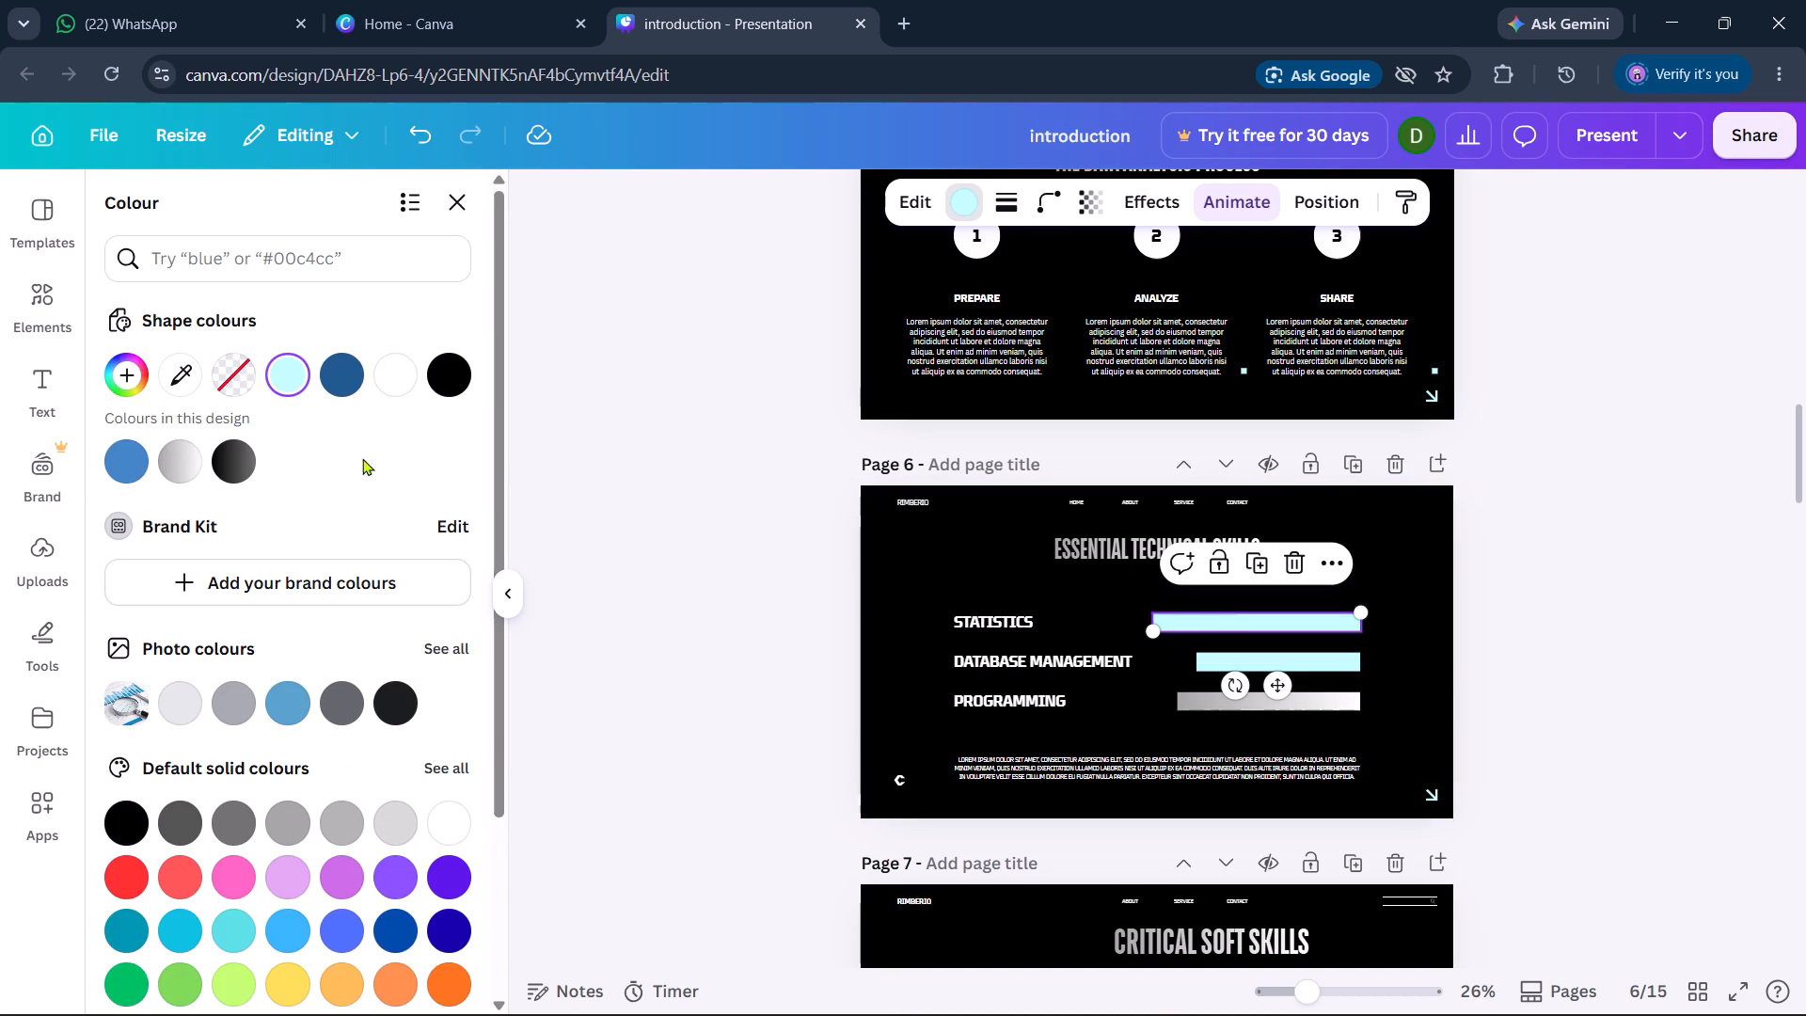
{"action": "left_click", "coordinate": [177, 465]}
{"action": "left_click", "coordinate": [1206, 664]}
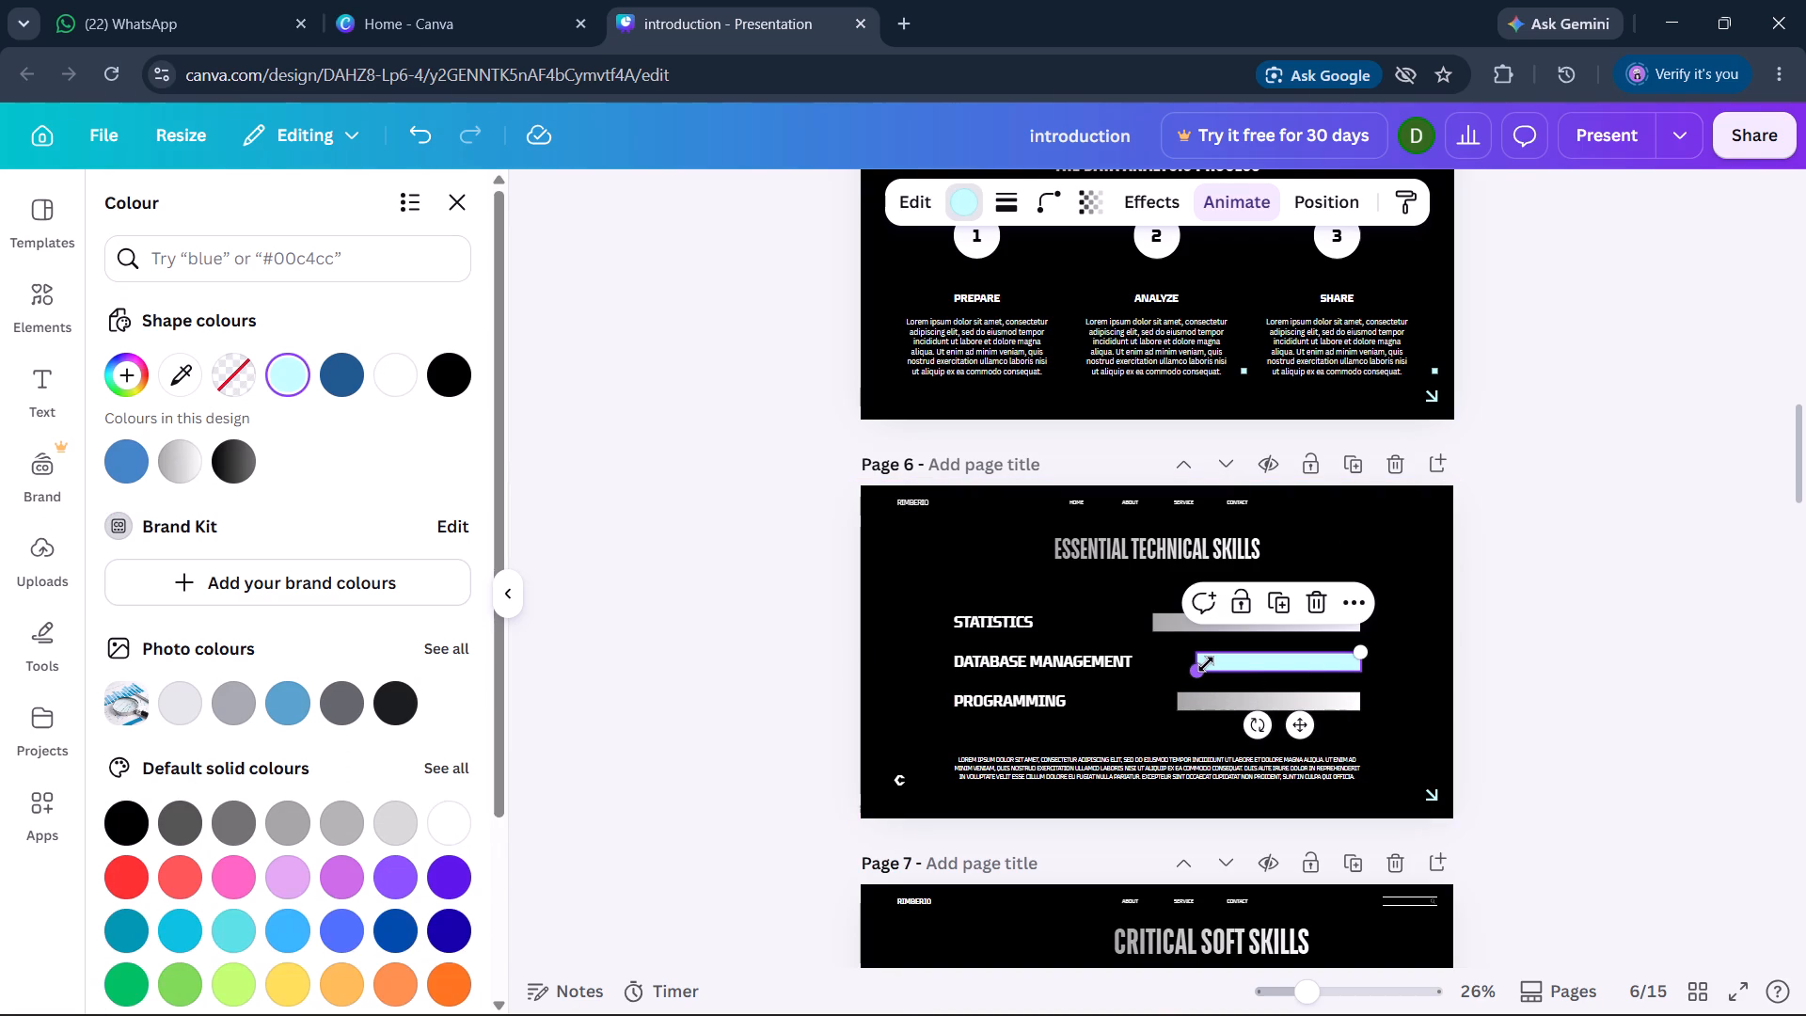
{"action": "left_click", "coordinate": [176, 458]}
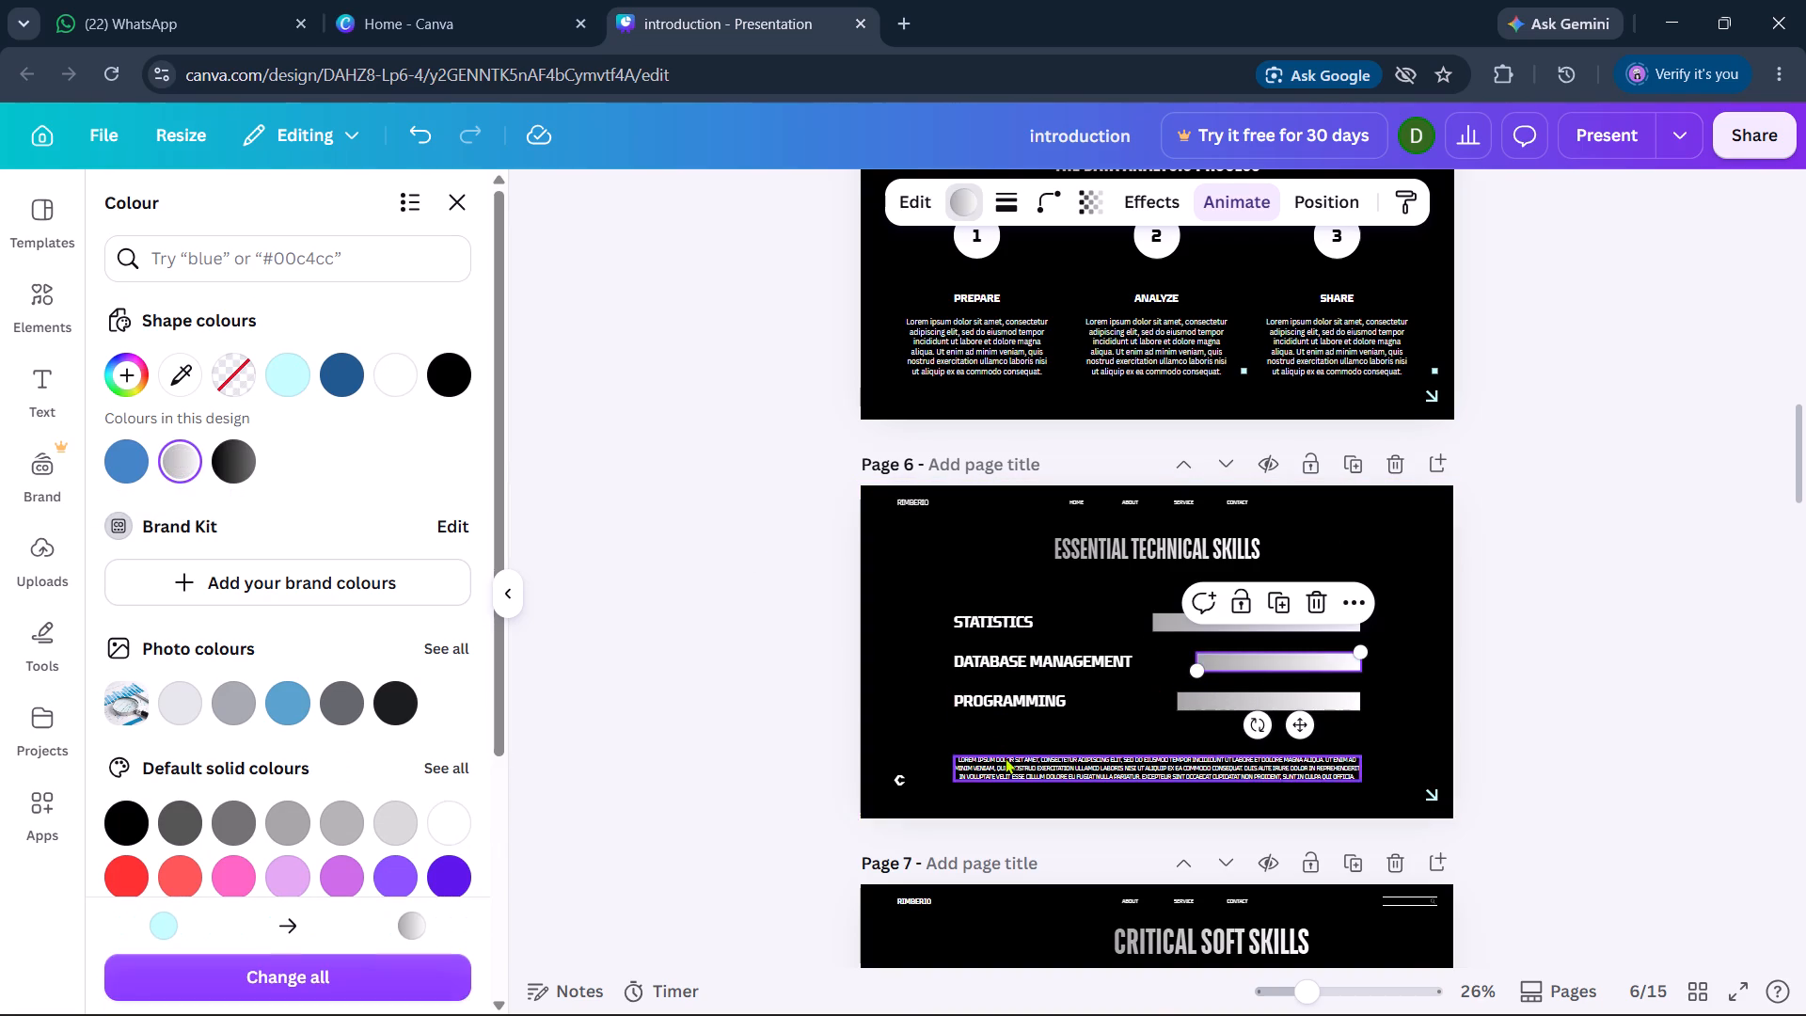
Recolour the Problem-Solving, Communication and Attention to Detail bars on page 7, Critical Soft Skills, with the same grey-to-white gradient.
{"action": "scroll", "coordinate": [1005, 757], "scroll_direction": "down", "scroll_amount": 1}
{"action": "scroll", "coordinate": [1243, 832], "scroll_direction": "down", "scroll_amount": 1}
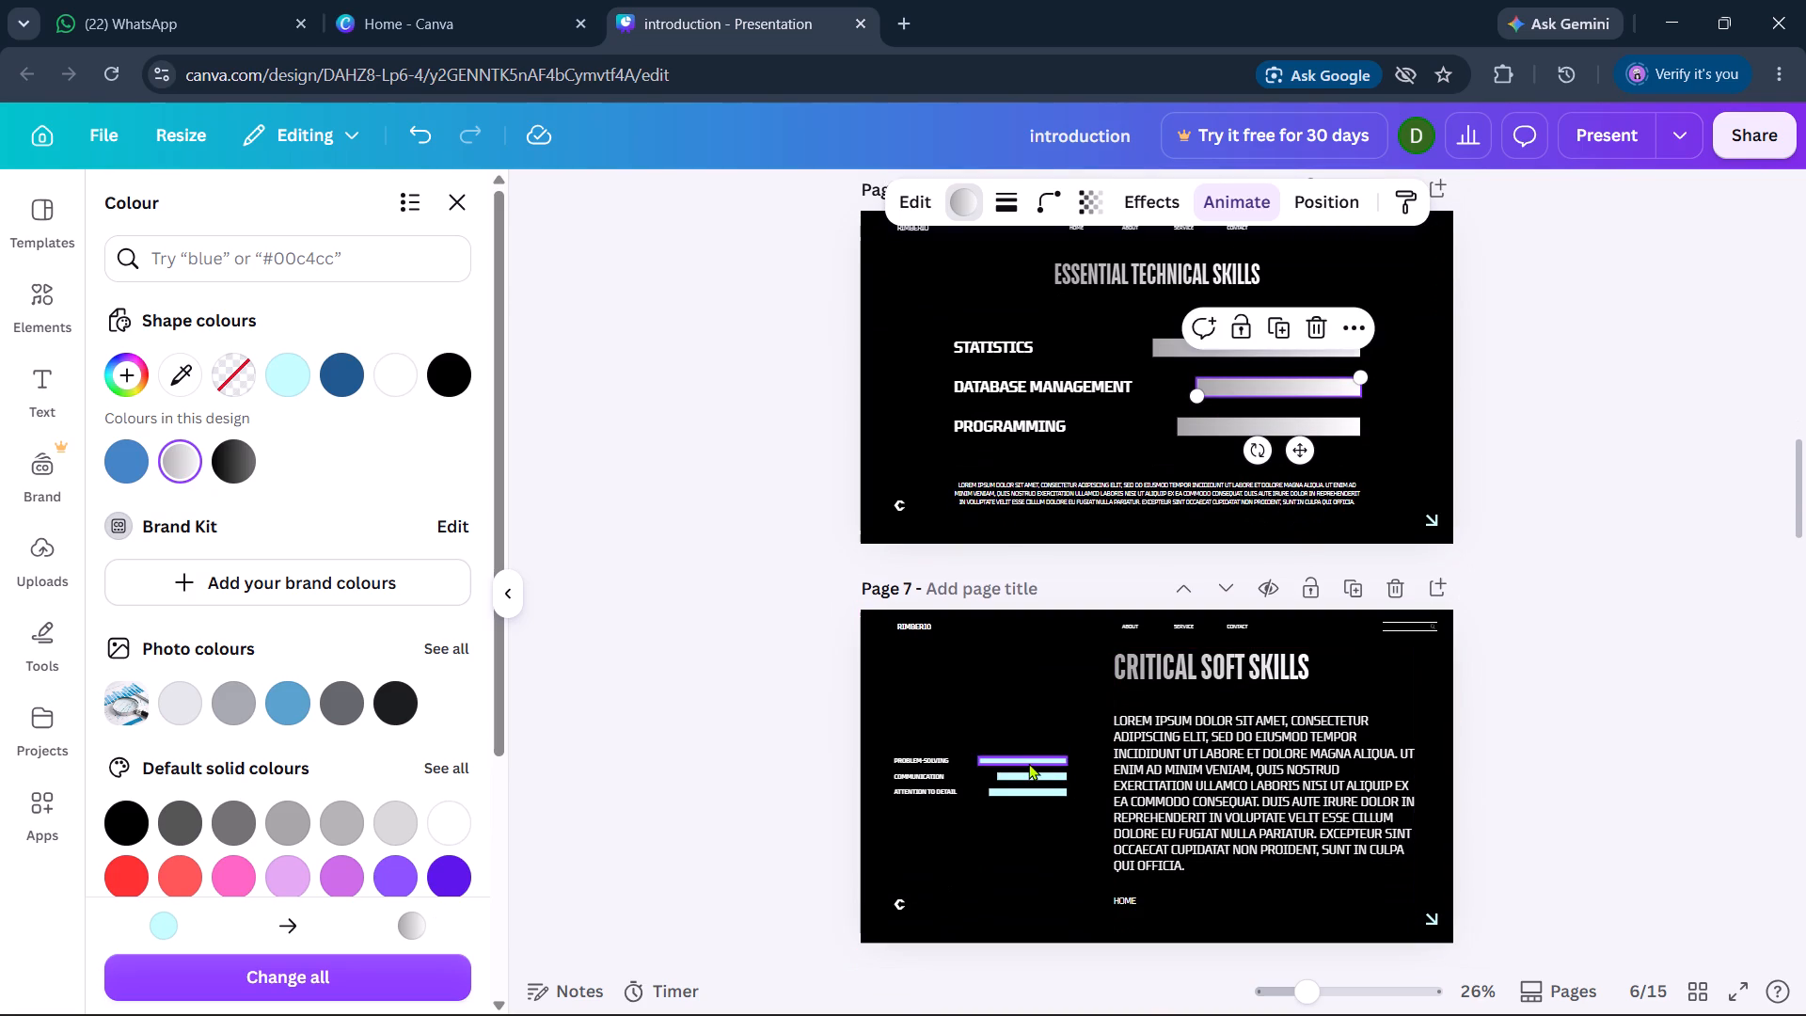
{"action": "left_click", "coordinate": [1026, 760]}
{"action": "left_click", "coordinate": [180, 466]}
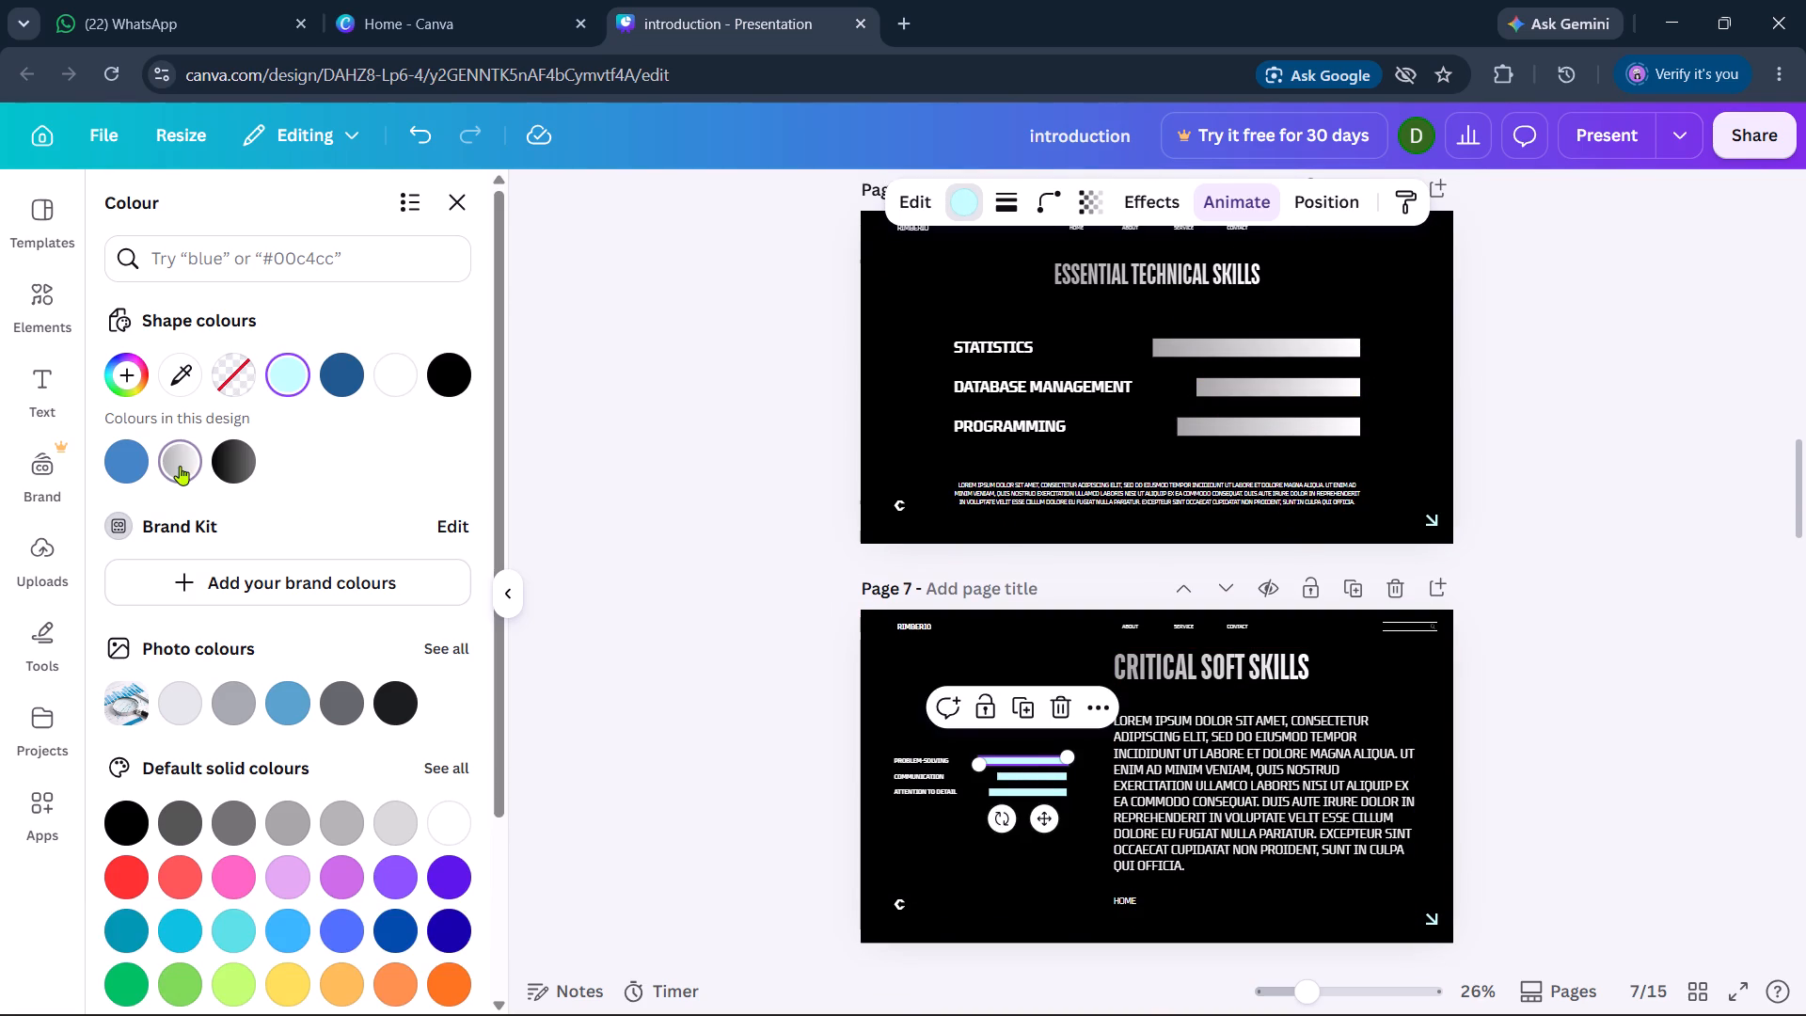
{"action": "left_click", "coordinate": [1022, 774]}
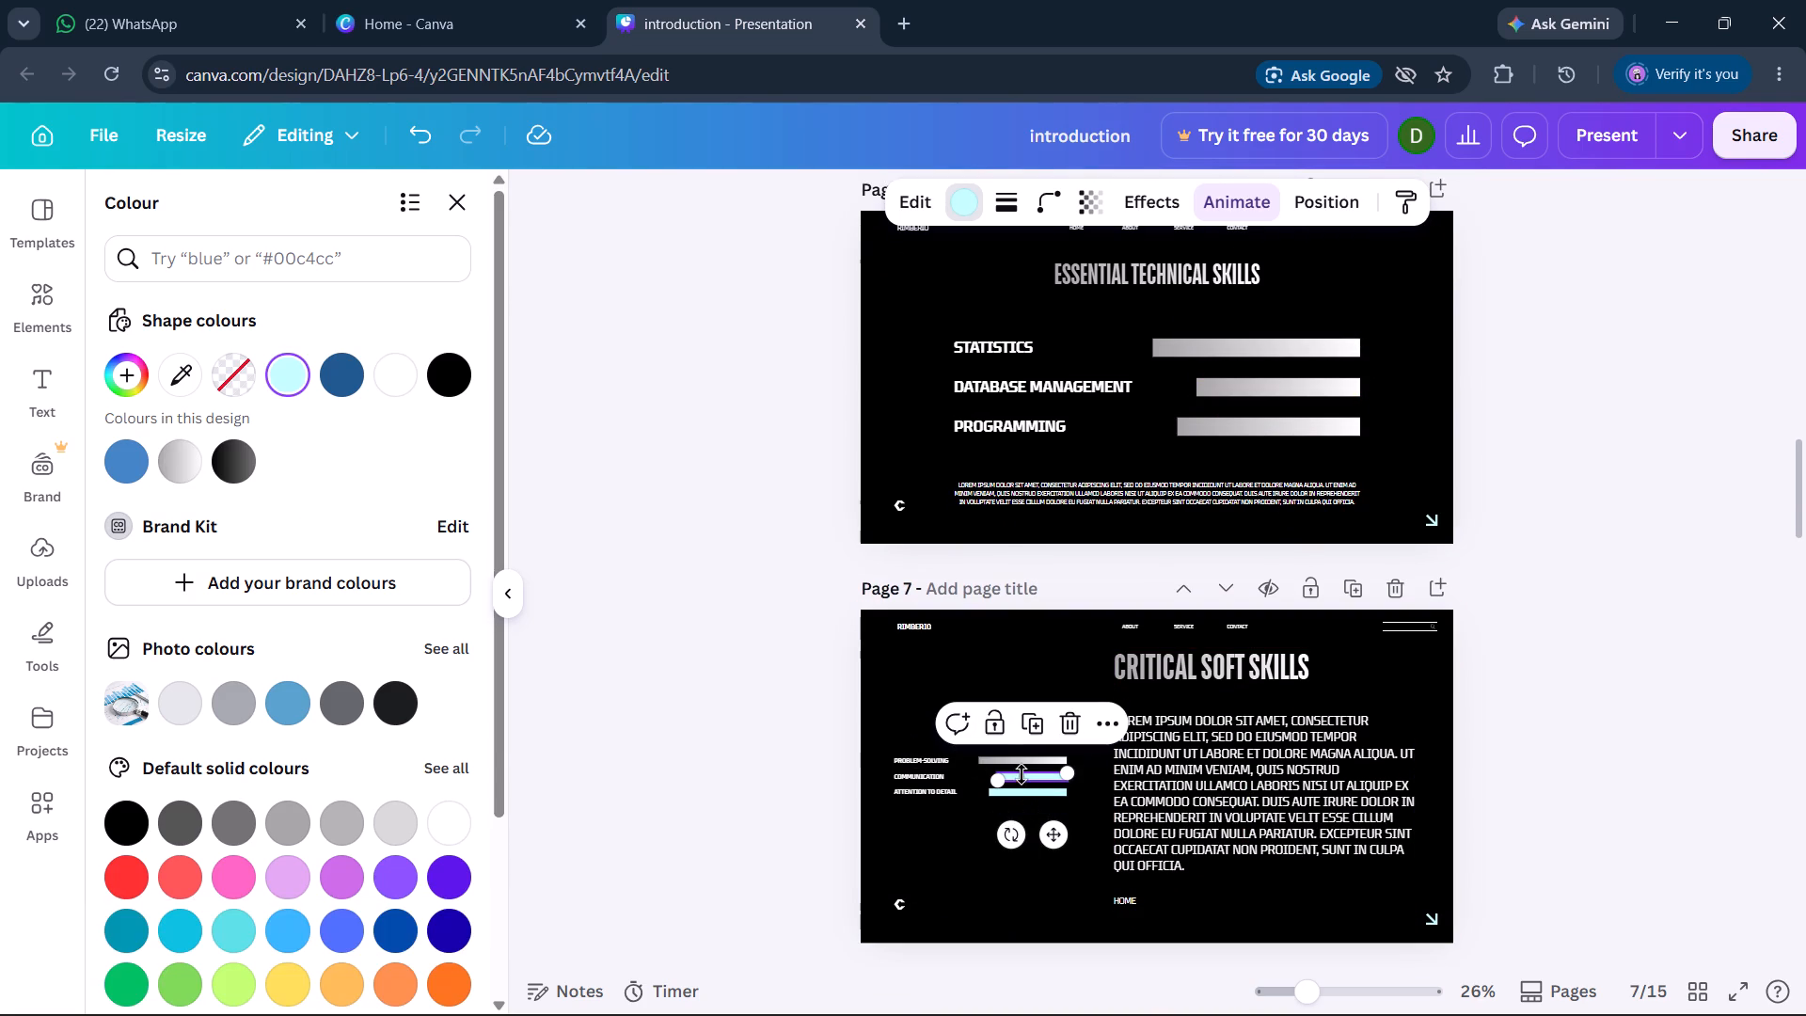
{"action": "left_click", "coordinate": [189, 471]}
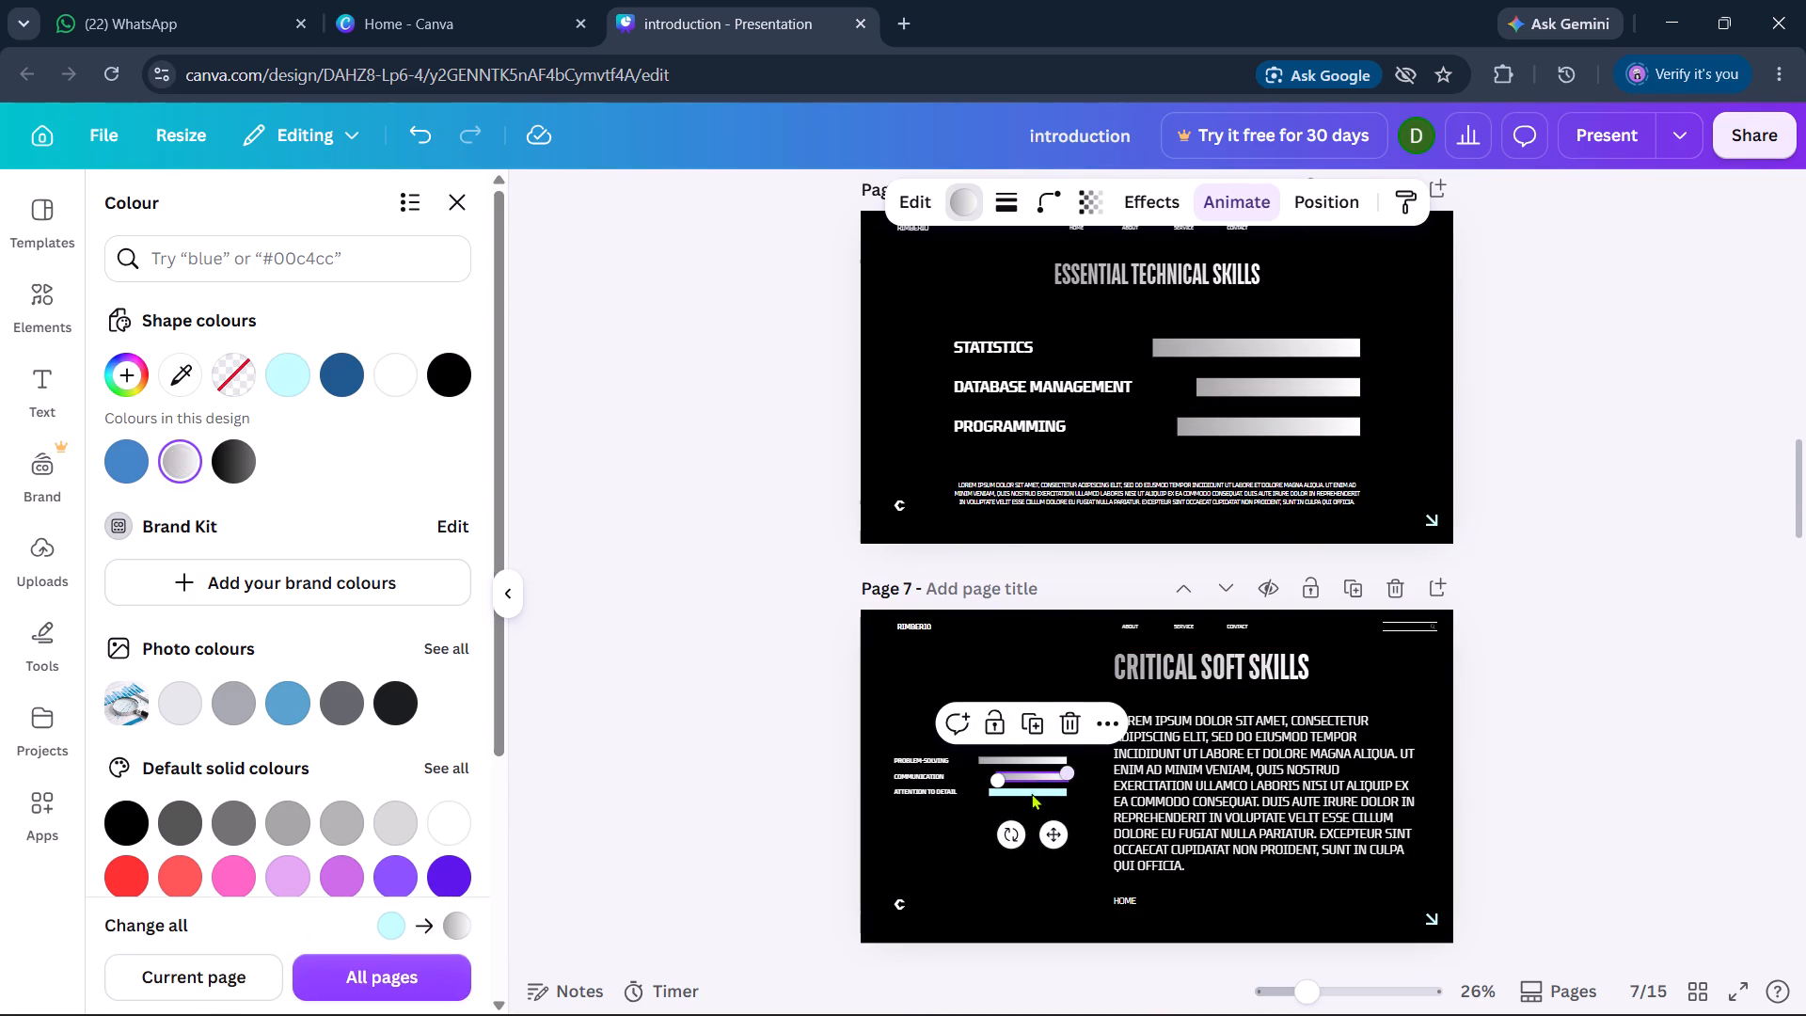
{"action": "left_click", "coordinate": [1029, 795]}
{"action": "left_click", "coordinate": [197, 464]}
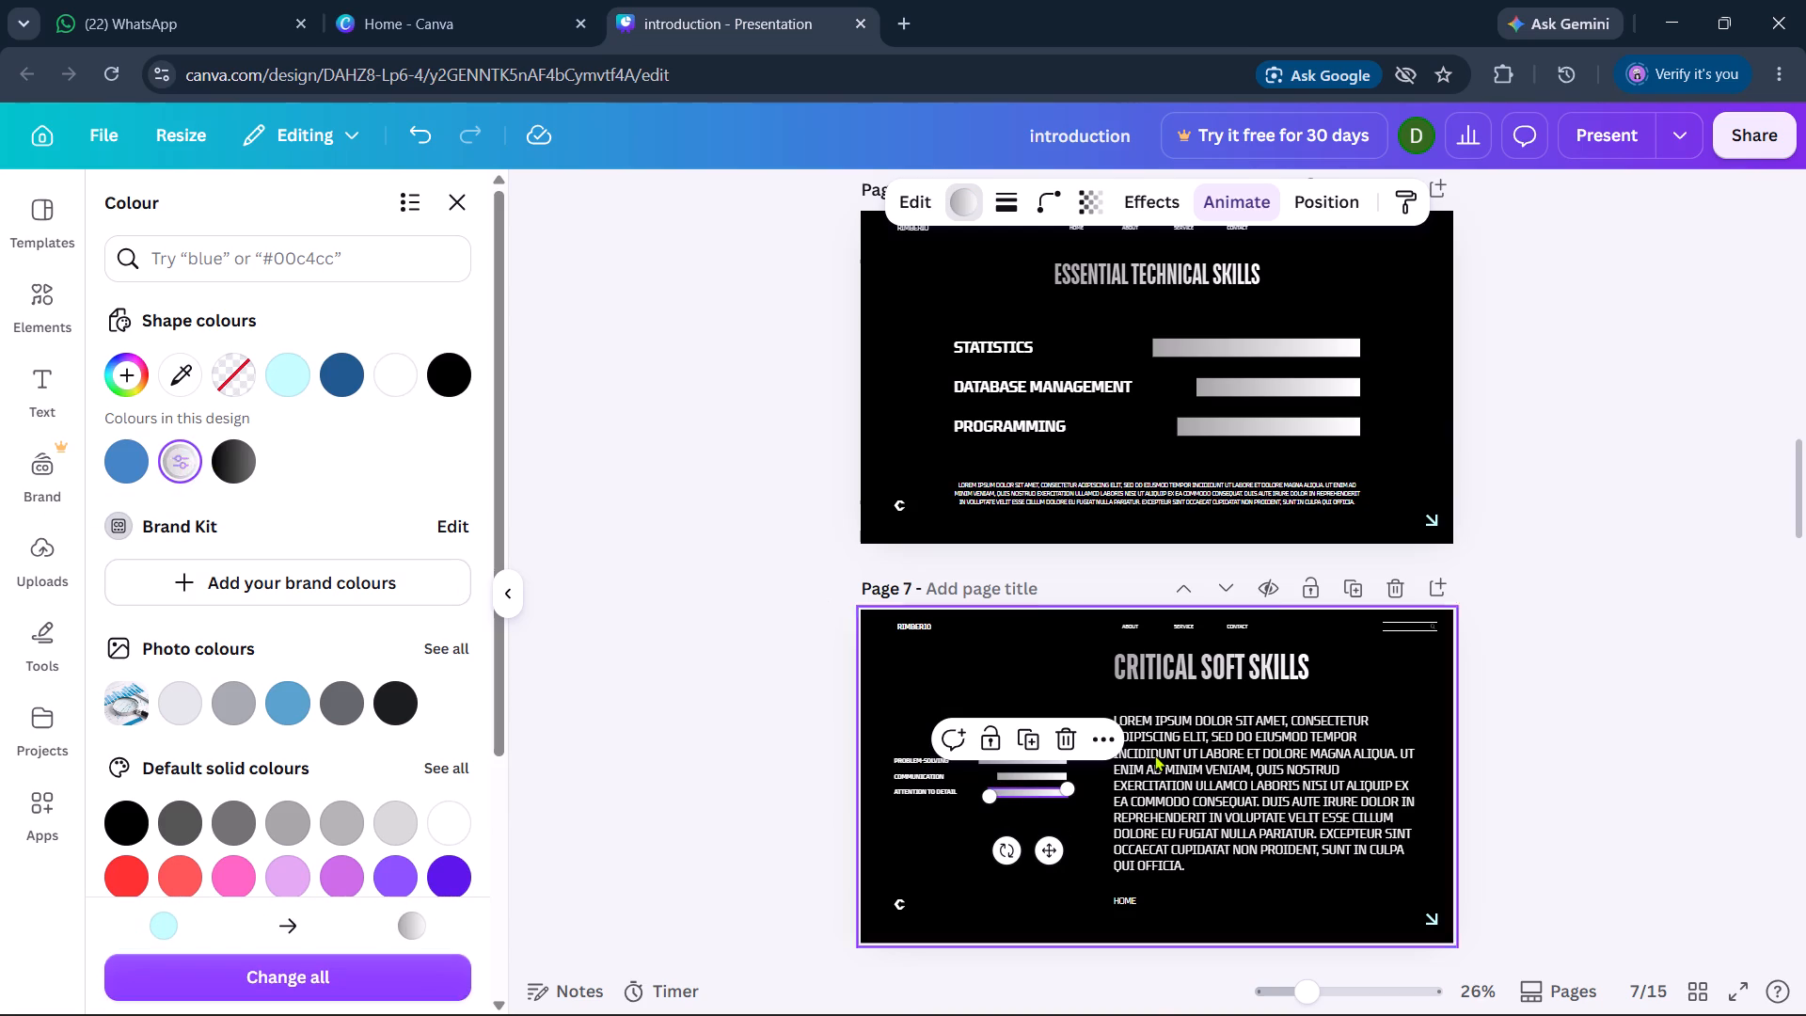
{"action": "left_click", "coordinate": [1052, 673]}
Review the designs of pages 8 to 10 and return to page 6, Essential Technical Skills.
{"action": "scroll", "coordinate": [1052, 673], "scroll_direction": "down", "scroll_amount": 2}
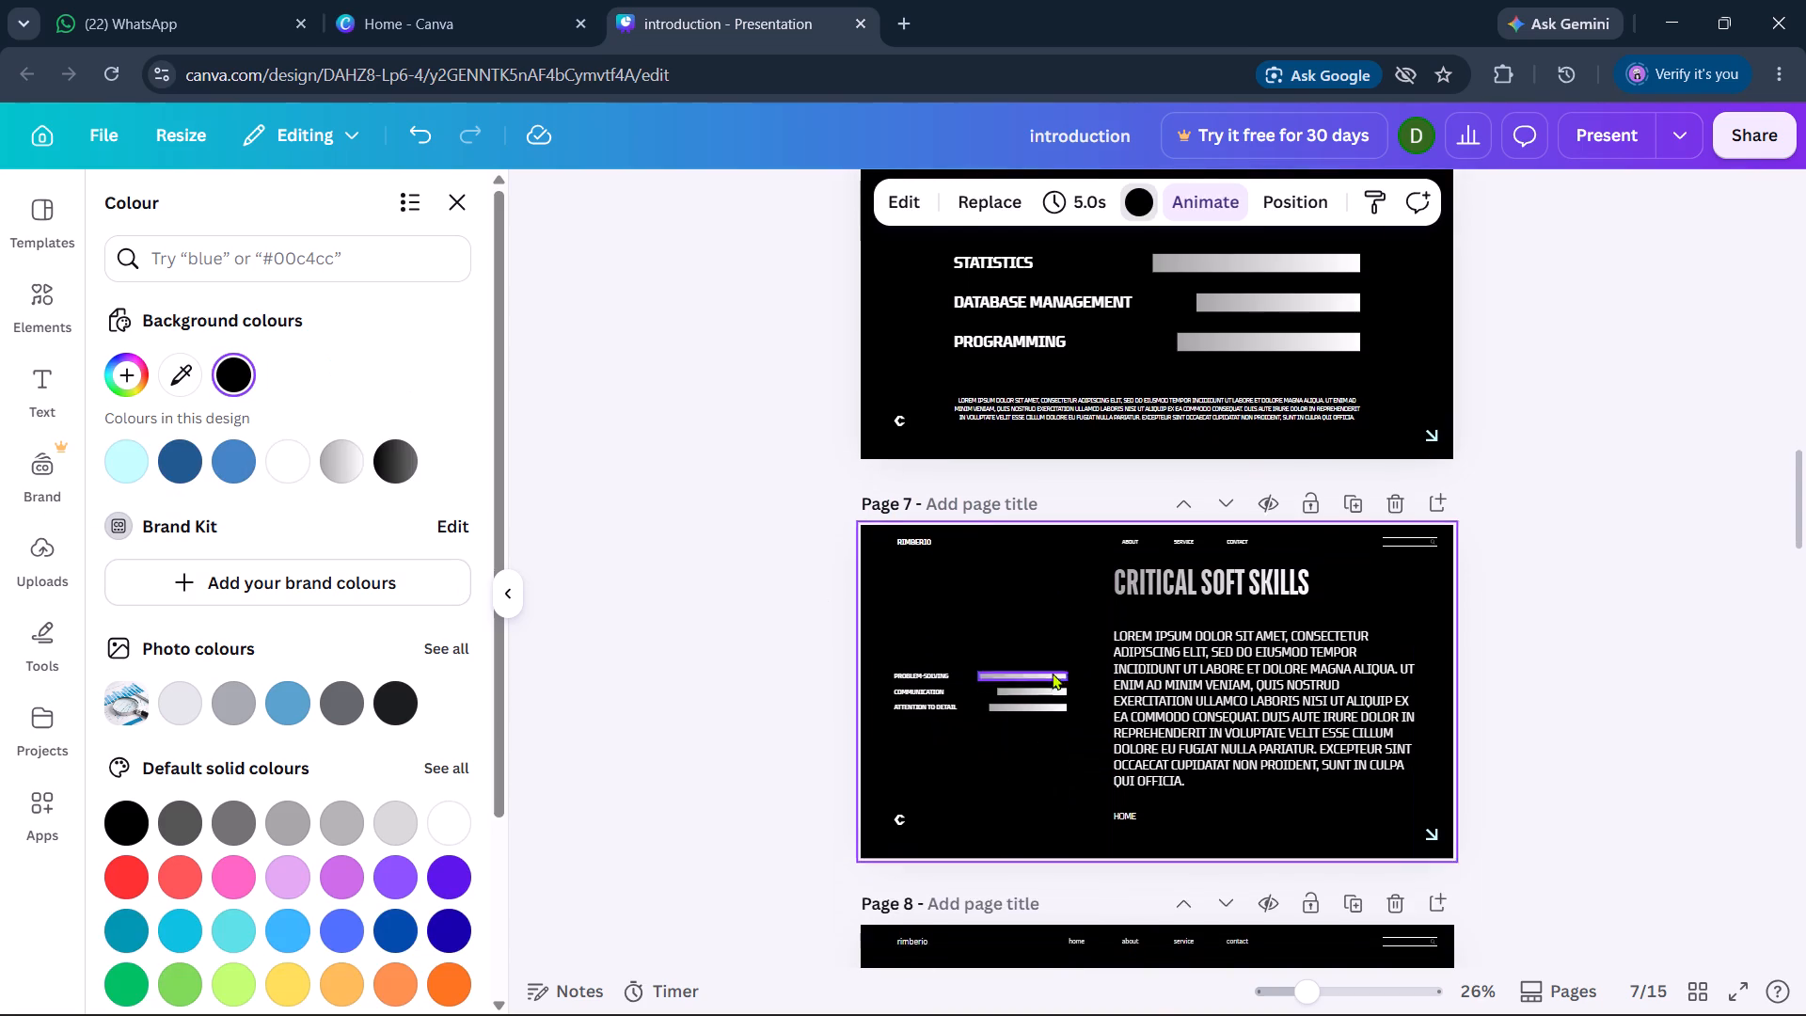
{"action": "scroll", "coordinate": [1052, 673], "scroll_direction": "down", "scroll_amount": 4}
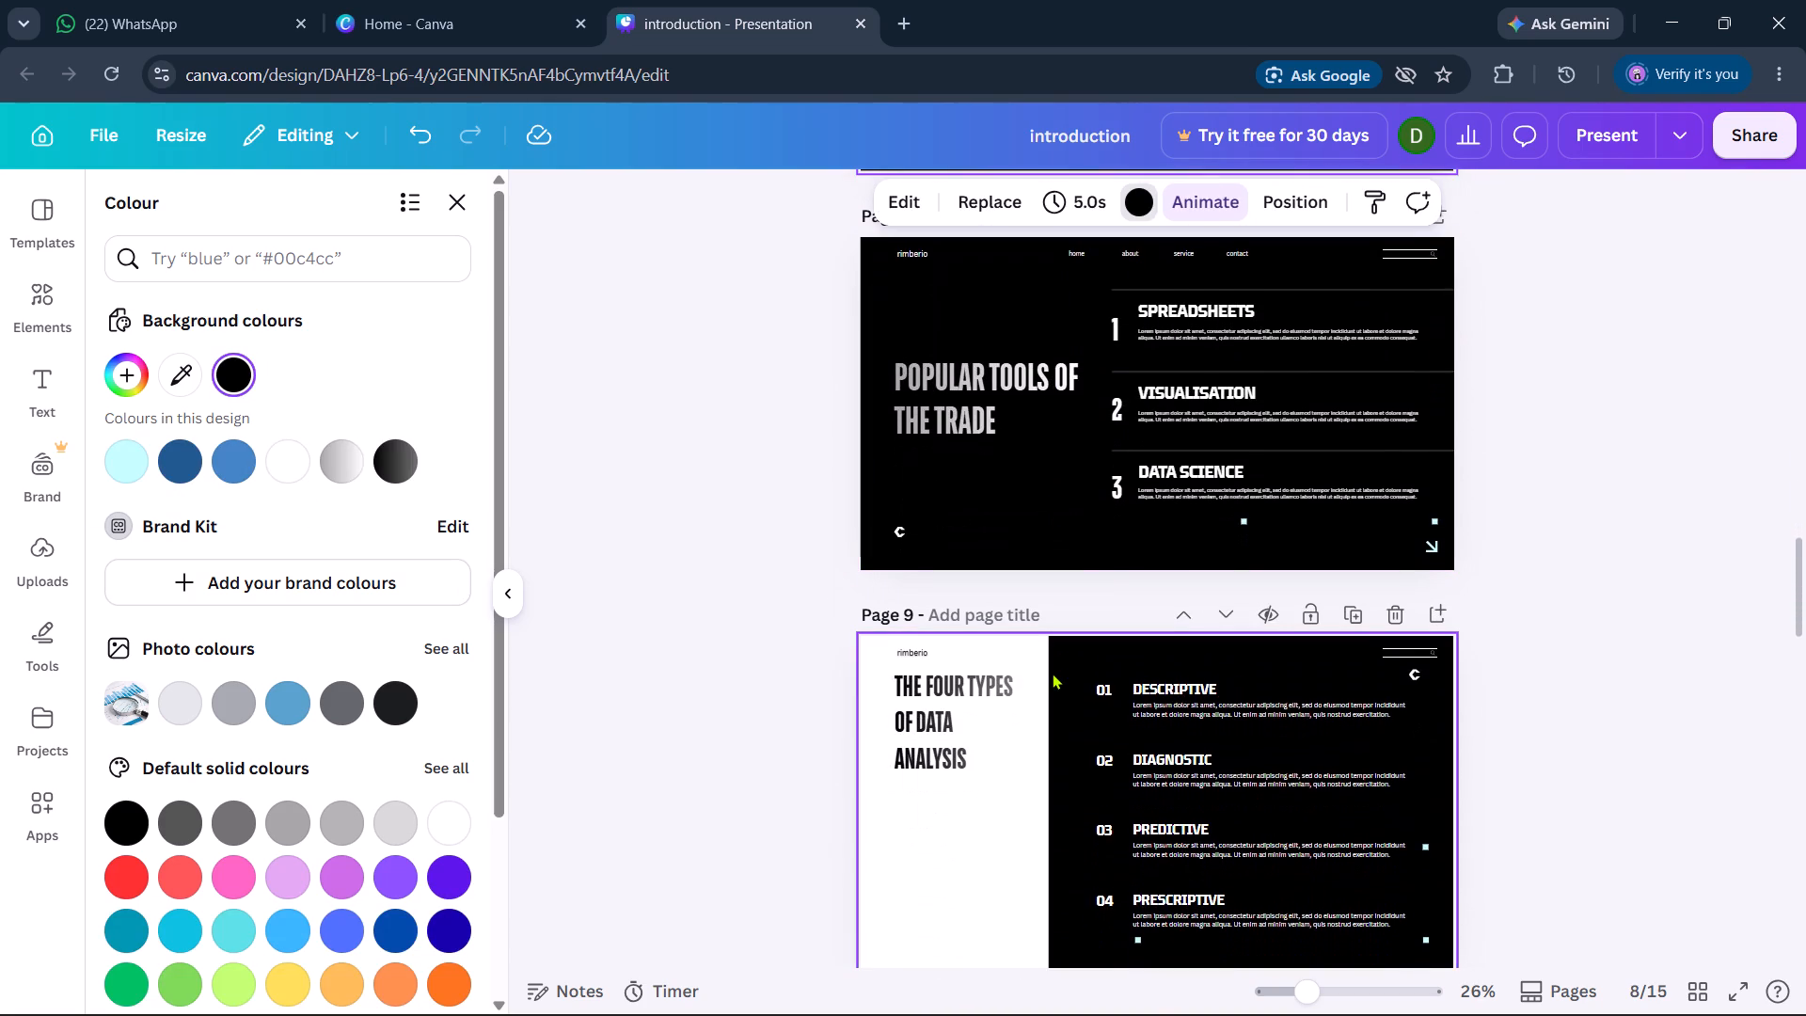
{"action": "scroll", "coordinate": [1052, 673], "scroll_direction": "down", "scroll_amount": 3}
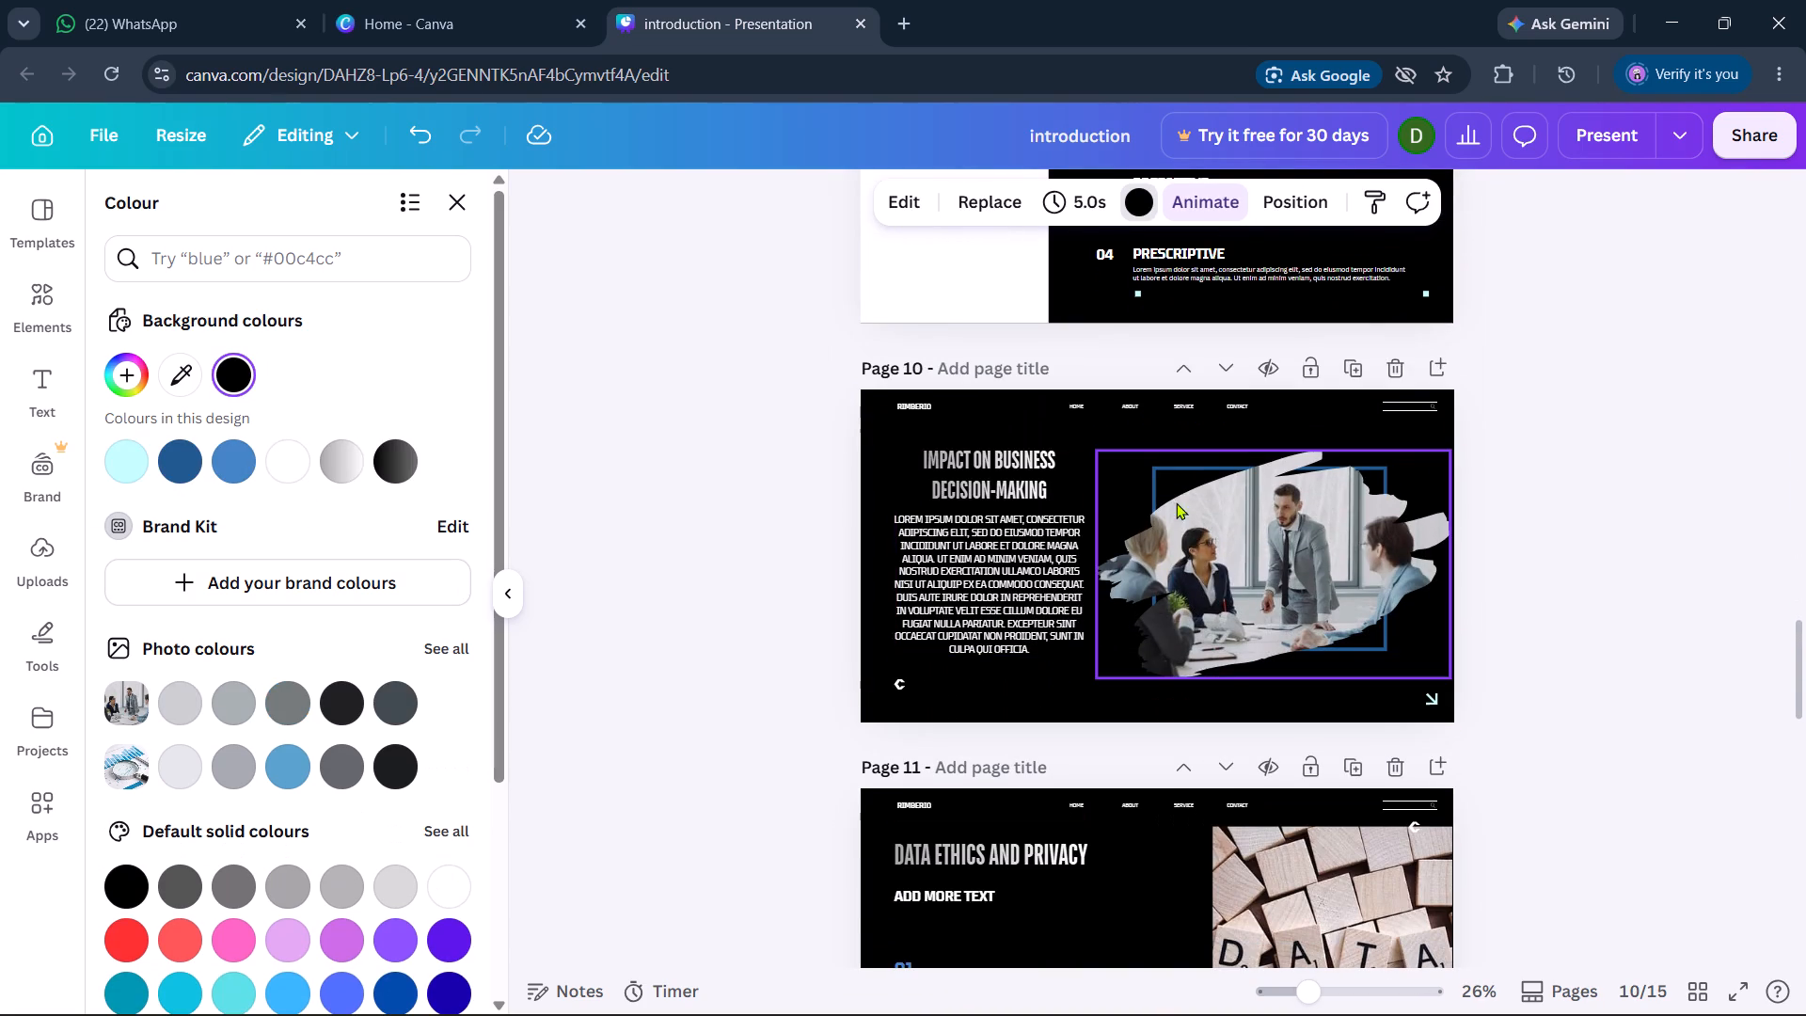
{"action": "scroll", "coordinate": [1100, 538], "scroll_direction": "up", "scroll_amount": 7}
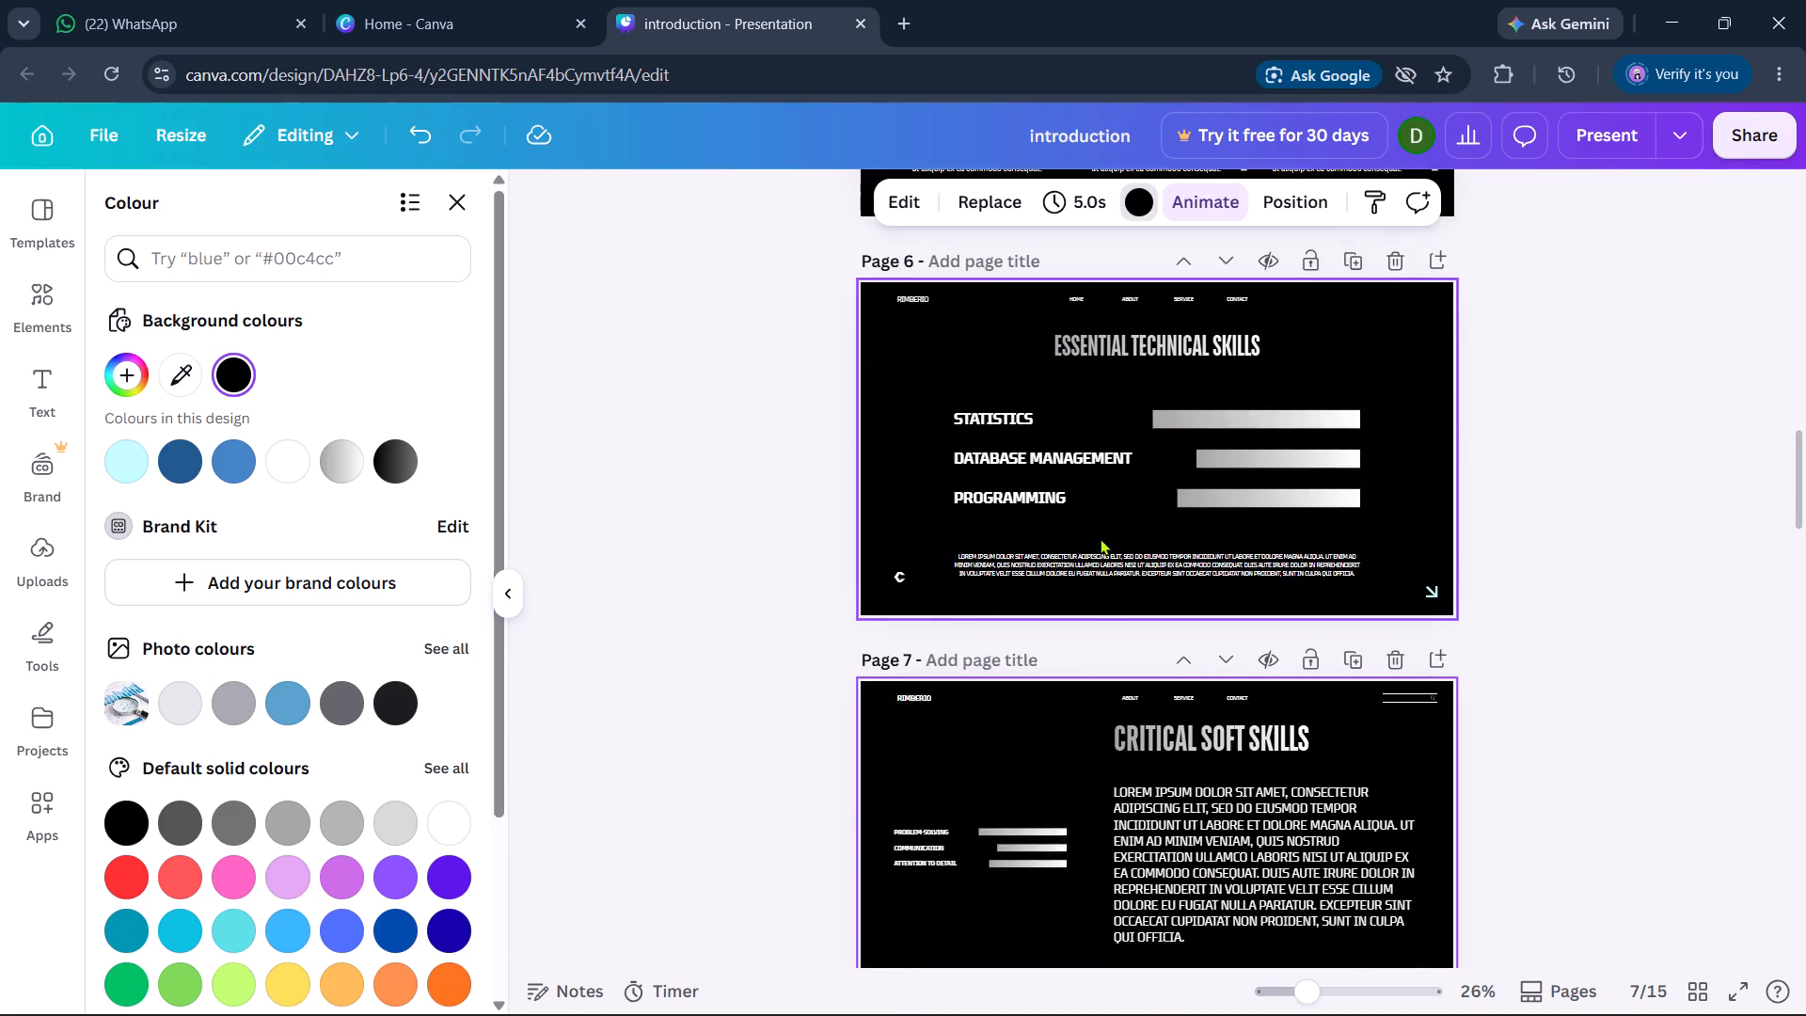
{"action": "scroll", "coordinate": [1100, 538], "scroll_direction": "up", "scroll_amount": 2}
Change the page animation of page 6, Essential Technical Skills, to Sleek.
{"action": "left_click", "coordinate": [1368, 489]}
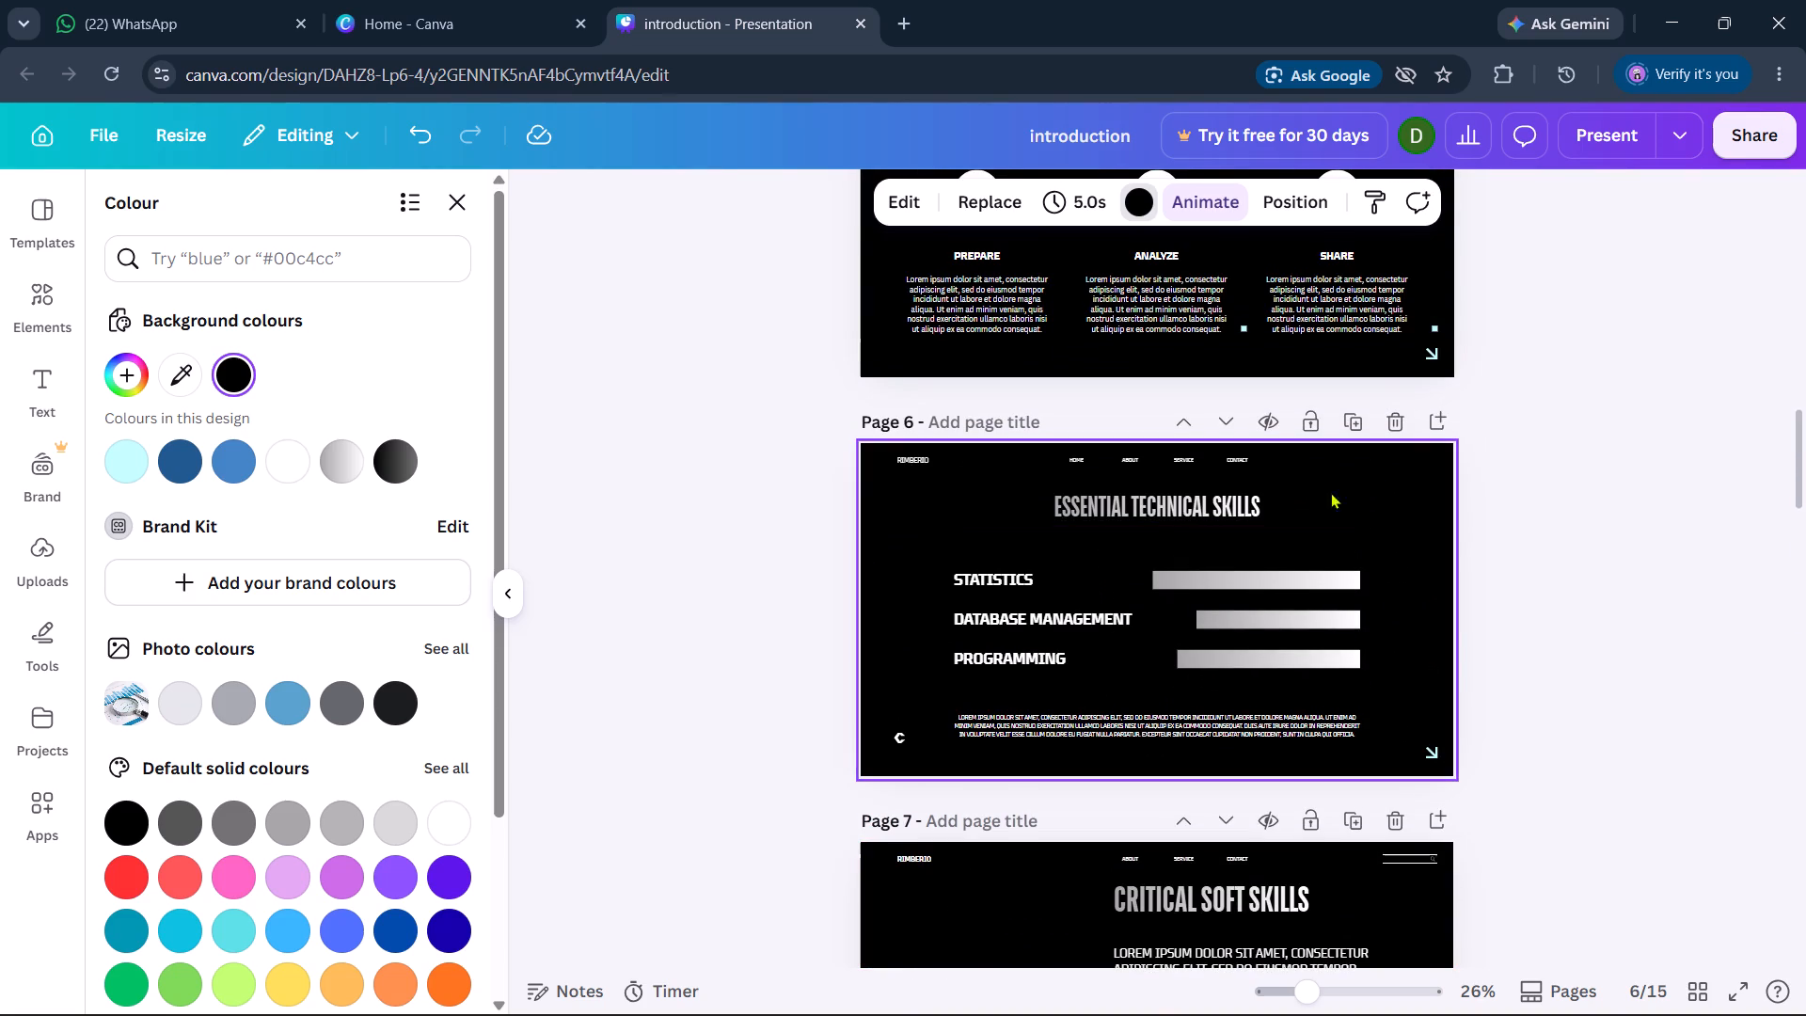
{"action": "left_click", "coordinate": [1308, 506]}
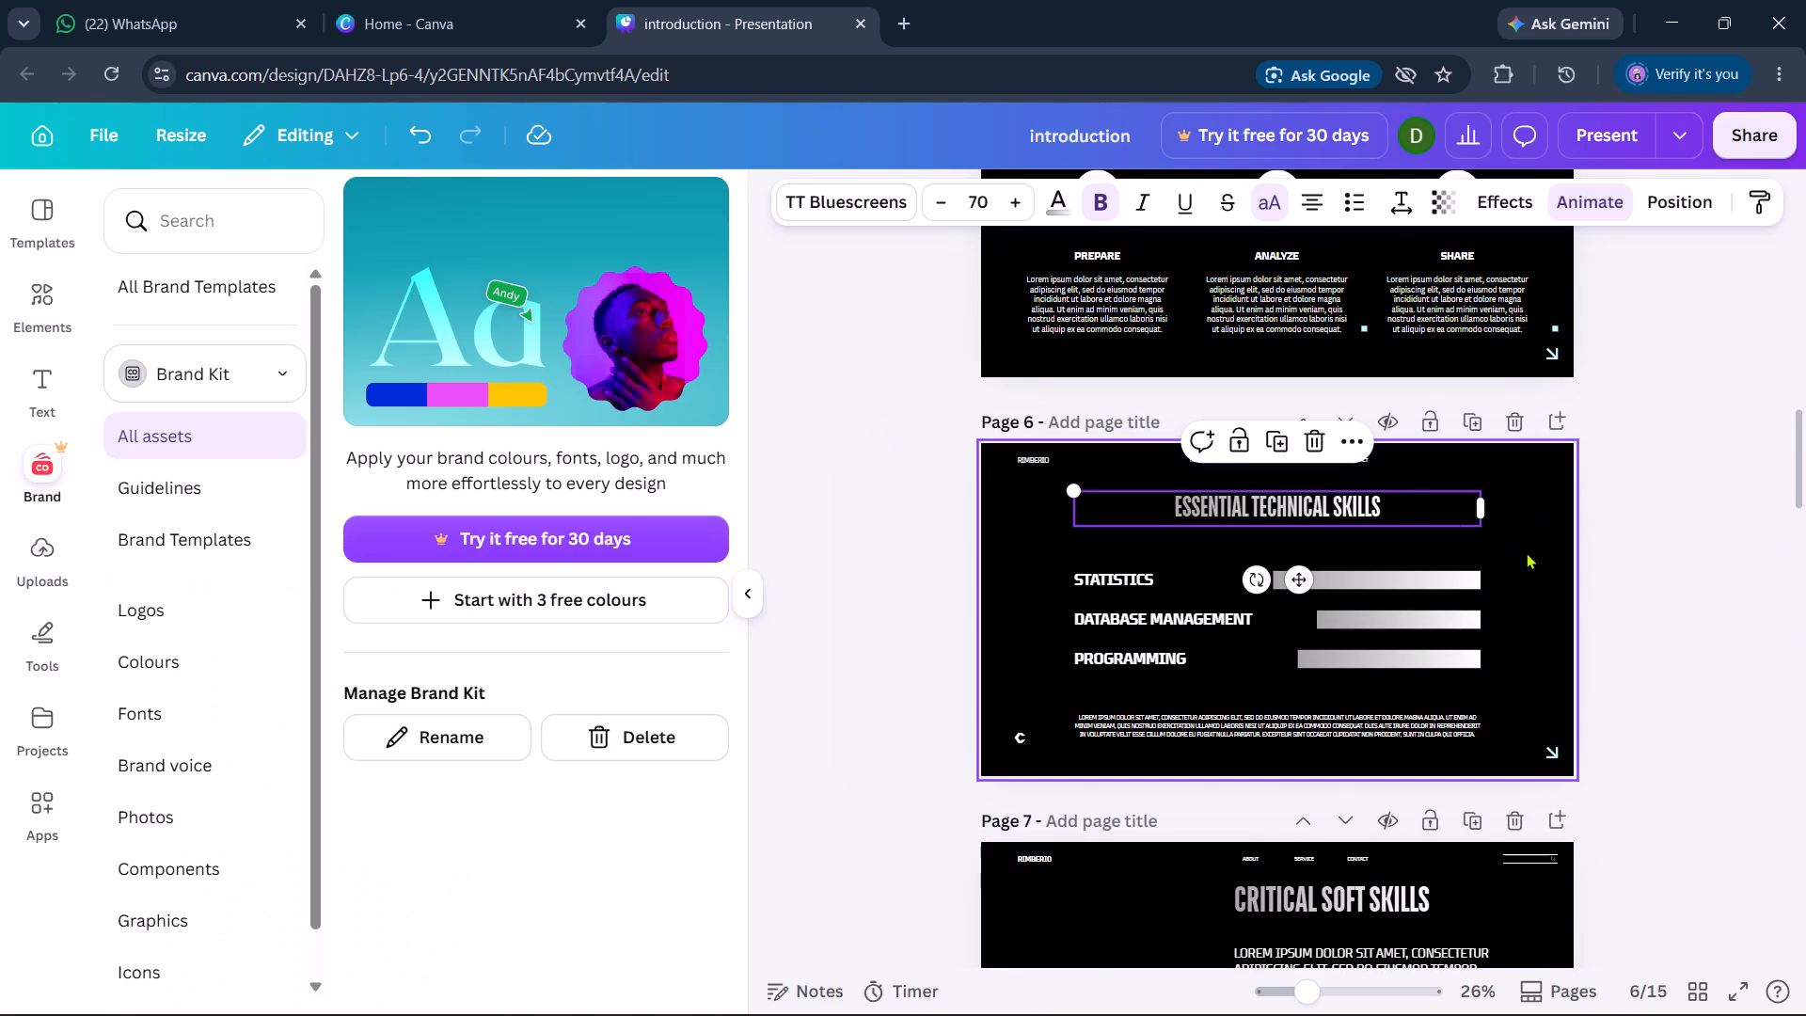
{"action": "left_click", "coordinate": [1529, 553]}
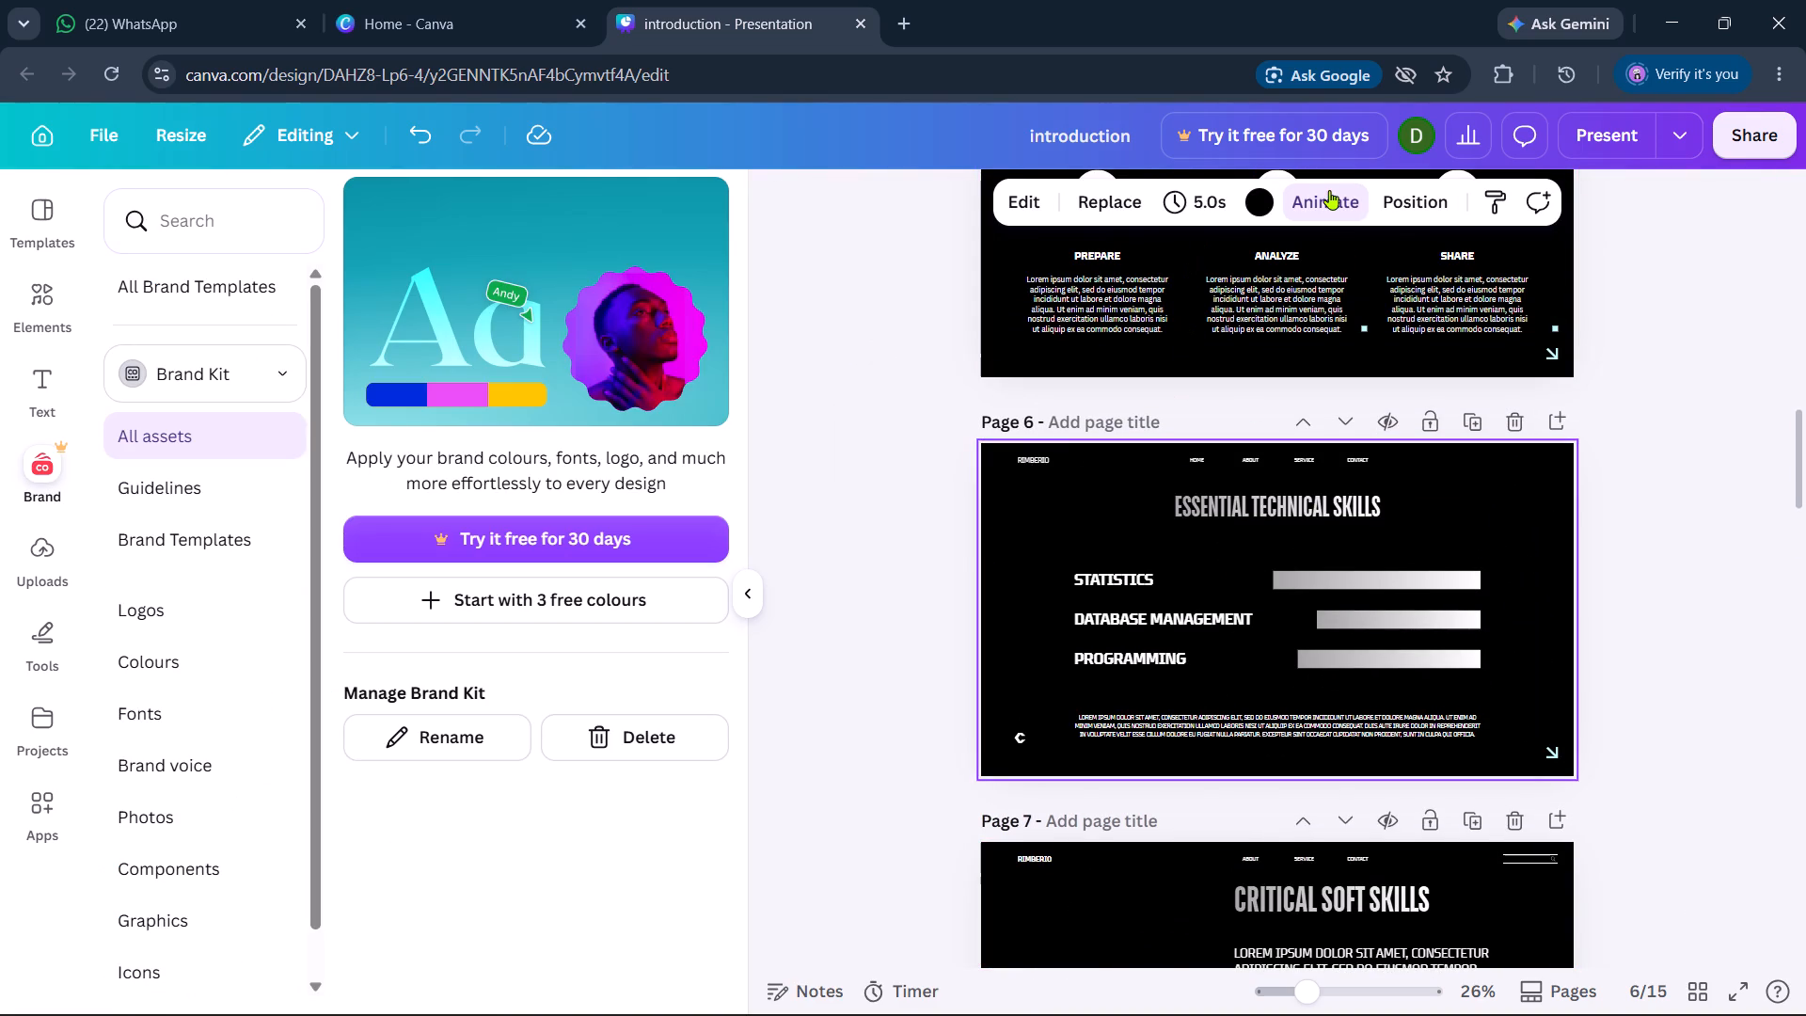
{"action": "left_click", "coordinate": [1329, 190]}
{"action": "scroll", "coordinate": [458, 697], "scroll_direction": "down", "scroll_amount": 1}
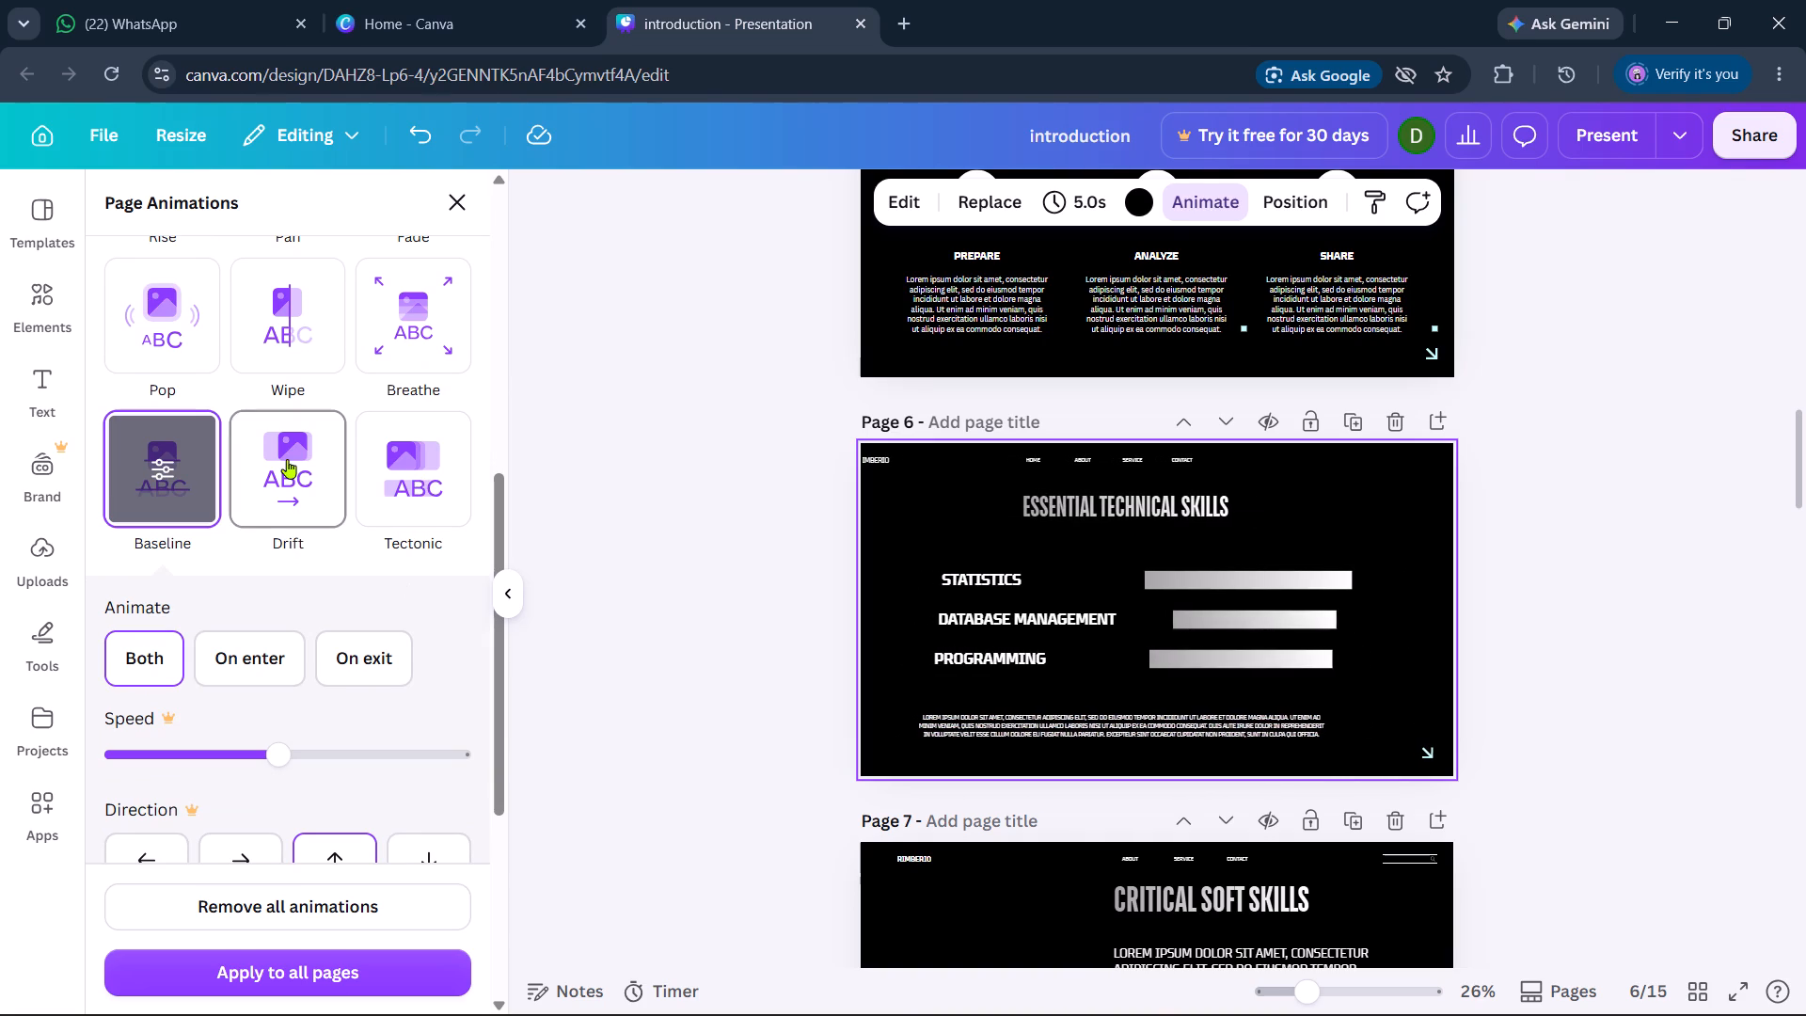
{"action": "scroll", "coordinate": [287, 459], "scroll_direction": "down", "scroll_amount": 1}
{"action": "scroll", "coordinate": [263, 715], "scroll_direction": "down", "scroll_amount": 1}
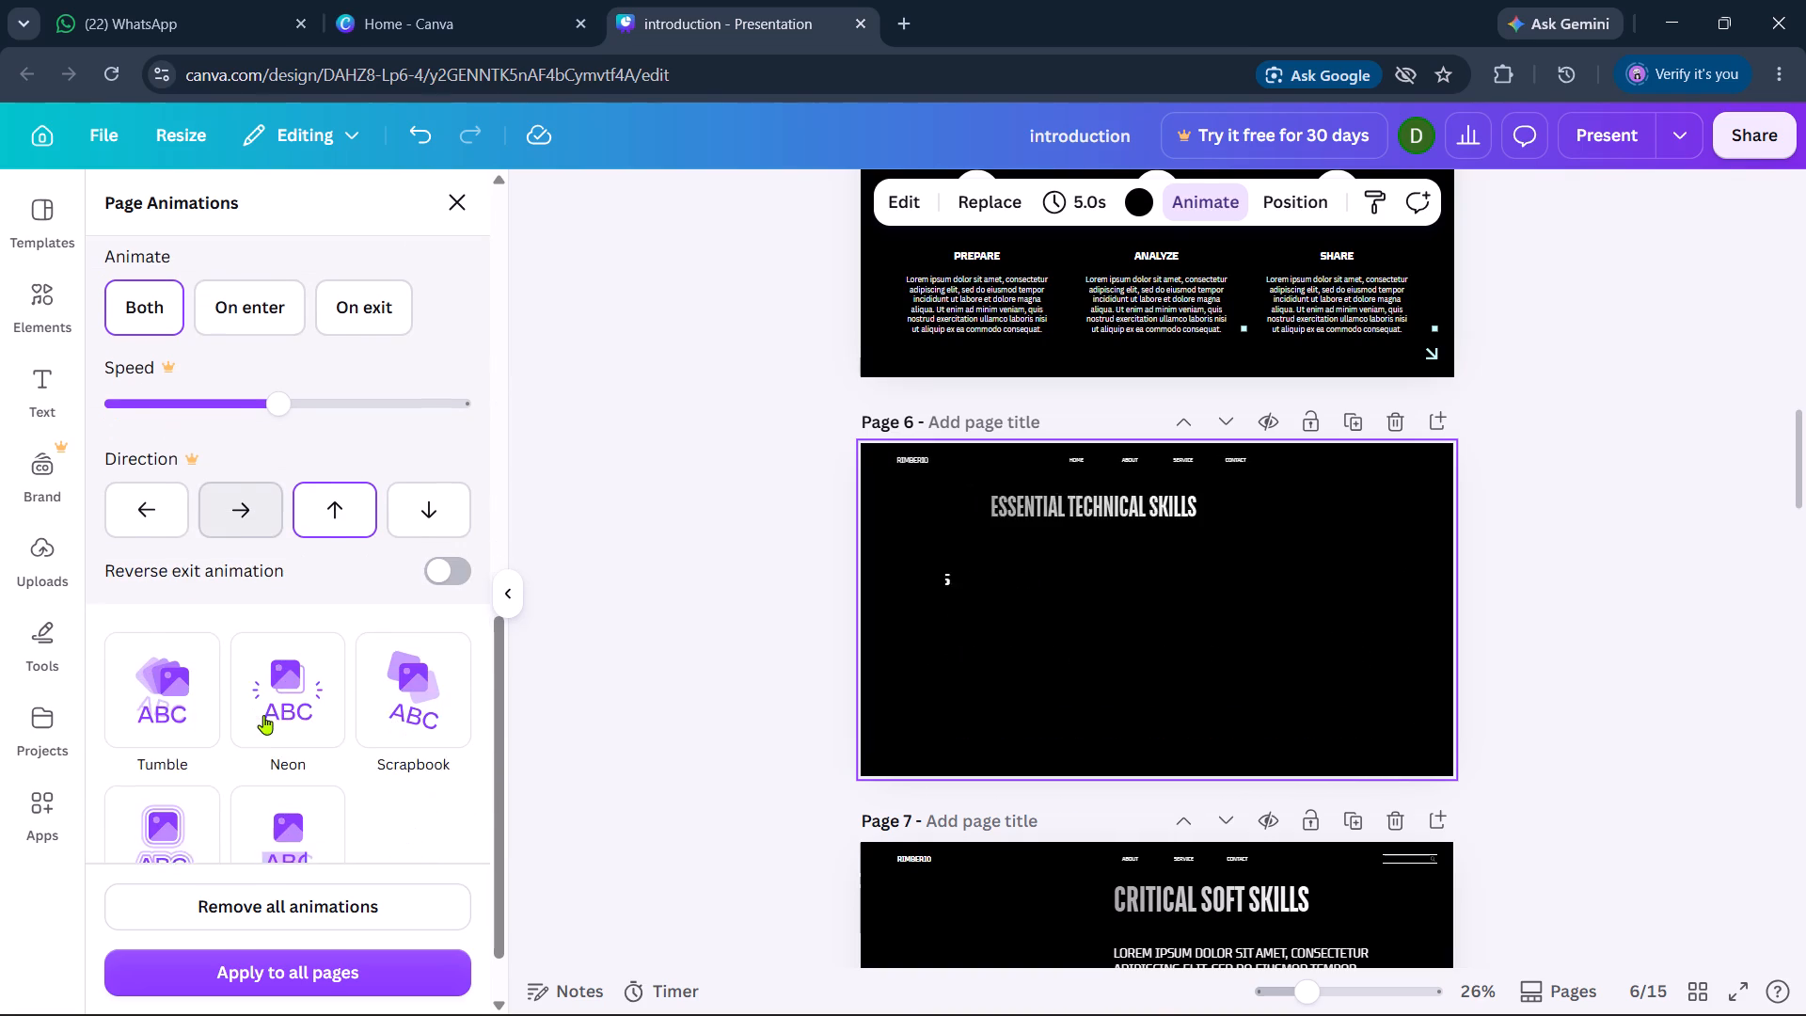
{"action": "scroll", "coordinate": [263, 715], "scroll_direction": "down", "scroll_amount": 1}
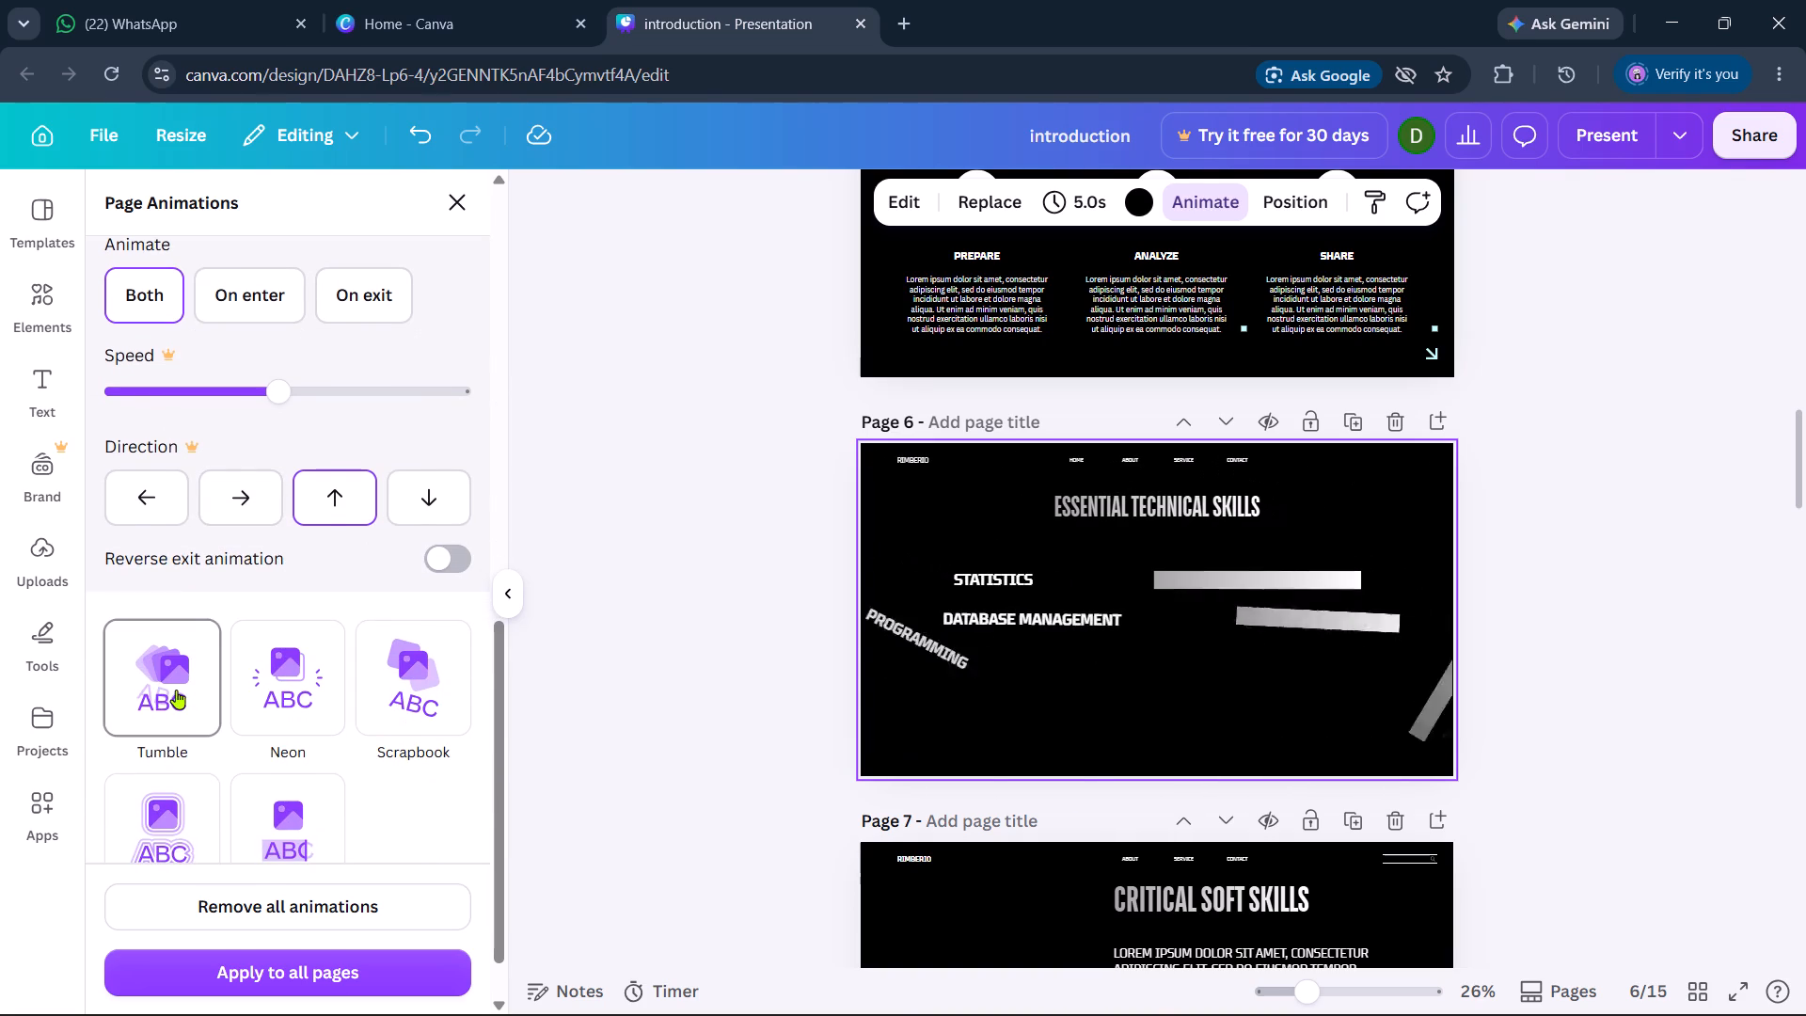
{"action": "scroll", "coordinate": [176, 690], "scroll_direction": "down", "scroll_amount": 1}
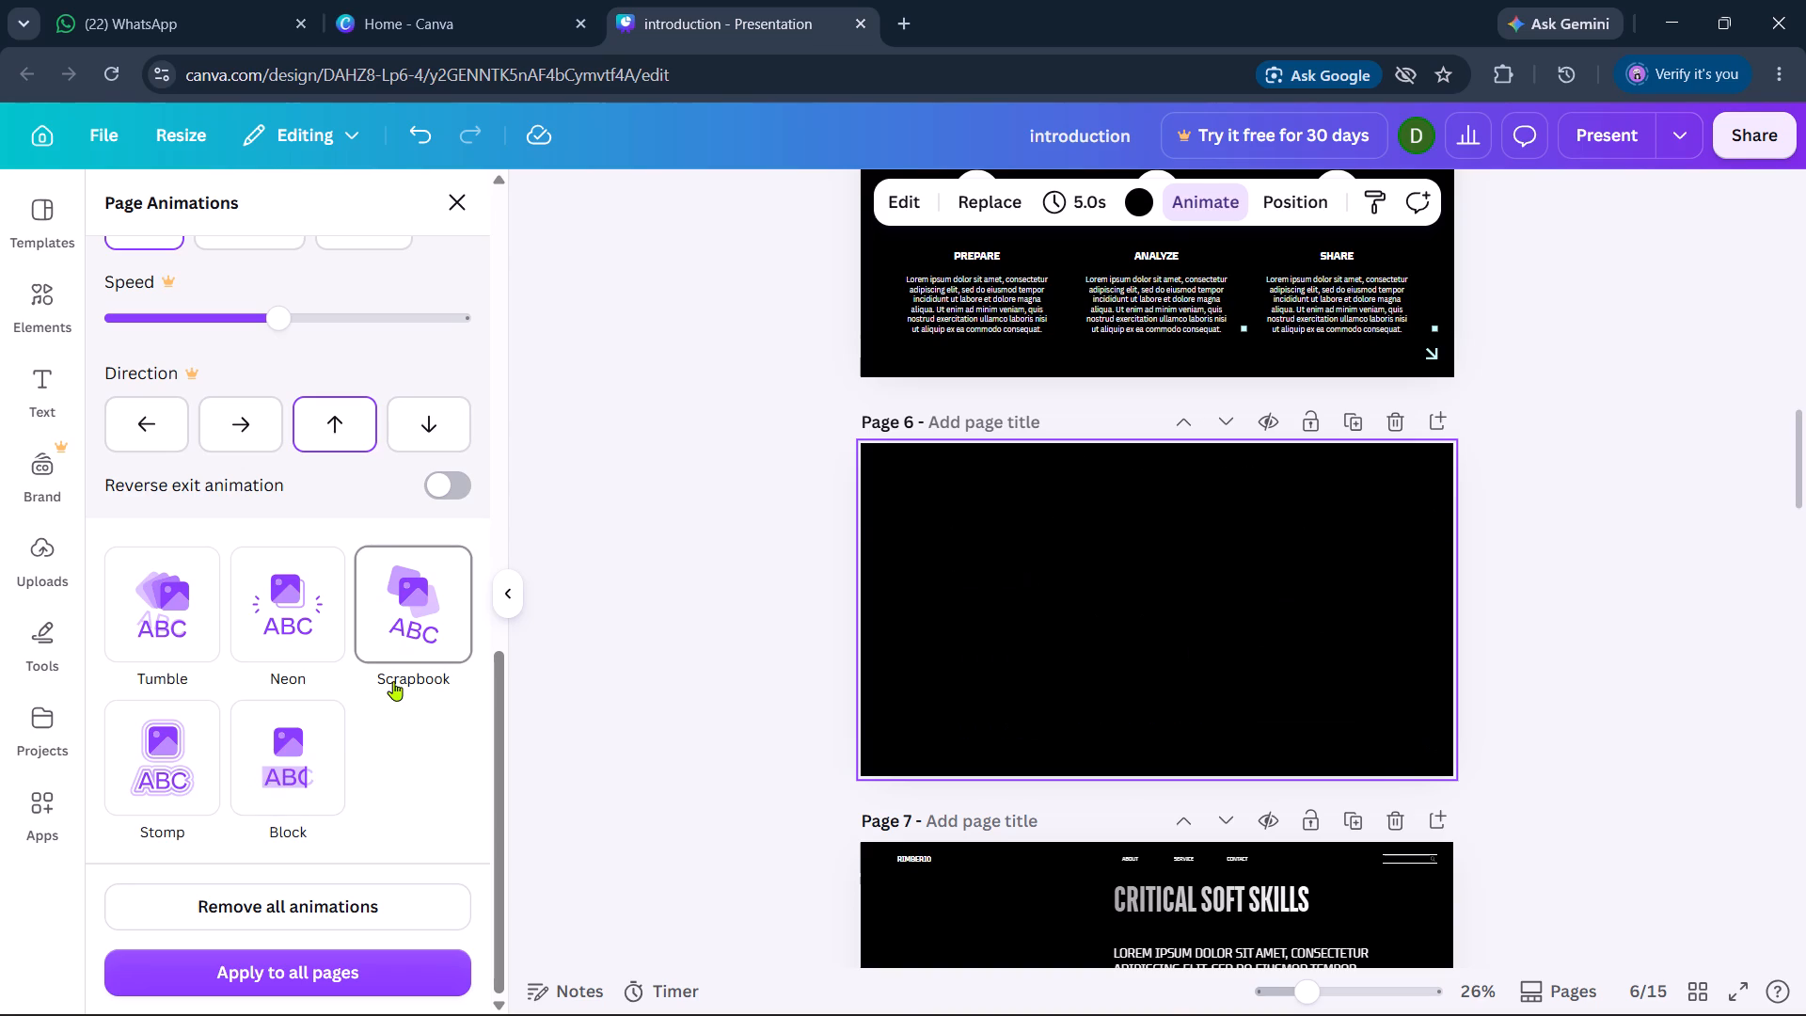
{"action": "scroll", "coordinate": [393, 681], "scroll_direction": "up", "scroll_amount": 6}
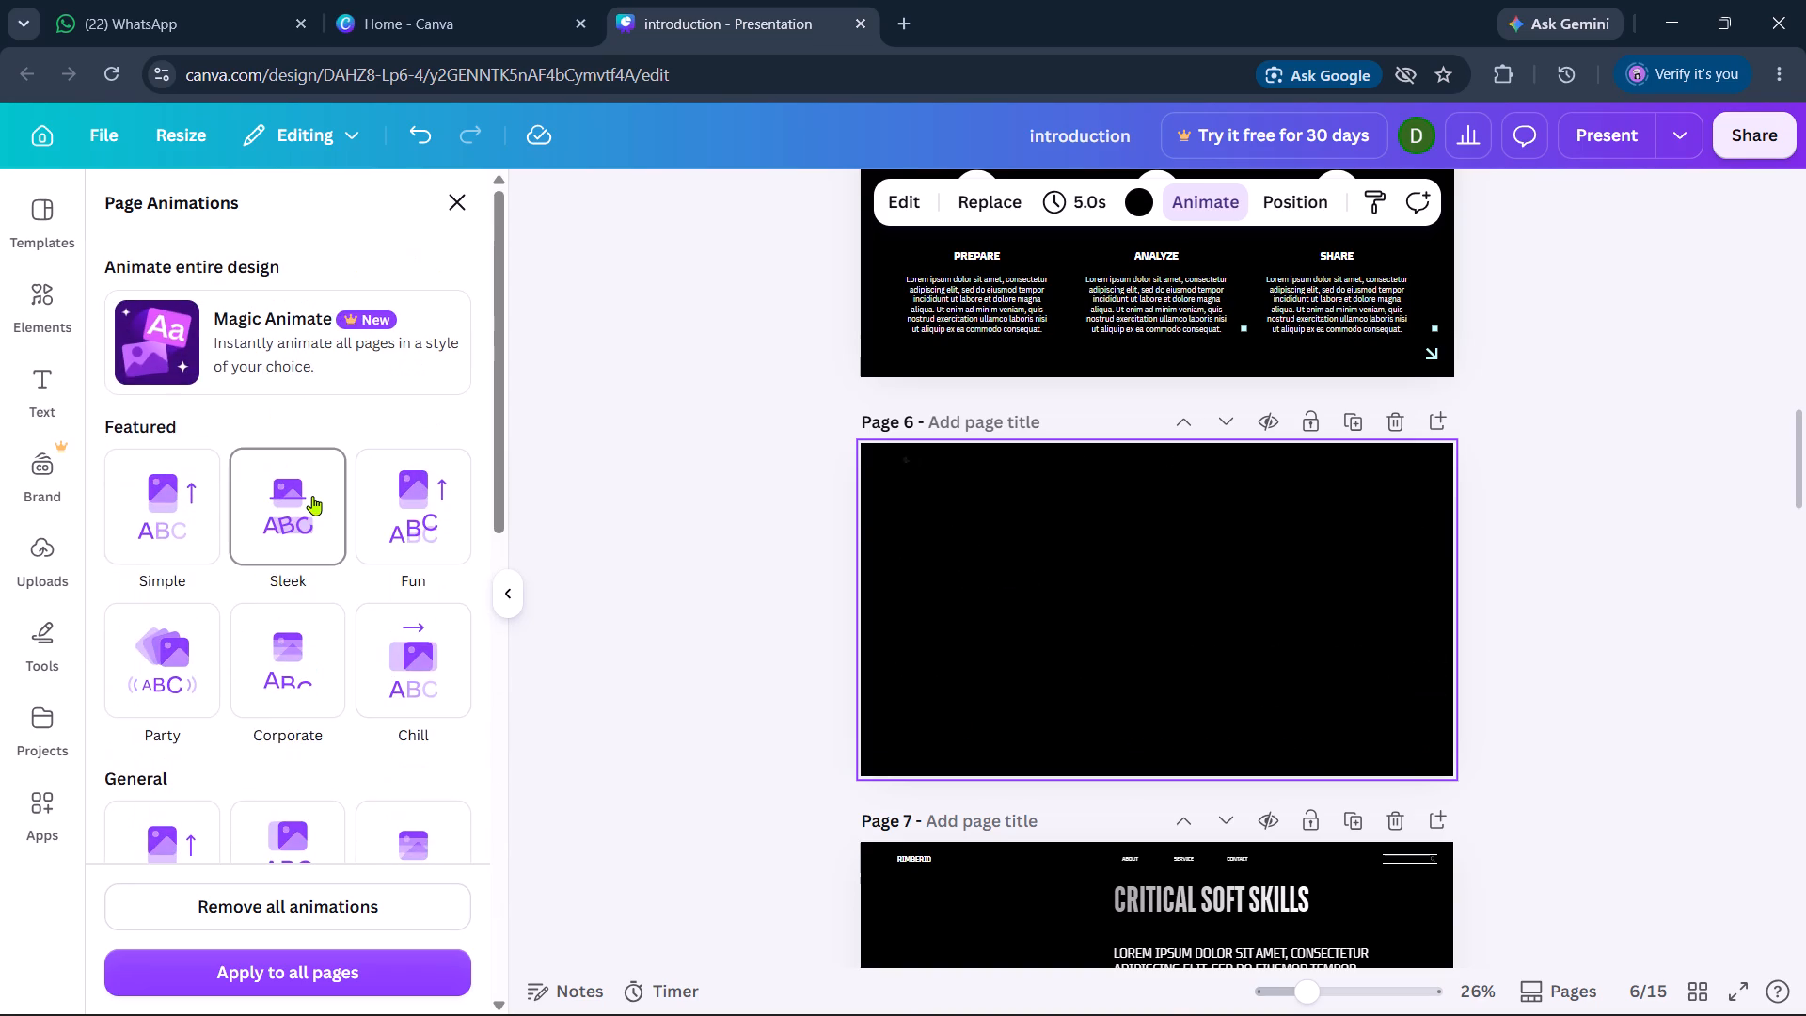
{"action": "left_click", "coordinate": [312, 496]}
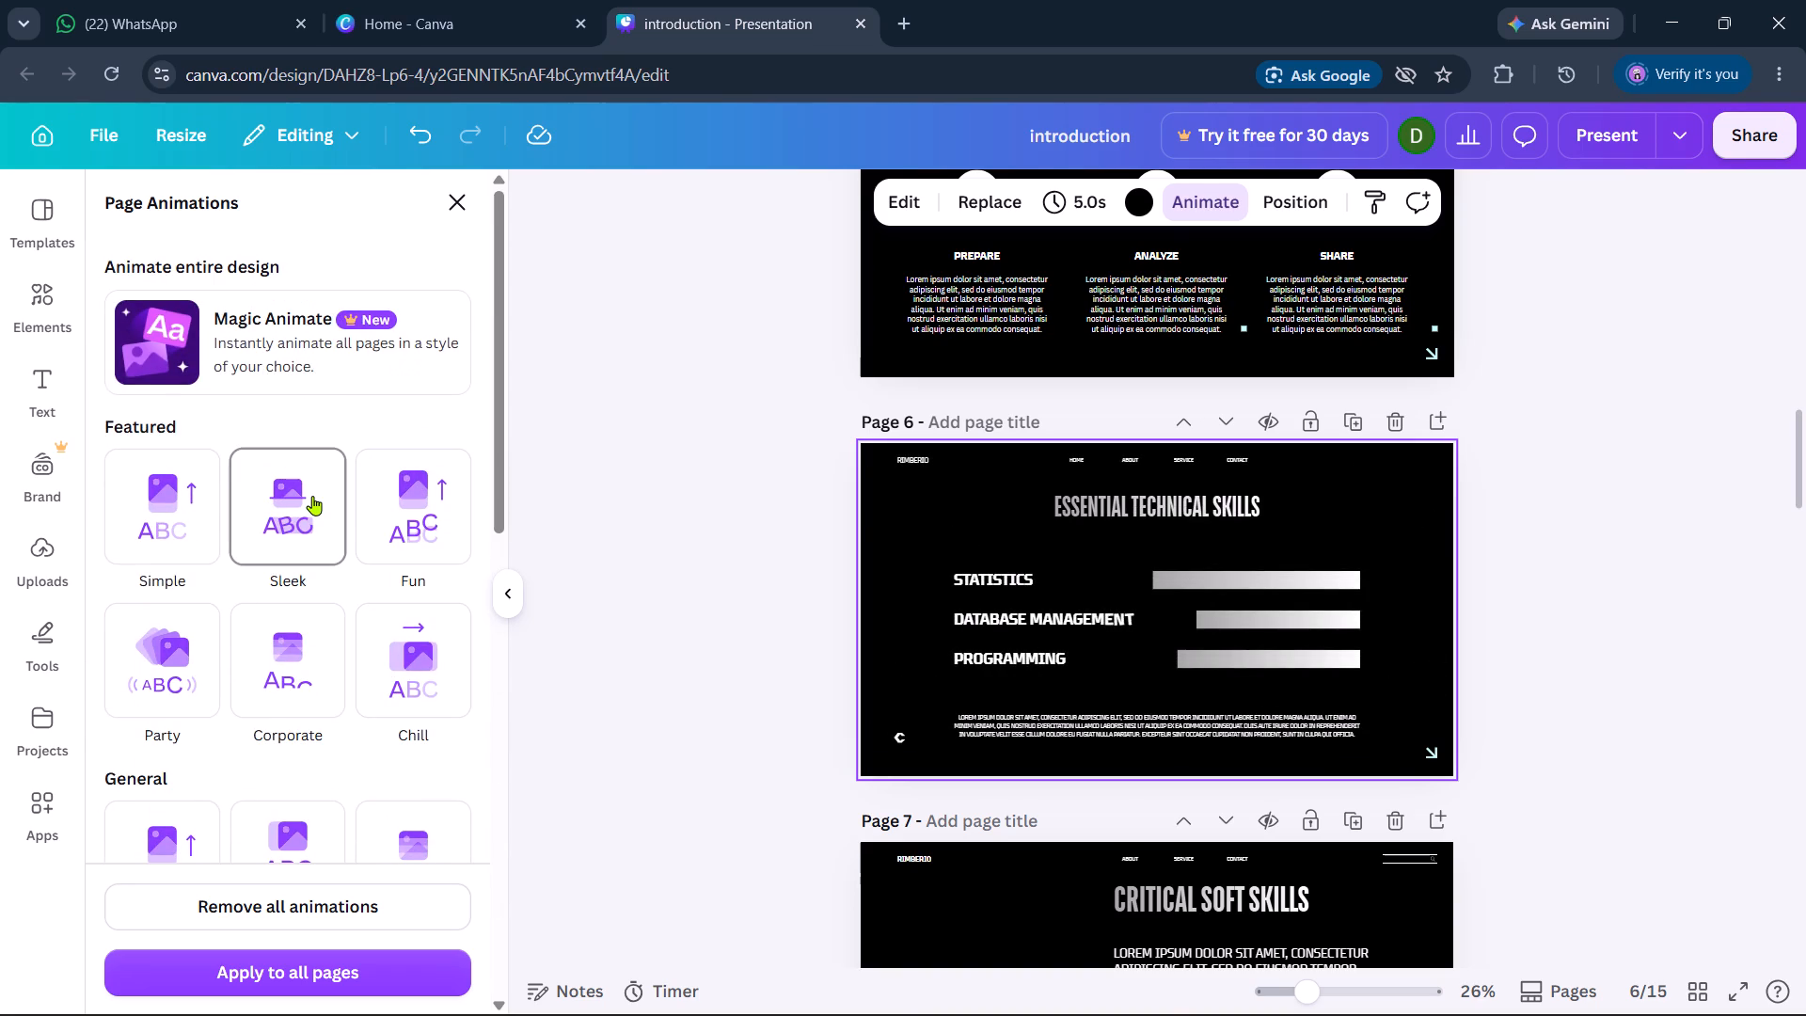
{"action": "scroll", "coordinate": [303, 755], "scroll_direction": "down", "scroll_amount": 4}
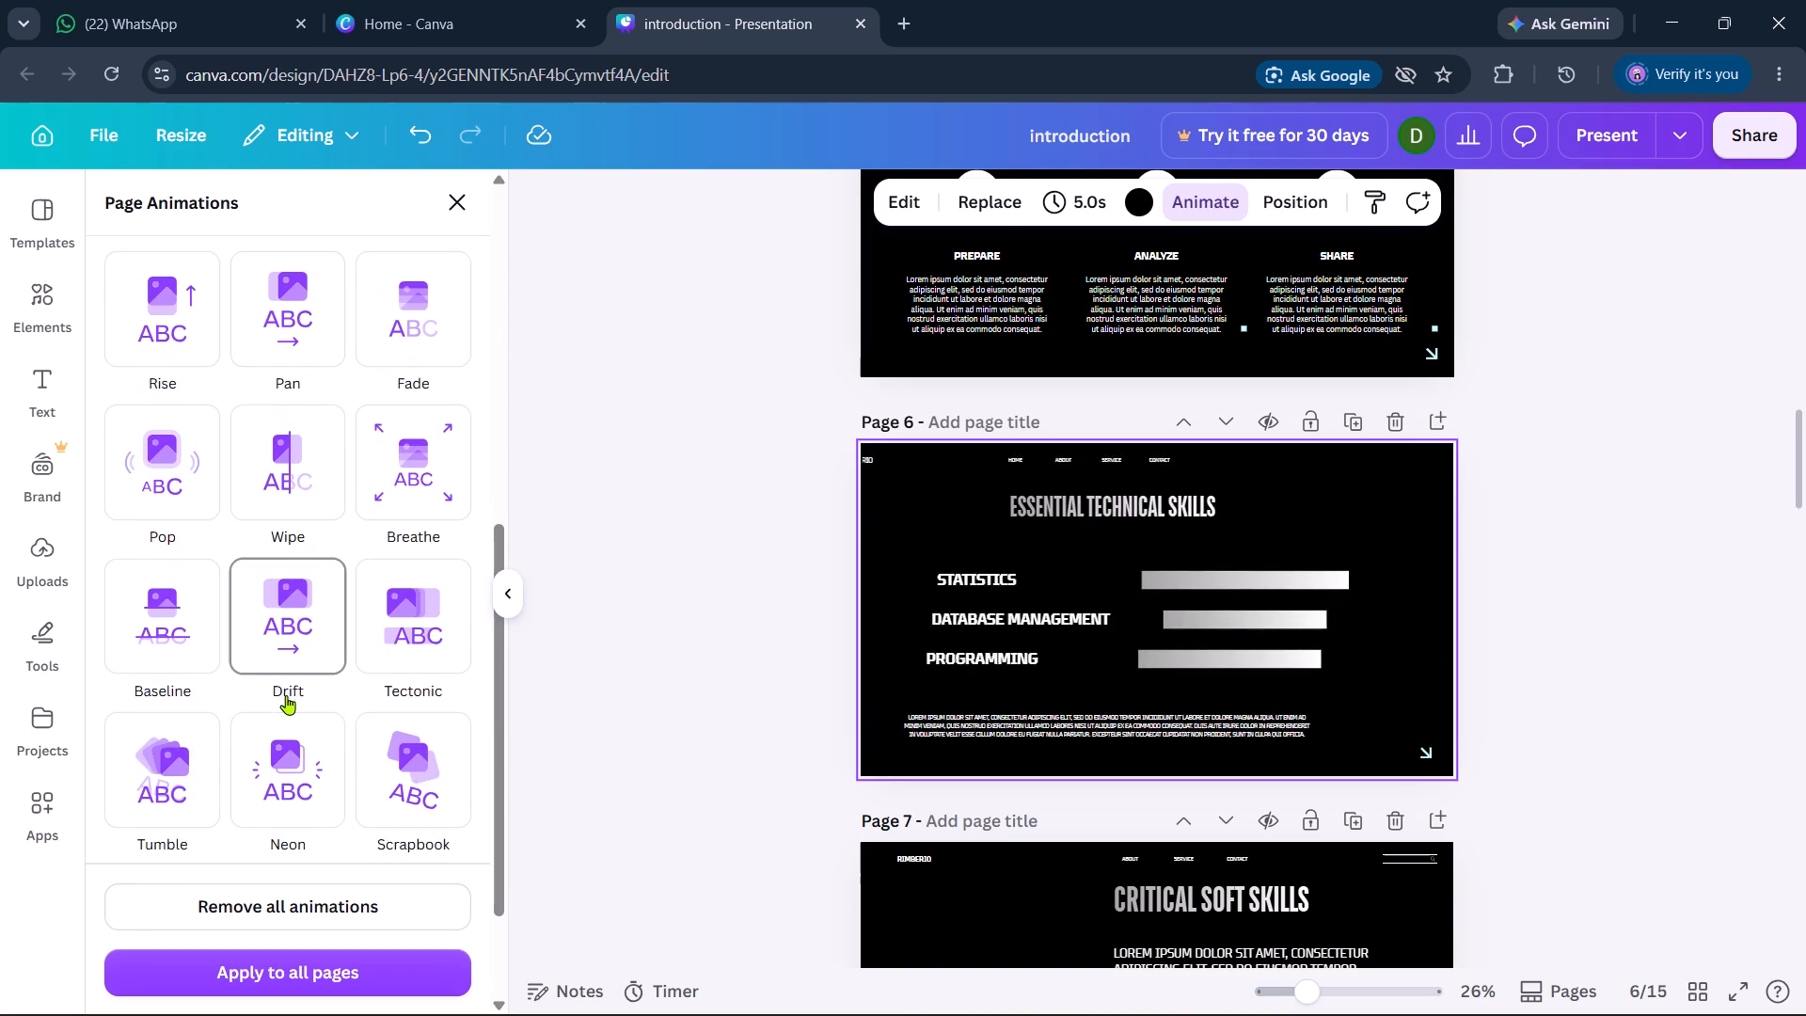
{"action": "scroll", "coordinate": [330, 613], "scroll_direction": "down", "scroll_amount": 4}
Apply the Wipe page animation to page 7, Critical Soft Skills.
{"action": "scroll", "coordinate": [1076, 883], "scroll_direction": "down", "scroll_amount": 1}
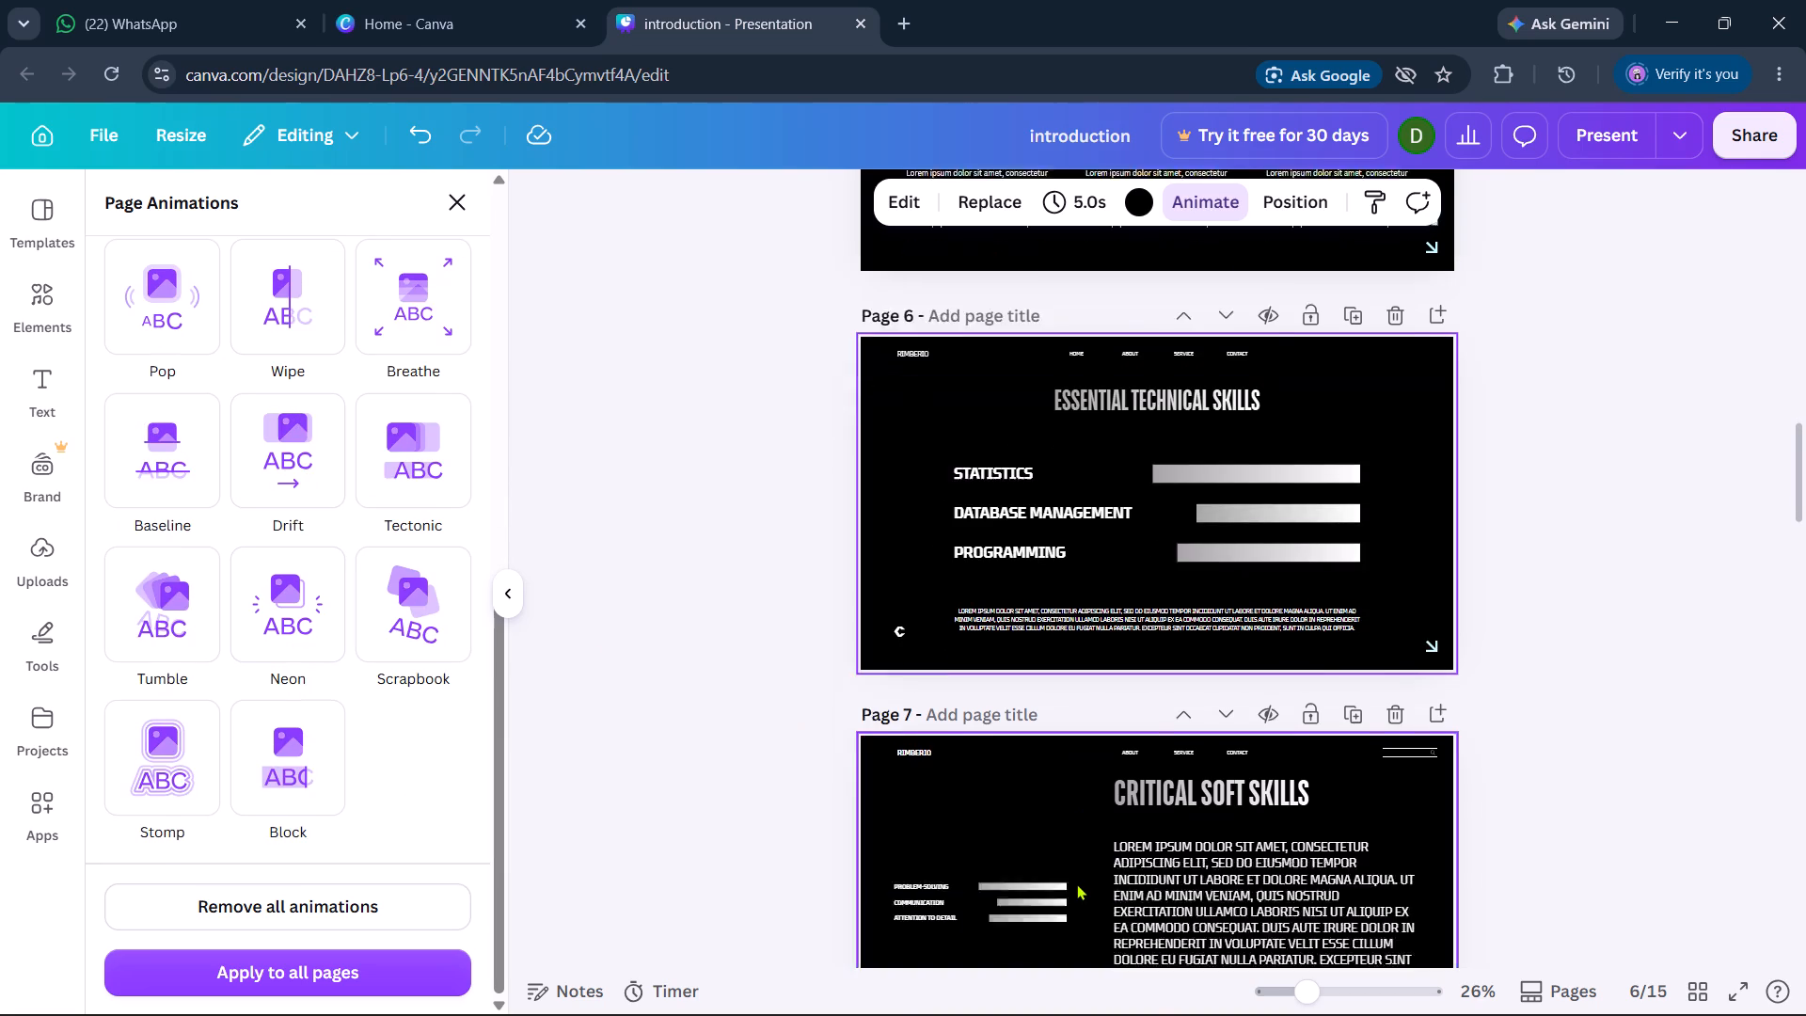
{"action": "scroll", "coordinate": [1076, 883], "scroll_direction": "down", "scroll_amount": 1}
{"action": "left_click", "coordinate": [1026, 638]}
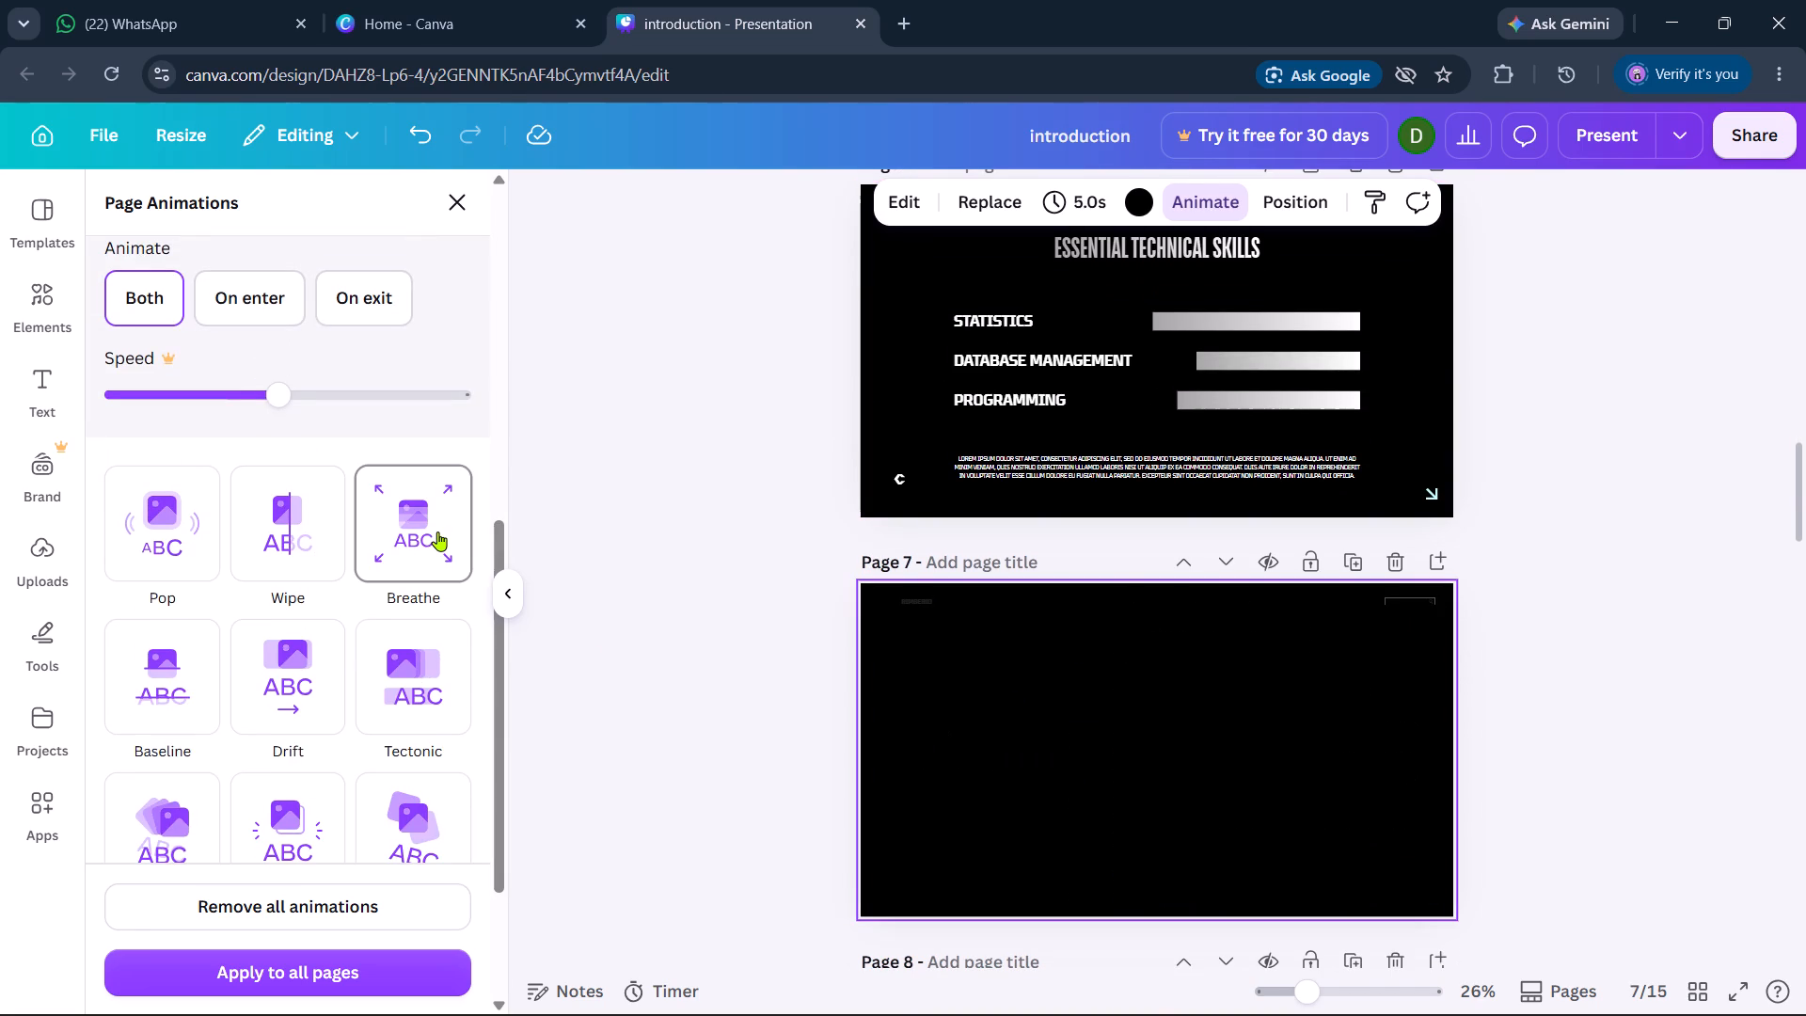
{"action": "left_click", "coordinate": [302, 512]}
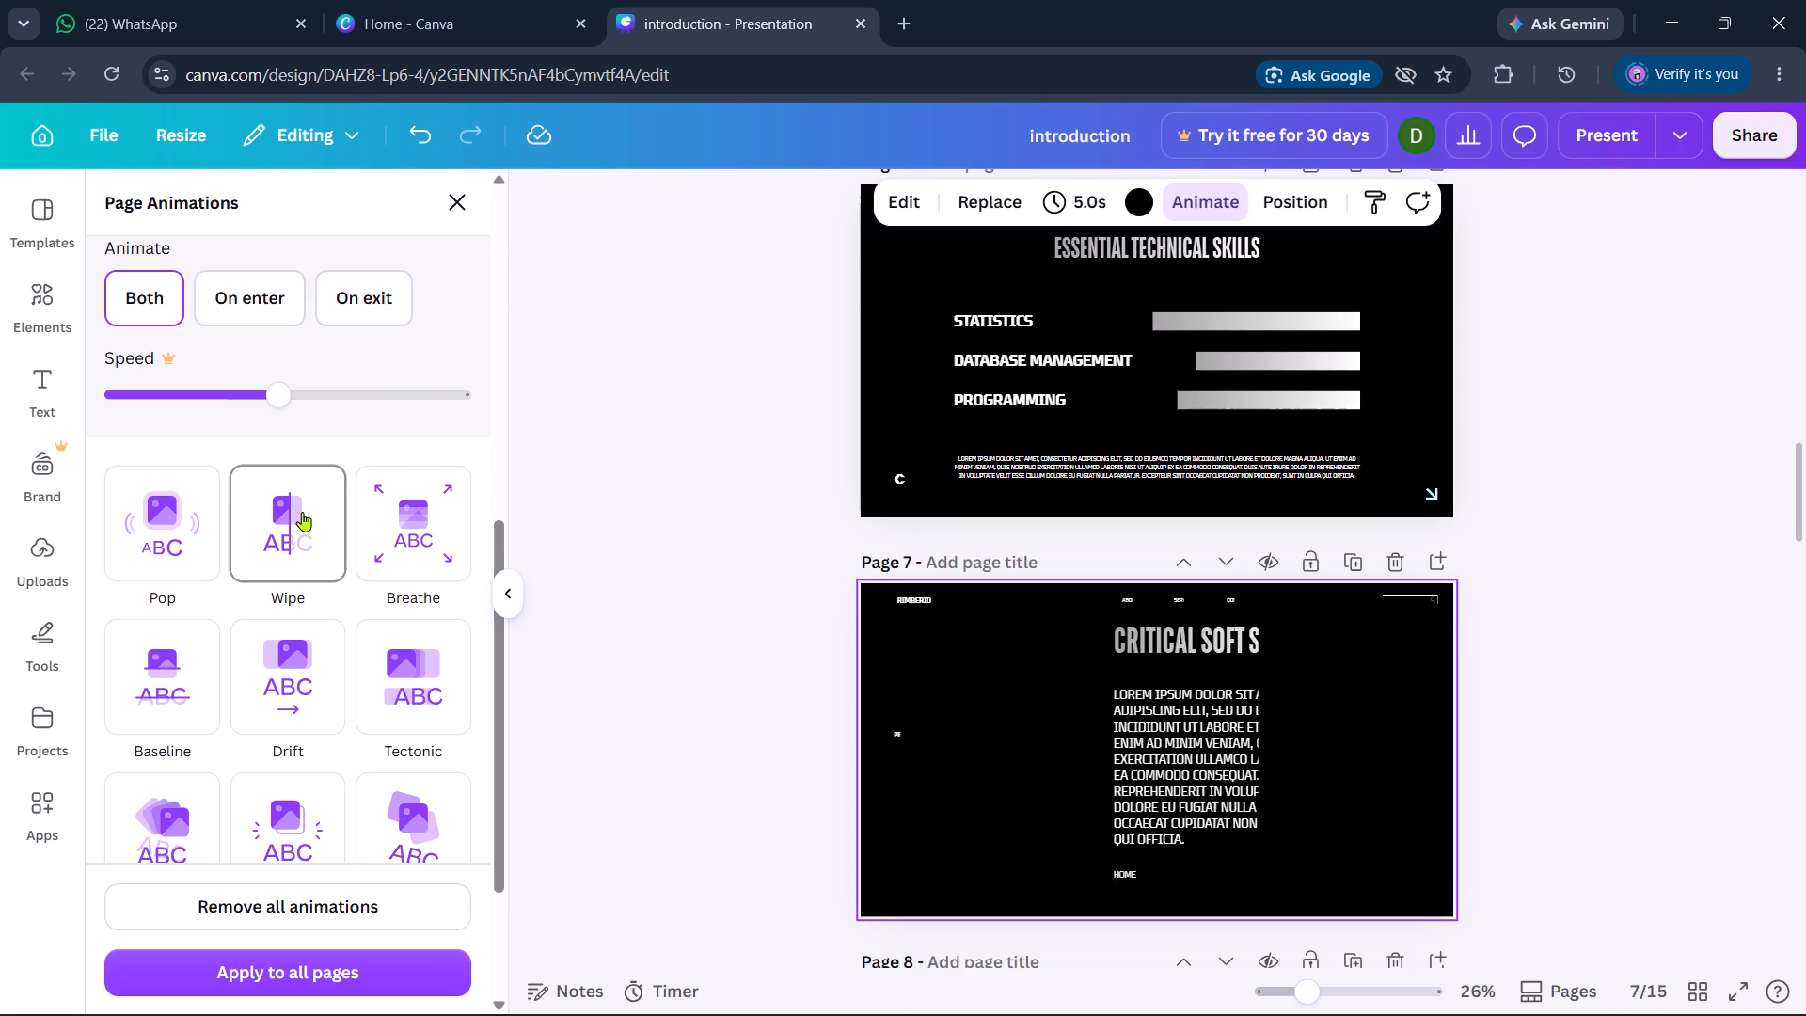
Apply the Breathe page animation to page 8, Popular Tools of the Trade.
{"action": "scroll", "coordinate": [1034, 721], "scroll_direction": "down", "scroll_amount": 3}
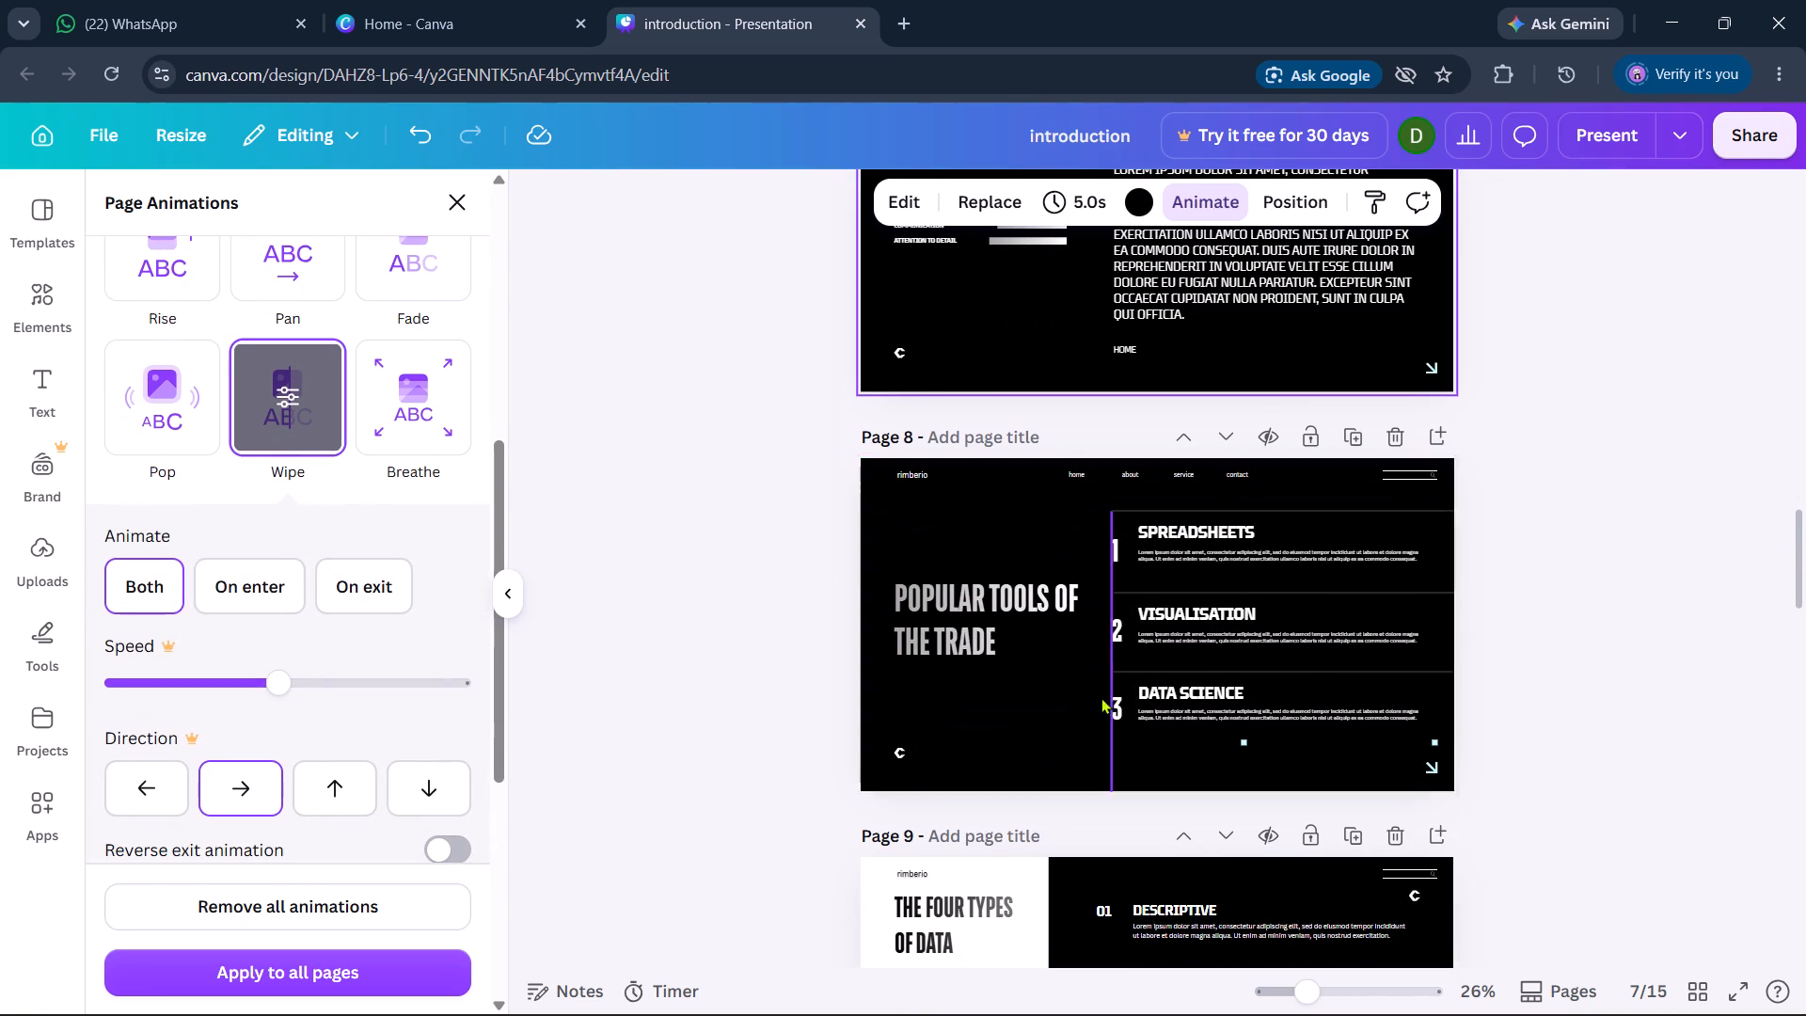
{"action": "left_click", "coordinate": [1049, 534]}
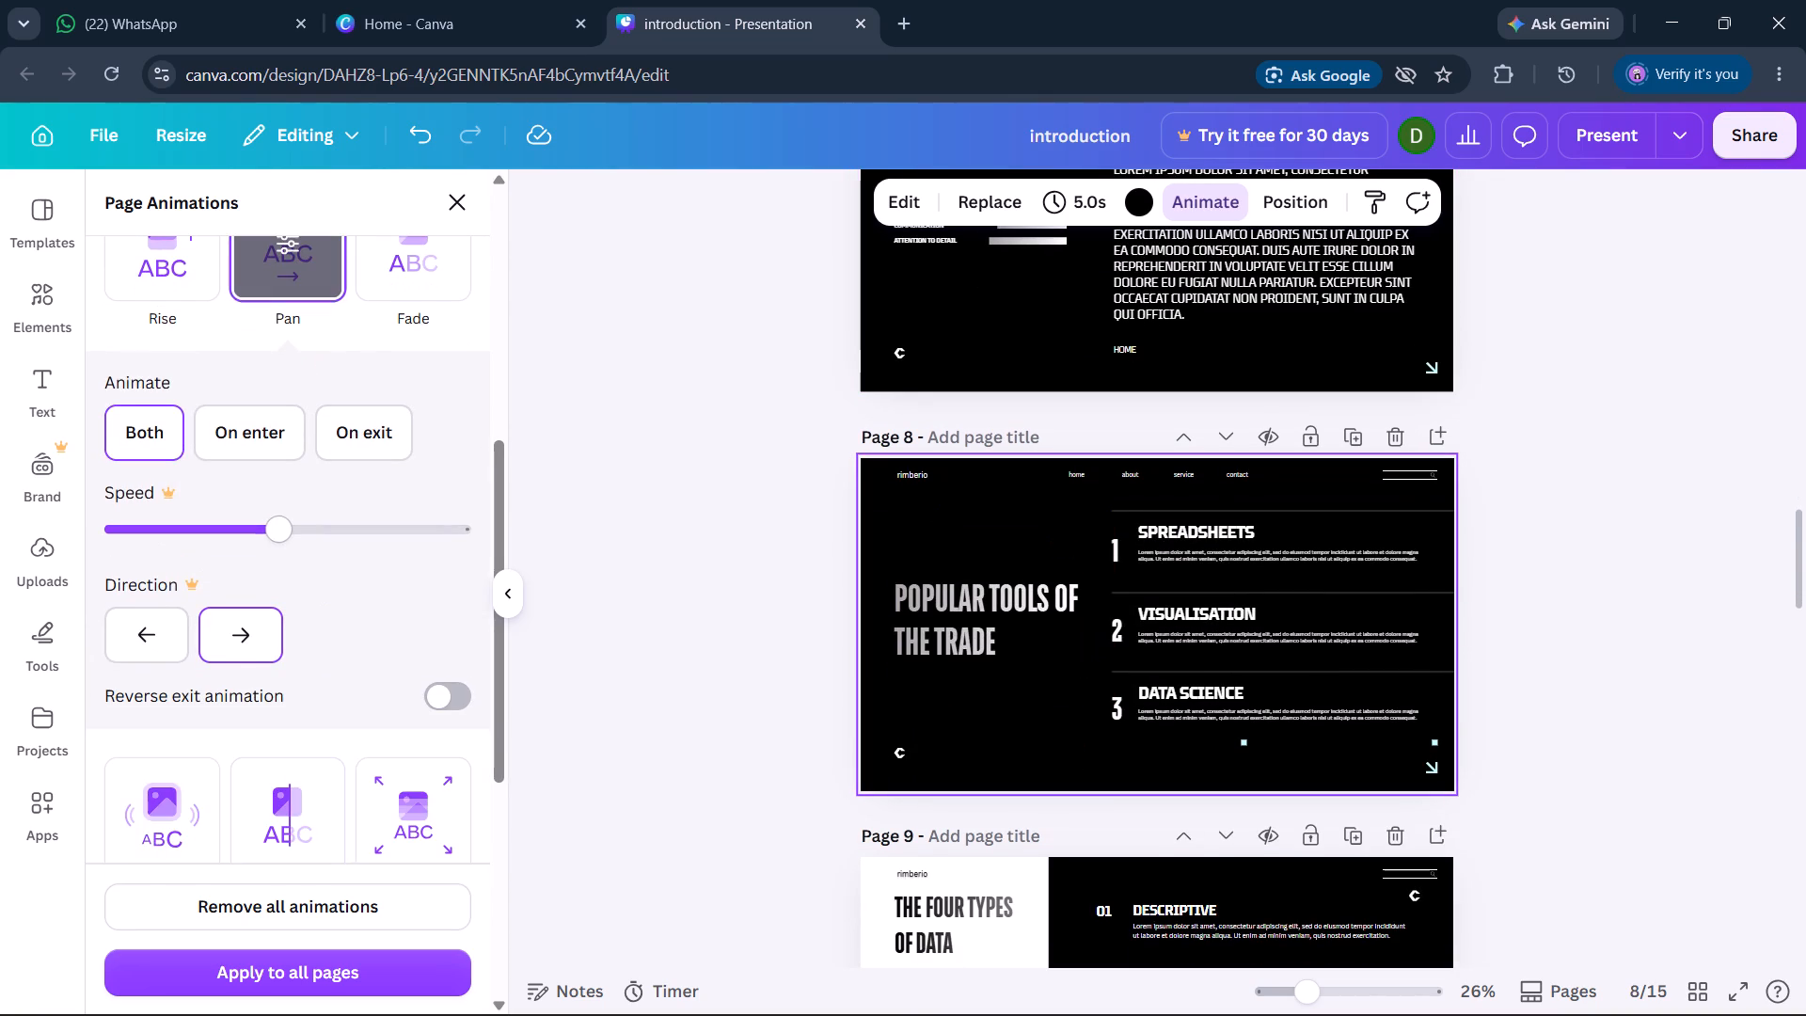
{"action": "scroll", "coordinate": [268, 534], "scroll_direction": "down", "scroll_amount": 2}
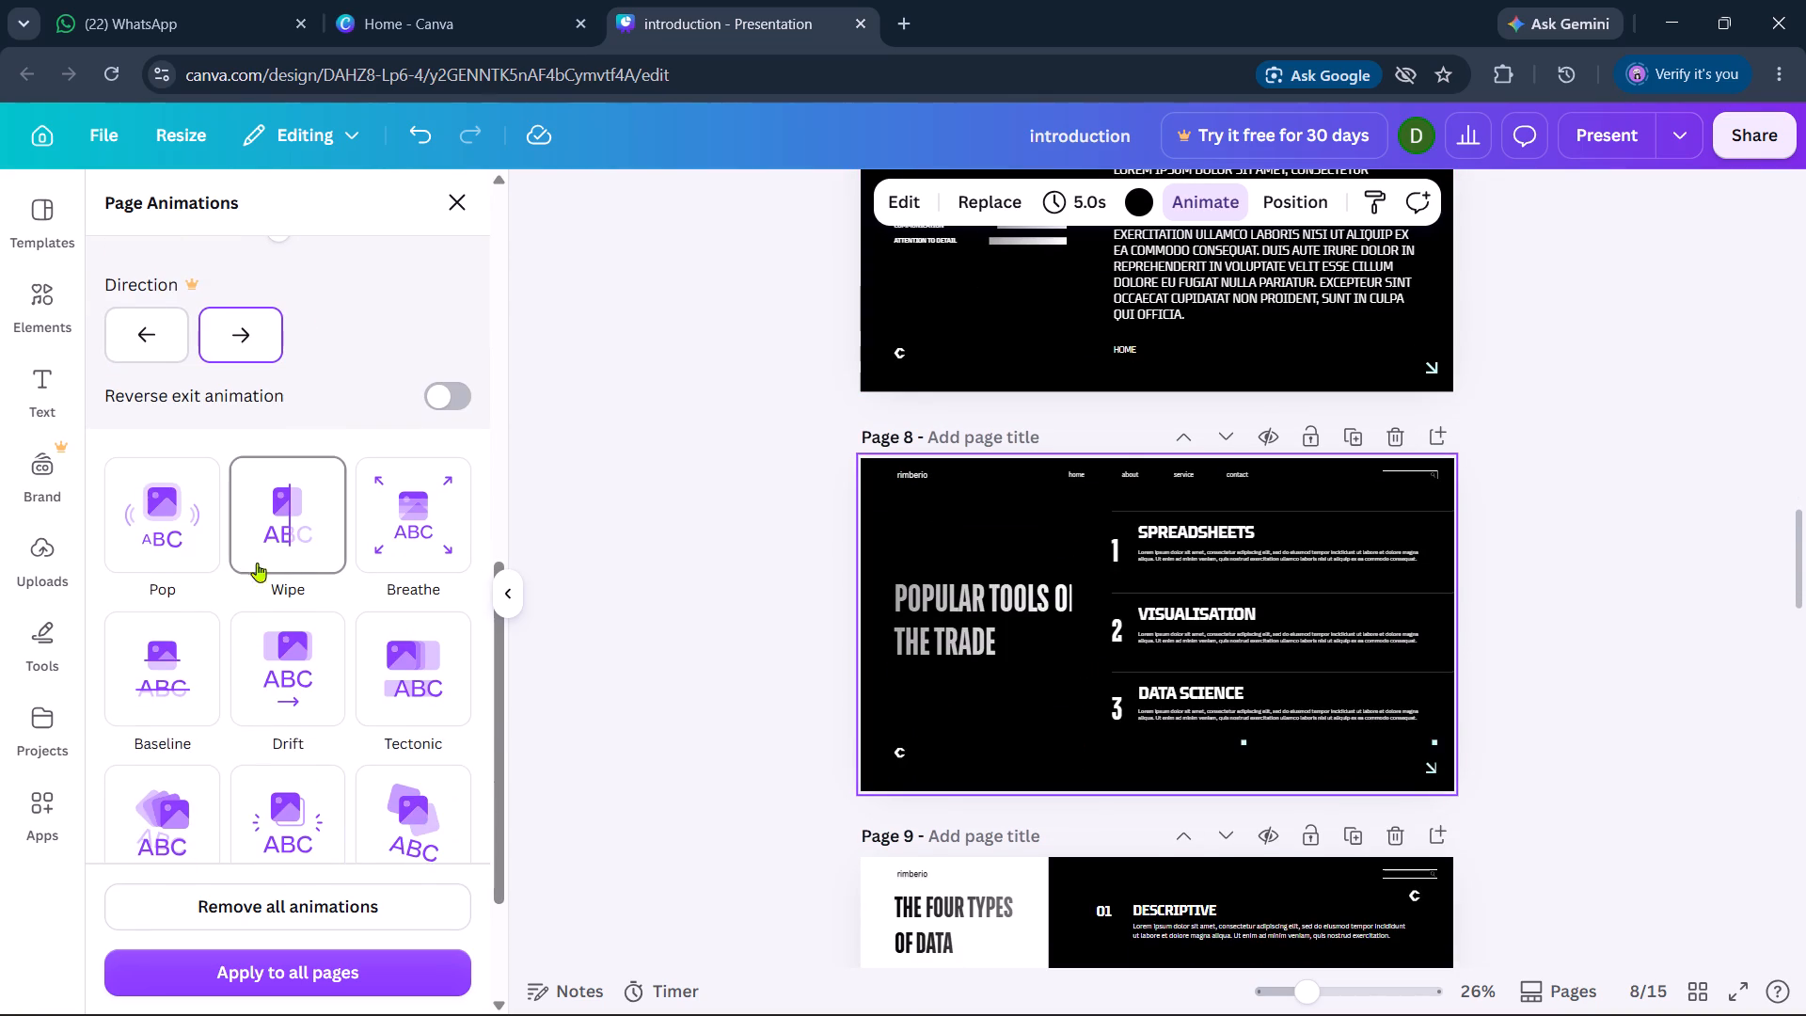
{"action": "left_click", "coordinate": [373, 521]}
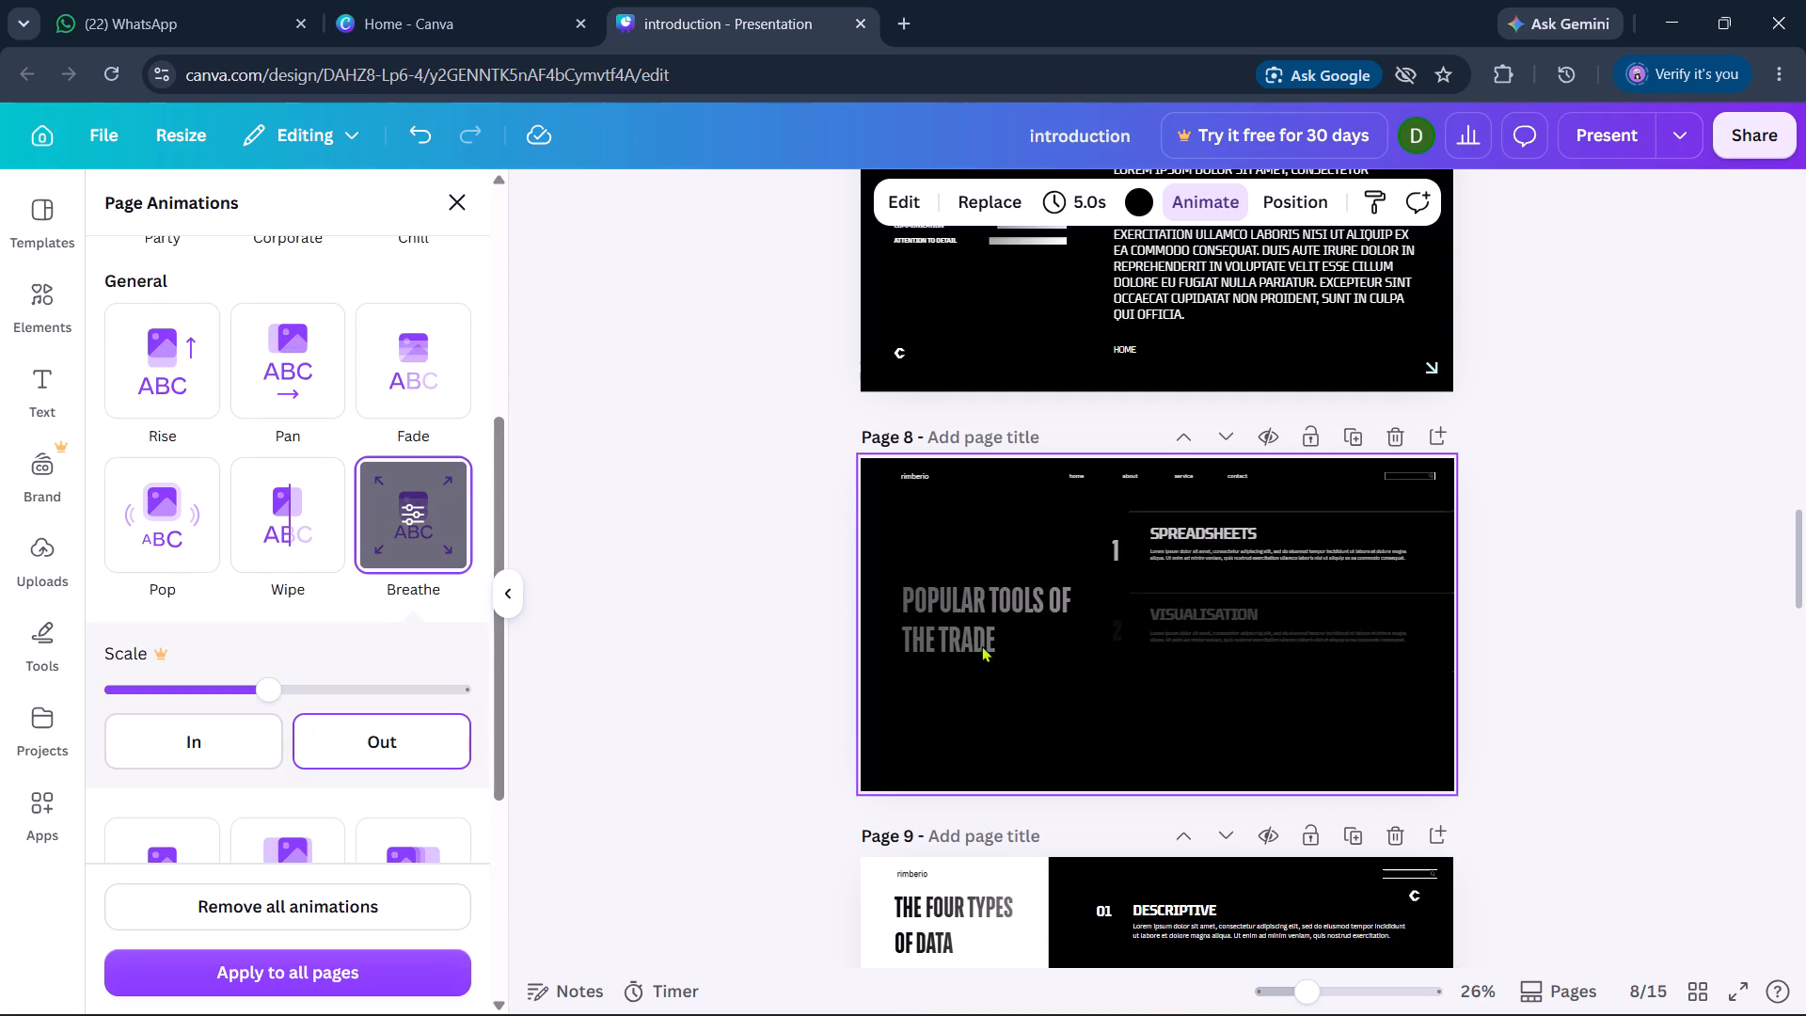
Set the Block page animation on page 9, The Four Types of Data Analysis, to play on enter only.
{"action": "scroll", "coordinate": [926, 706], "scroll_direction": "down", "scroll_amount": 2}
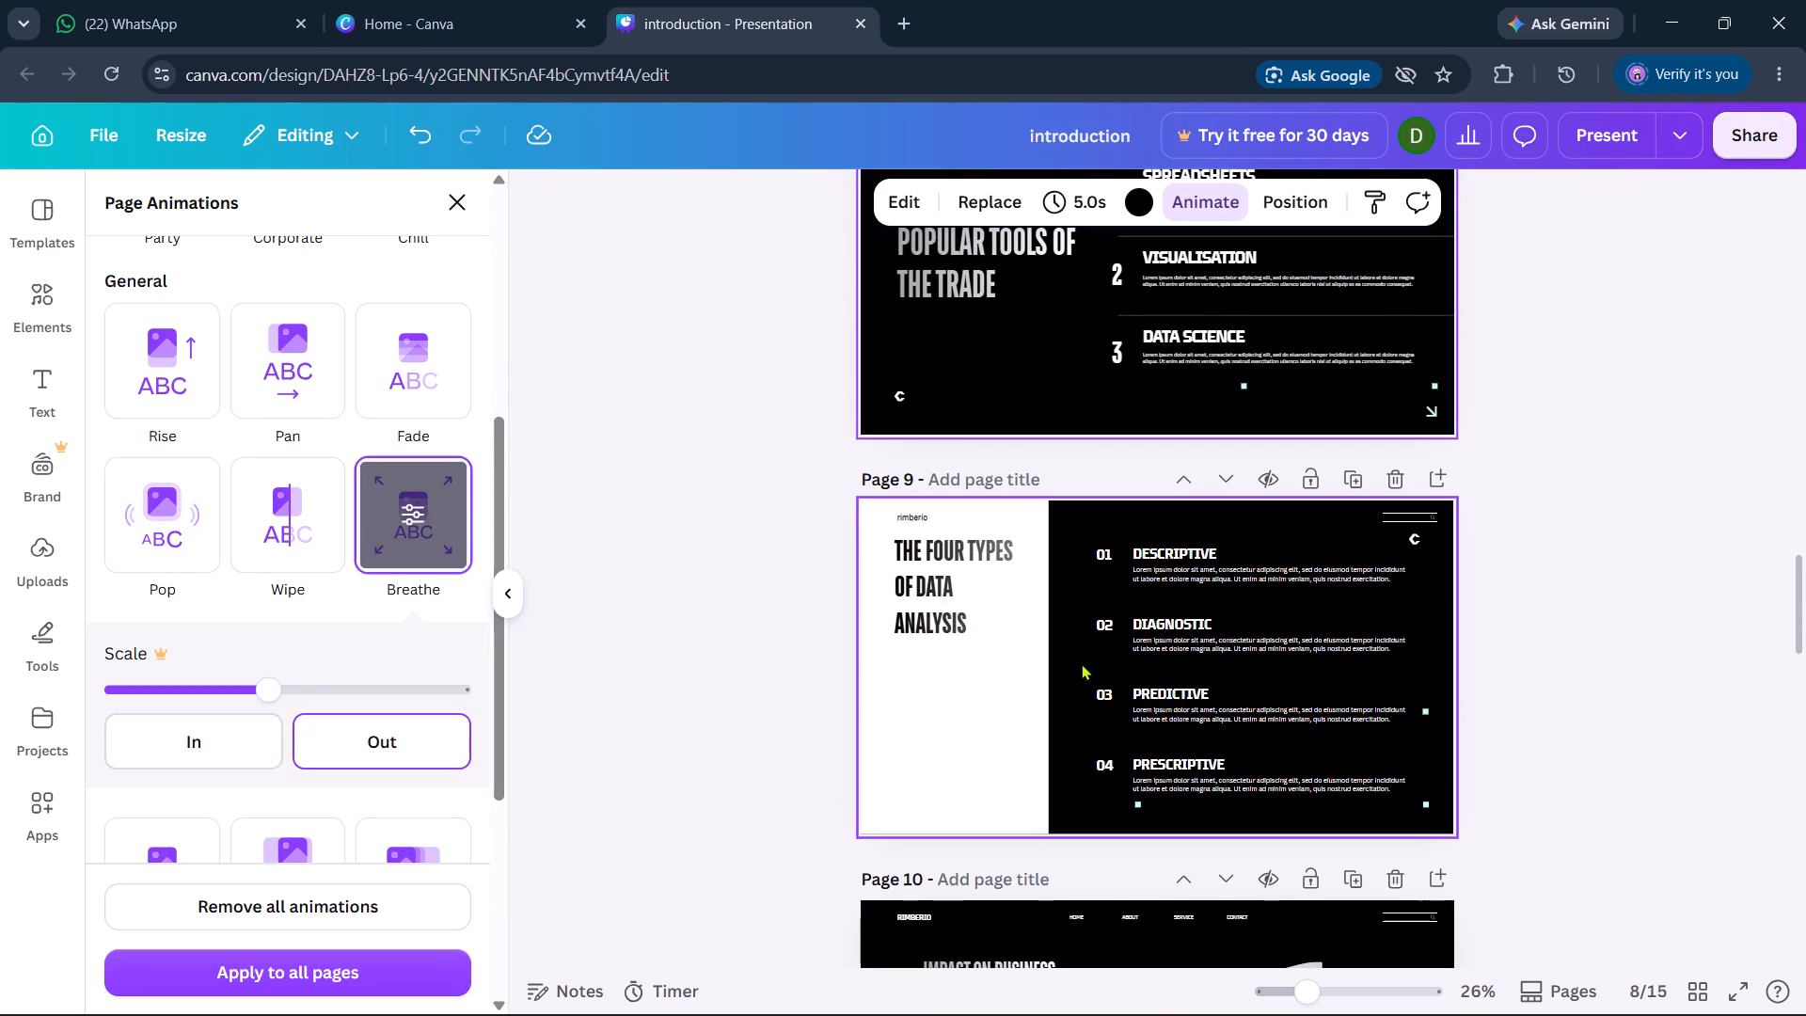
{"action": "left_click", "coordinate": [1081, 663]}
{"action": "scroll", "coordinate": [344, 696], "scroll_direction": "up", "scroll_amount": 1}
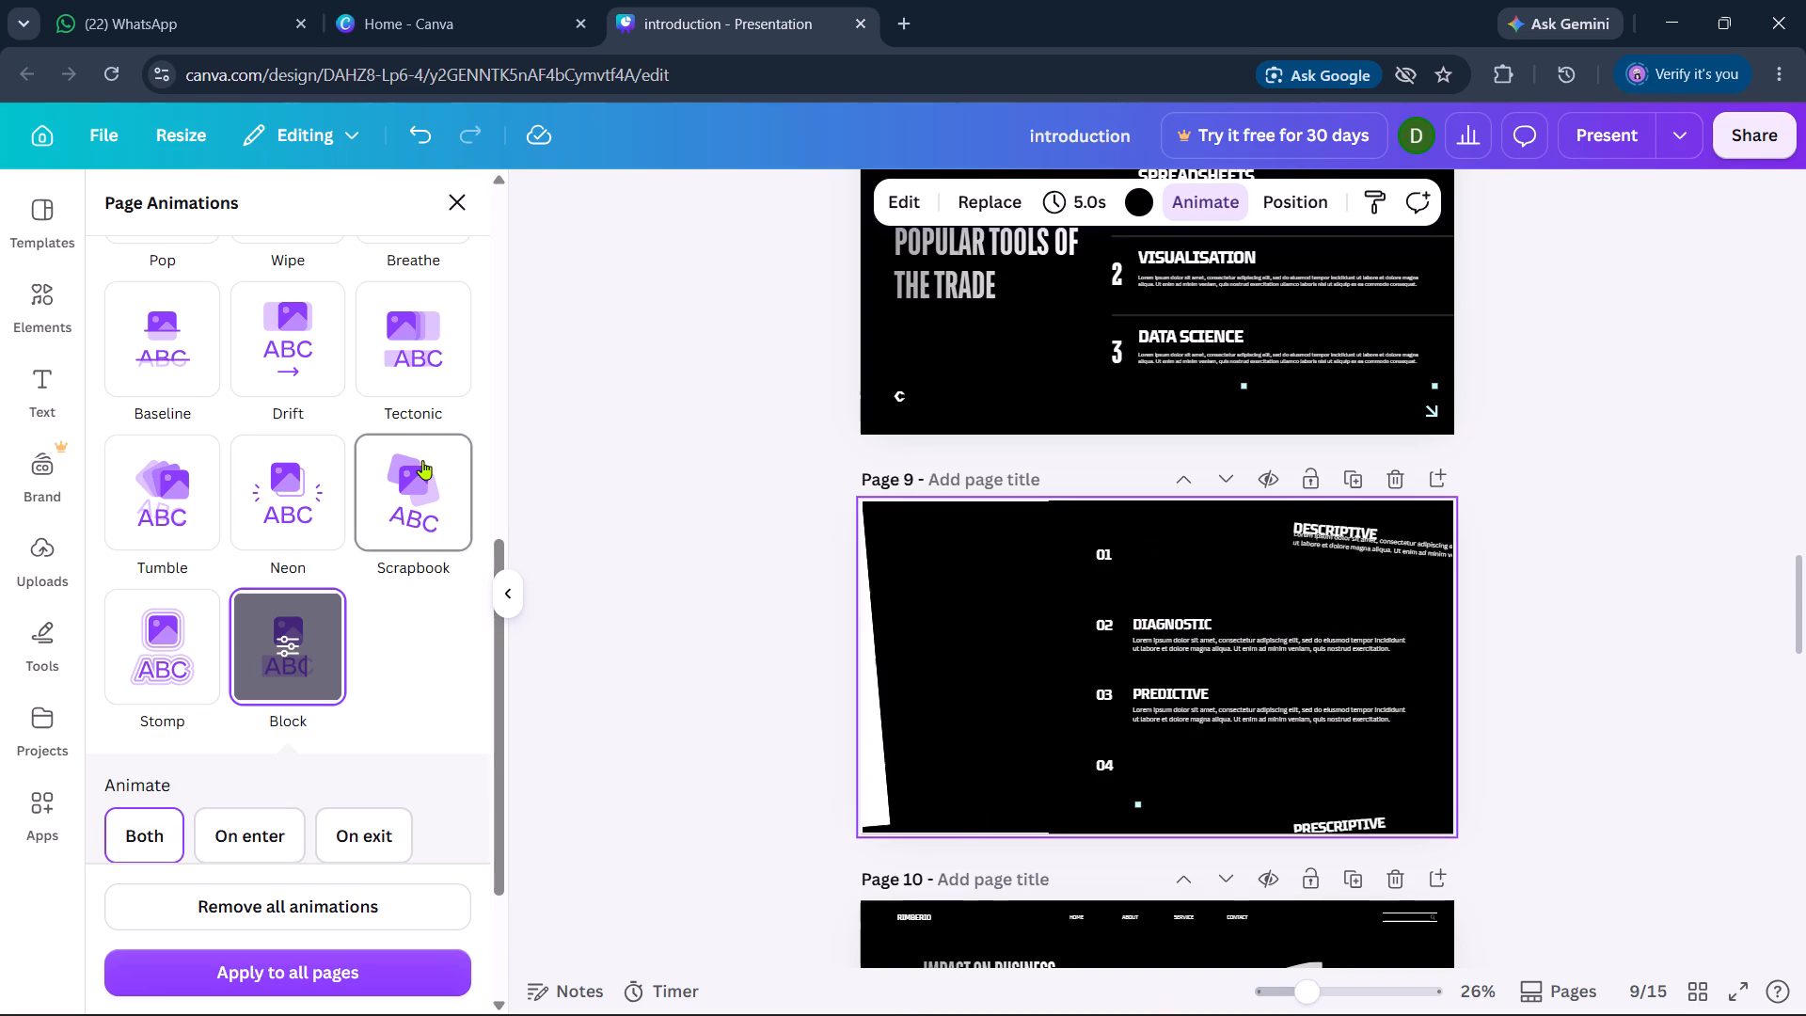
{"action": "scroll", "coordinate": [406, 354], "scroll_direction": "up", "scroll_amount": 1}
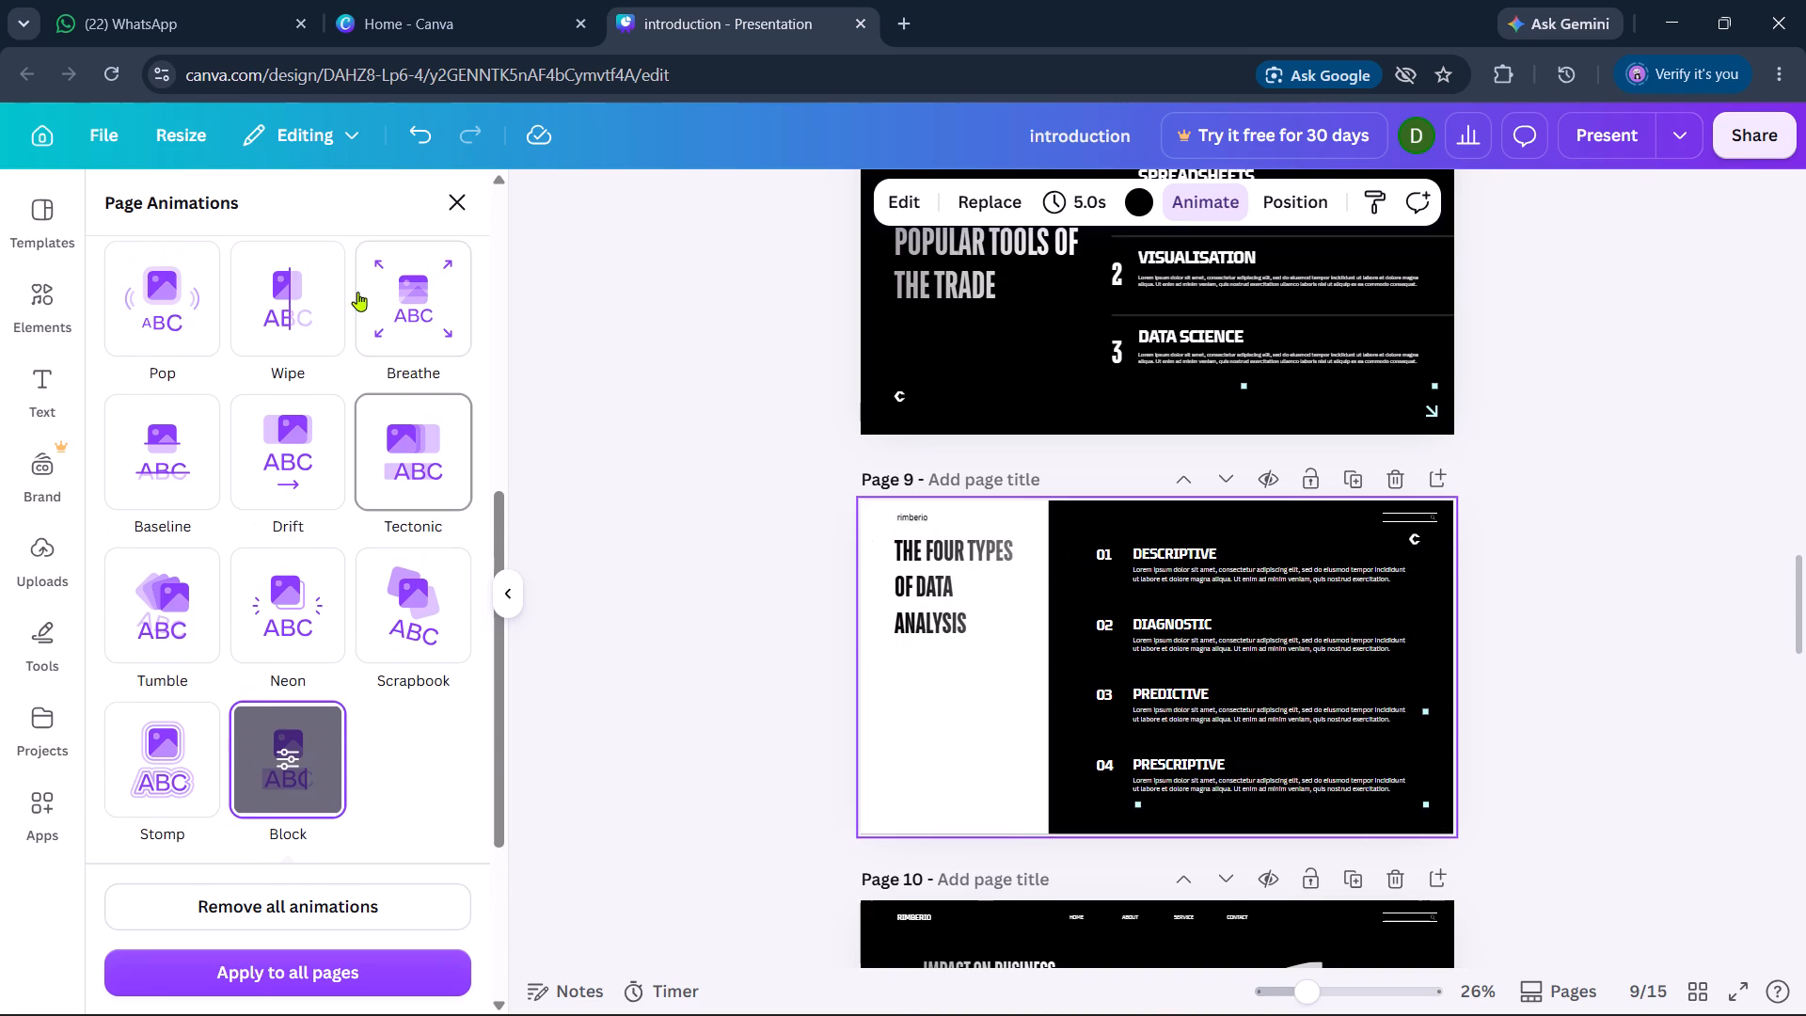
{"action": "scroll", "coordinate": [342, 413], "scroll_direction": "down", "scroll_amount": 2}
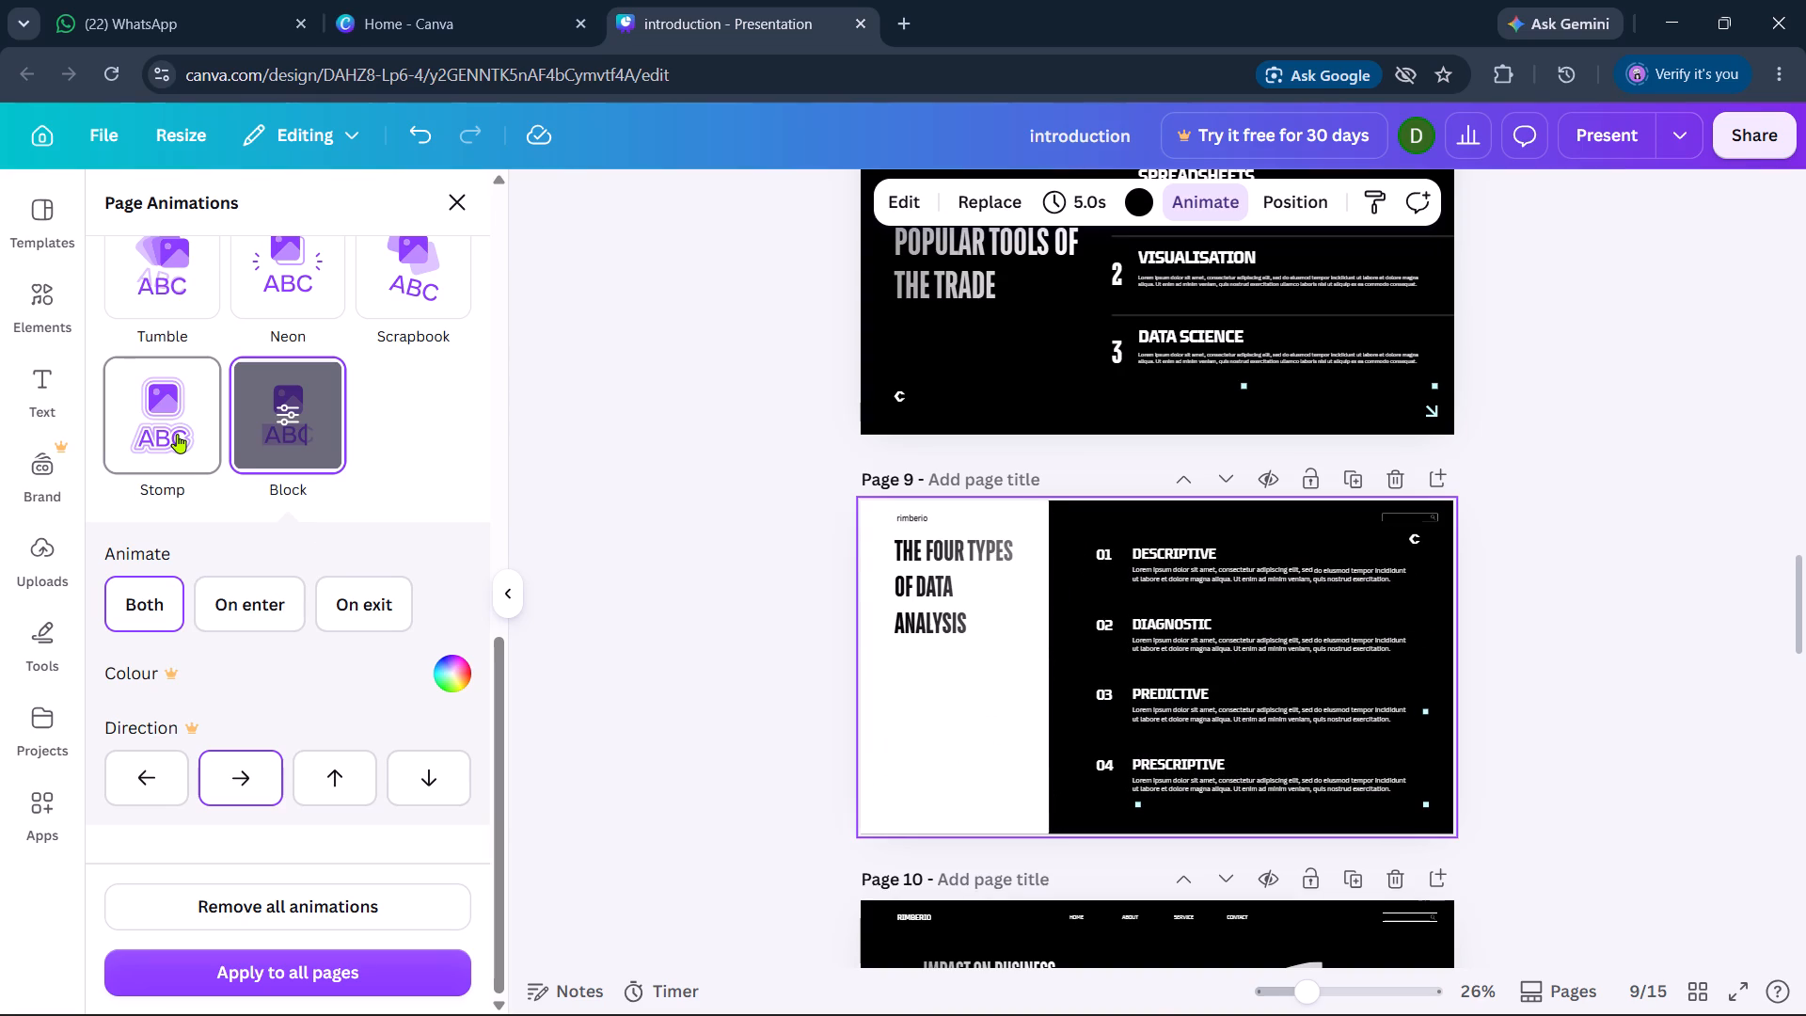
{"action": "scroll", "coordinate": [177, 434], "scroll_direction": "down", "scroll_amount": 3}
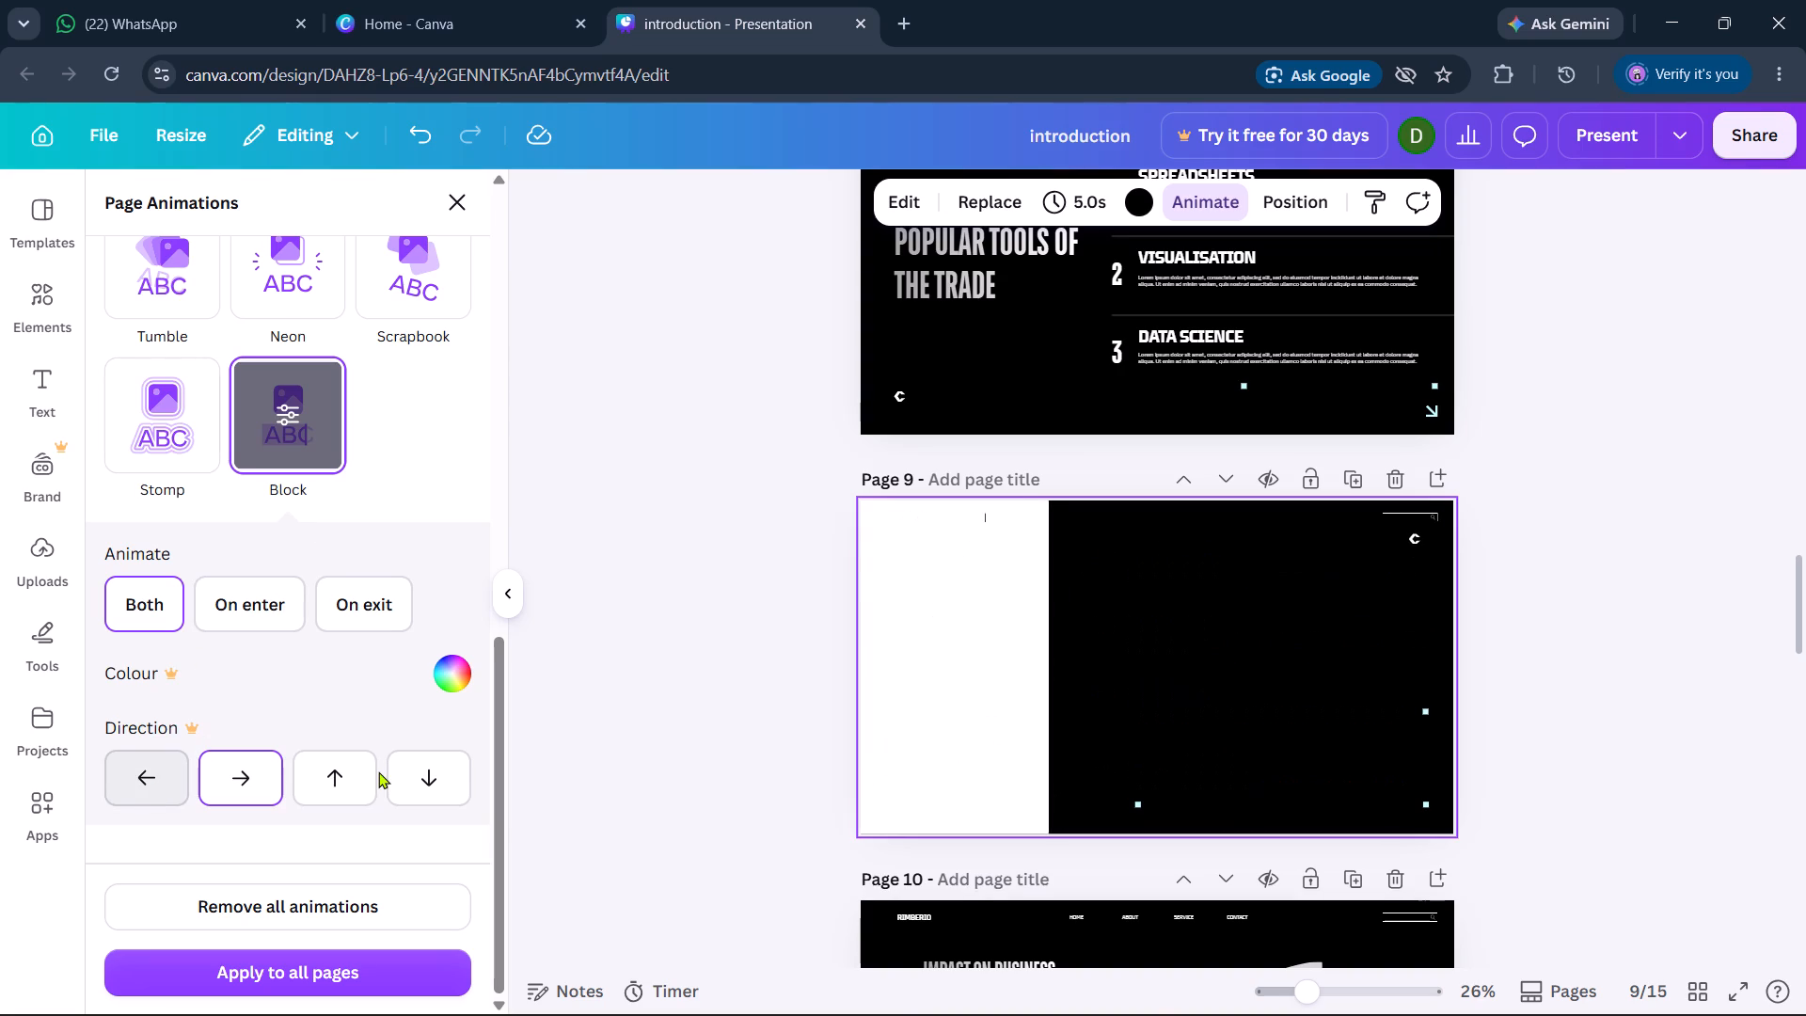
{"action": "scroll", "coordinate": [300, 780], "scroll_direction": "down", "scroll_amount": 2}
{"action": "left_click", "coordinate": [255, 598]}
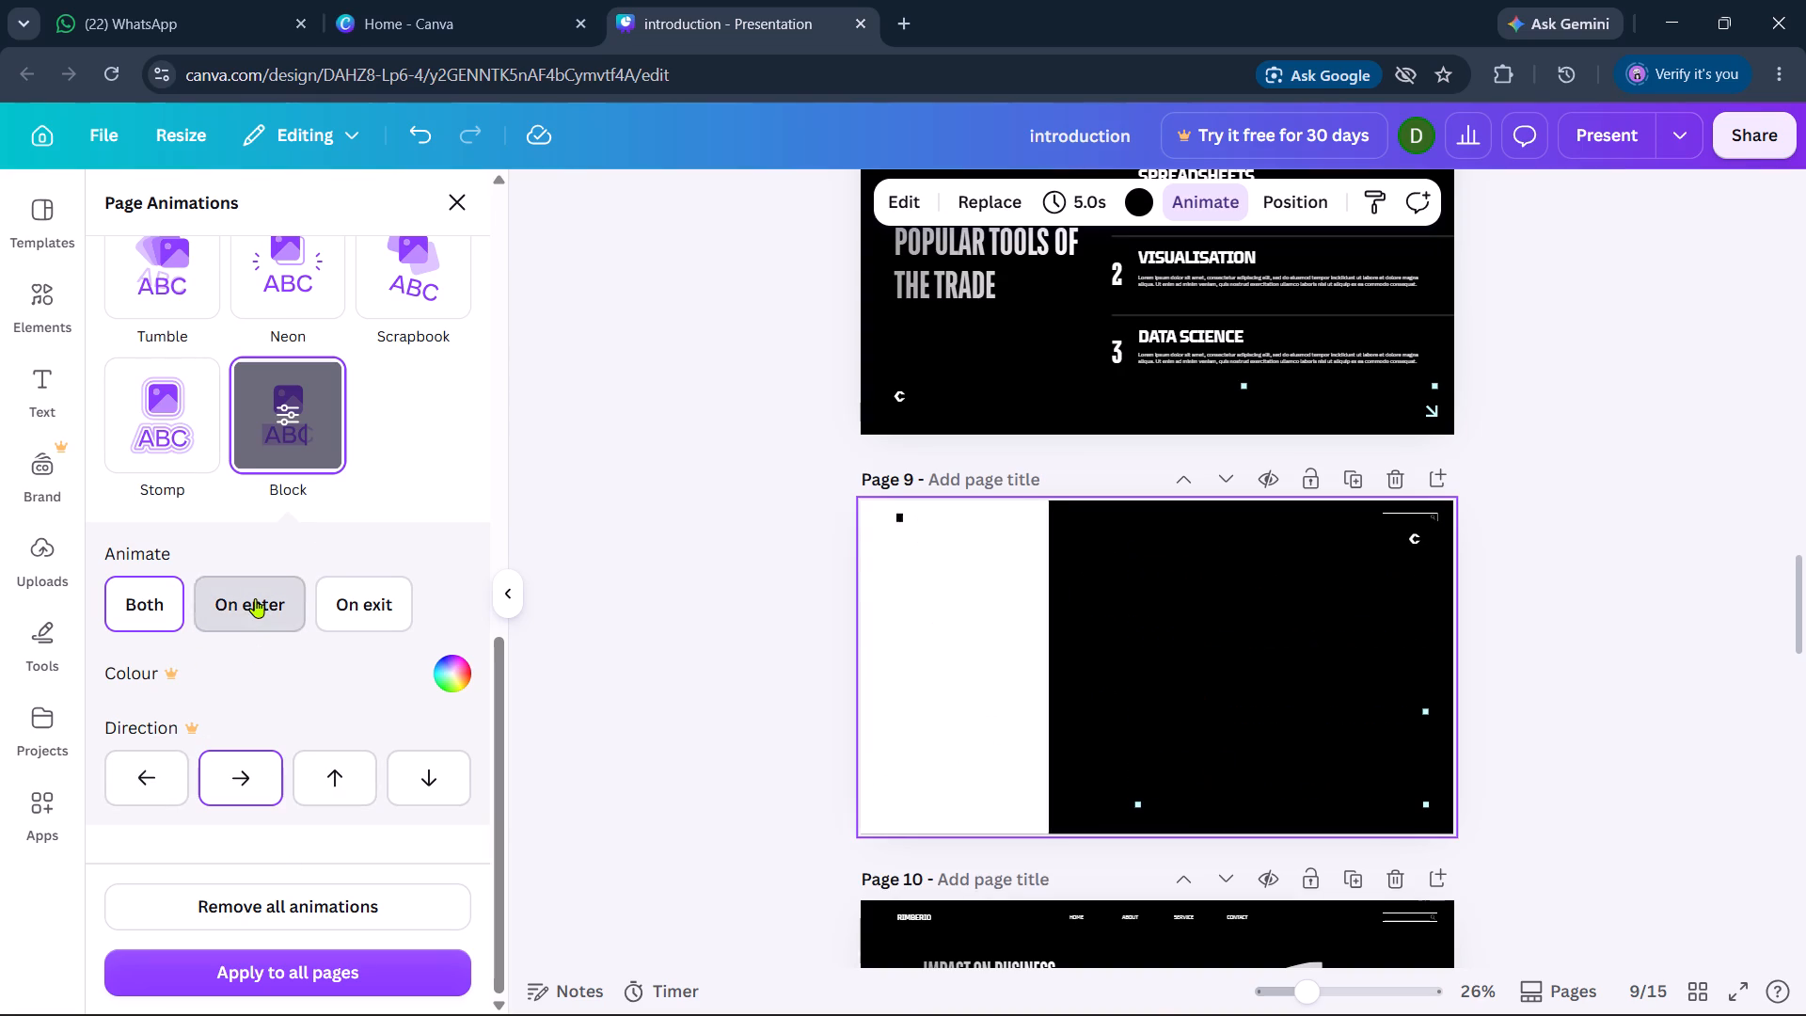
Replace the page animation on page 9, The Four Types of Data Analysis, with Baseline.
{"action": "scroll", "coordinate": [255, 542], "scroll_direction": "up", "scroll_amount": 1}
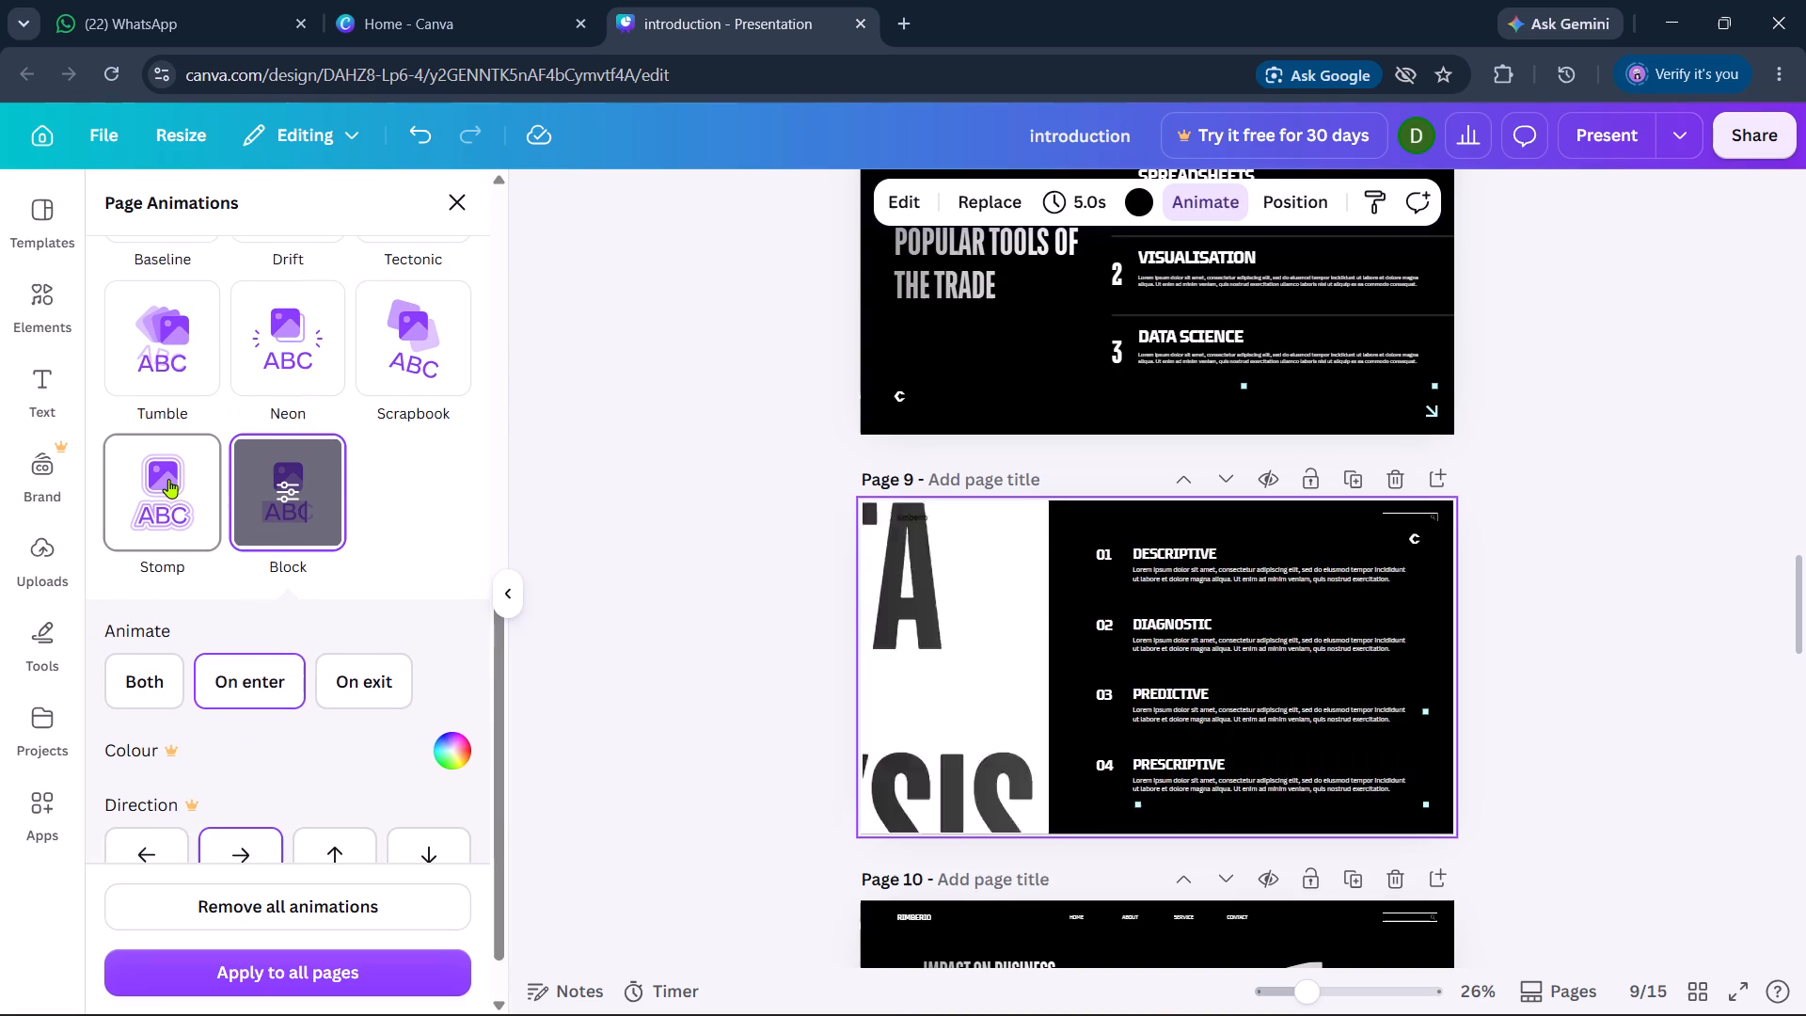
{"action": "scroll", "coordinate": [168, 479], "scroll_direction": "up", "scroll_amount": 1}
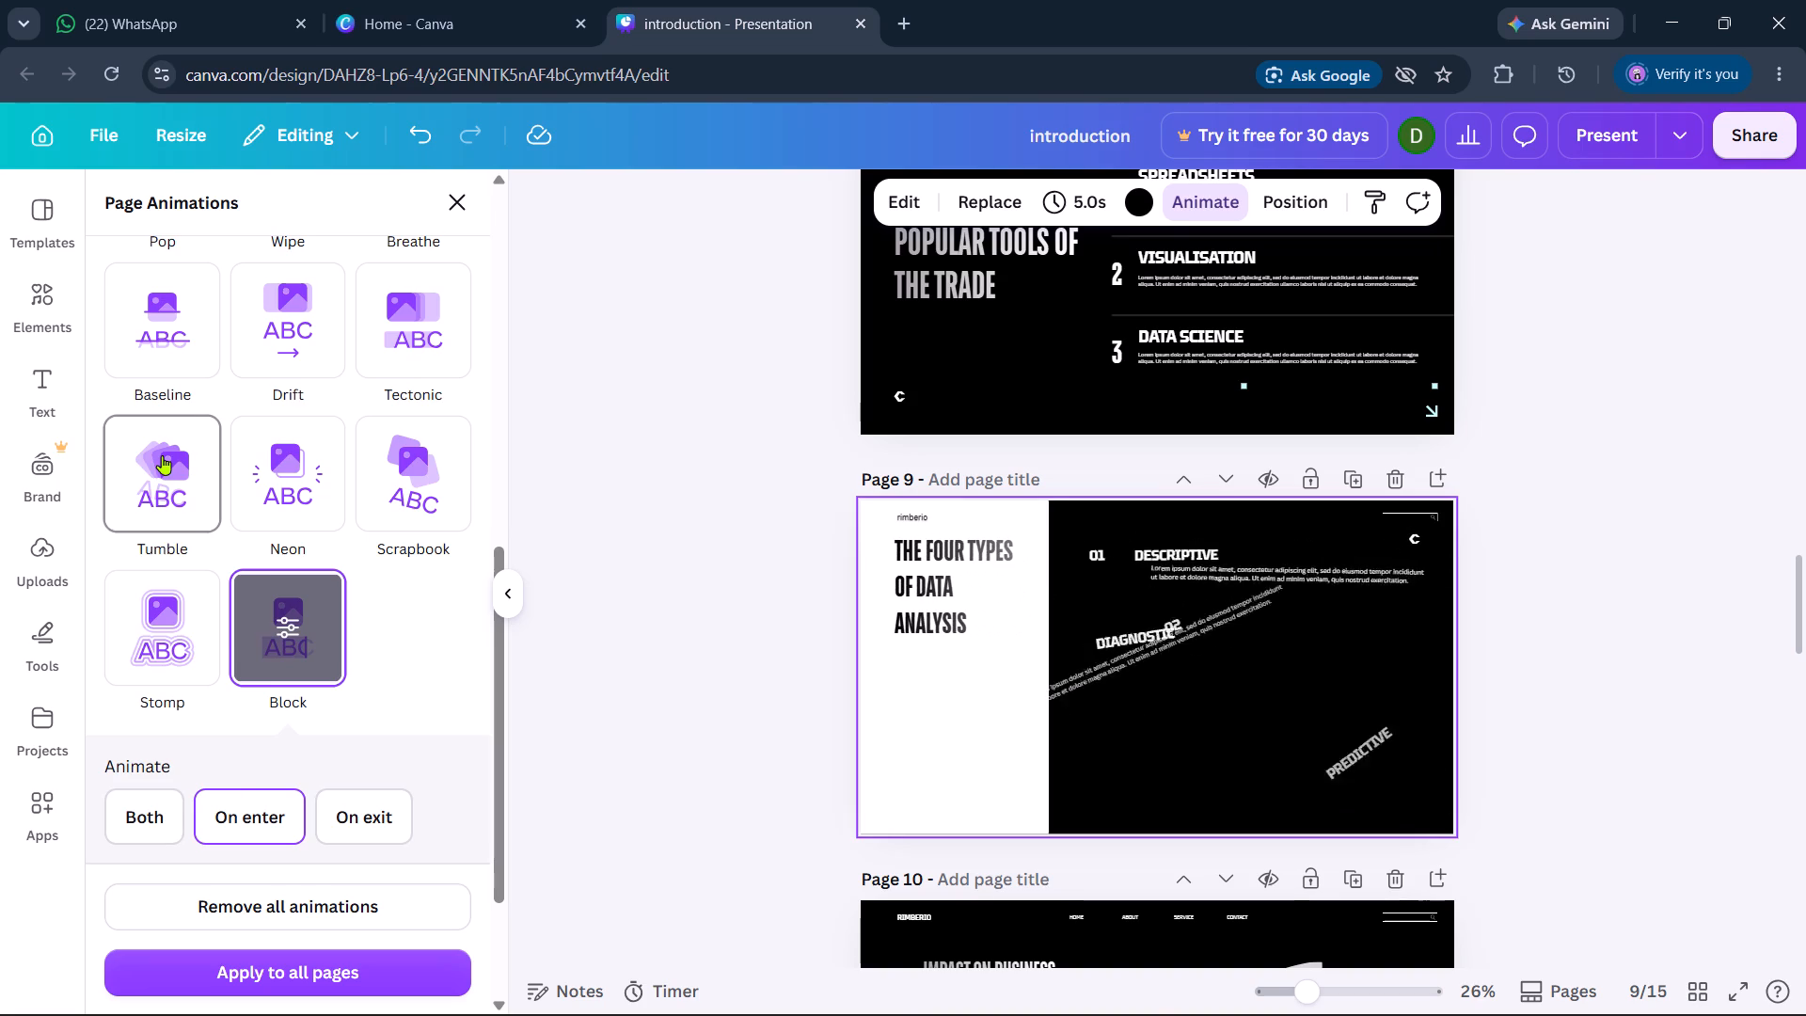
{"action": "scroll", "coordinate": [162, 455], "scroll_direction": "up", "scroll_amount": 1}
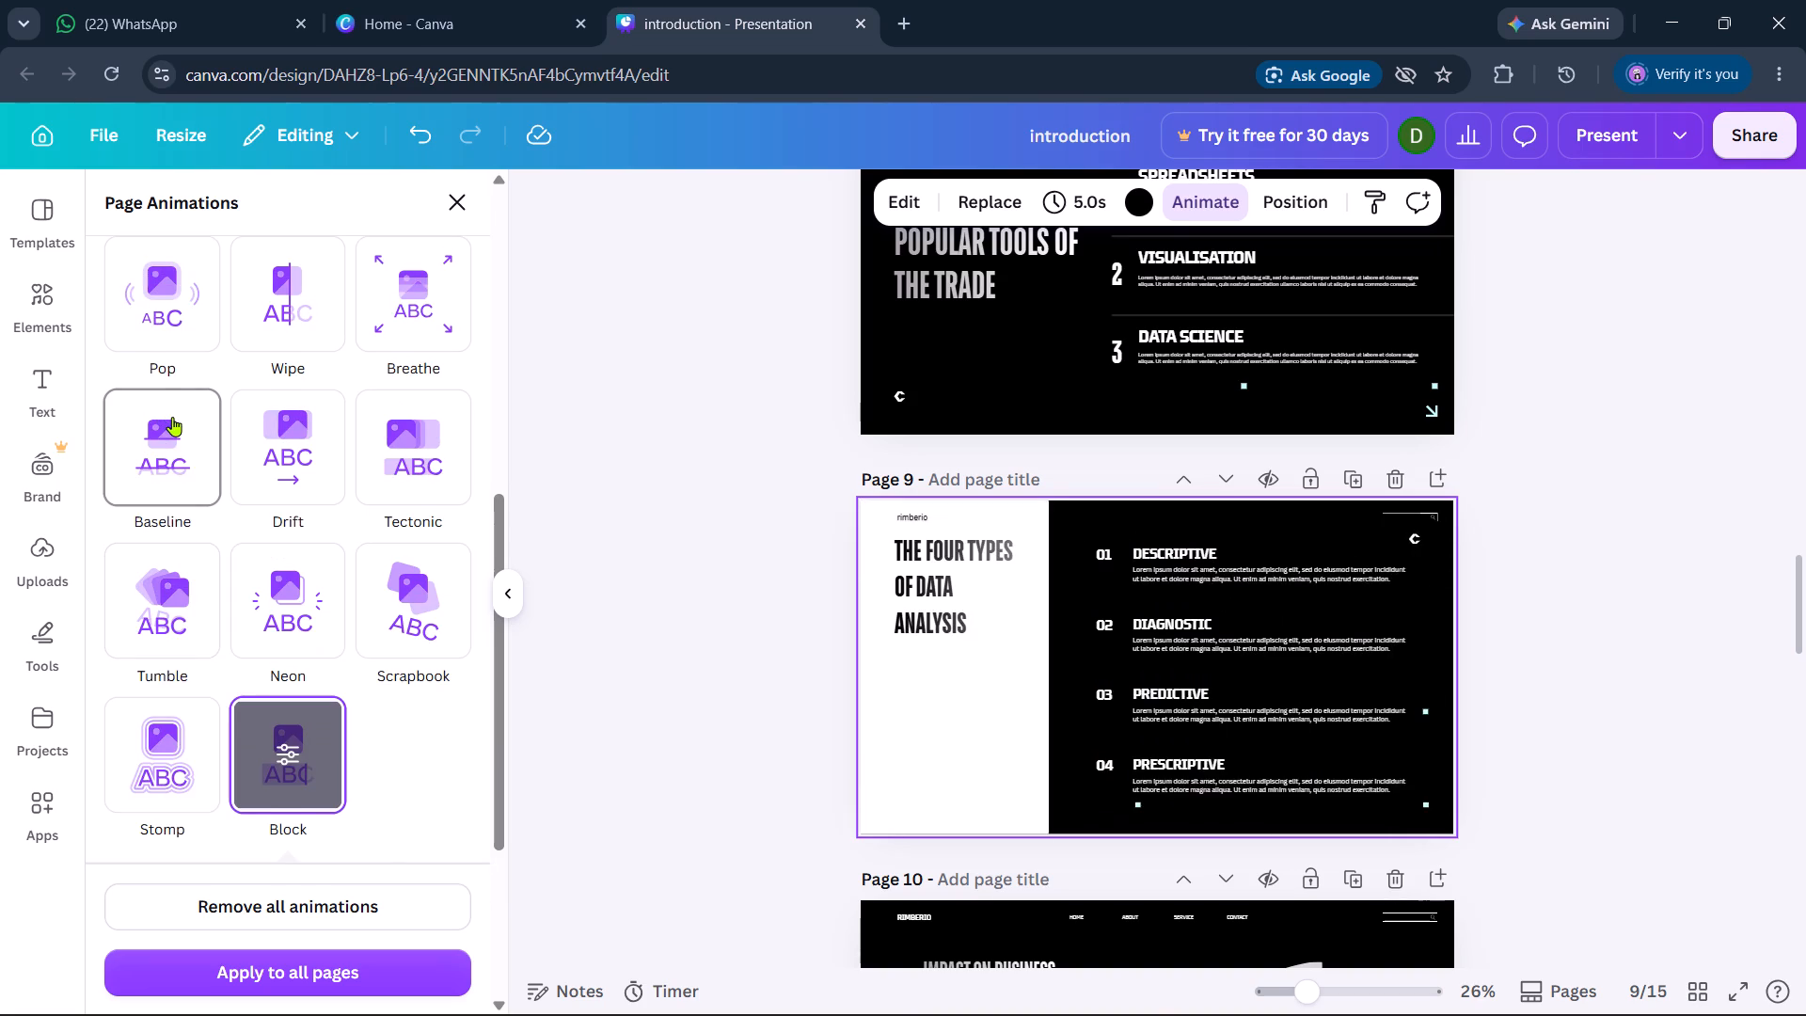
{"action": "left_click", "coordinate": [172, 417]}
Apply the Wipe page animation to page 10, Impact on Business Decision-Making.
{"action": "scroll", "coordinate": [1112, 699], "scroll_direction": "down", "scroll_amount": 1}
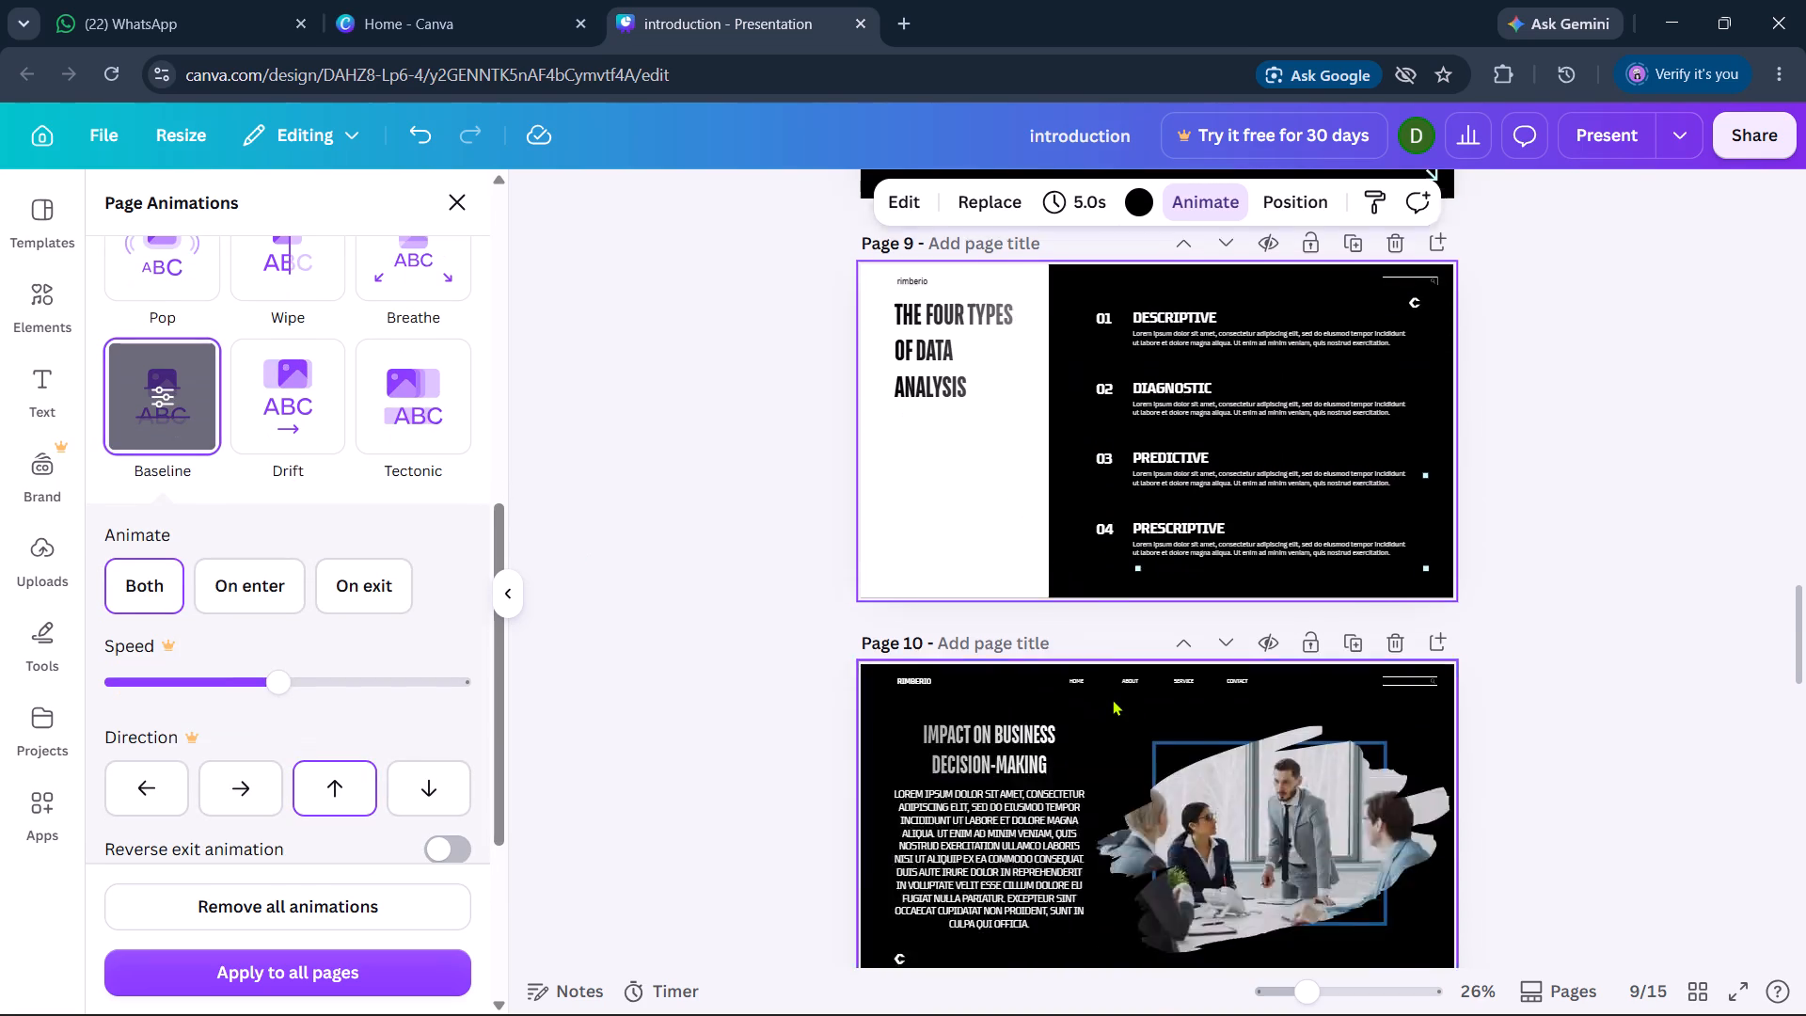
{"action": "scroll", "coordinate": [1112, 699], "scroll_direction": "down", "scroll_amount": 1}
{"action": "left_click", "coordinate": [1073, 734]}
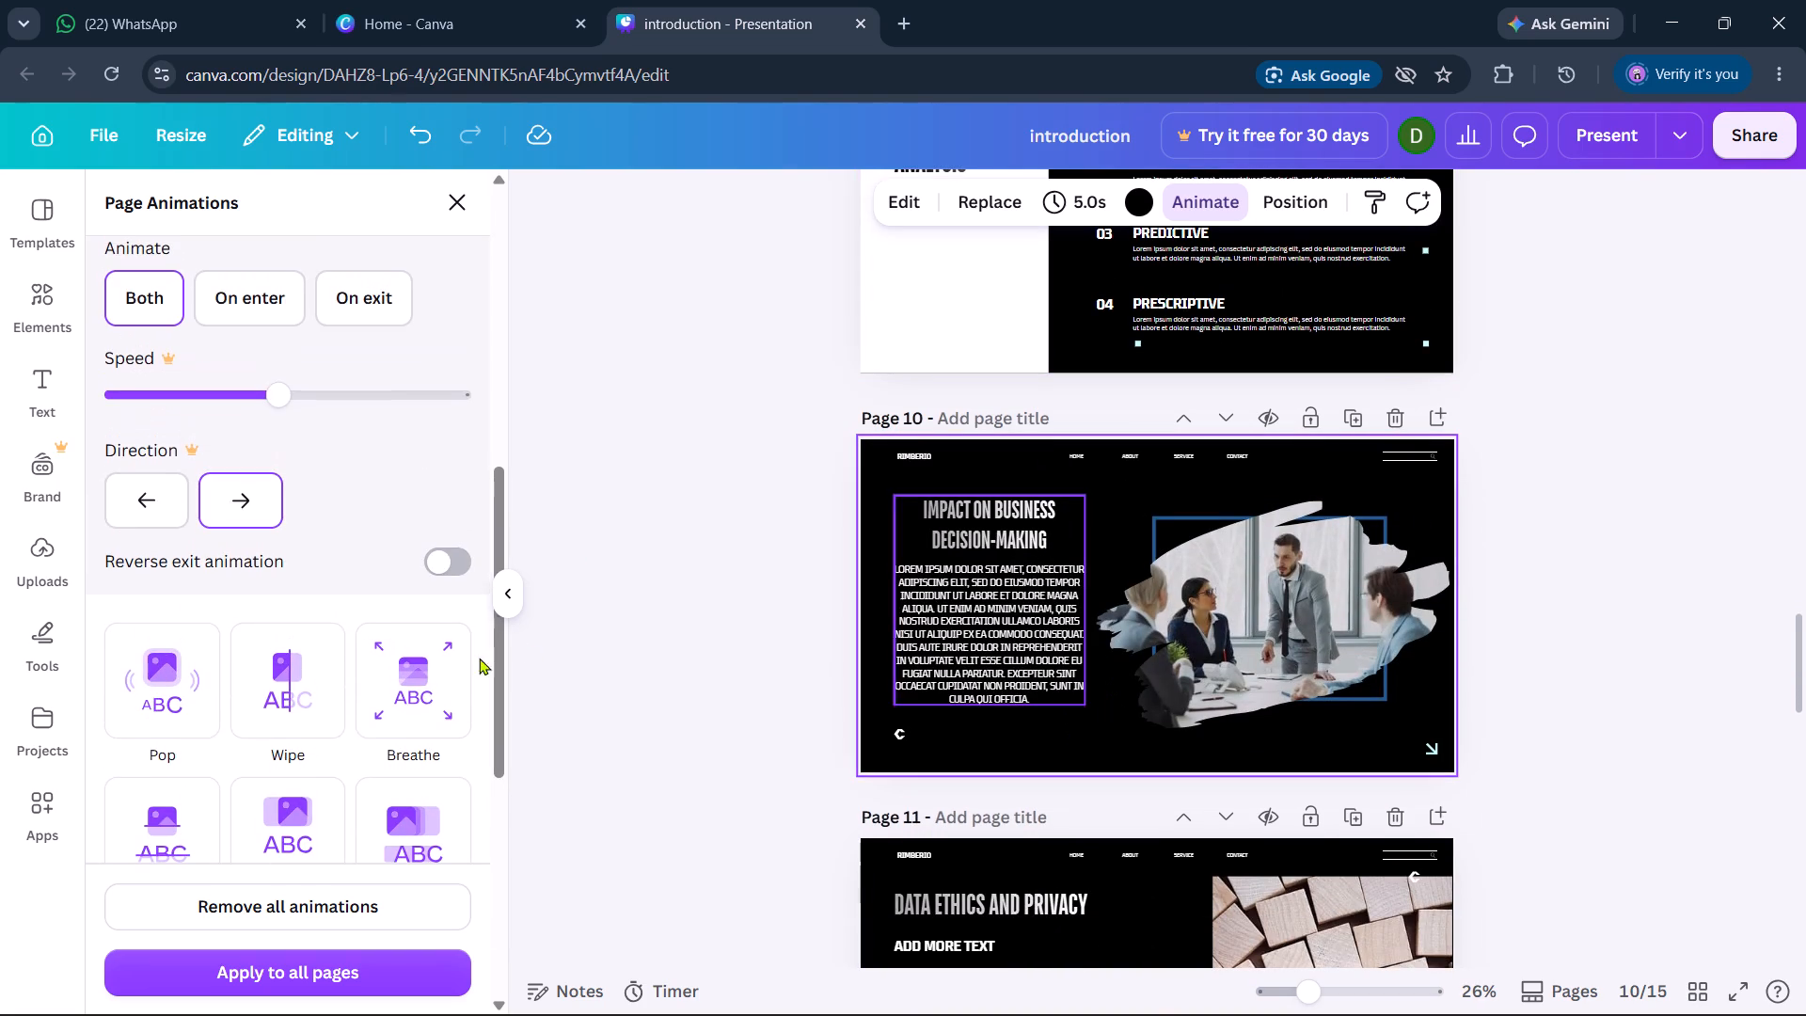
{"action": "left_click", "coordinate": [270, 686]}
Apply the Wipe page animation to page 11, Data Ethics and Privacy.
{"action": "scroll", "coordinate": [1064, 800], "scroll_direction": "down", "scroll_amount": 2}
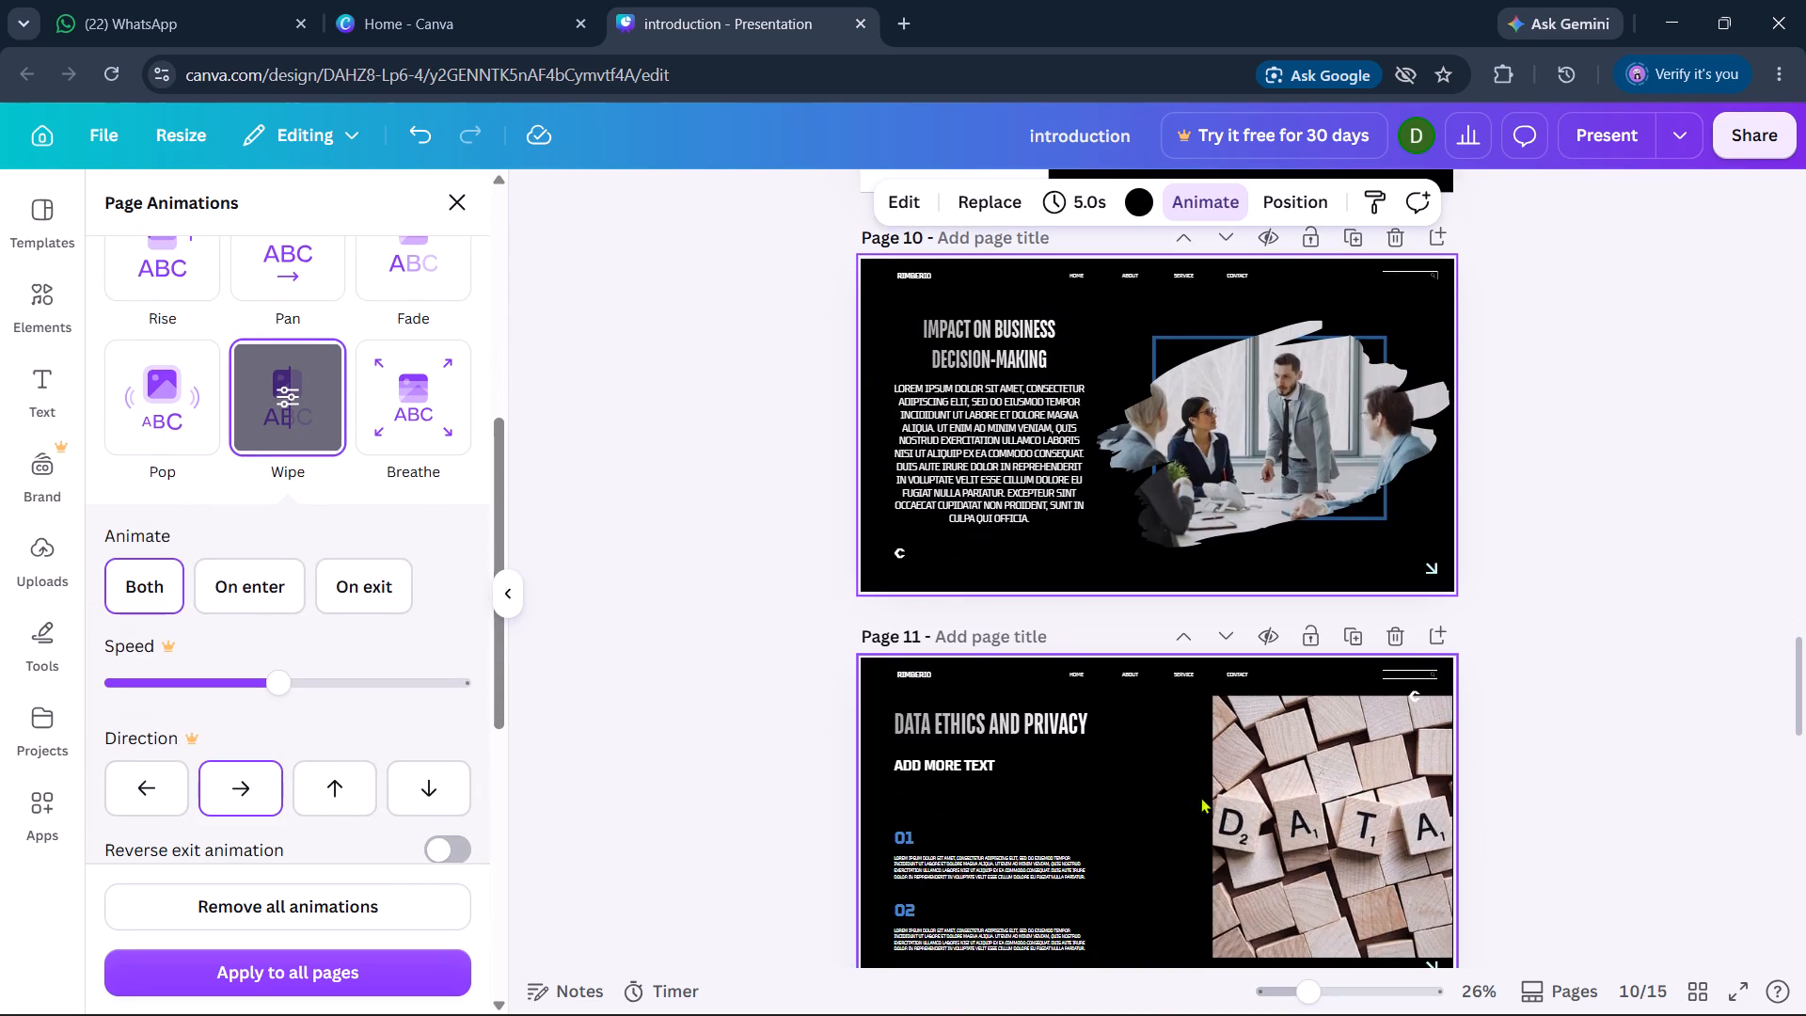
{"action": "left_click", "coordinate": [1138, 778]}
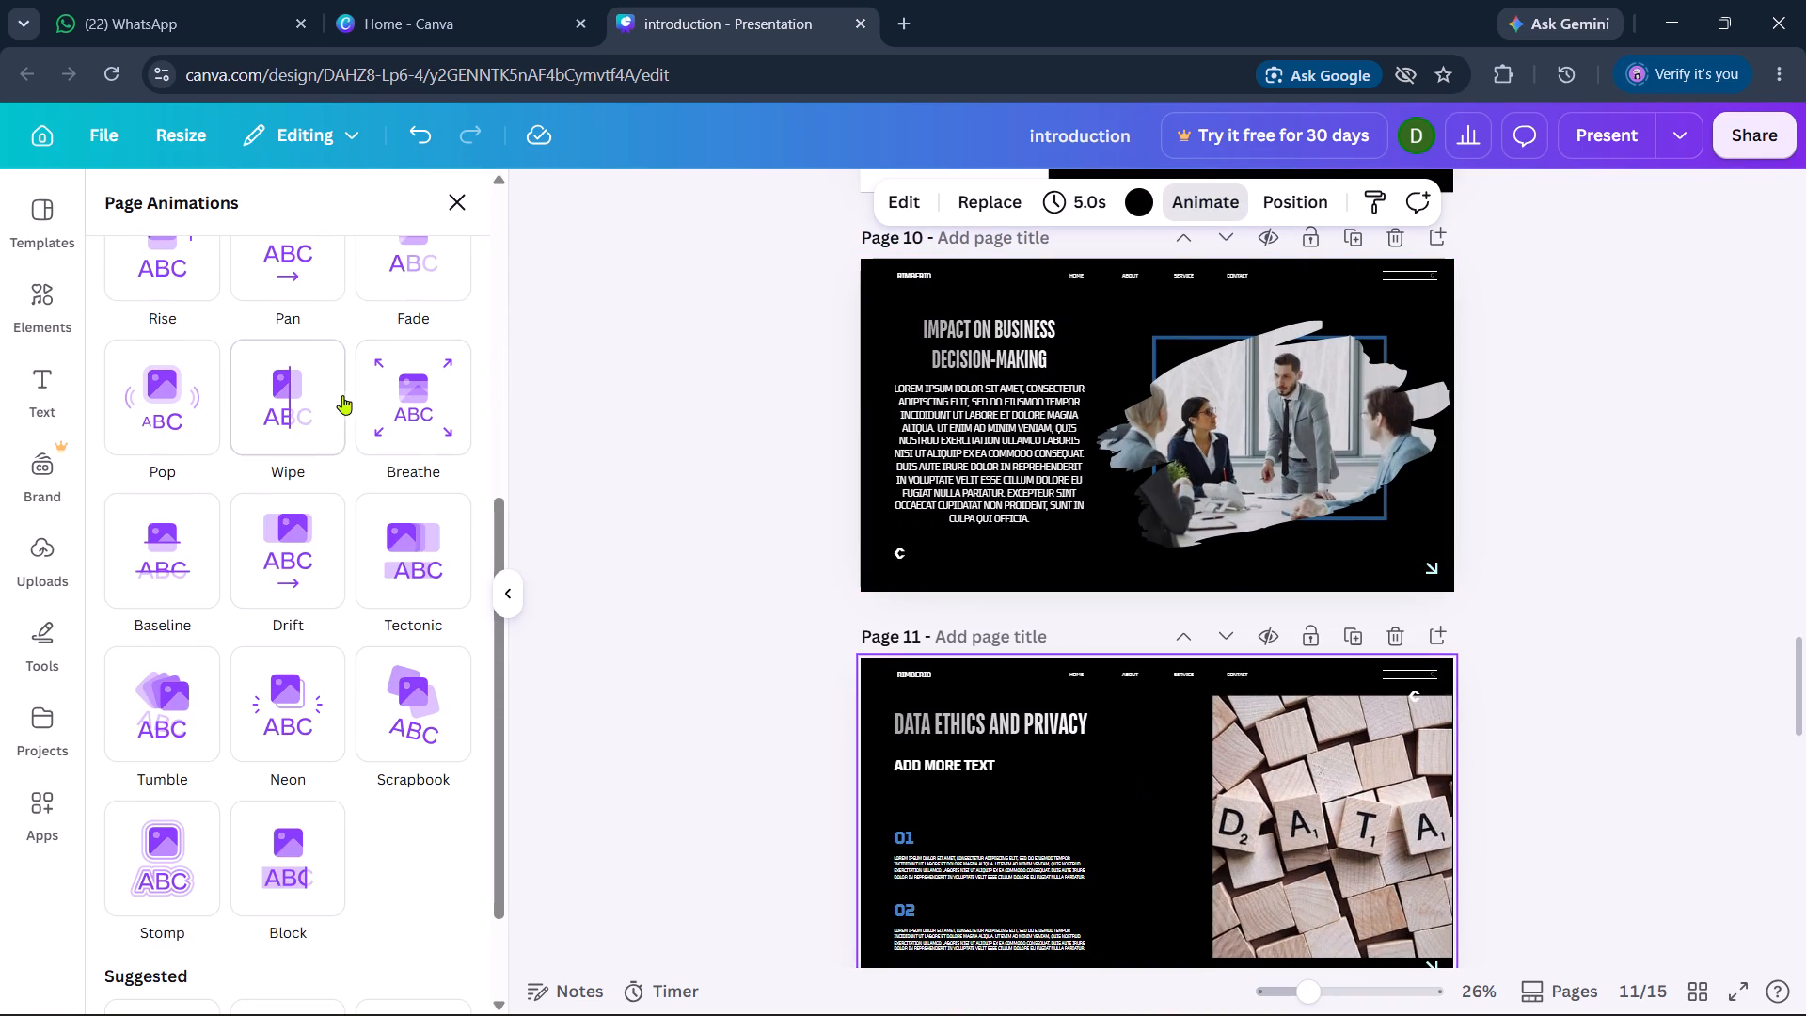
{"action": "left_click", "coordinate": [315, 400]}
Apply the Breathe page animation to page 12, Career Paths and Opportunities.
{"action": "scroll", "coordinate": [1083, 770], "scroll_direction": "down", "scroll_amount": 3}
{"action": "left_click", "coordinate": [1107, 681]}
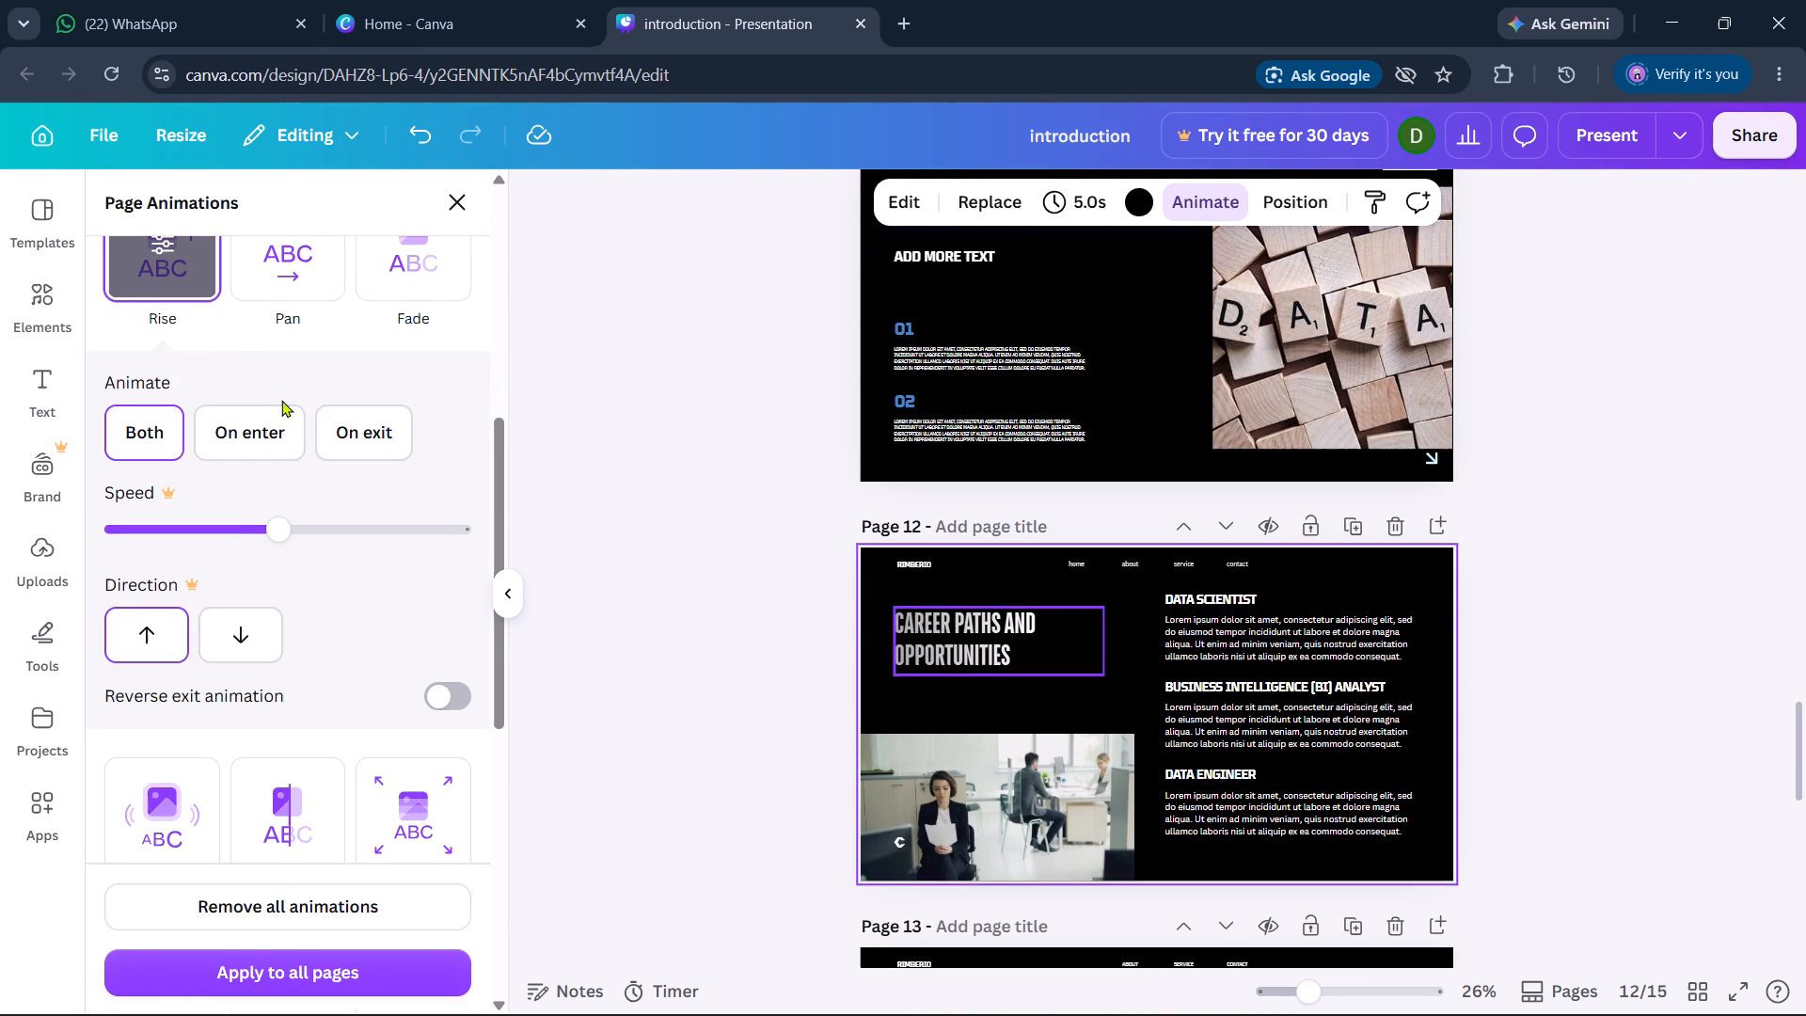
{"action": "scroll", "coordinate": [369, 725], "scroll_direction": "down", "scroll_amount": 2}
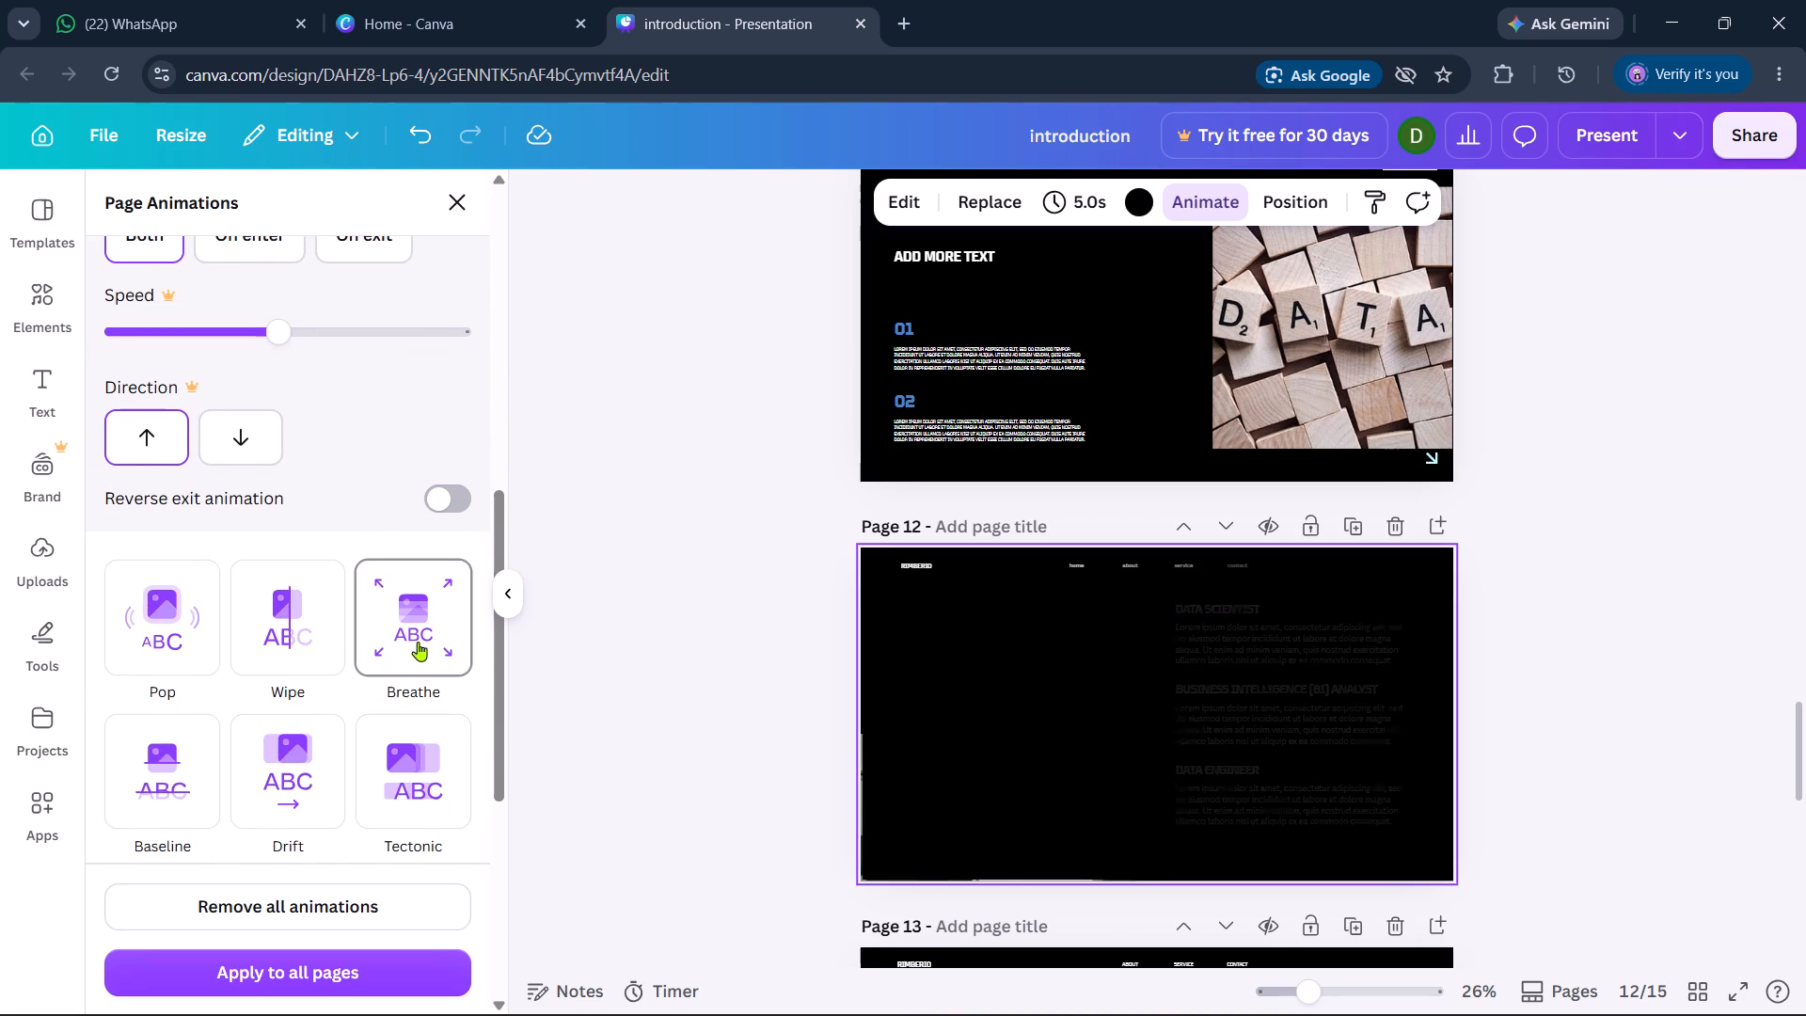
{"action": "left_click", "coordinate": [418, 642]}
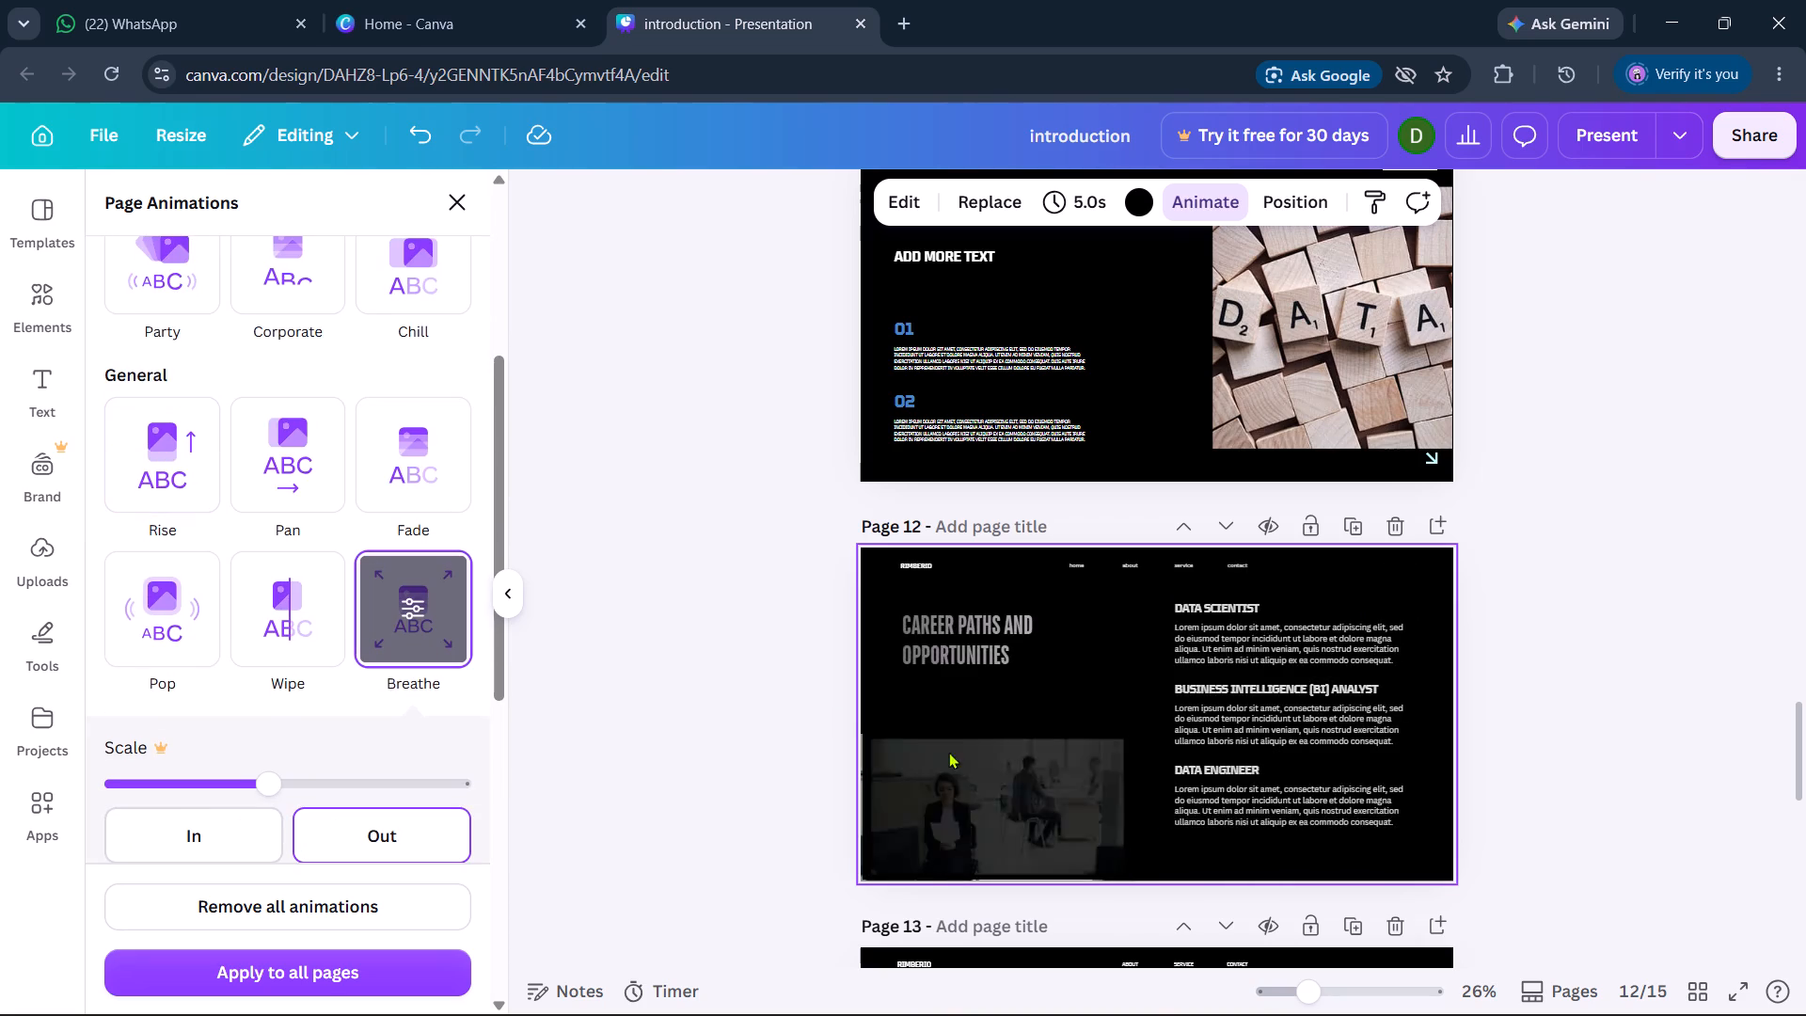
Apply the Corporate page animation to page 13, Future Trends: AI and Automation.
{"action": "scroll", "coordinate": [948, 752], "scroll_direction": "down", "scroll_amount": 2}
{"action": "left_click", "coordinate": [1089, 849]}
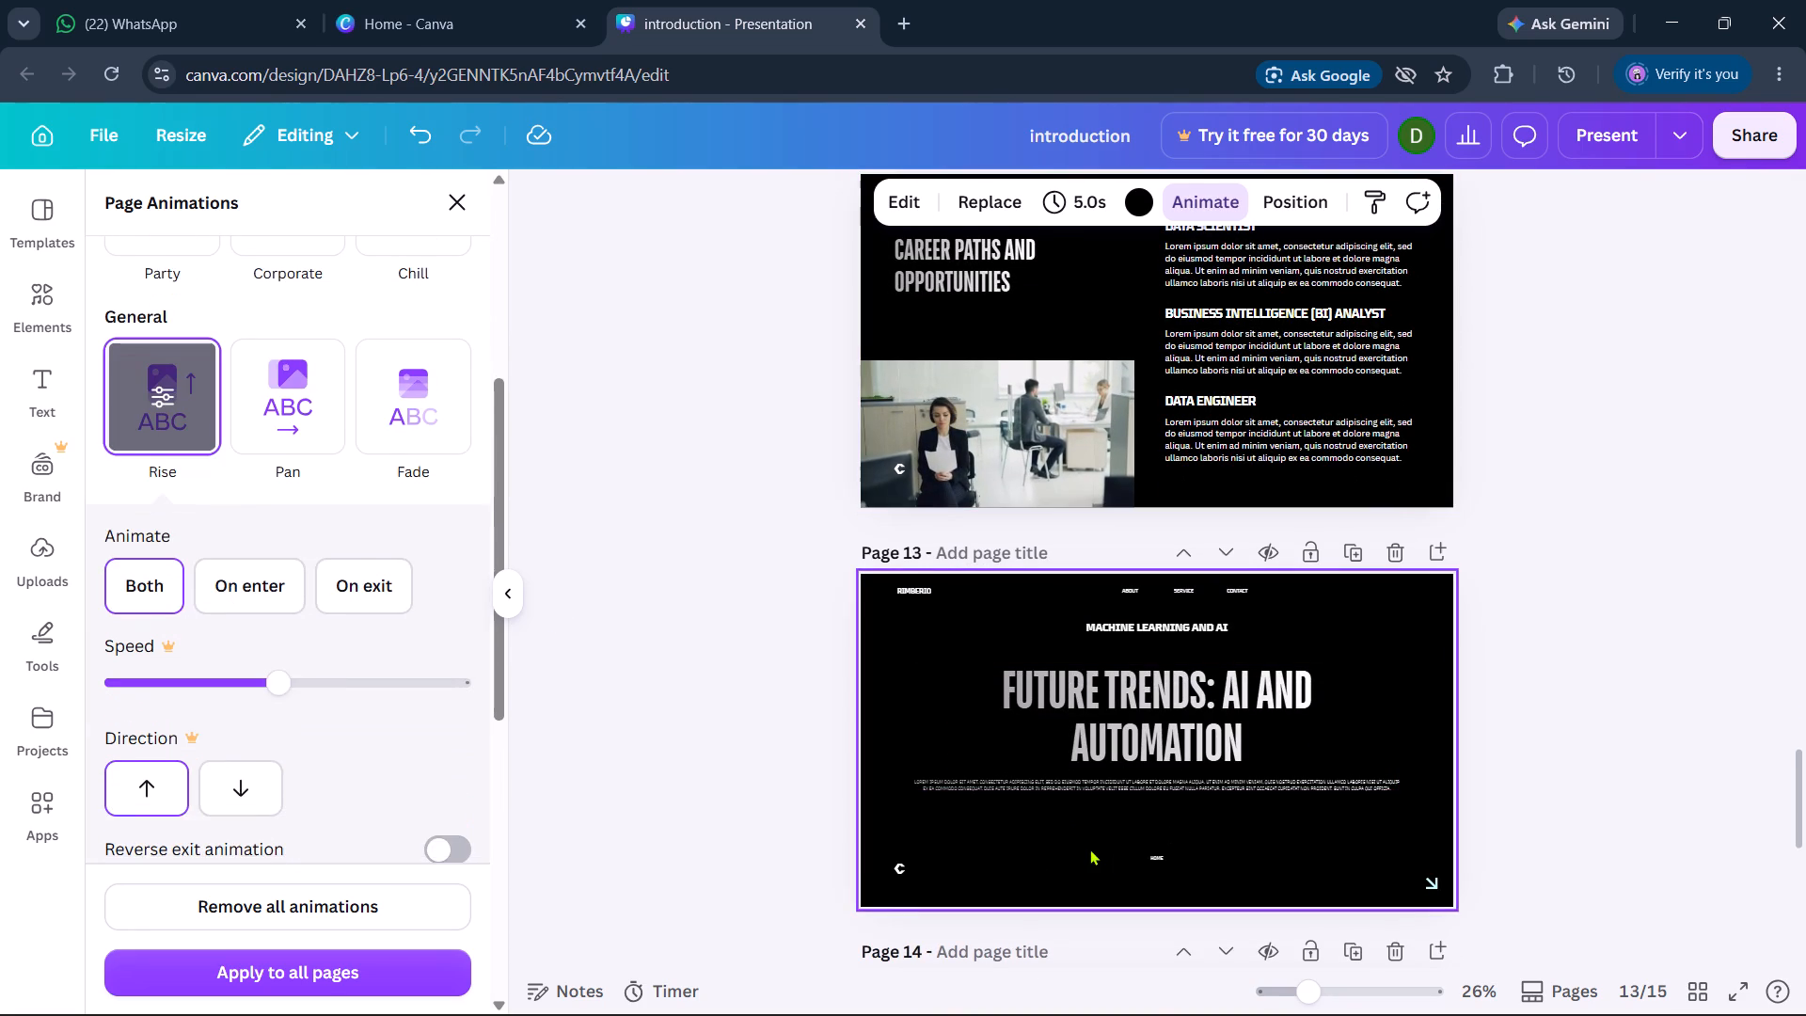
{"action": "scroll", "coordinate": [335, 685], "scroll_direction": "up", "scroll_amount": 1}
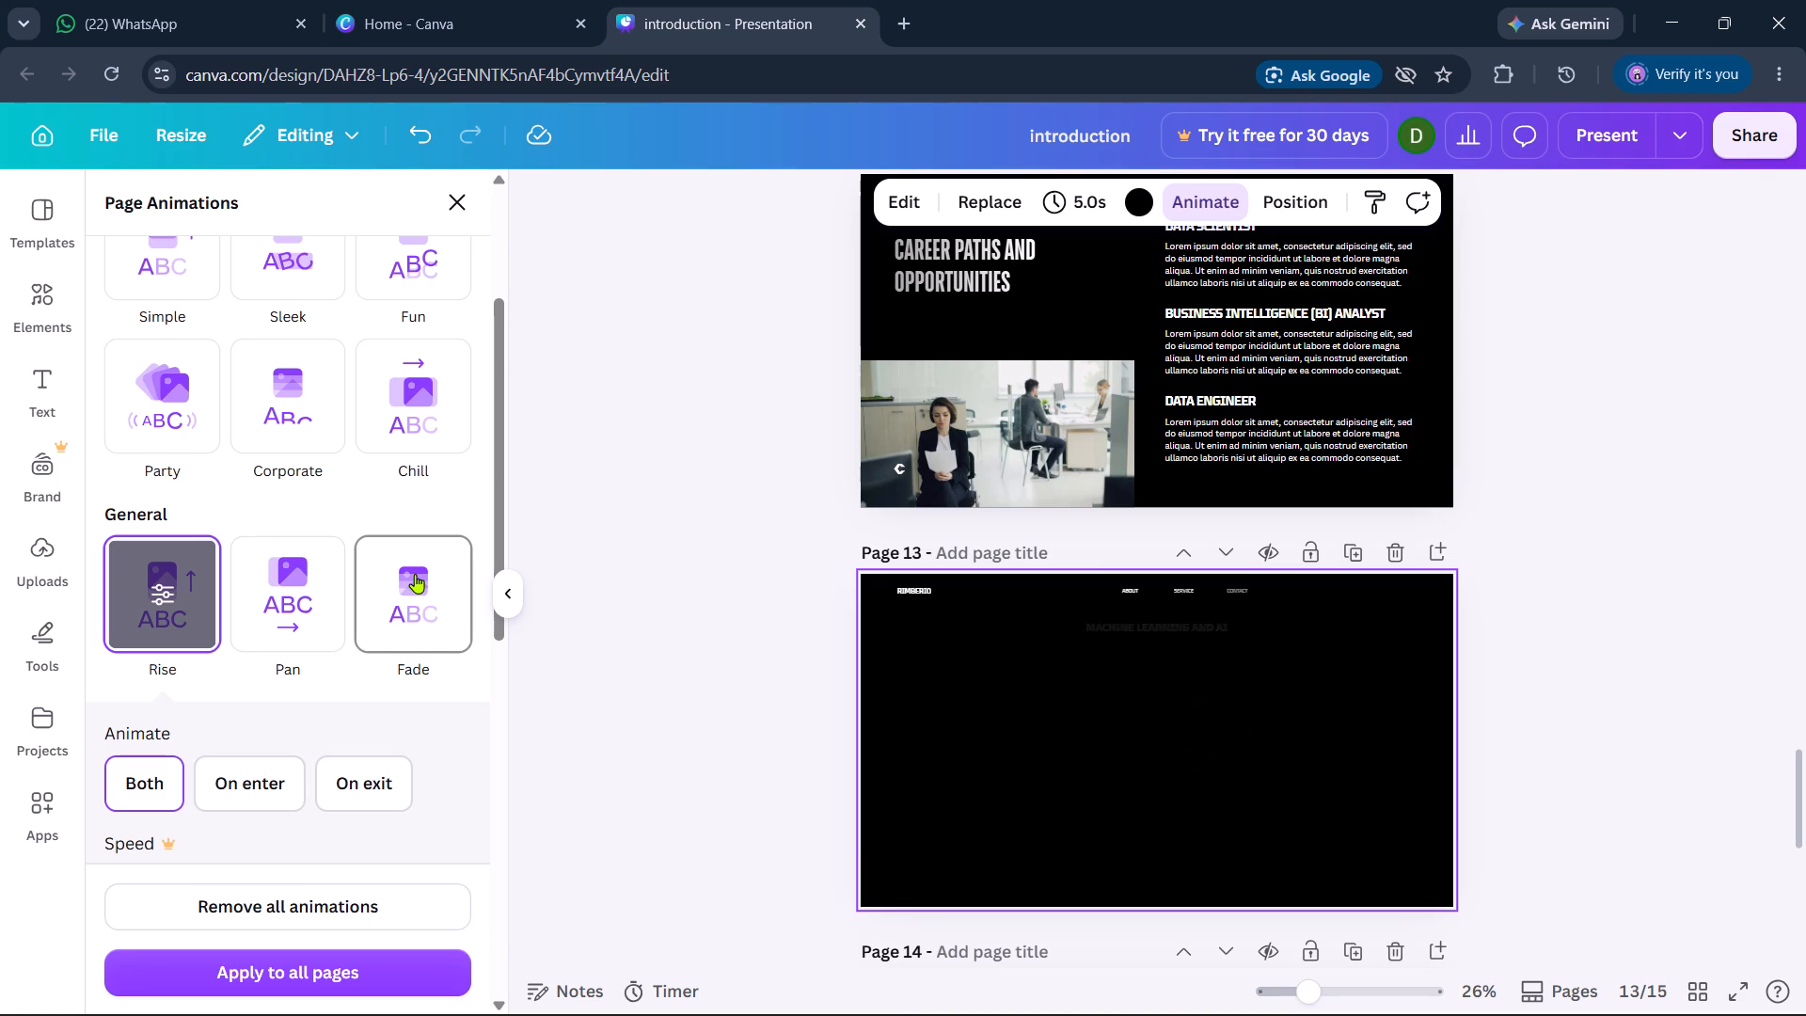
{"action": "scroll", "coordinate": [415, 574], "scroll_direction": "up", "scroll_amount": 2}
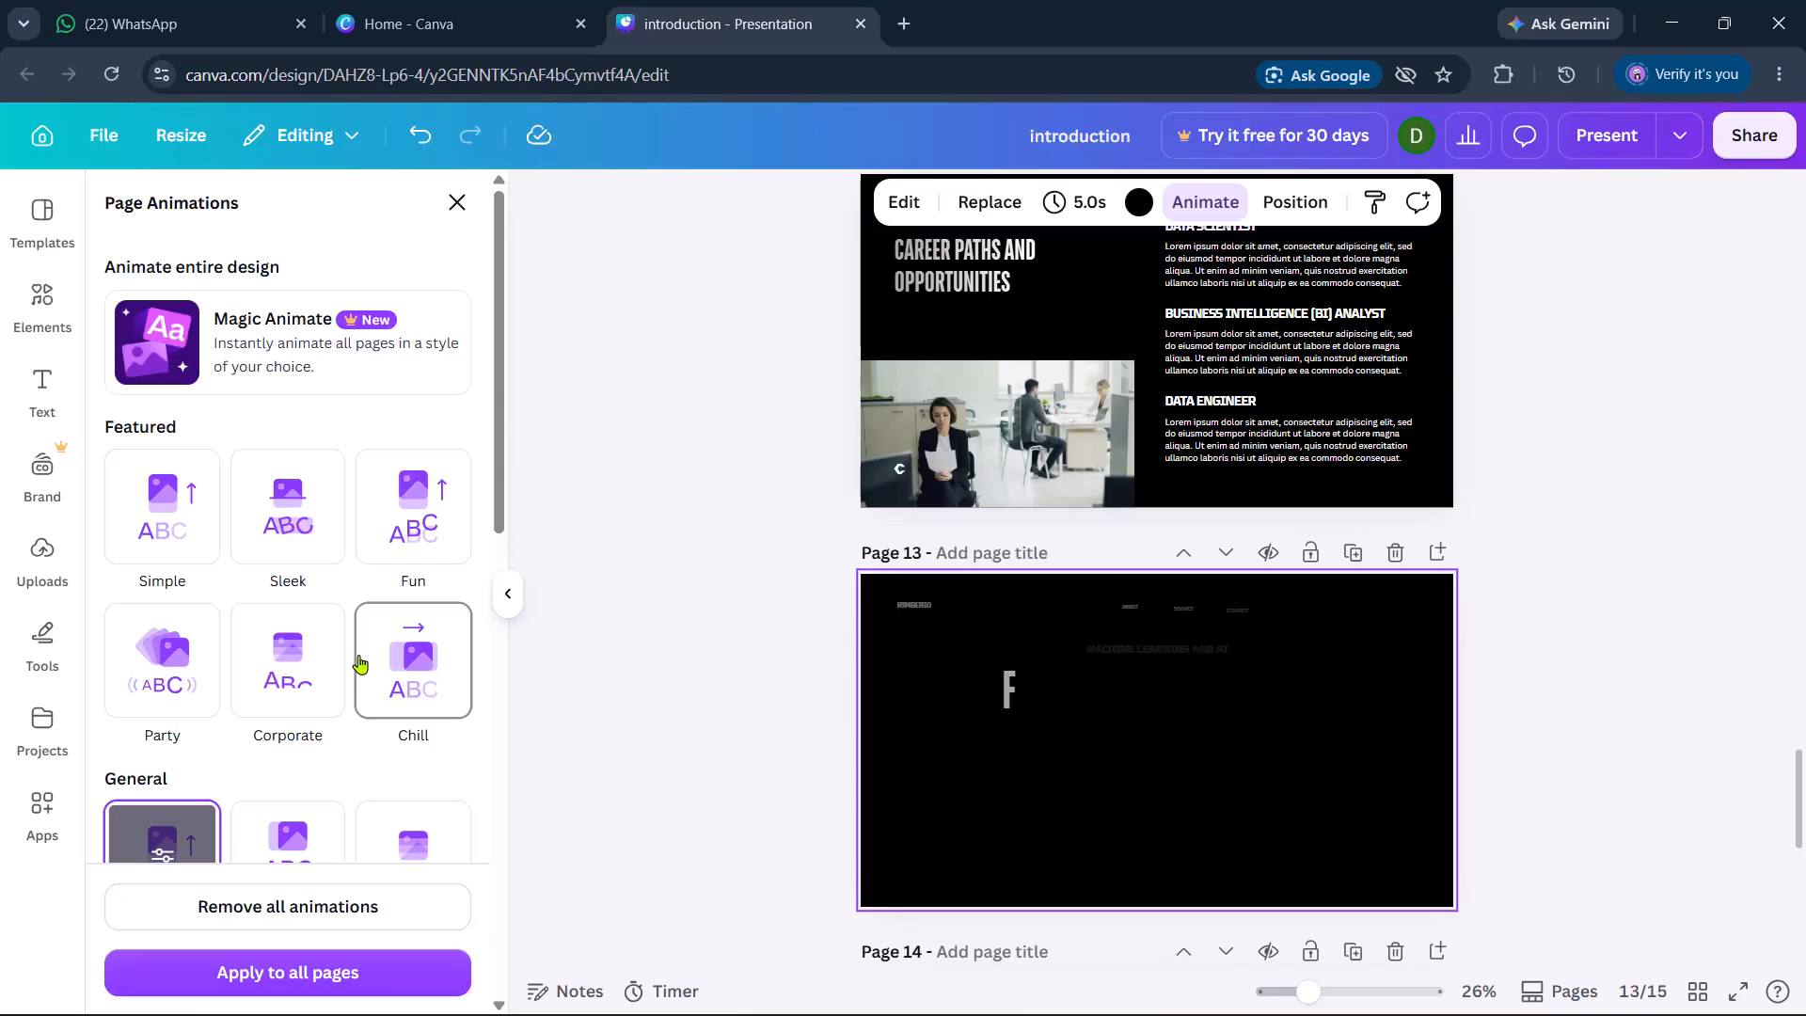
{"action": "left_click", "coordinate": [409, 683]}
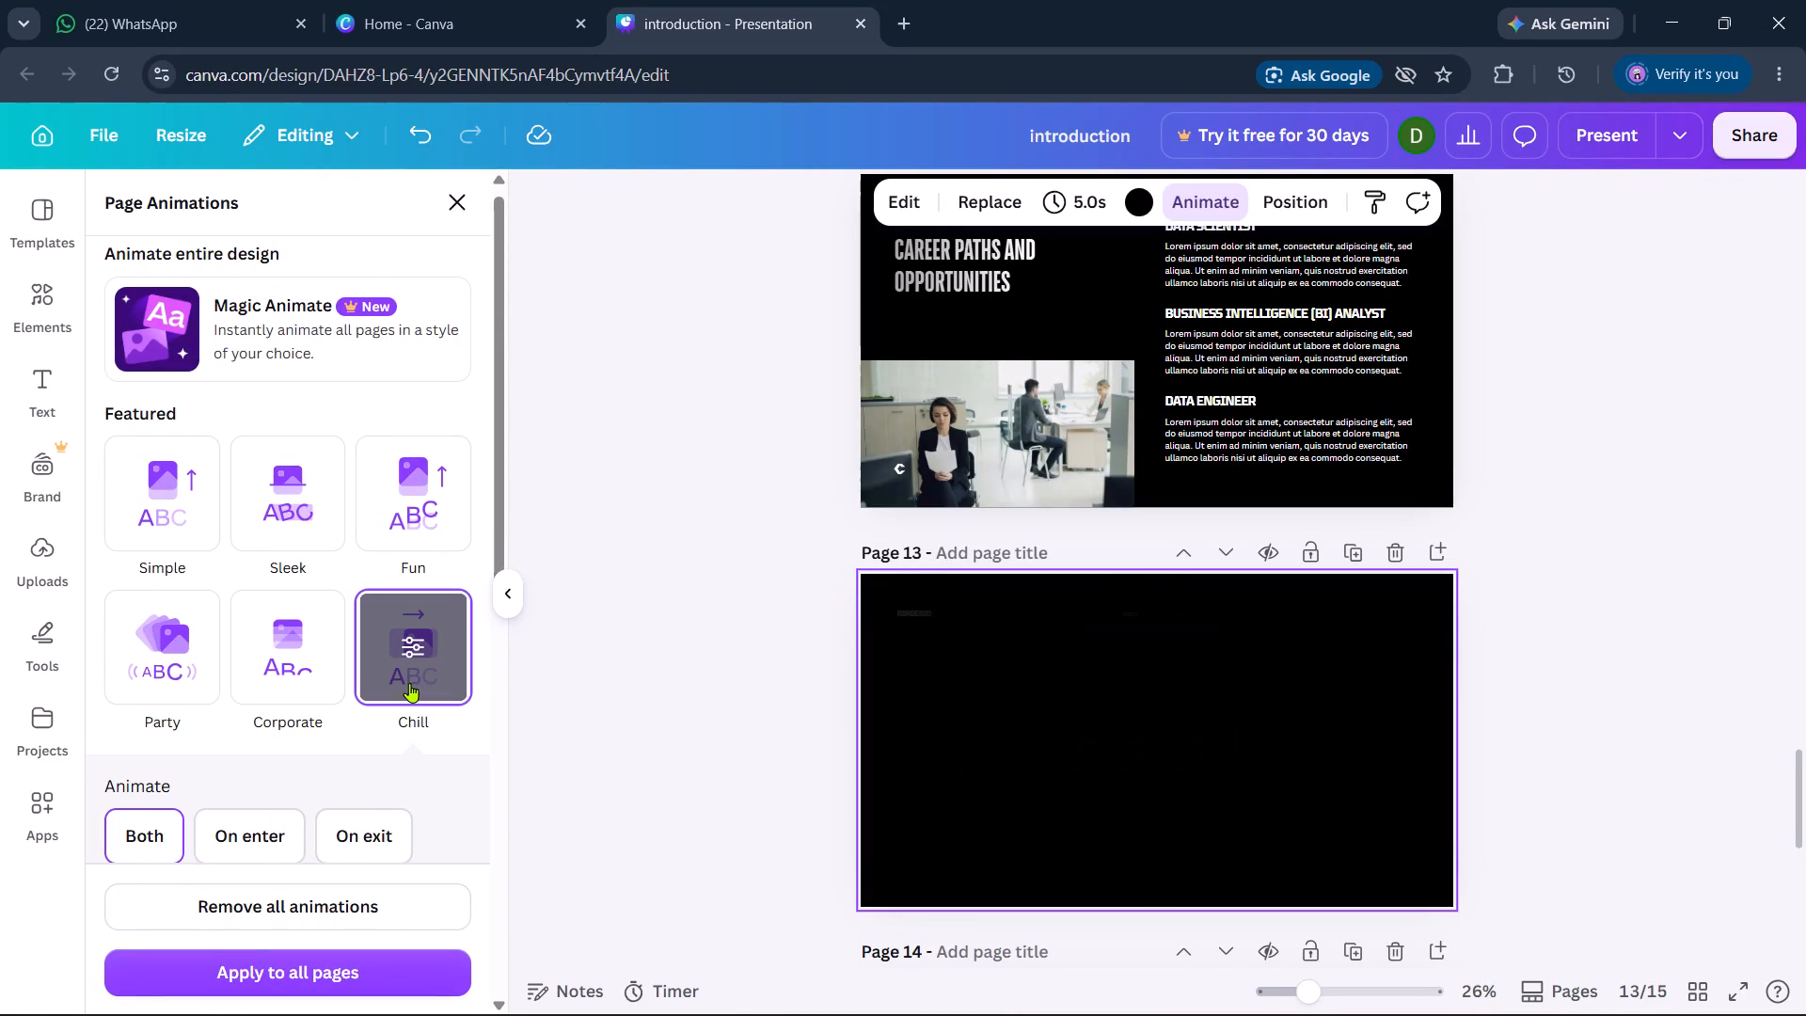
{"action": "left_click", "coordinate": [329, 645]}
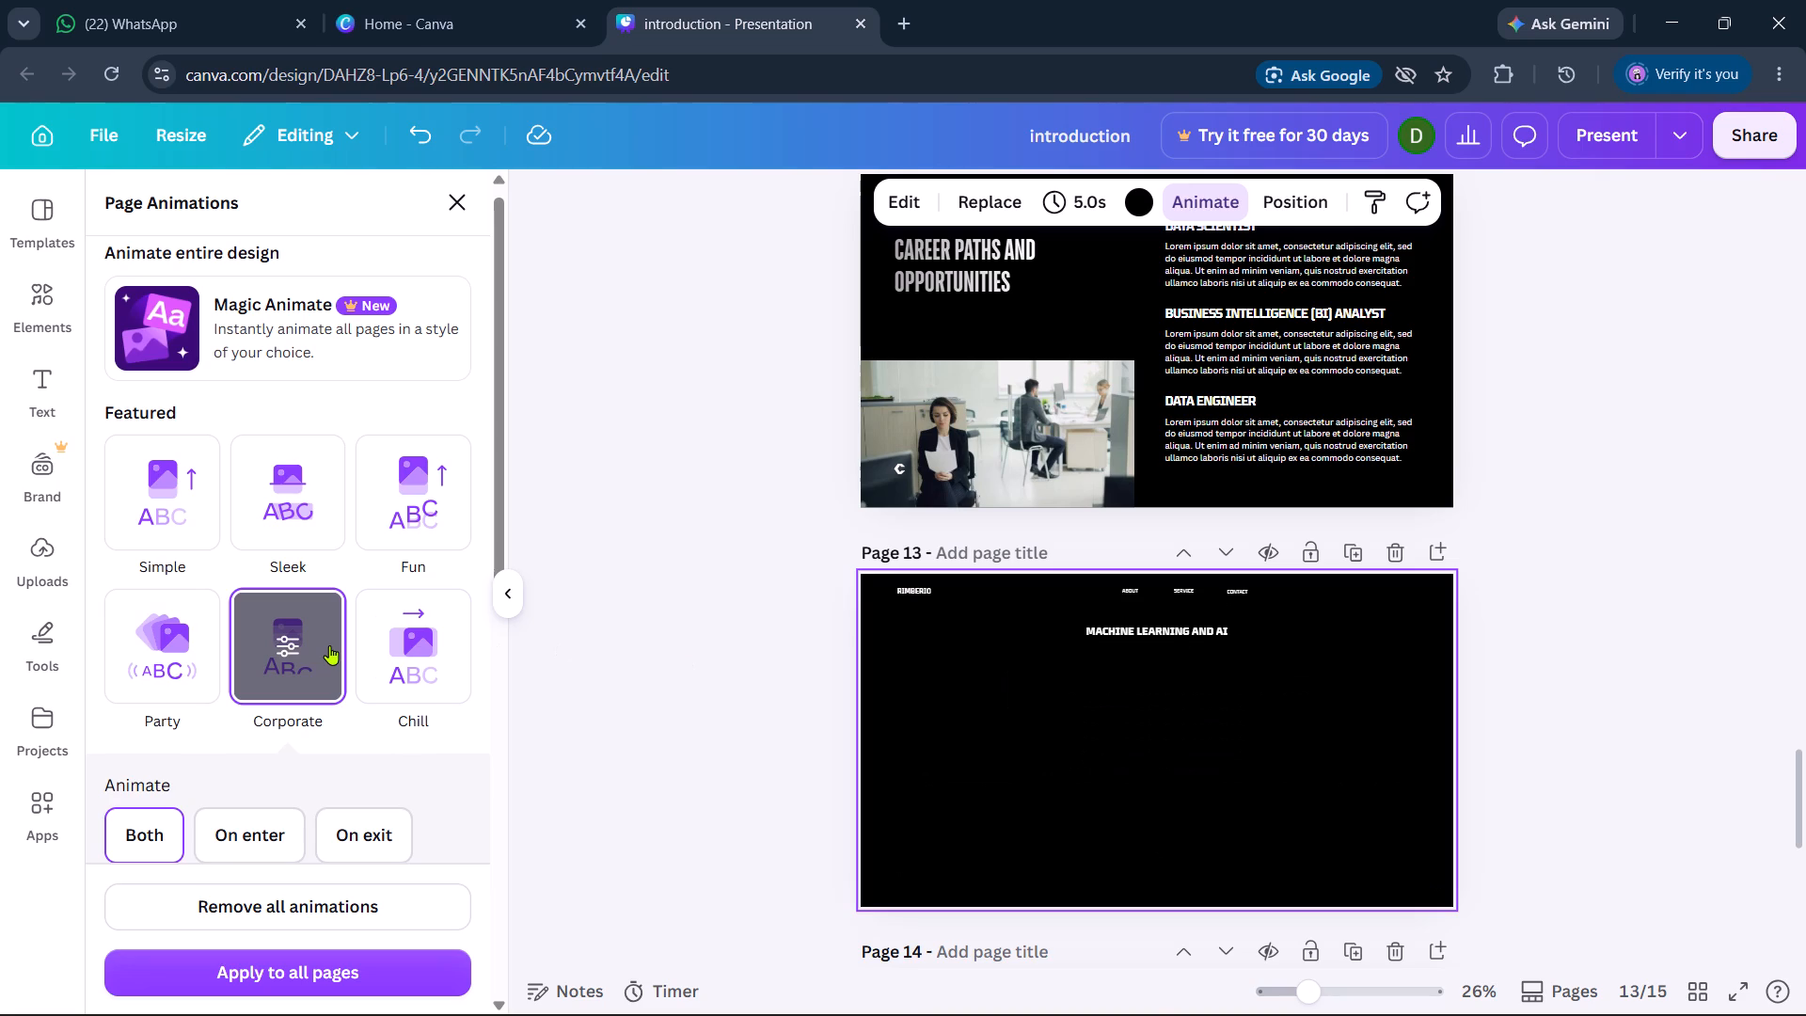
Apply the Corporate page animation to page 14, Conclusion.
{"action": "scroll", "coordinate": [895, 753], "scroll_direction": "down", "scroll_amount": 2}
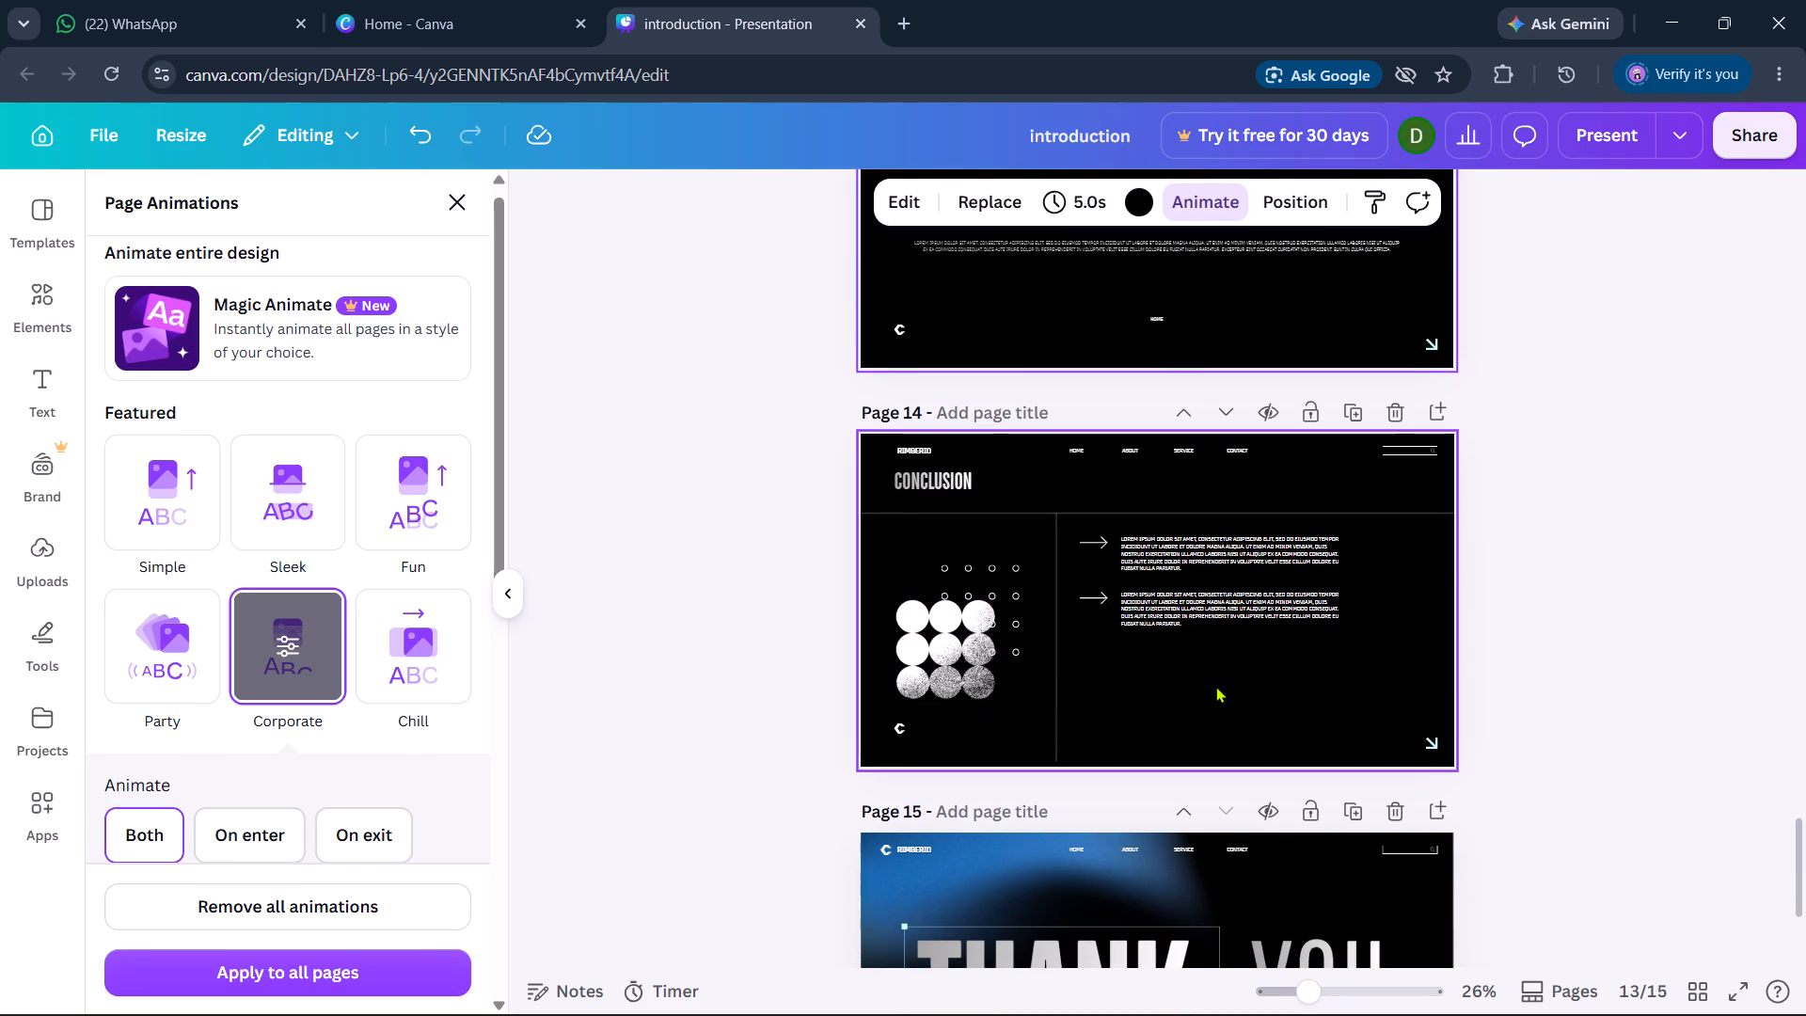
{"action": "left_click", "coordinate": [1215, 686]}
{"action": "left_click", "coordinate": [247, 576]}
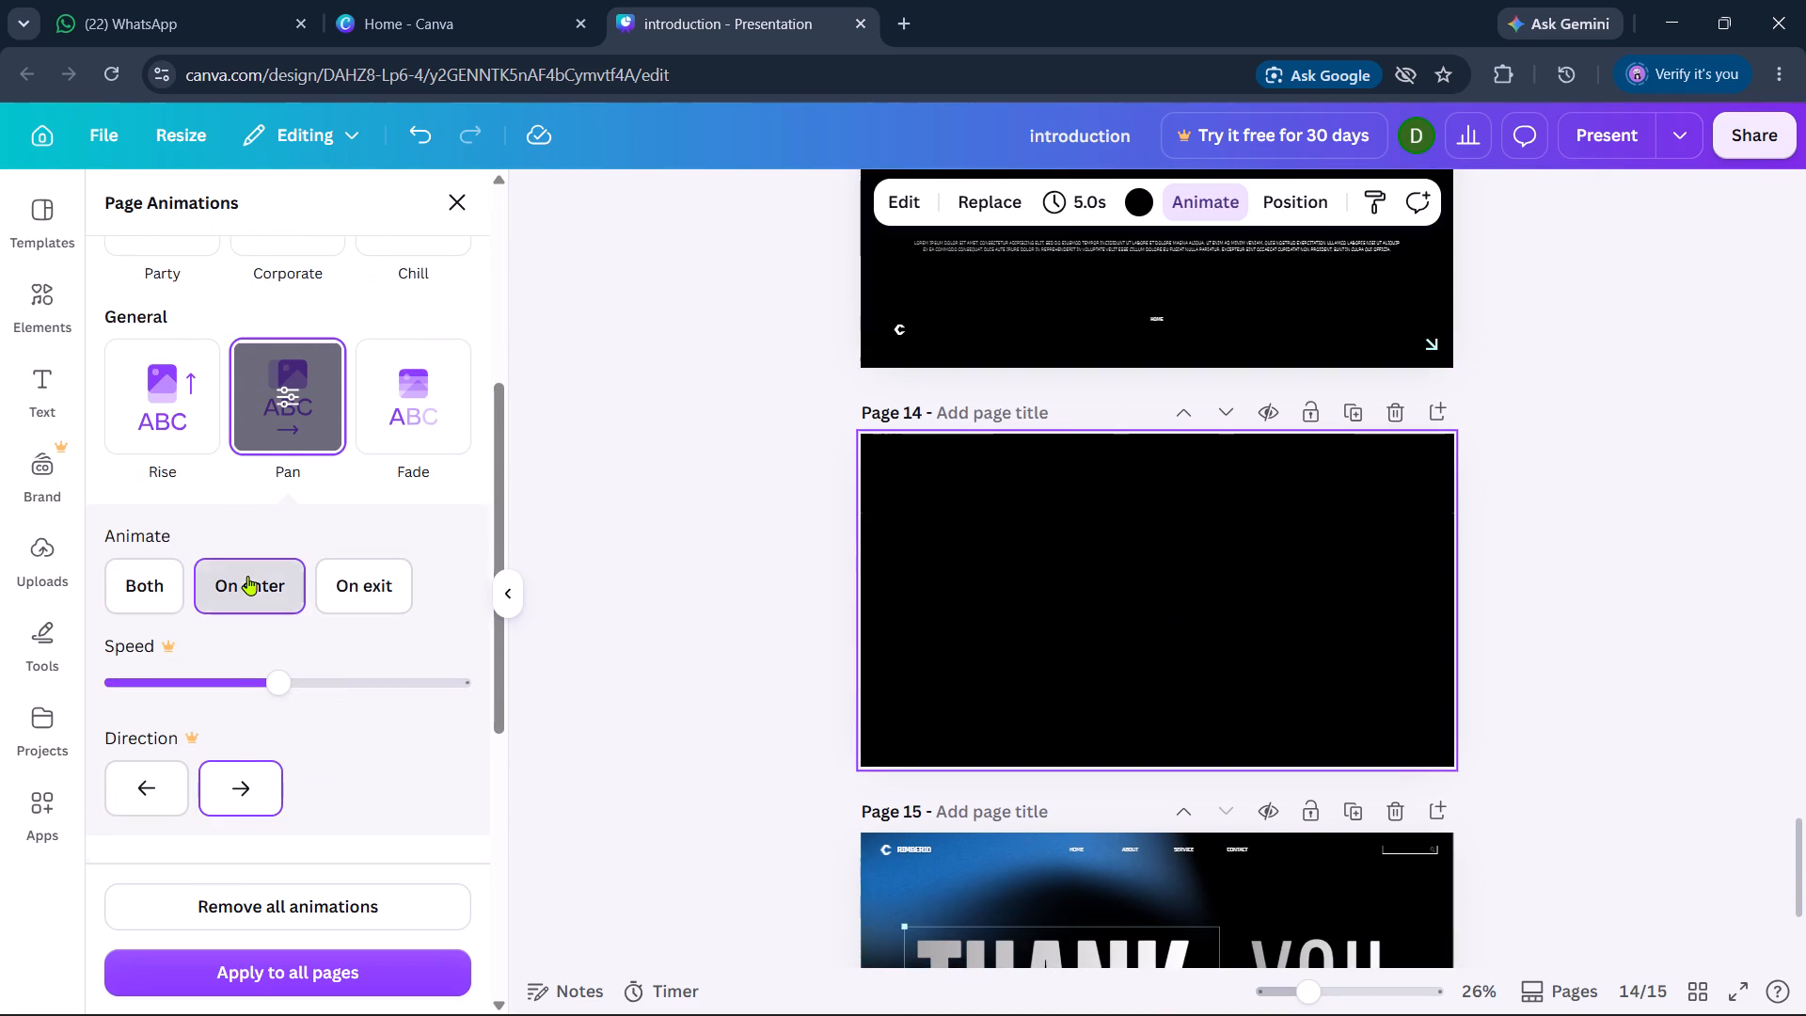
{"action": "scroll", "coordinate": [310, 517], "scroll_direction": "up", "scroll_amount": 2}
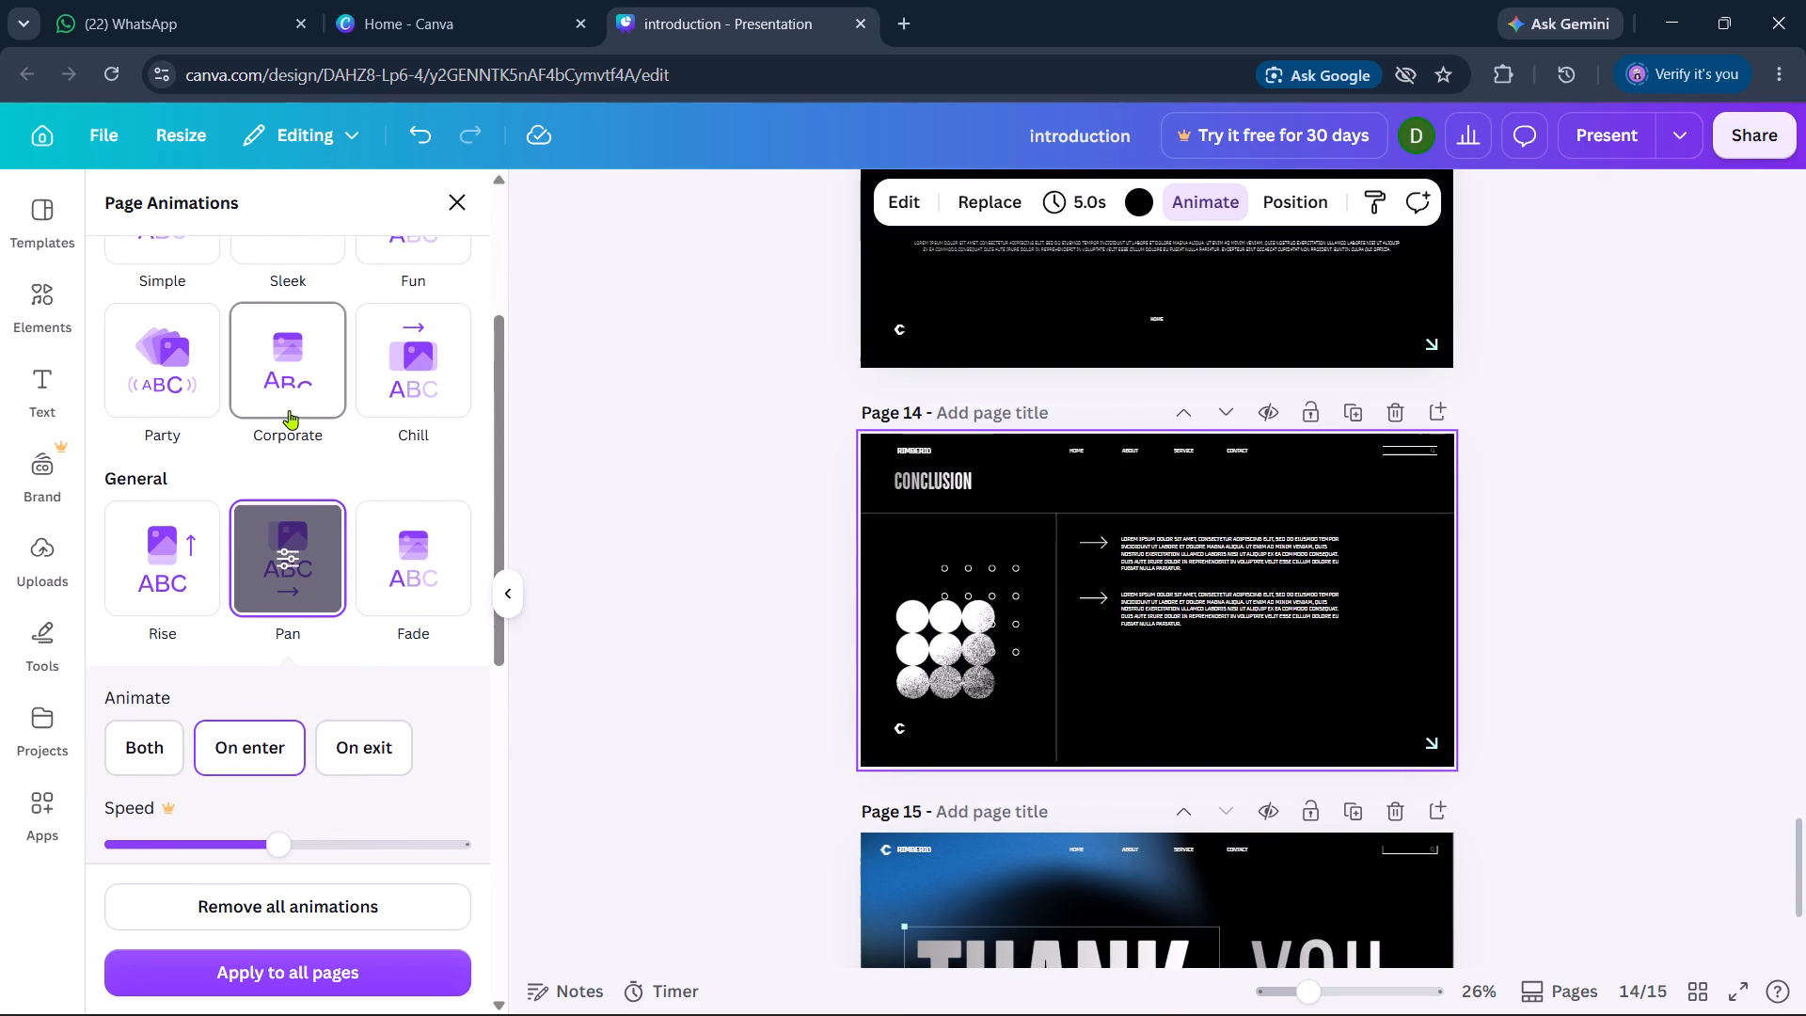
{"action": "left_click", "coordinate": [289, 410]}
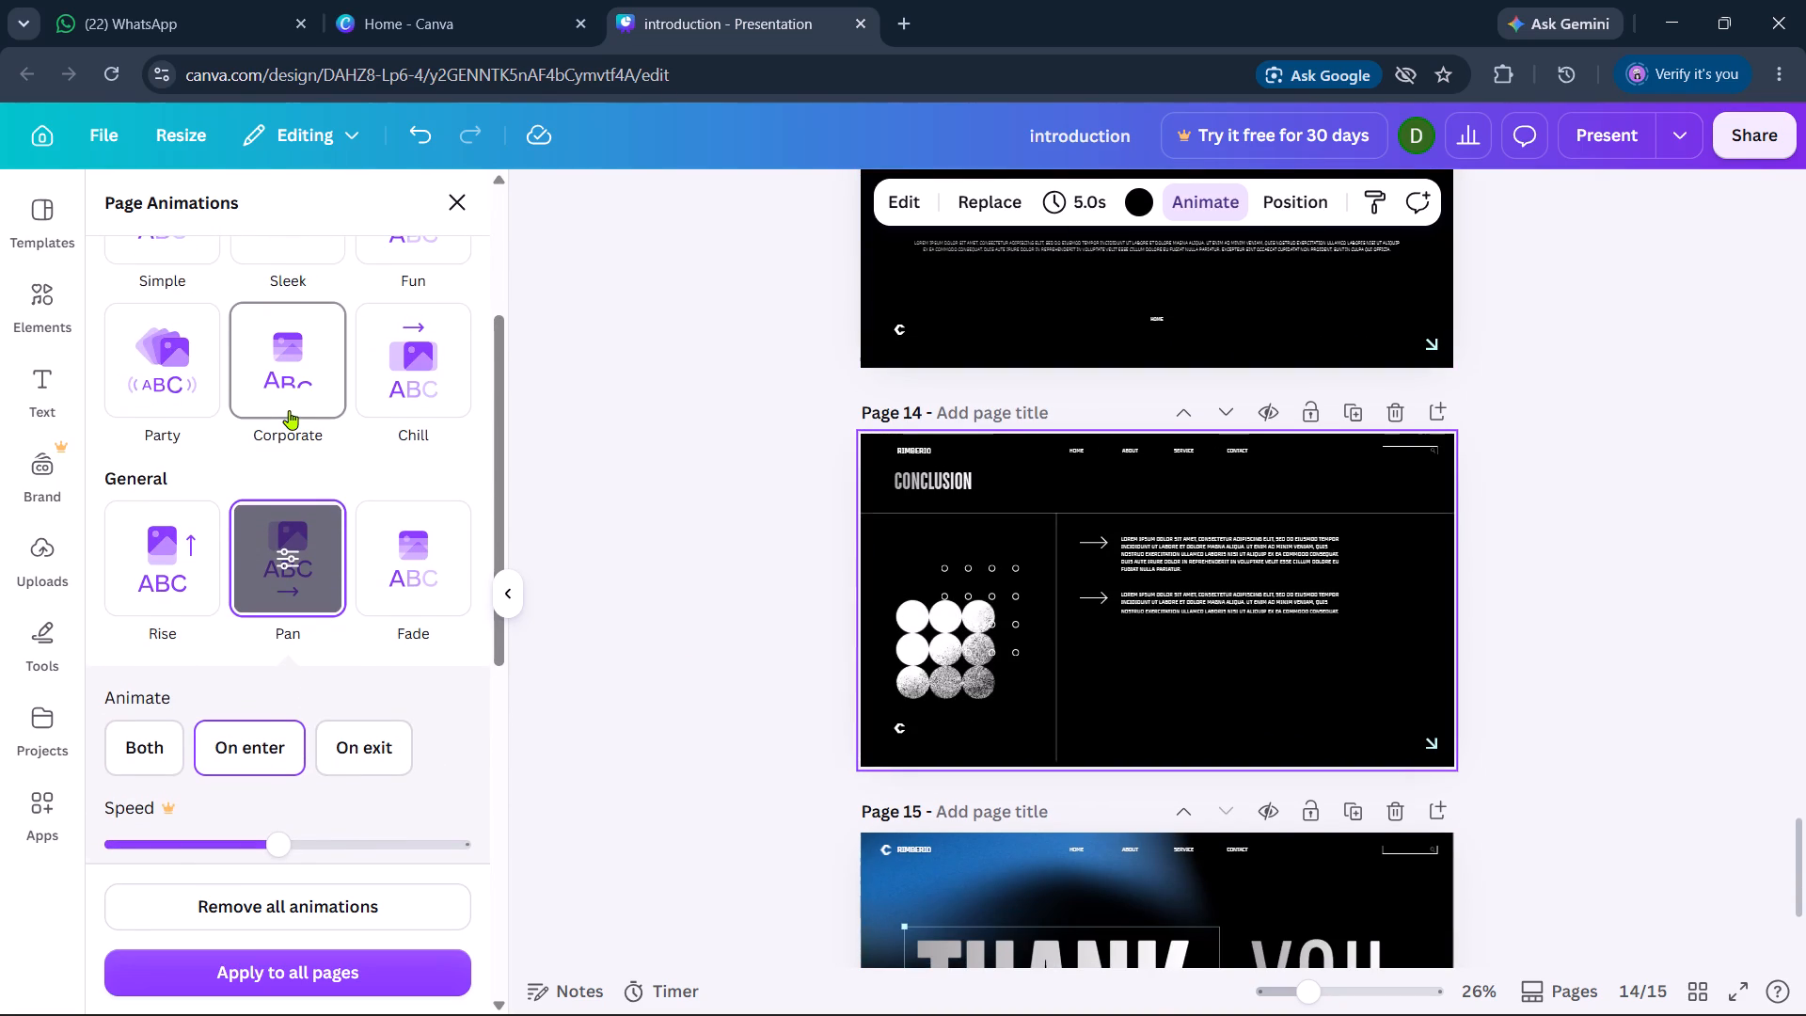
Apply the Block page animation to page 15, Thank You.
{"action": "scroll", "coordinate": [1164, 671], "scroll_direction": "down", "scroll_amount": 2}
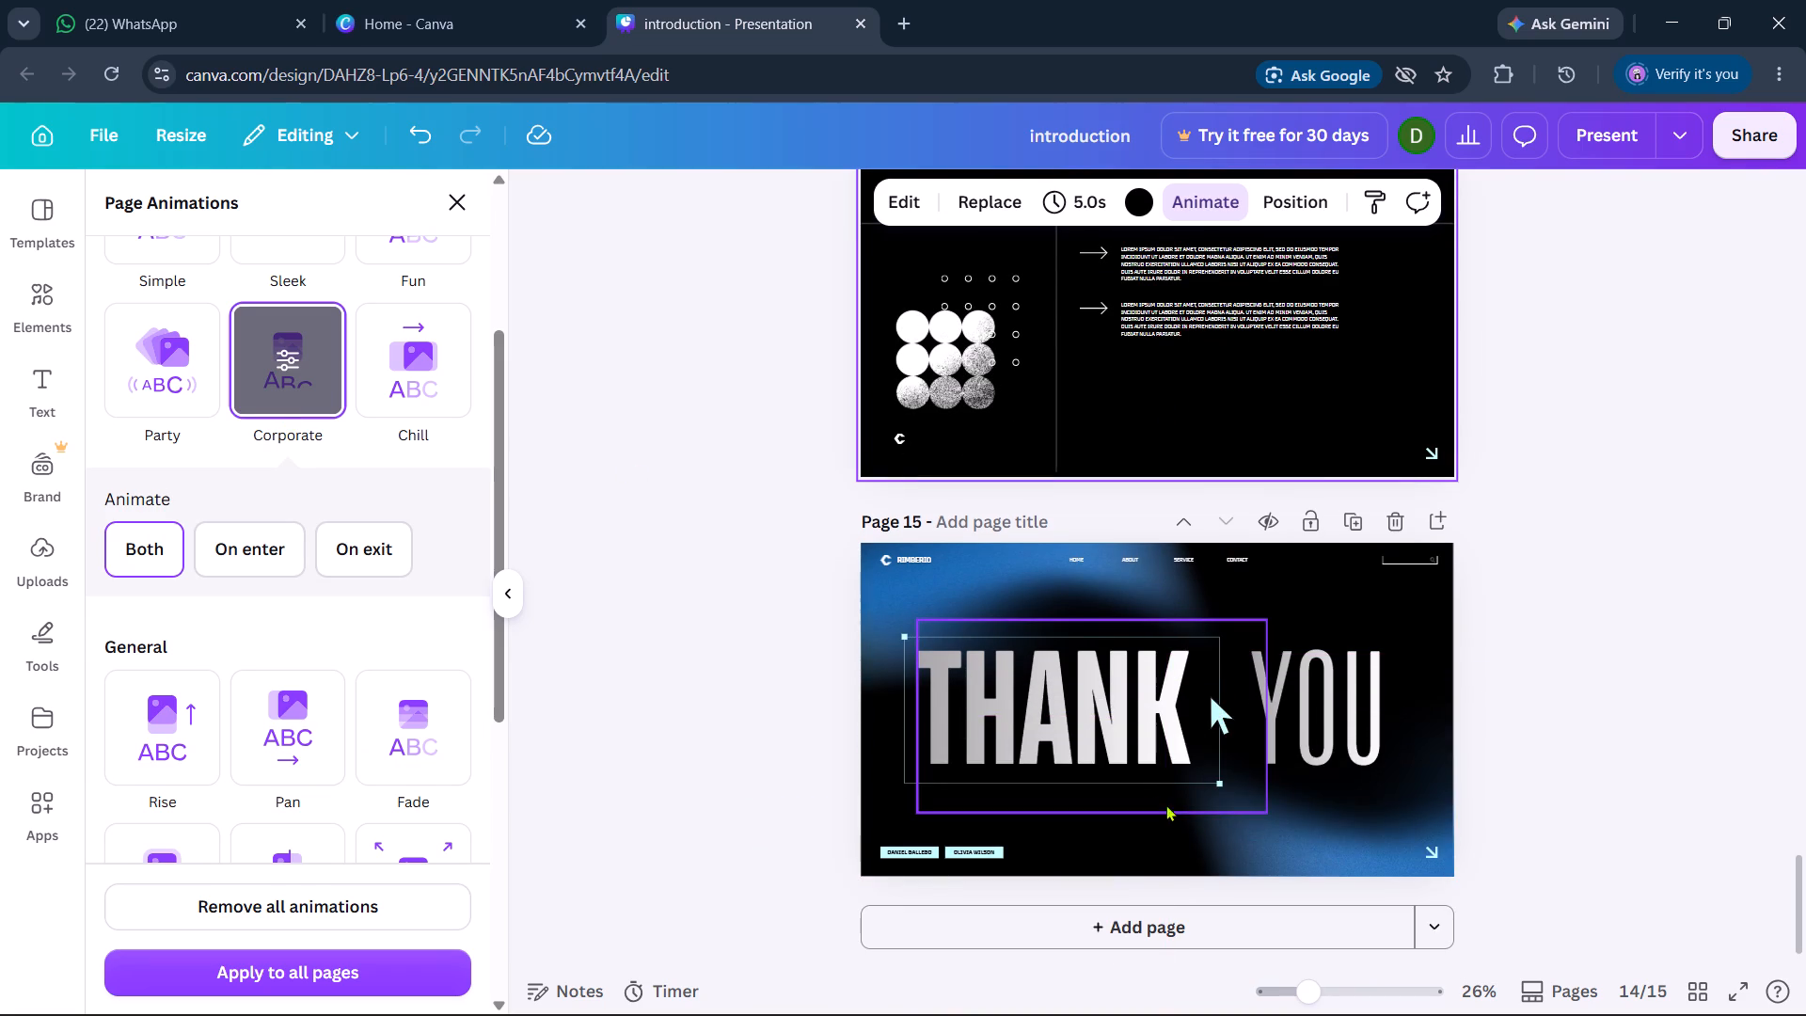
{"action": "left_click", "coordinate": [1244, 586]}
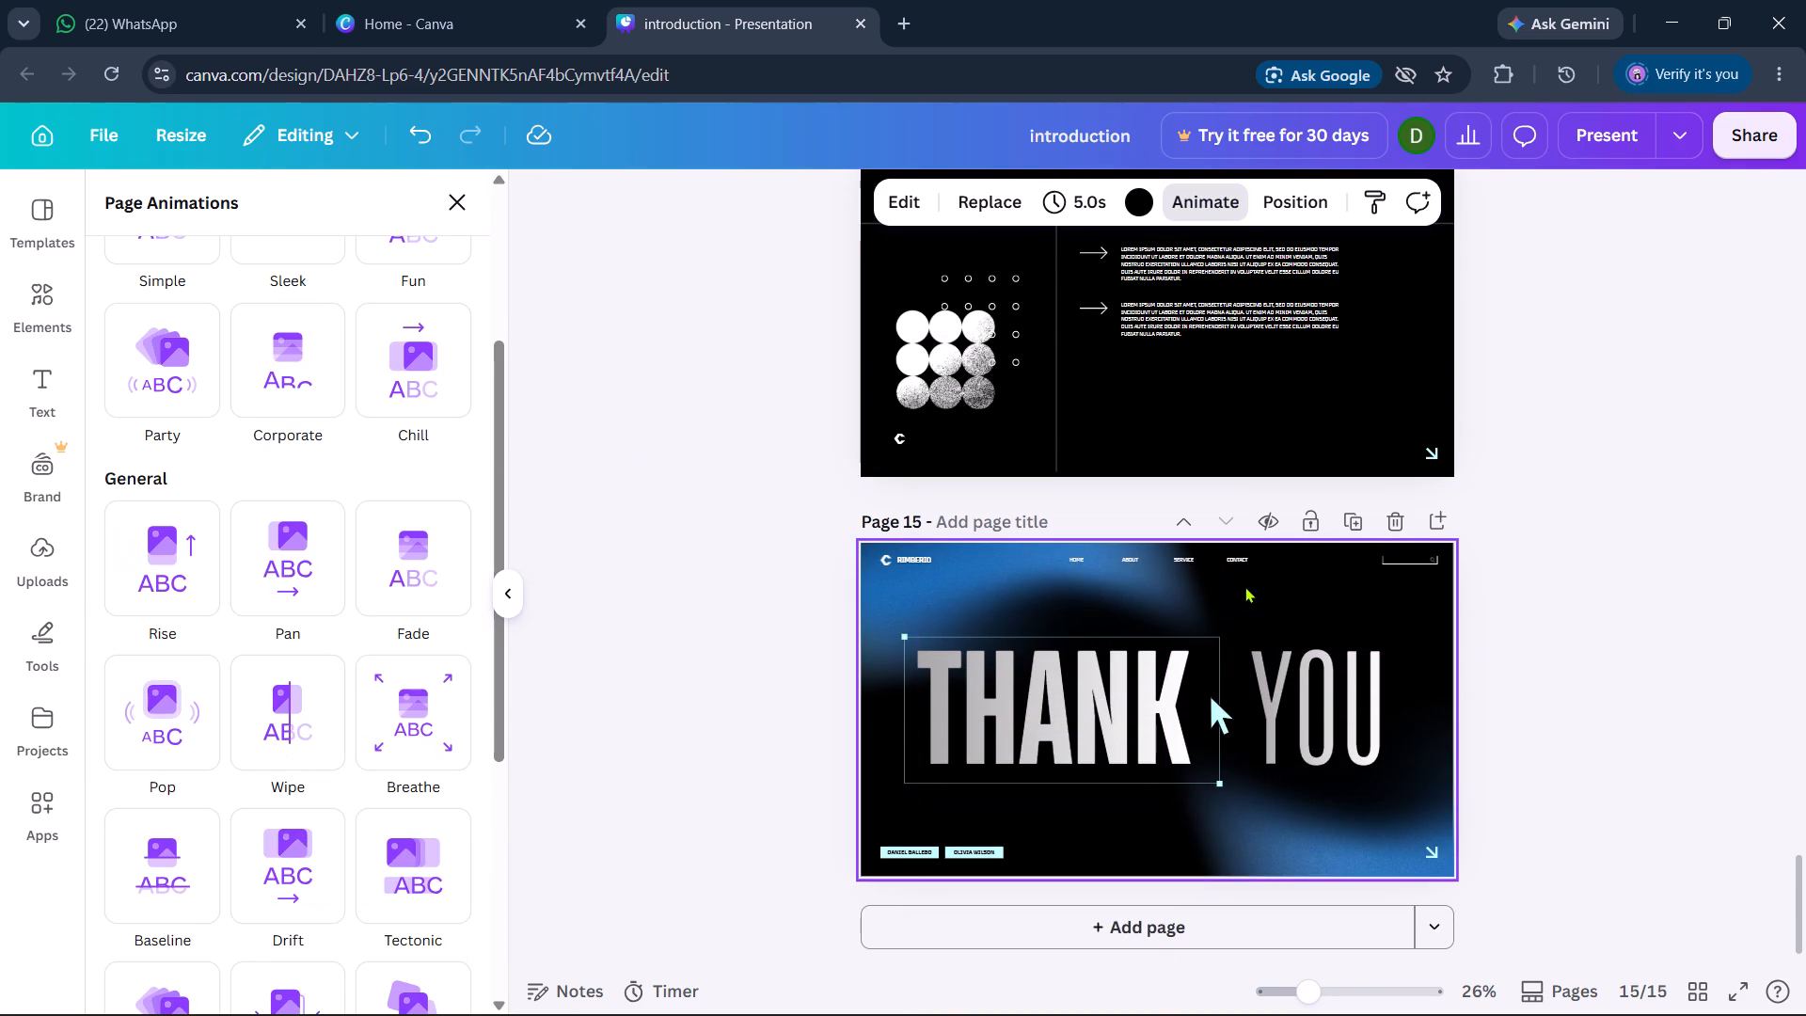
{"action": "scroll", "coordinate": [394, 516], "scroll_direction": "down", "scroll_amount": 2}
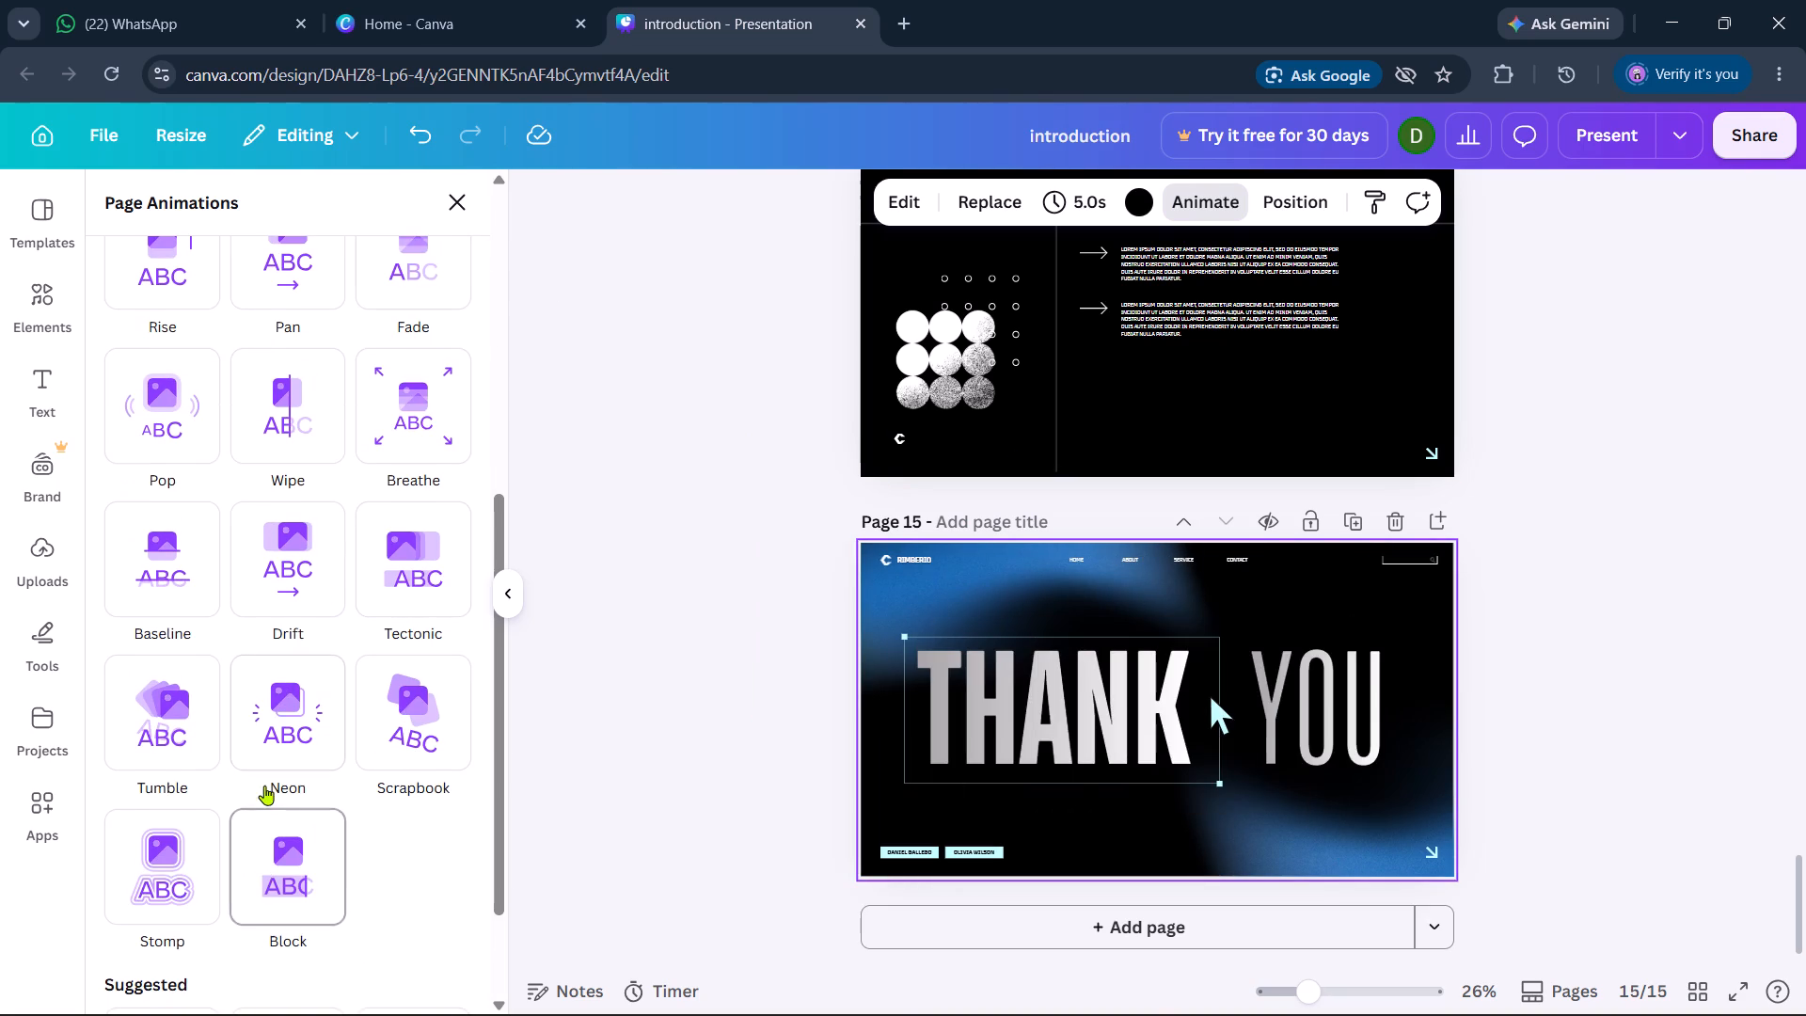
{"action": "scroll", "coordinate": [264, 786], "scroll_direction": "down", "scroll_amount": 1}
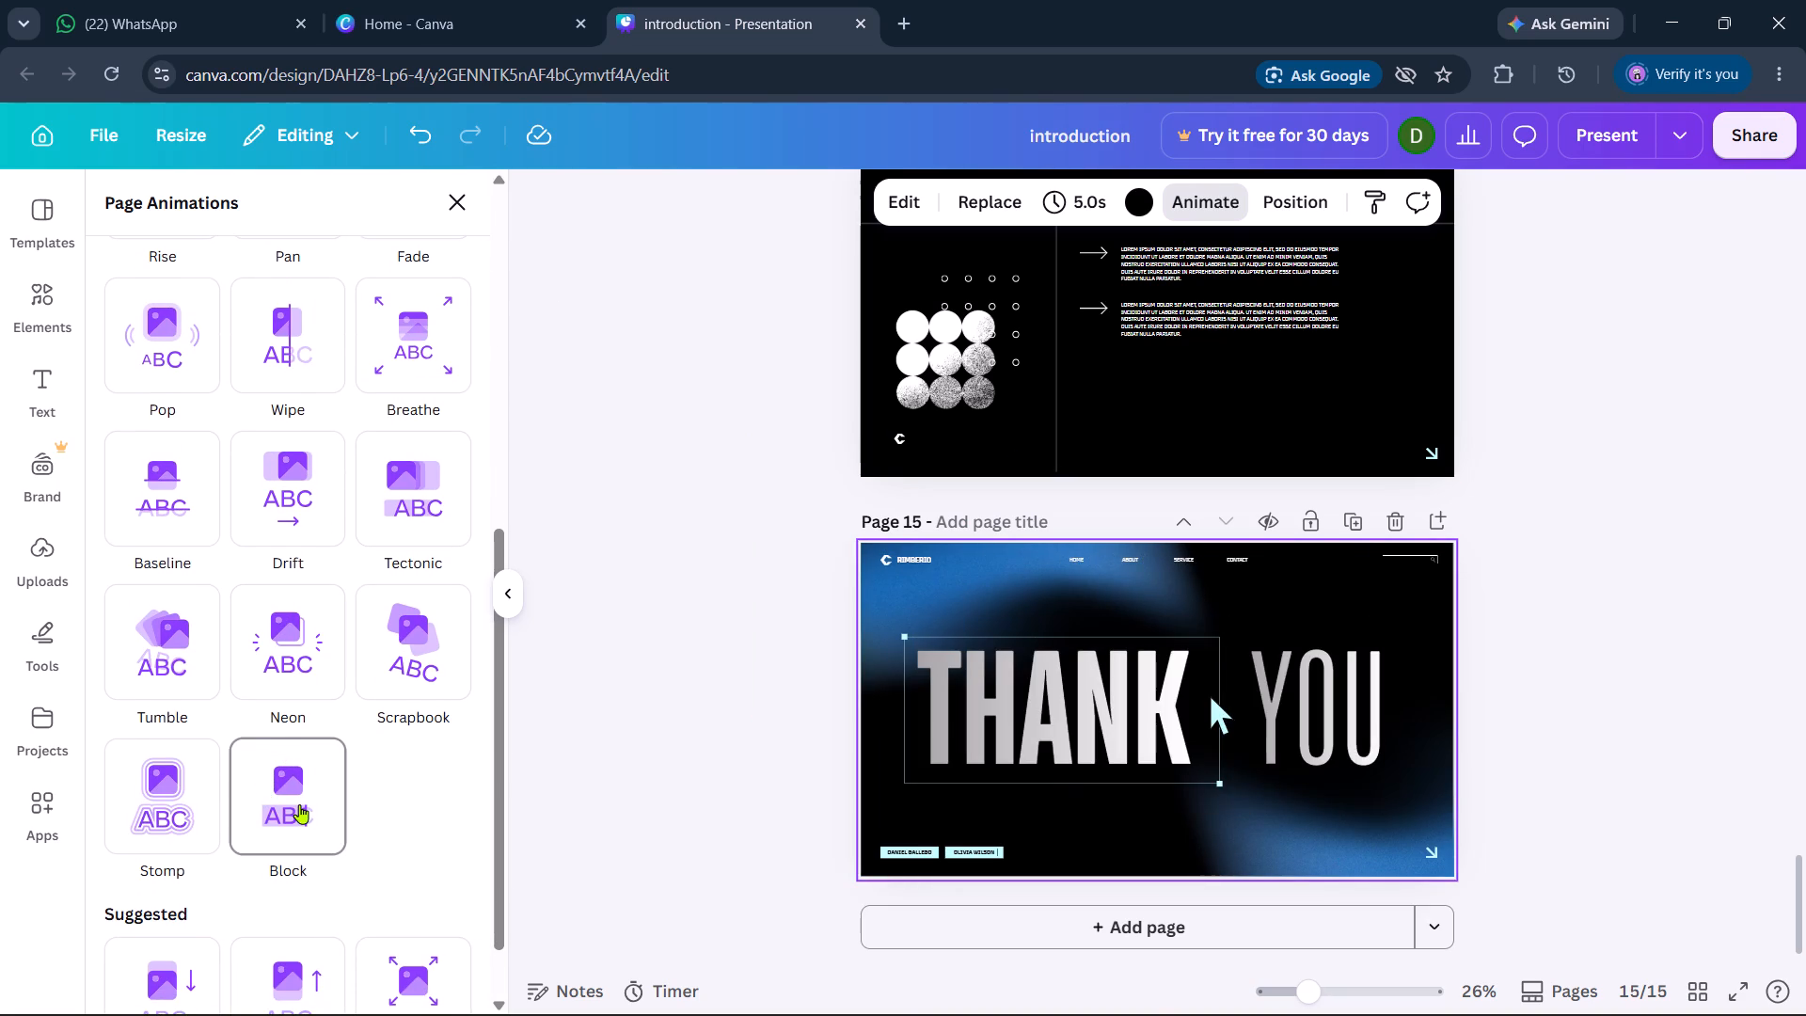
{"action": "scroll", "coordinate": [319, 815], "scroll_direction": "down", "scroll_amount": 1}
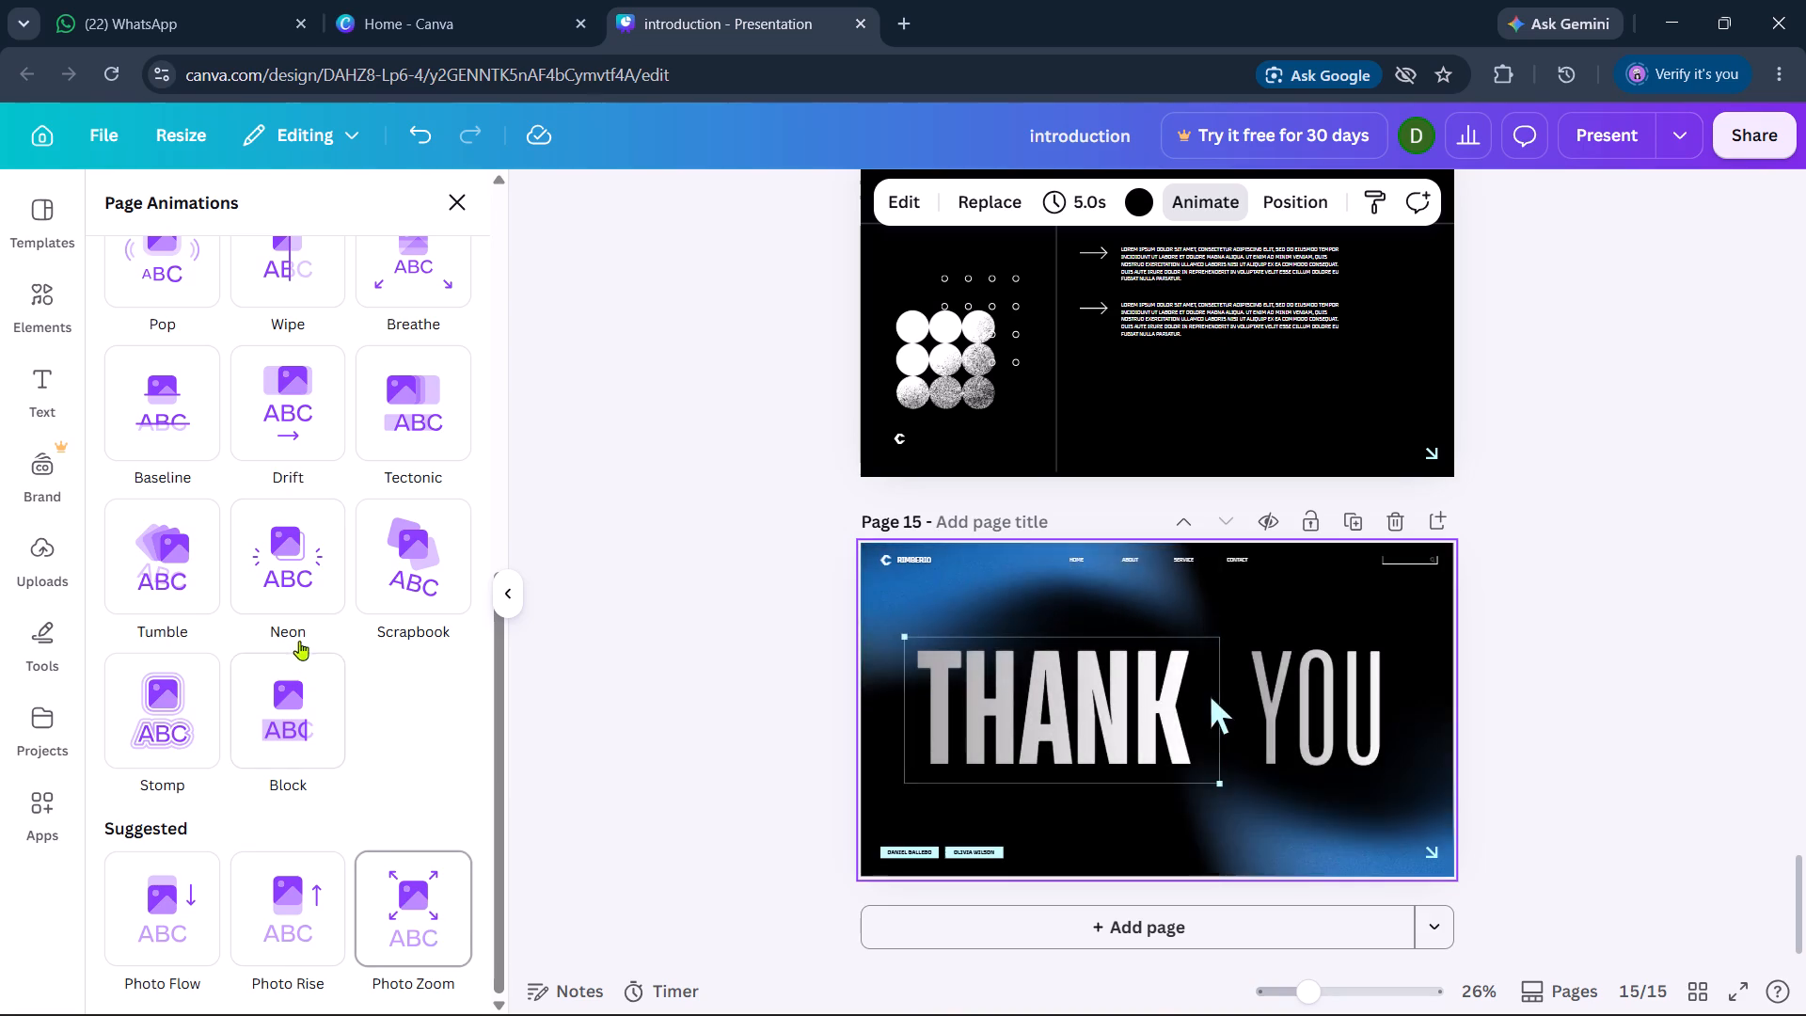
{"action": "left_click", "coordinate": [292, 726]}
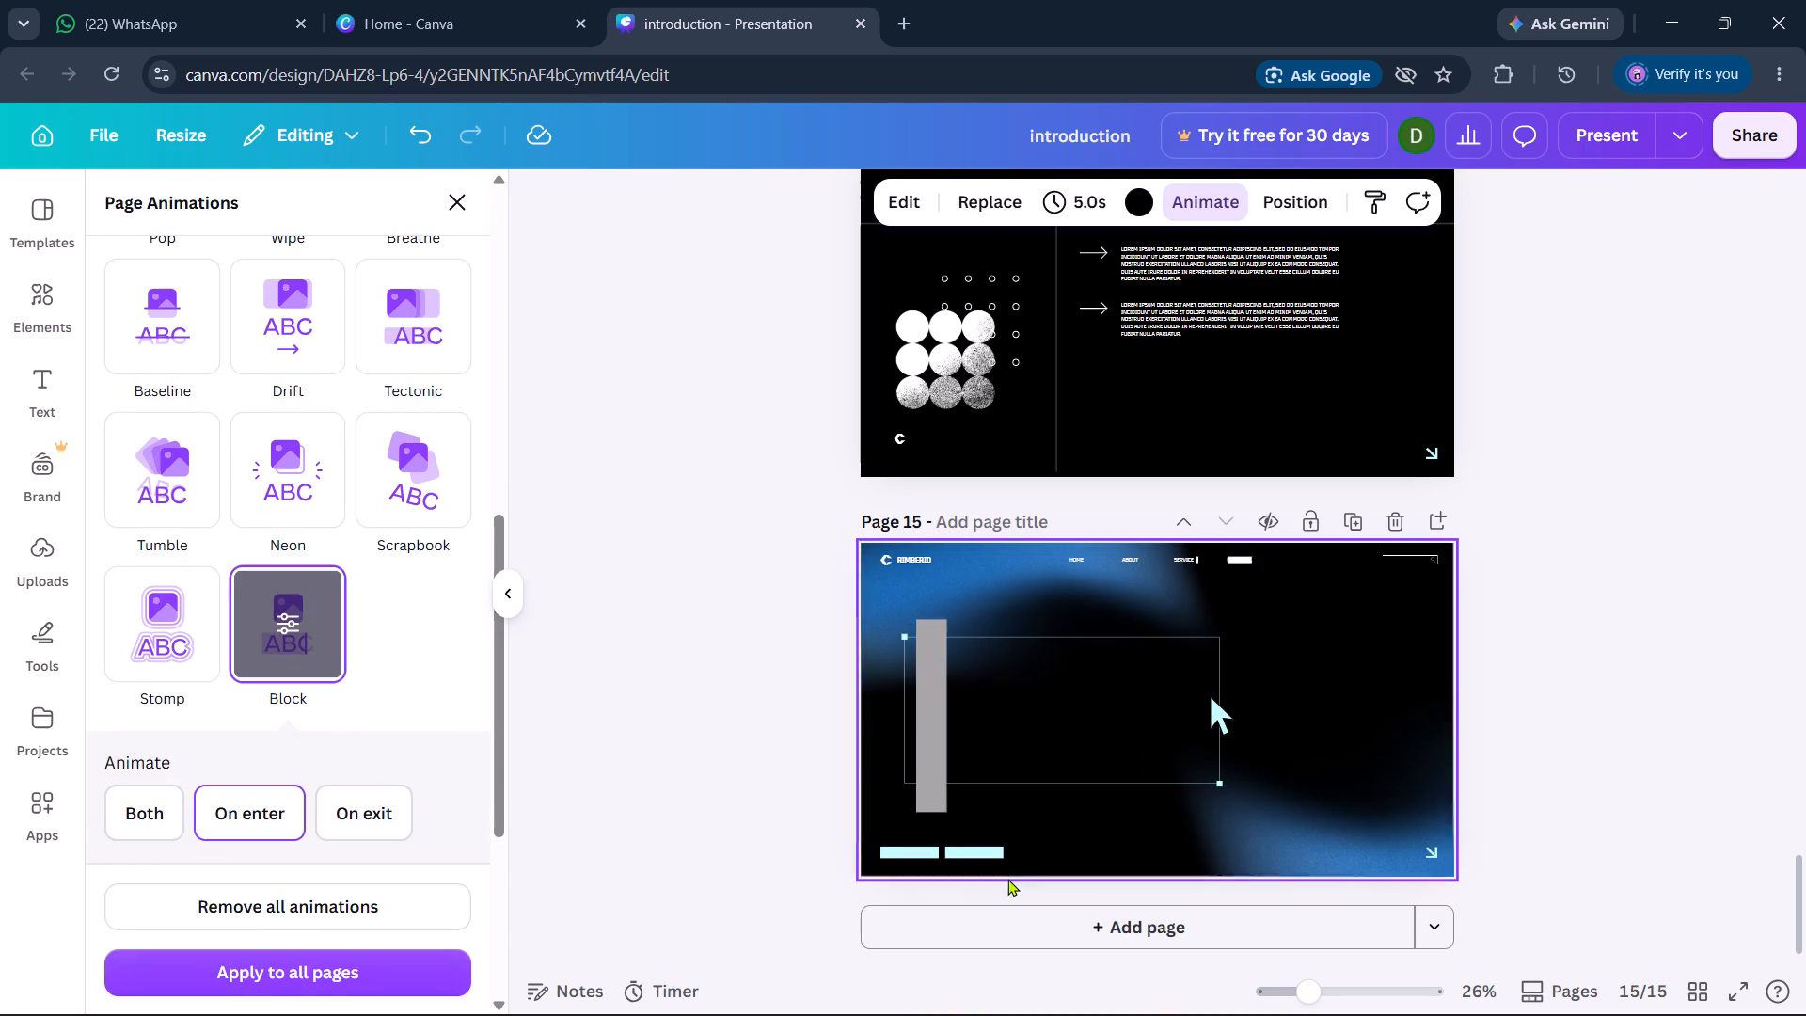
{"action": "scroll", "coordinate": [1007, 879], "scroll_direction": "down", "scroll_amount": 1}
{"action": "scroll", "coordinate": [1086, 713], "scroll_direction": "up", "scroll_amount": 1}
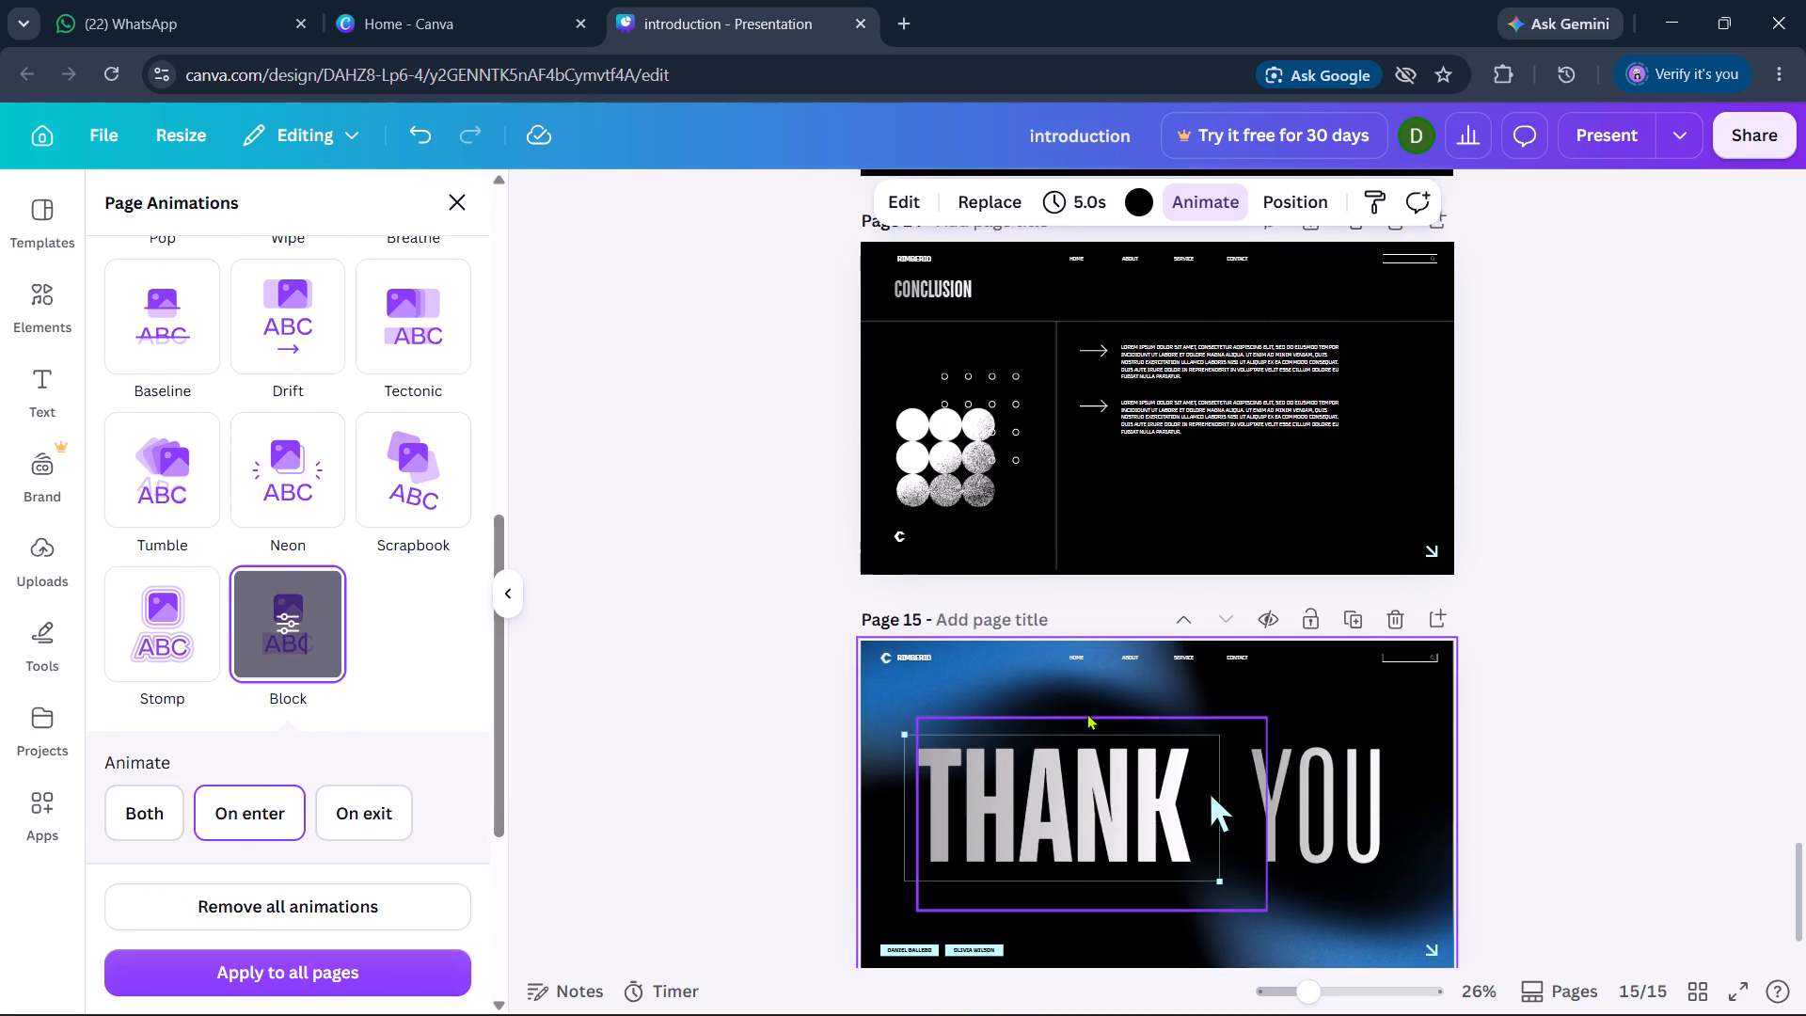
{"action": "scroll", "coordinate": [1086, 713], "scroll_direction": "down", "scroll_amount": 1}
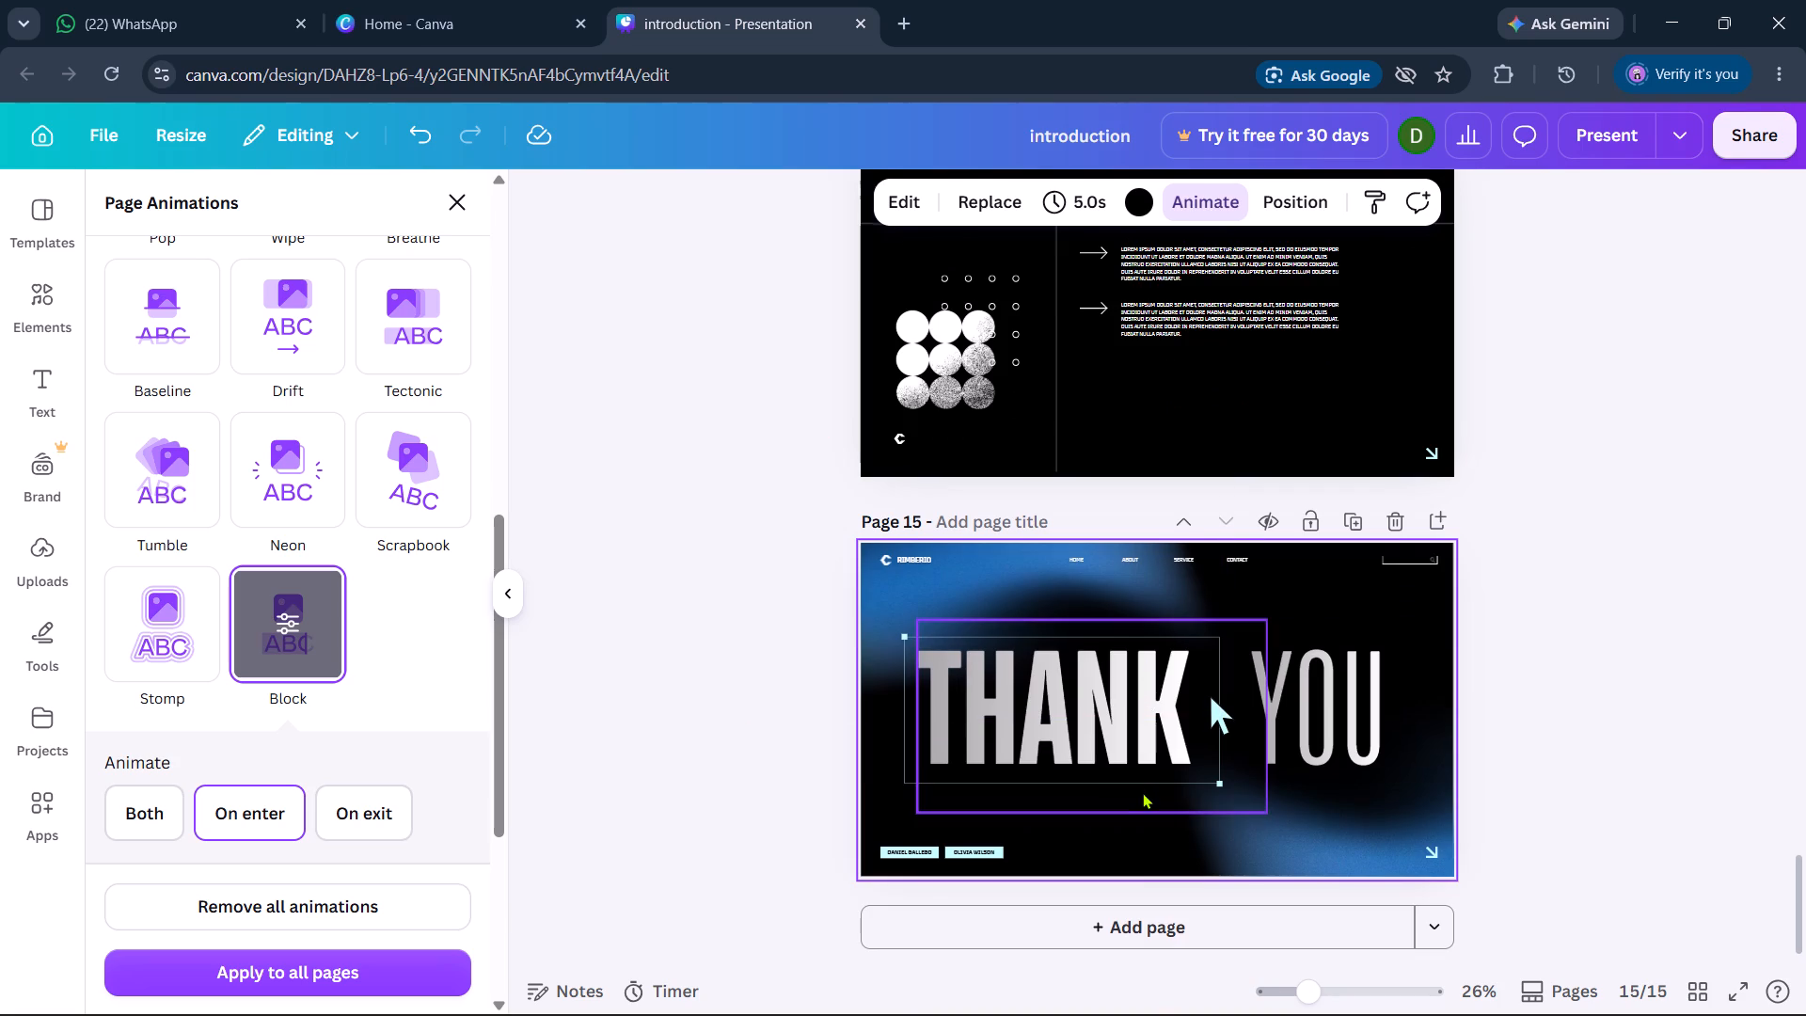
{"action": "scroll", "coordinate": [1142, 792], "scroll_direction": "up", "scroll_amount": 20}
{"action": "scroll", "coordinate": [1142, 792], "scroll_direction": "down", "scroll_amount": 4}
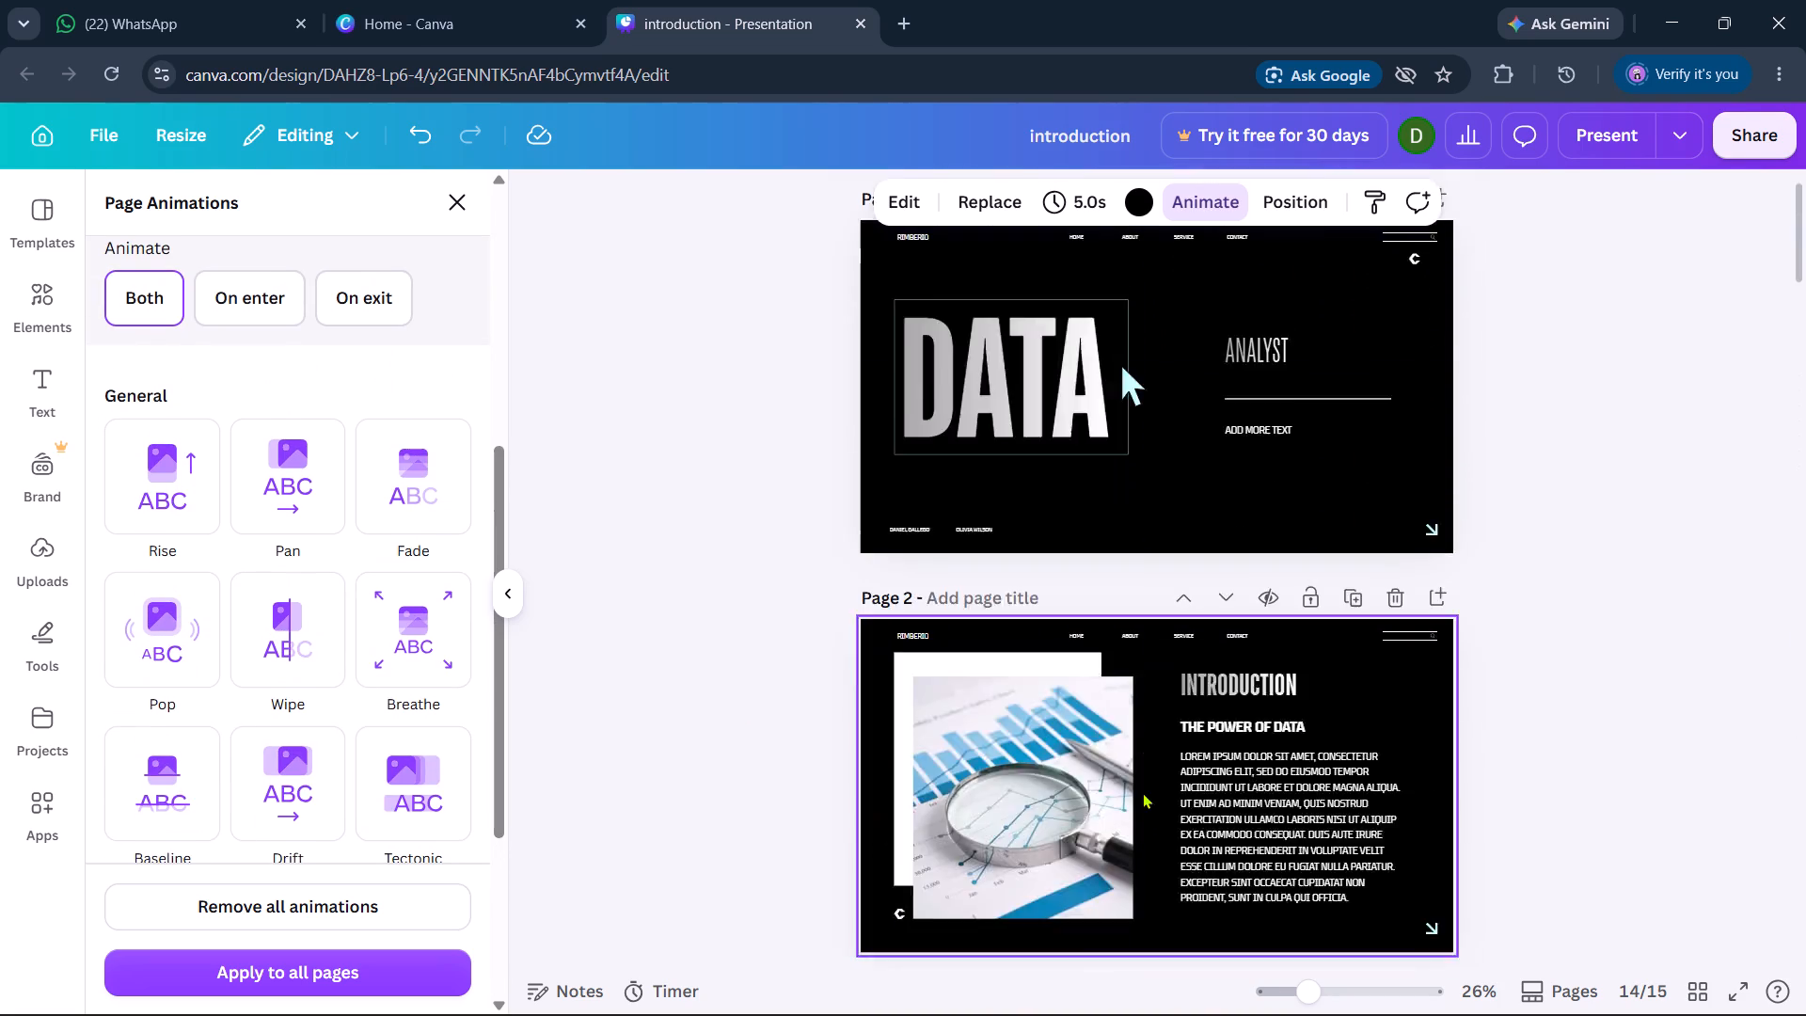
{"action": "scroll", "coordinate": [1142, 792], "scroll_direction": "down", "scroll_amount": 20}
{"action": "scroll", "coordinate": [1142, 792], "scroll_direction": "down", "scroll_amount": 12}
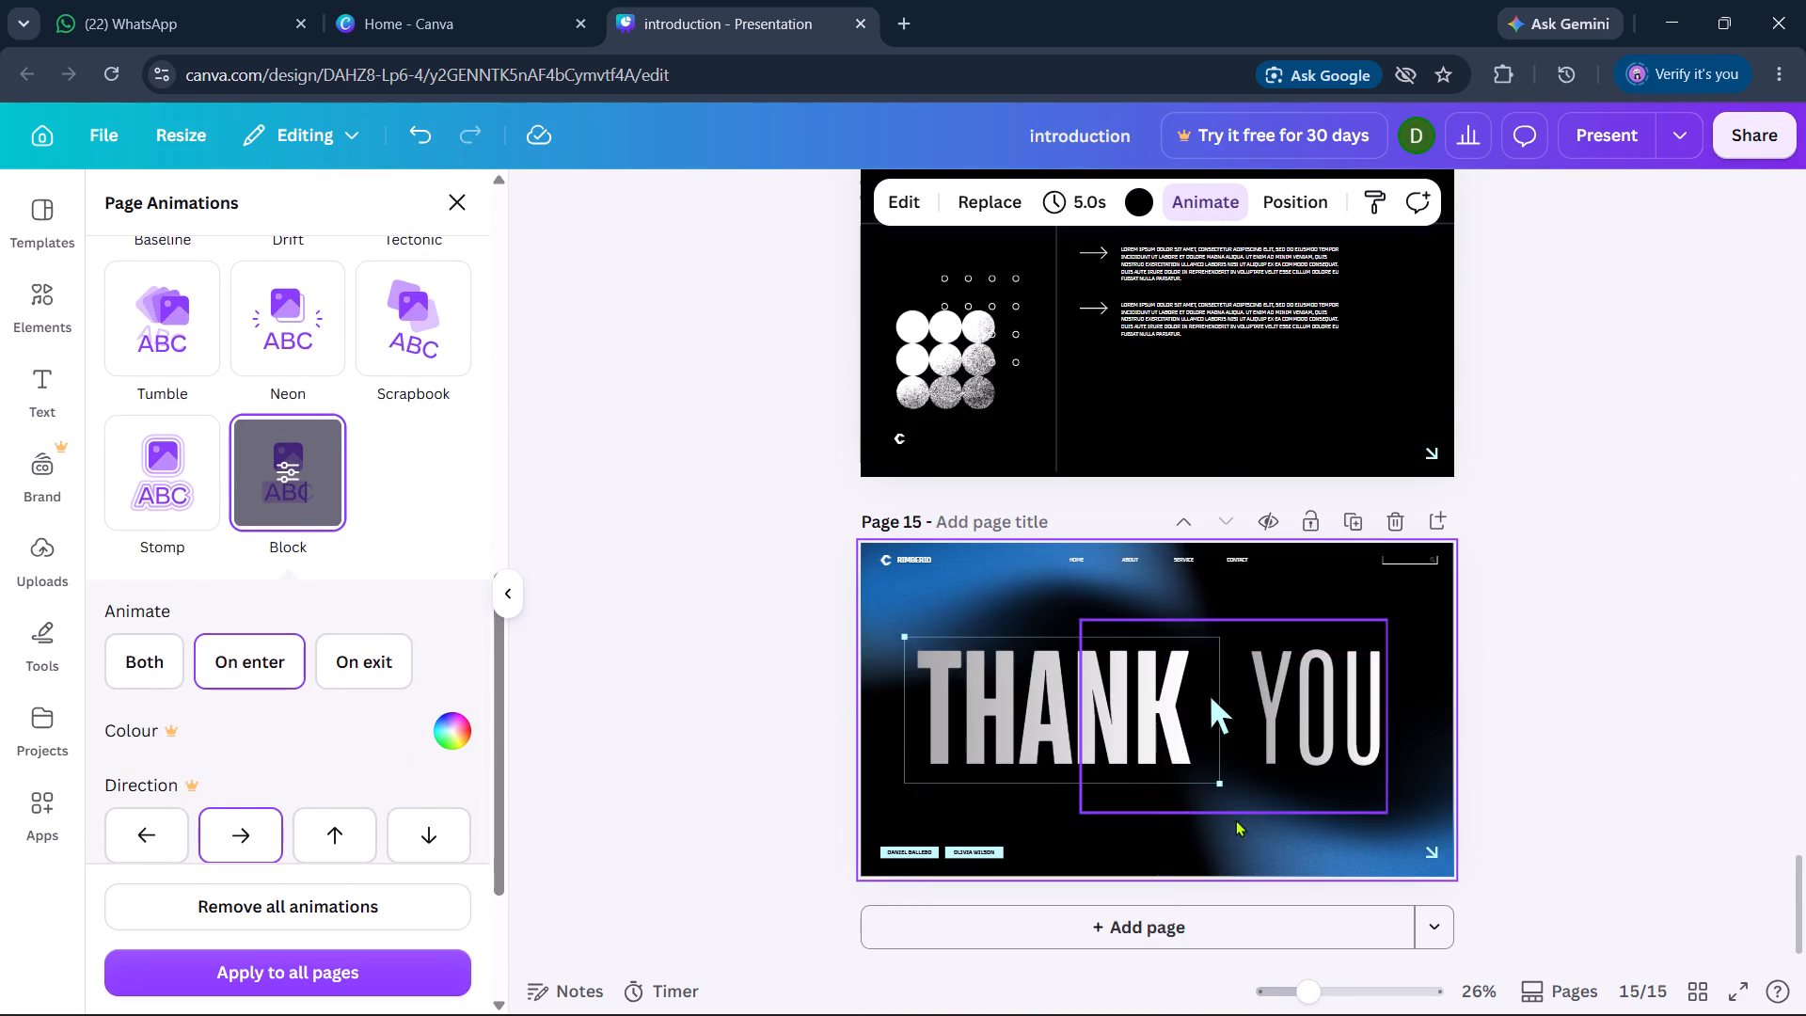
Change page 15, Thank You, to the black layout with three "Describe your content" captions in a row beneath the heading.
{"action": "left_click", "coordinate": [1268, 585]}
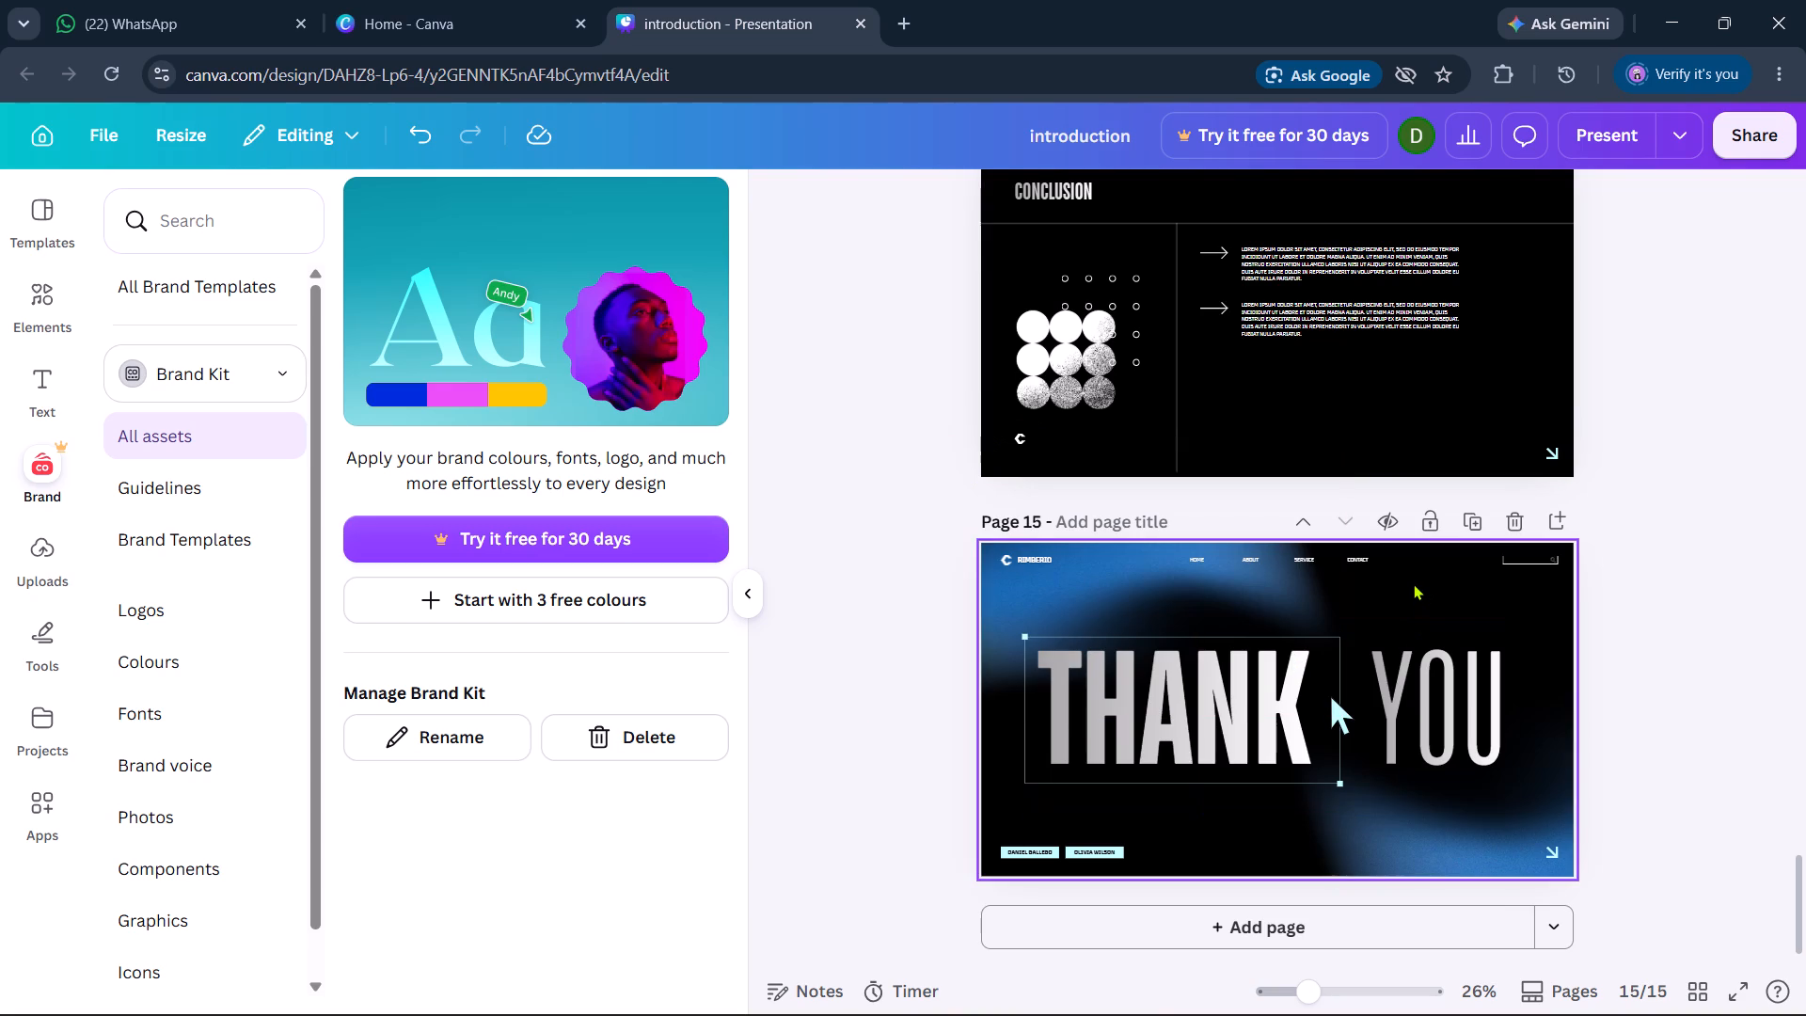
{"action": "left_click", "coordinate": [1413, 583]}
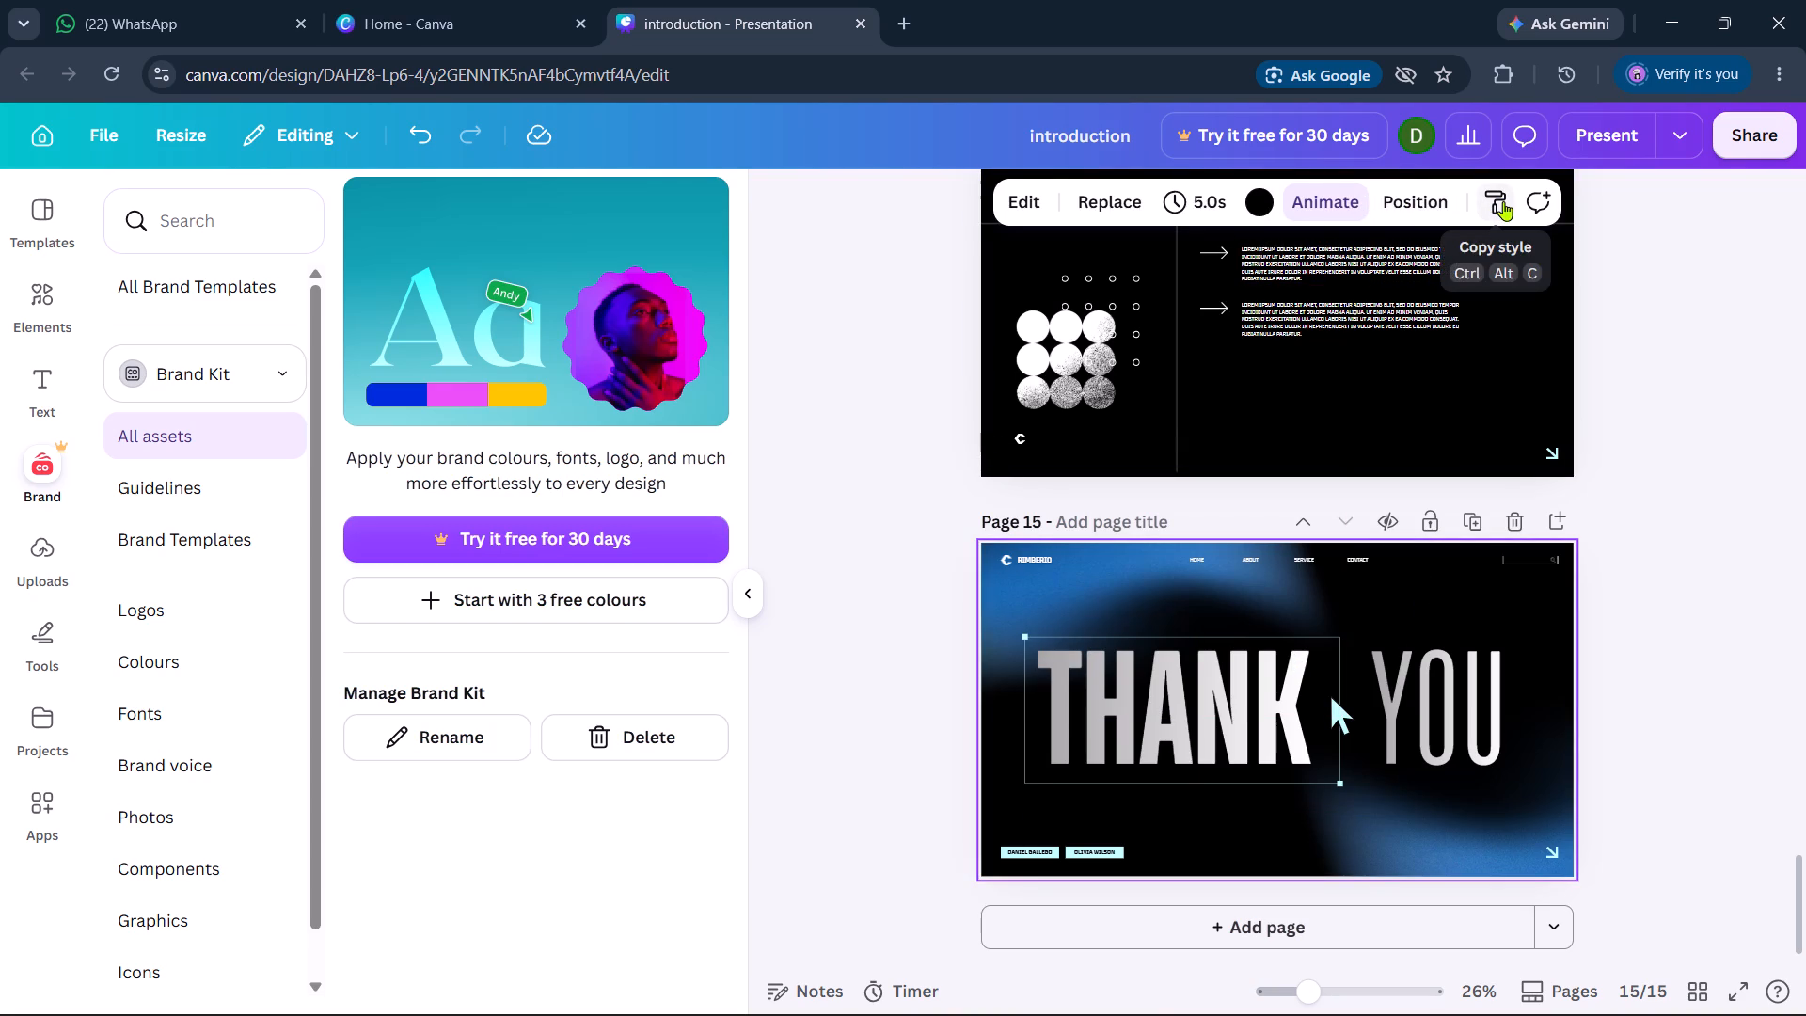
{"action": "left_click", "coordinate": [1029, 196]}
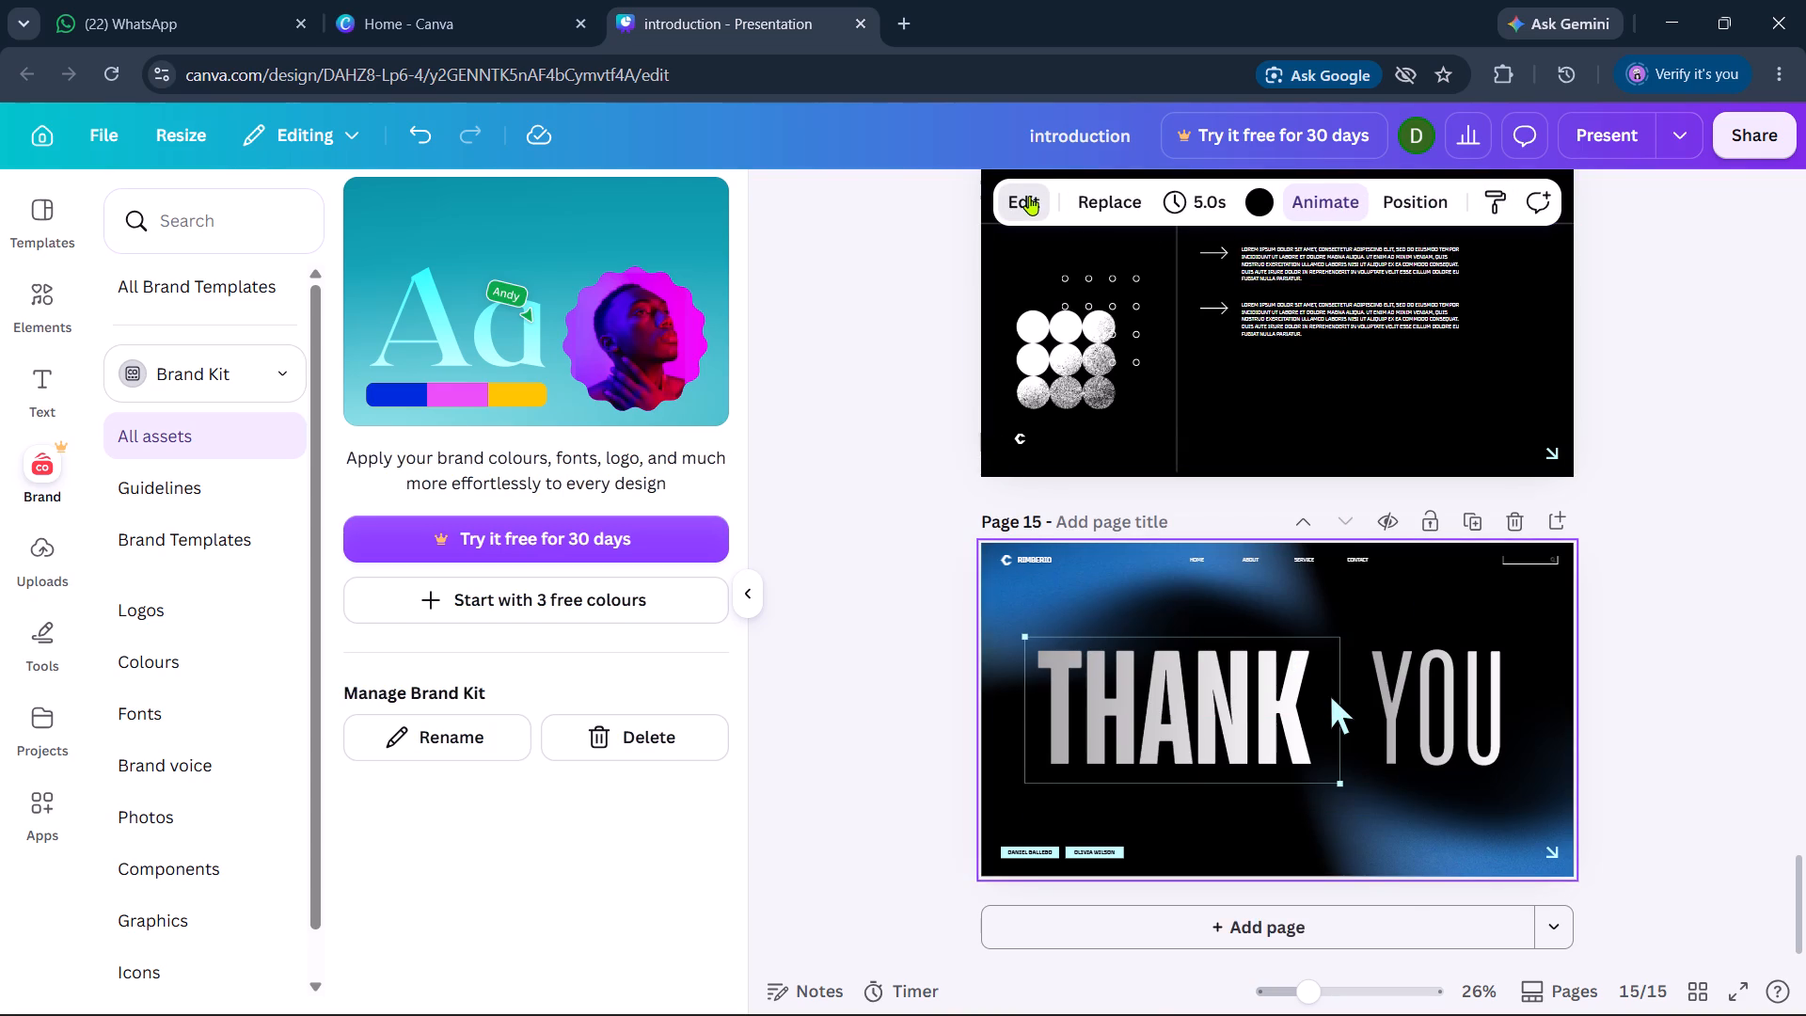
{"action": "scroll", "coordinate": [327, 765], "scroll_direction": "down", "scroll_amount": 2}
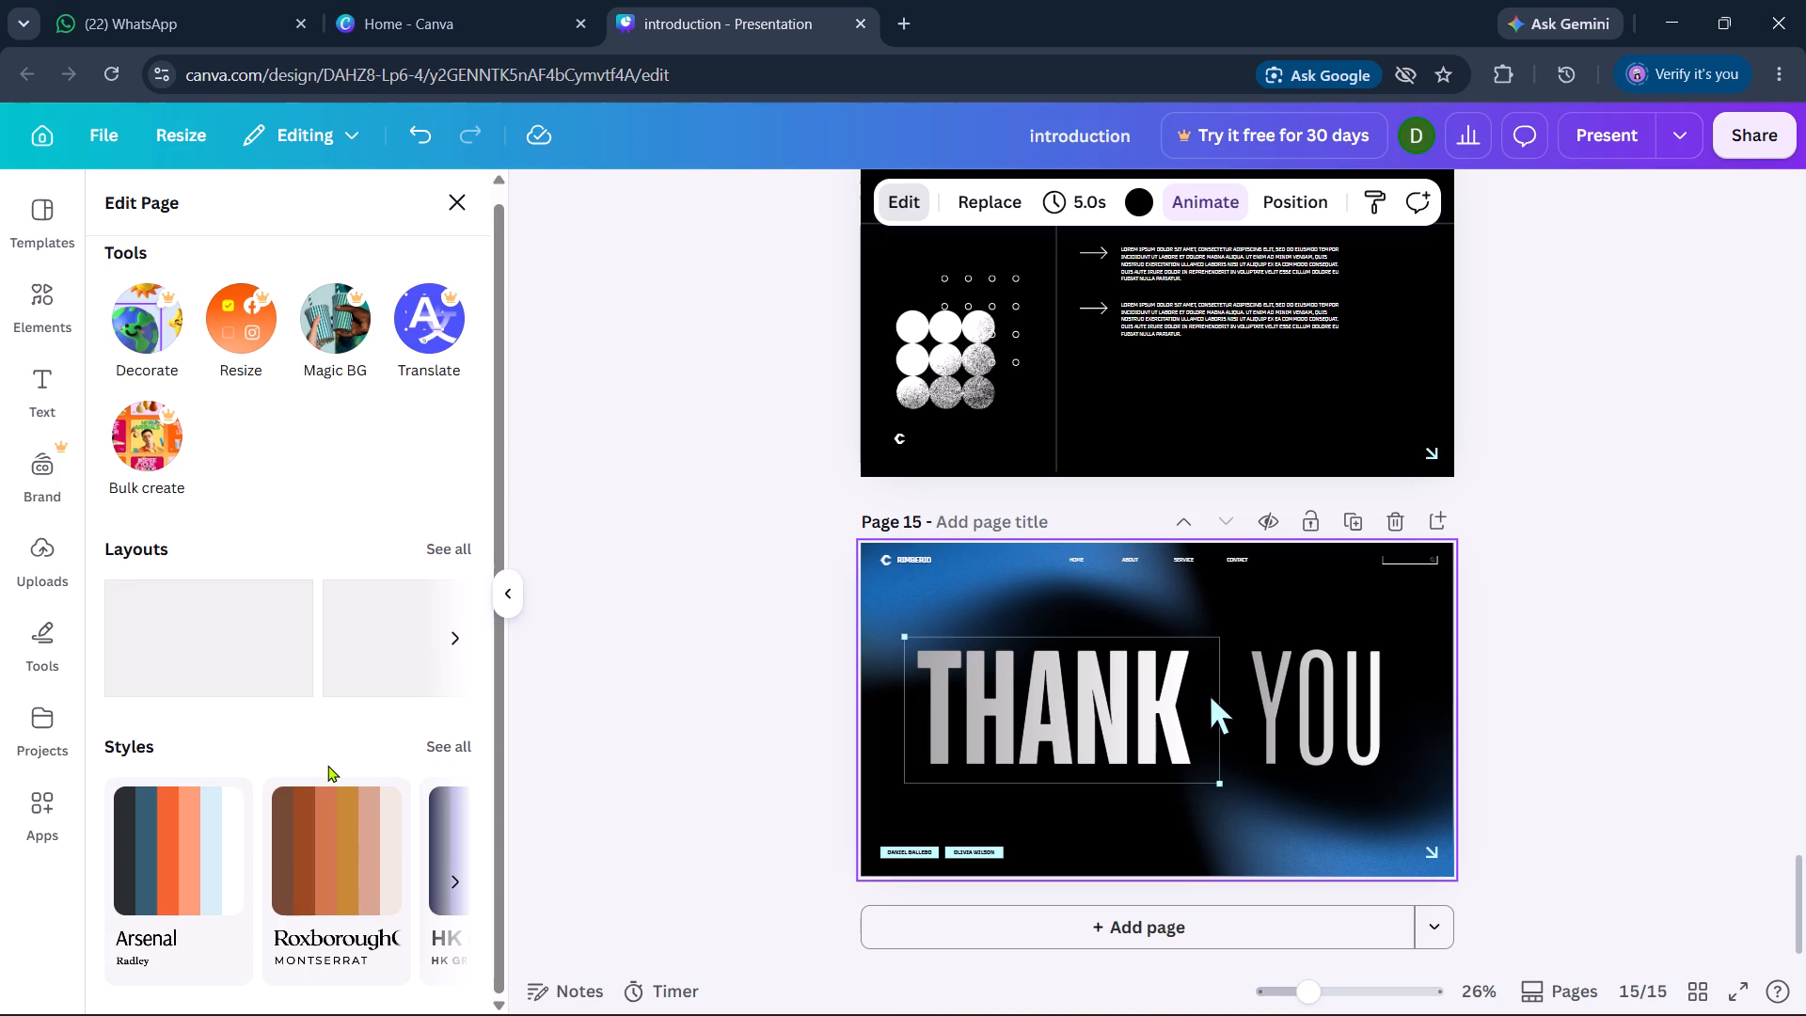
{"action": "scroll", "coordinate": [327, 765], "scroll_direction": "down", "scroll_amount": 1}
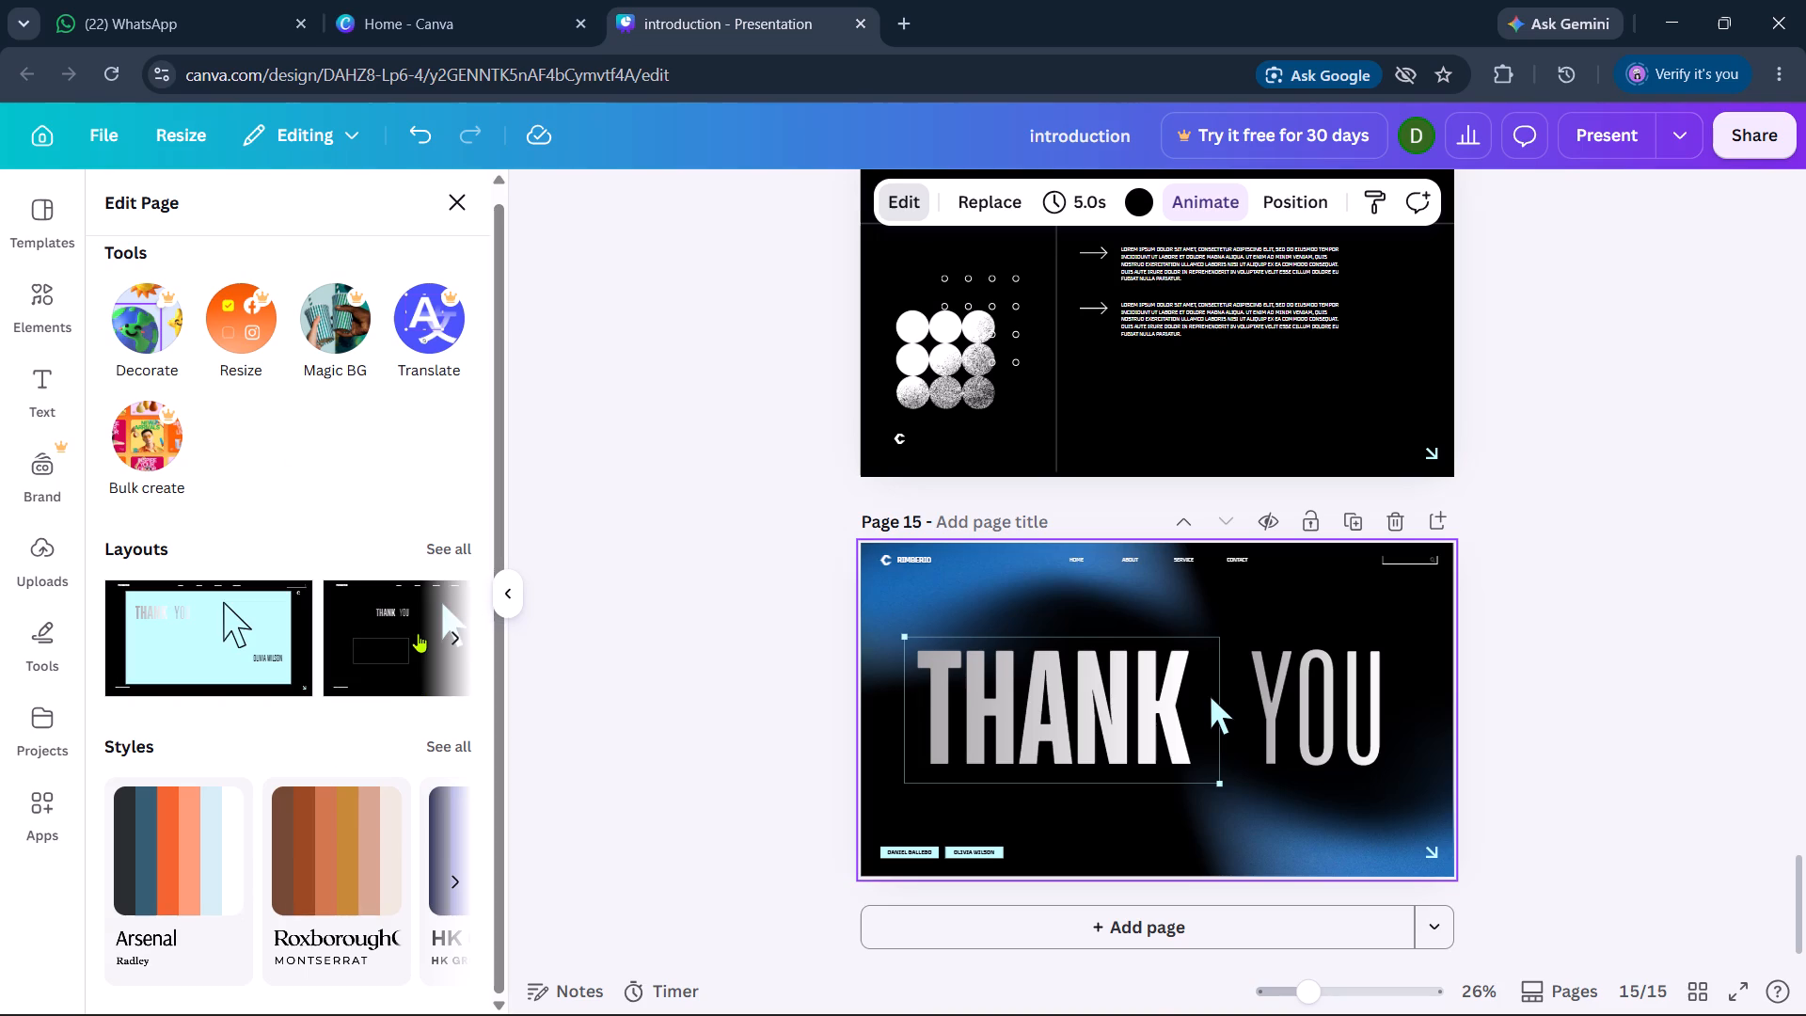
{"action": "left_click", "coordinate": [418, 633]}
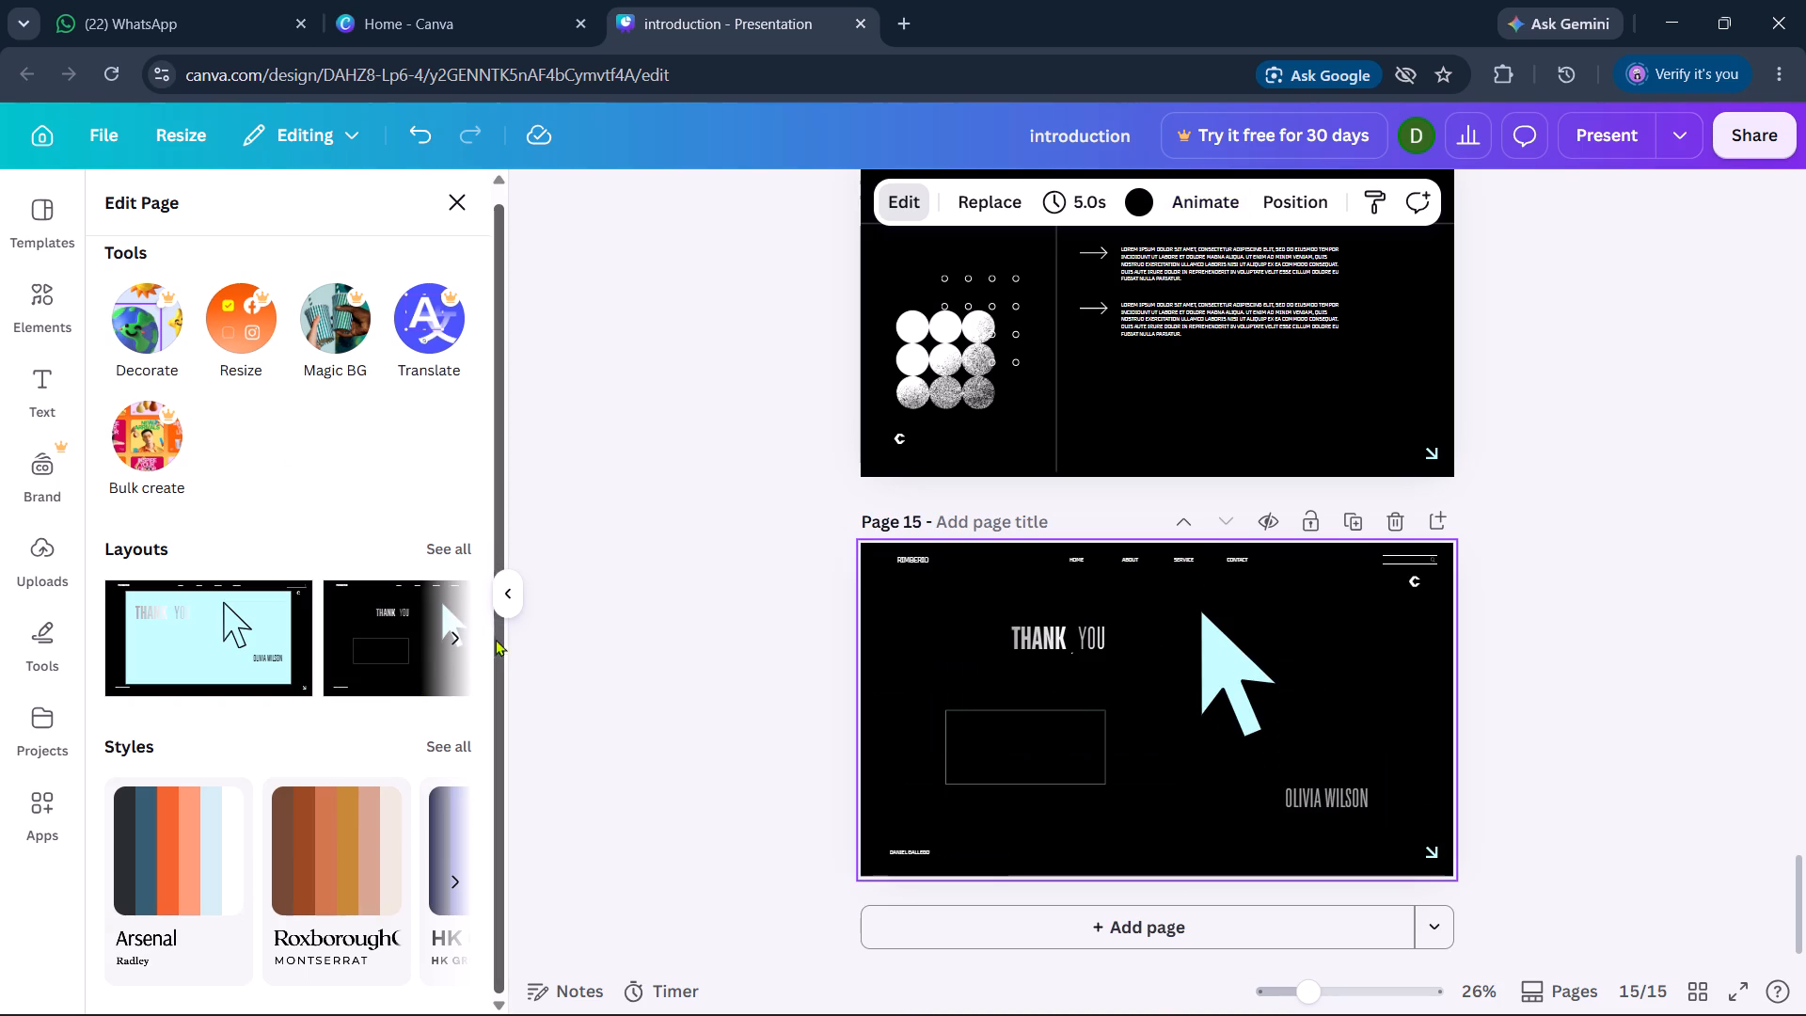
{"action": "scroll", "coordinate": [394, 640], "scroll_direction": "left", "scroll_amount": 1}
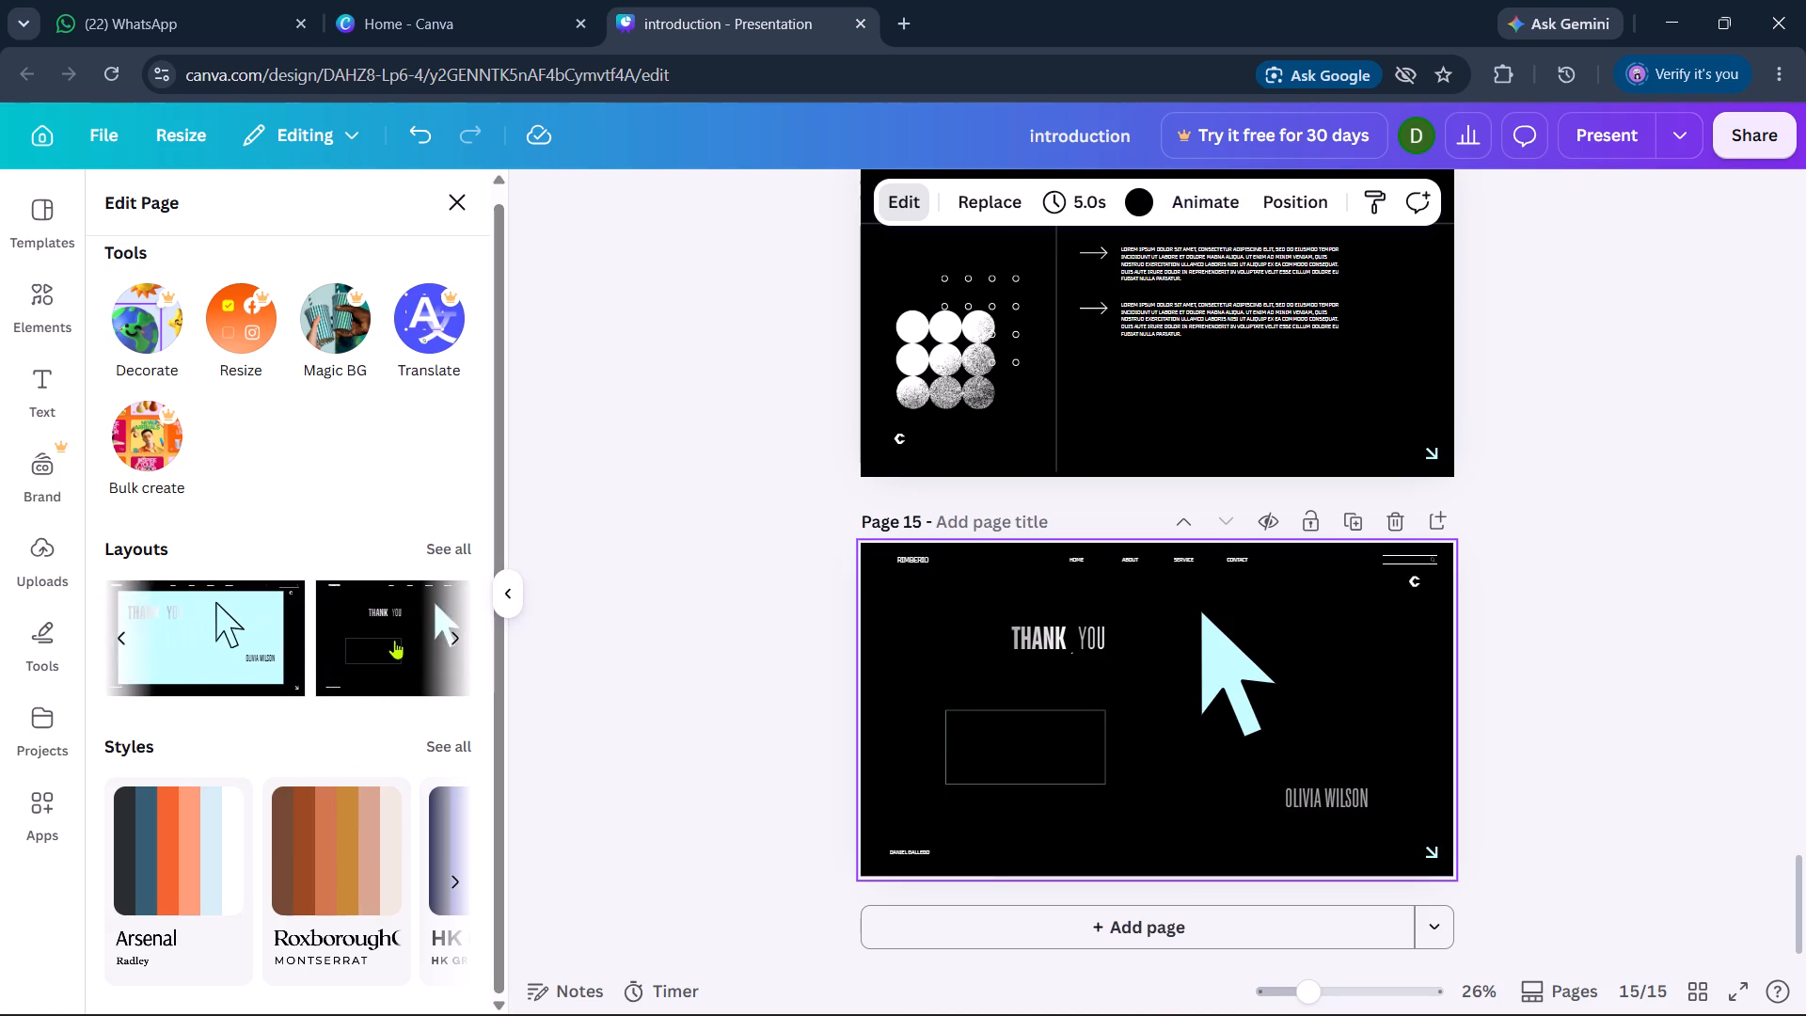
{"action": "scroll", "coordinate": [293, 652], "scroll_direction": "left", "scroll_amount": 8}
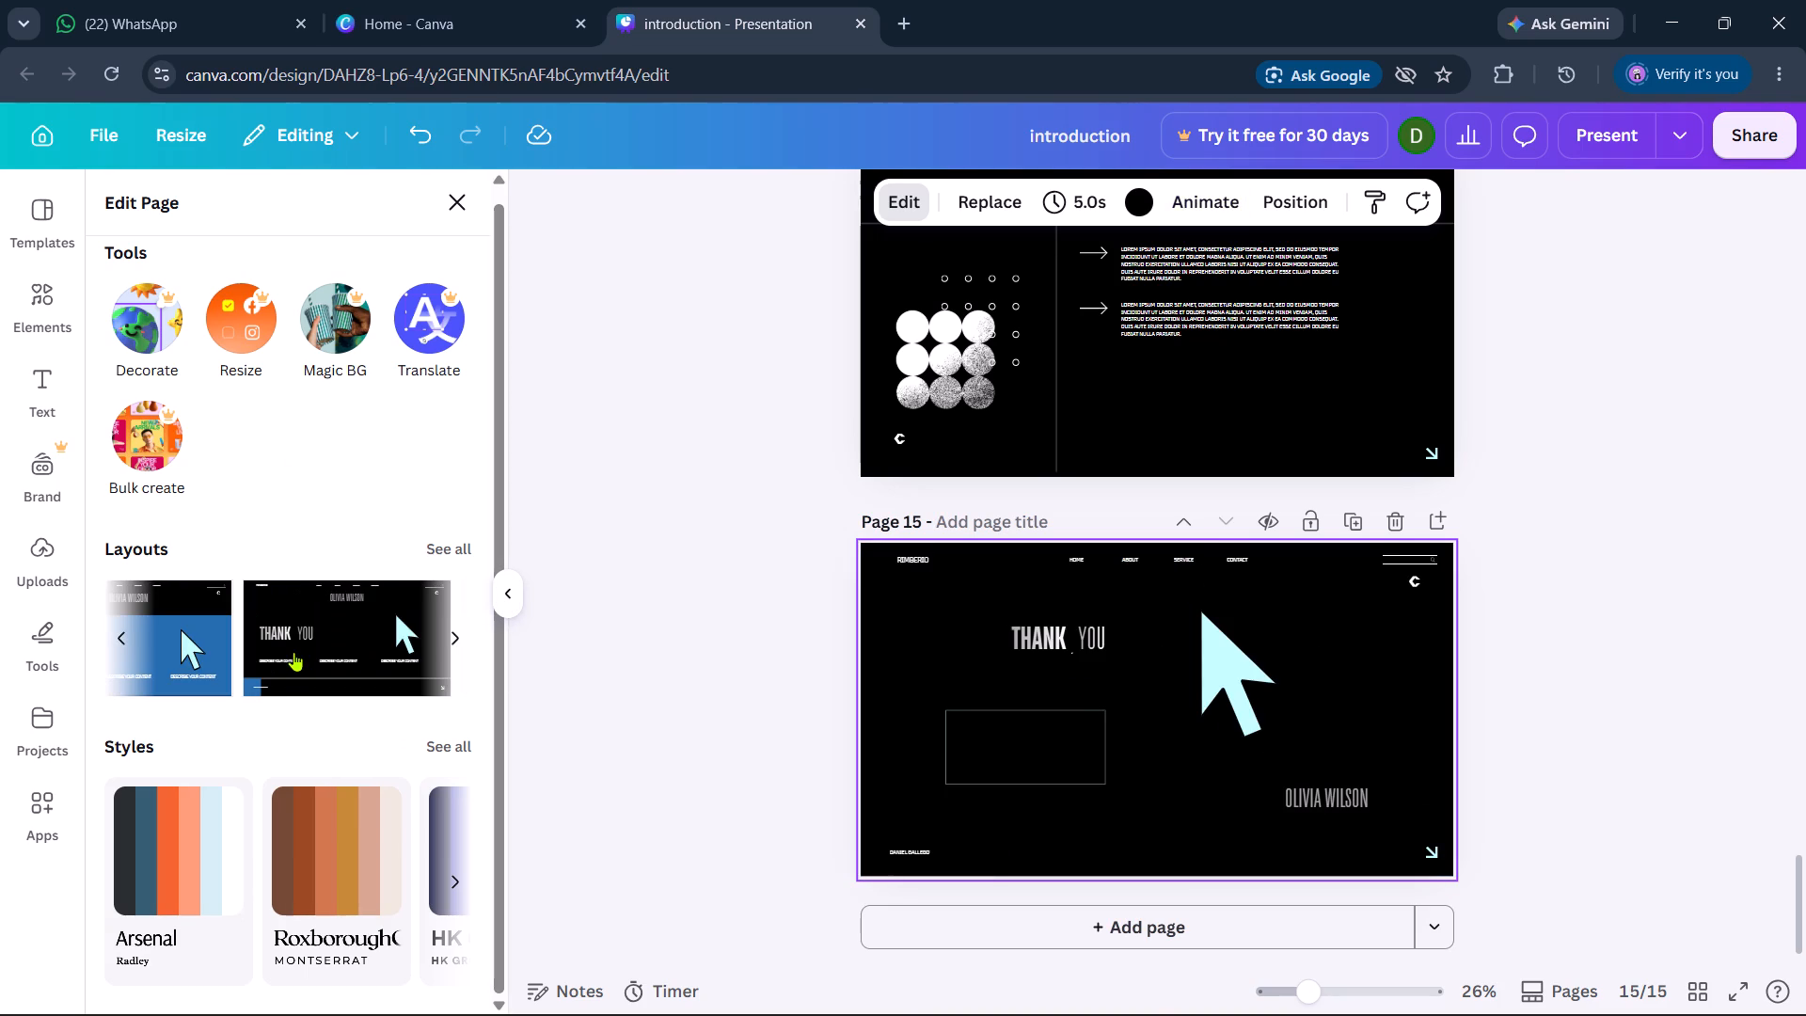
{"action": "left_click", "coordinate": [344, 628]}
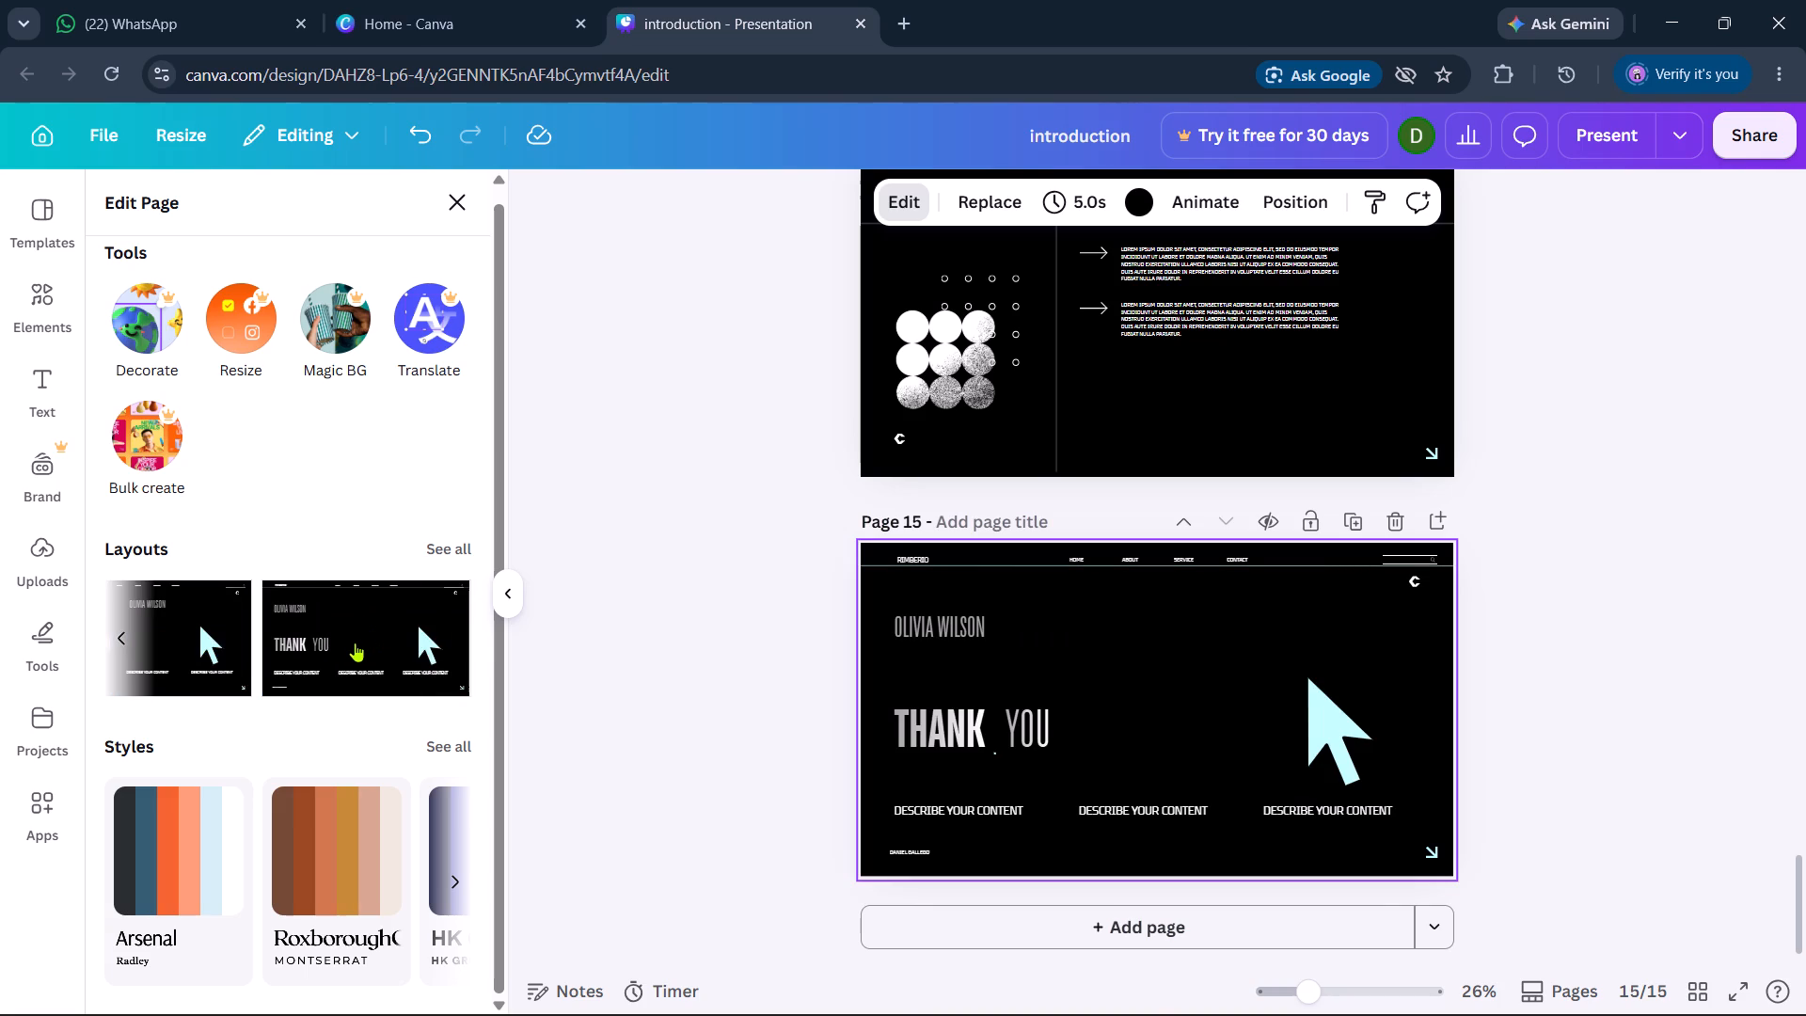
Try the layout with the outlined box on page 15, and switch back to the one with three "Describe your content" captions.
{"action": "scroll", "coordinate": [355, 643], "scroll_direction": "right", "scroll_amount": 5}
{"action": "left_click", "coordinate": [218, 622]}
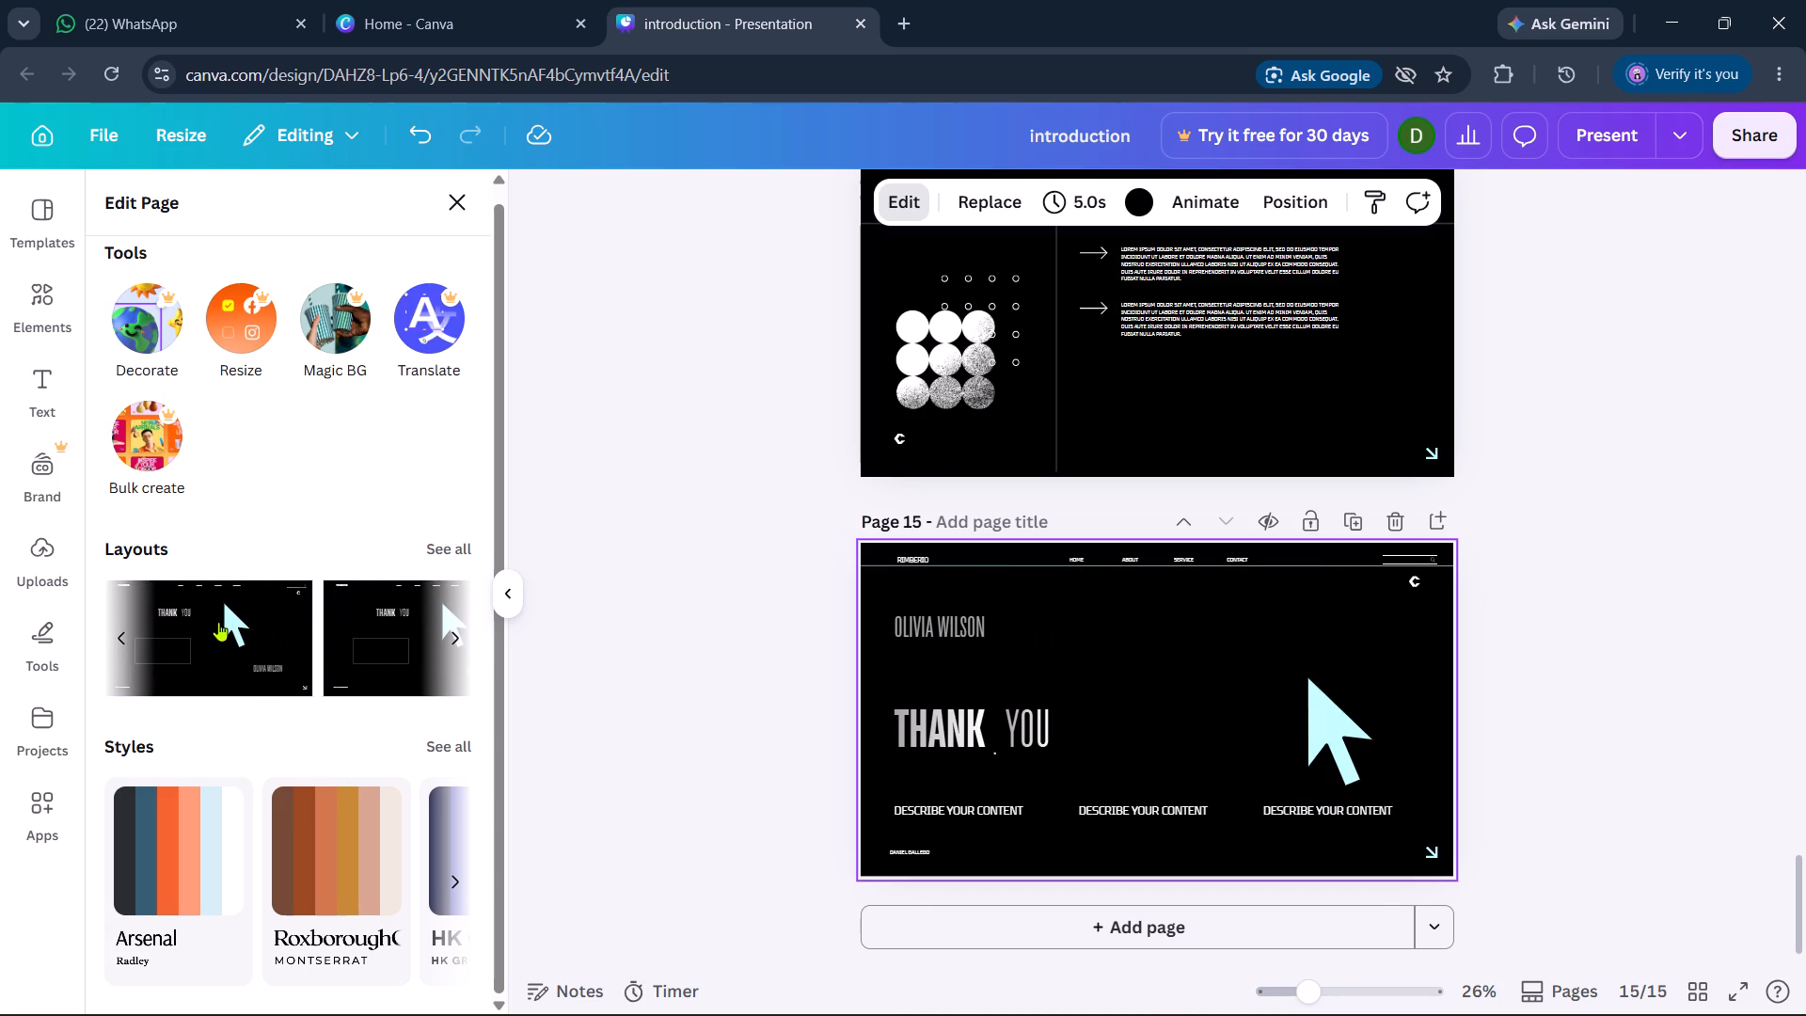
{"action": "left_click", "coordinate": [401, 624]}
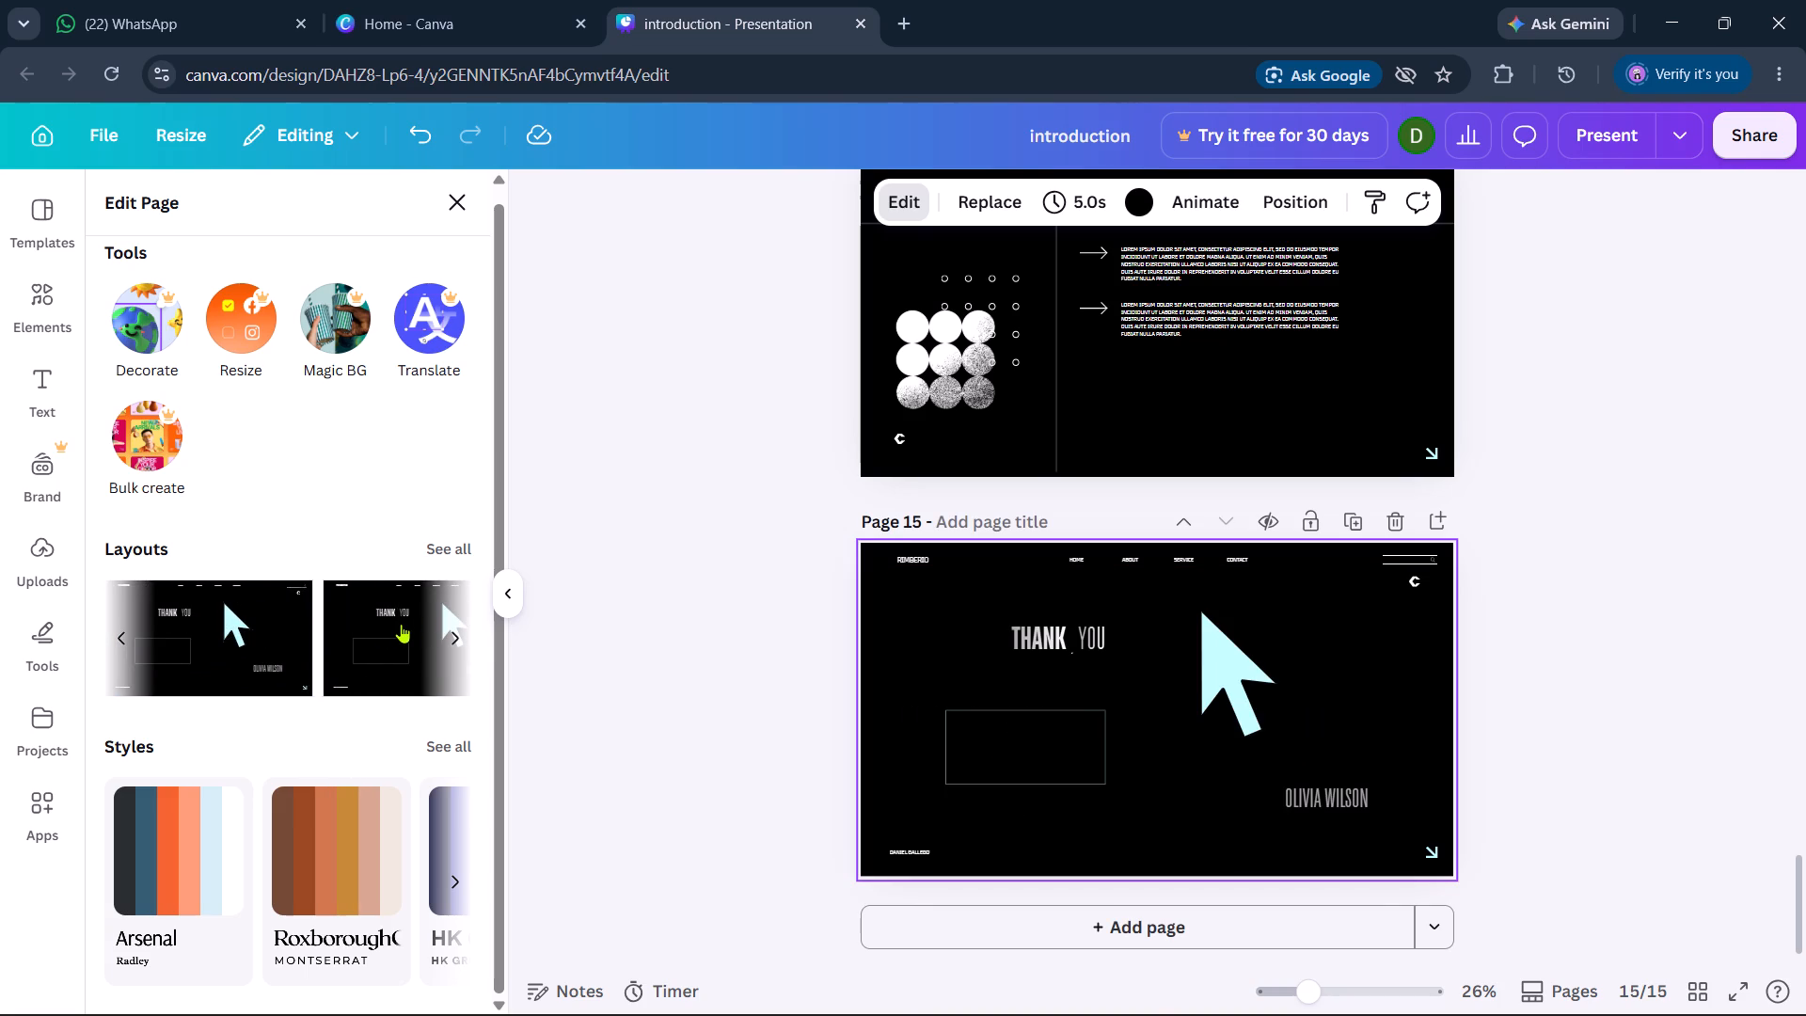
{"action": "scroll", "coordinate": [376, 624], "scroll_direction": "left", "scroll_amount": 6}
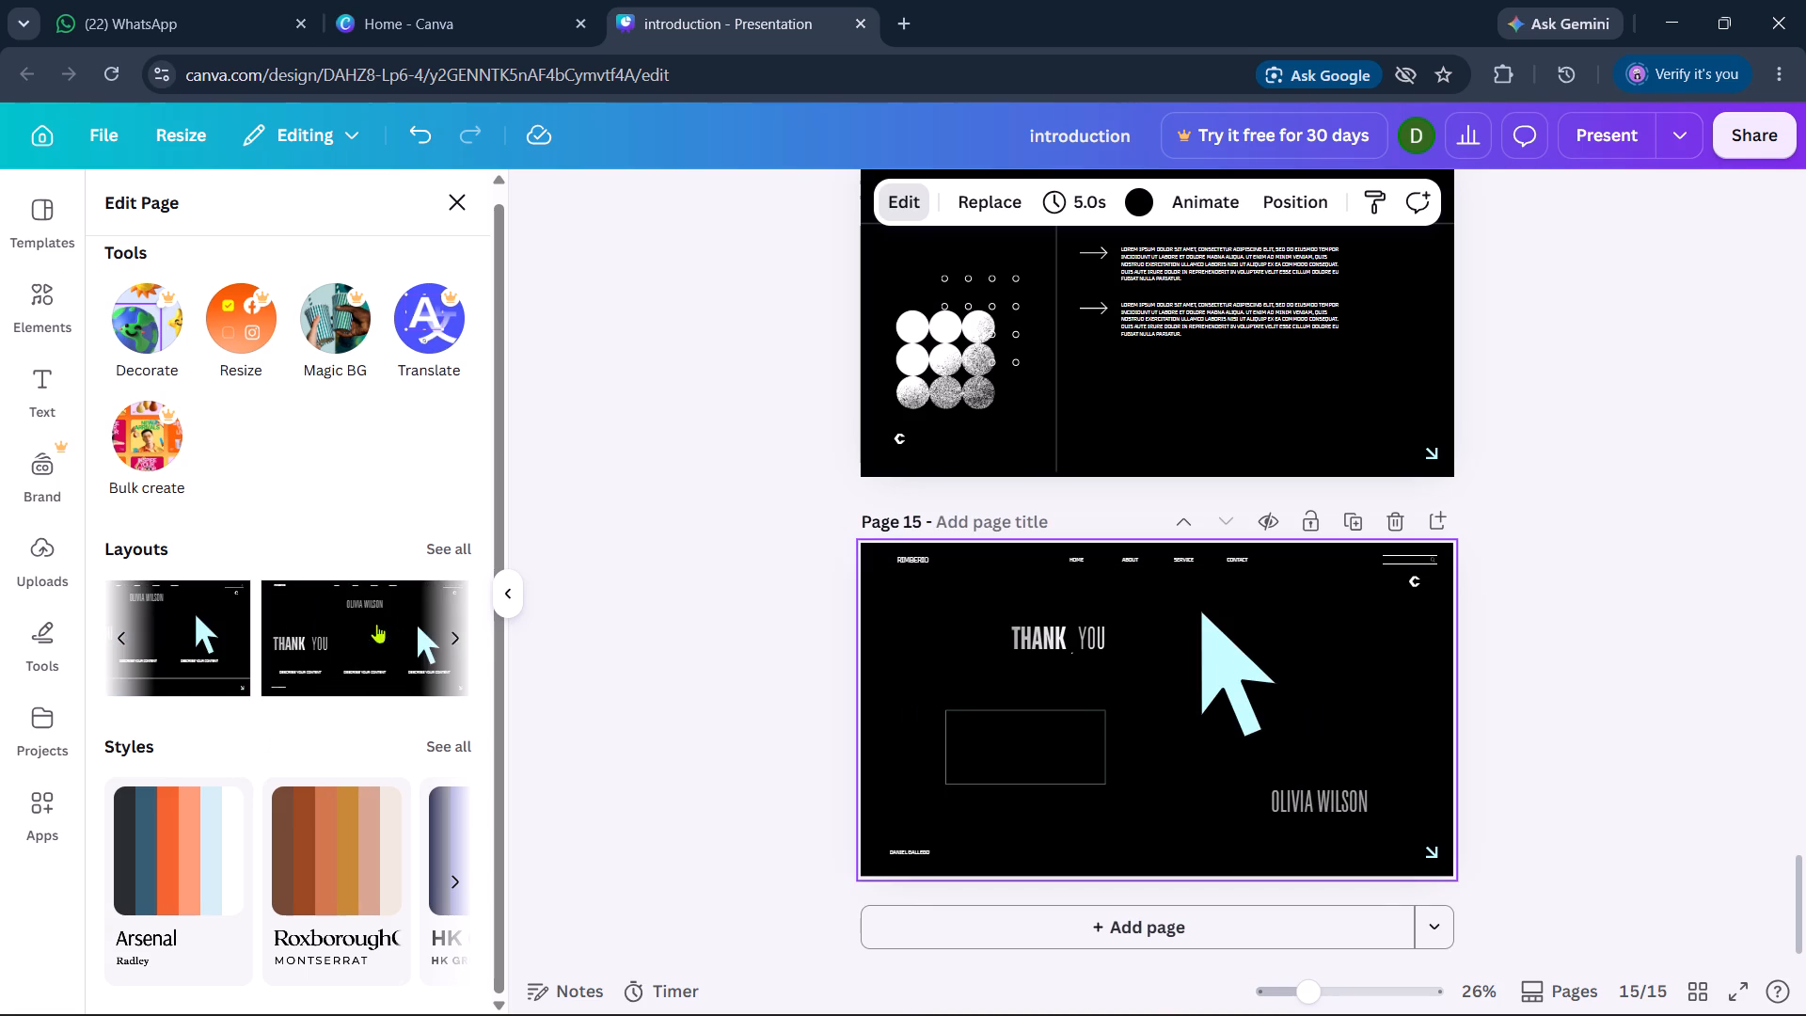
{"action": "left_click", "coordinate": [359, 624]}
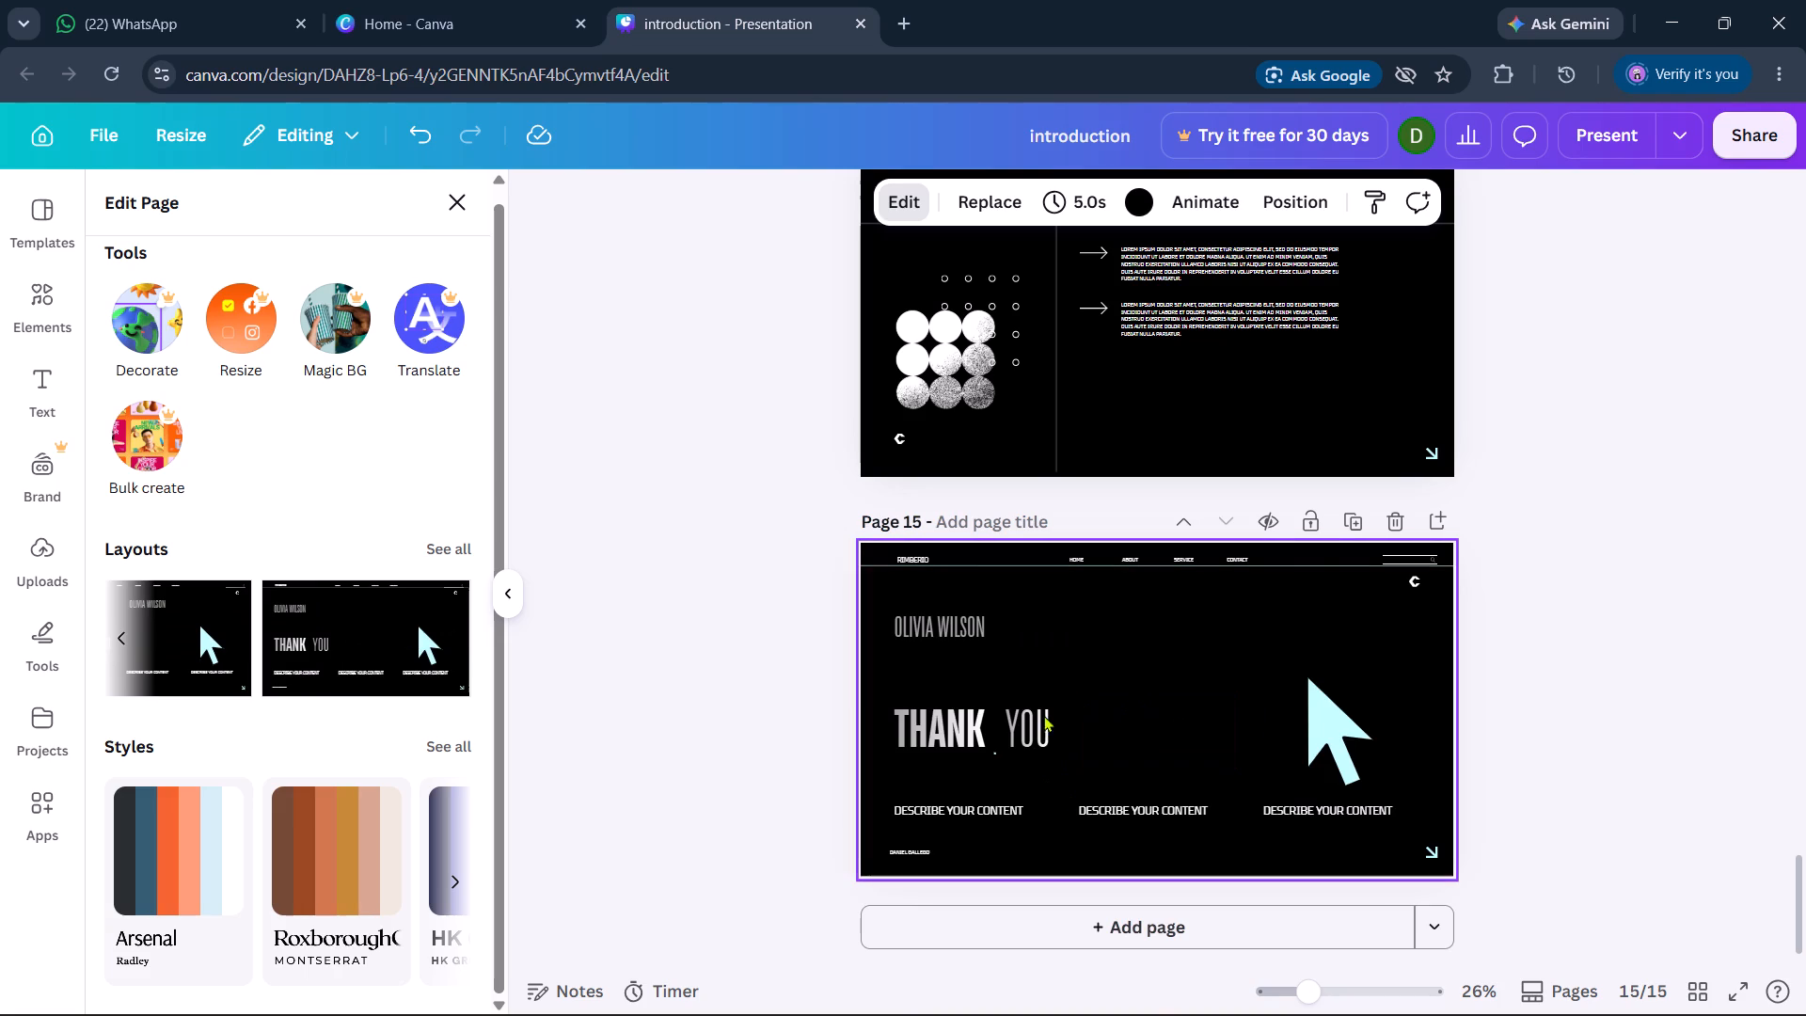
Delete the large light-blue cursor arrow graphic from page 15.
{"action": "left_click", "coordinate": [1320, 743]}
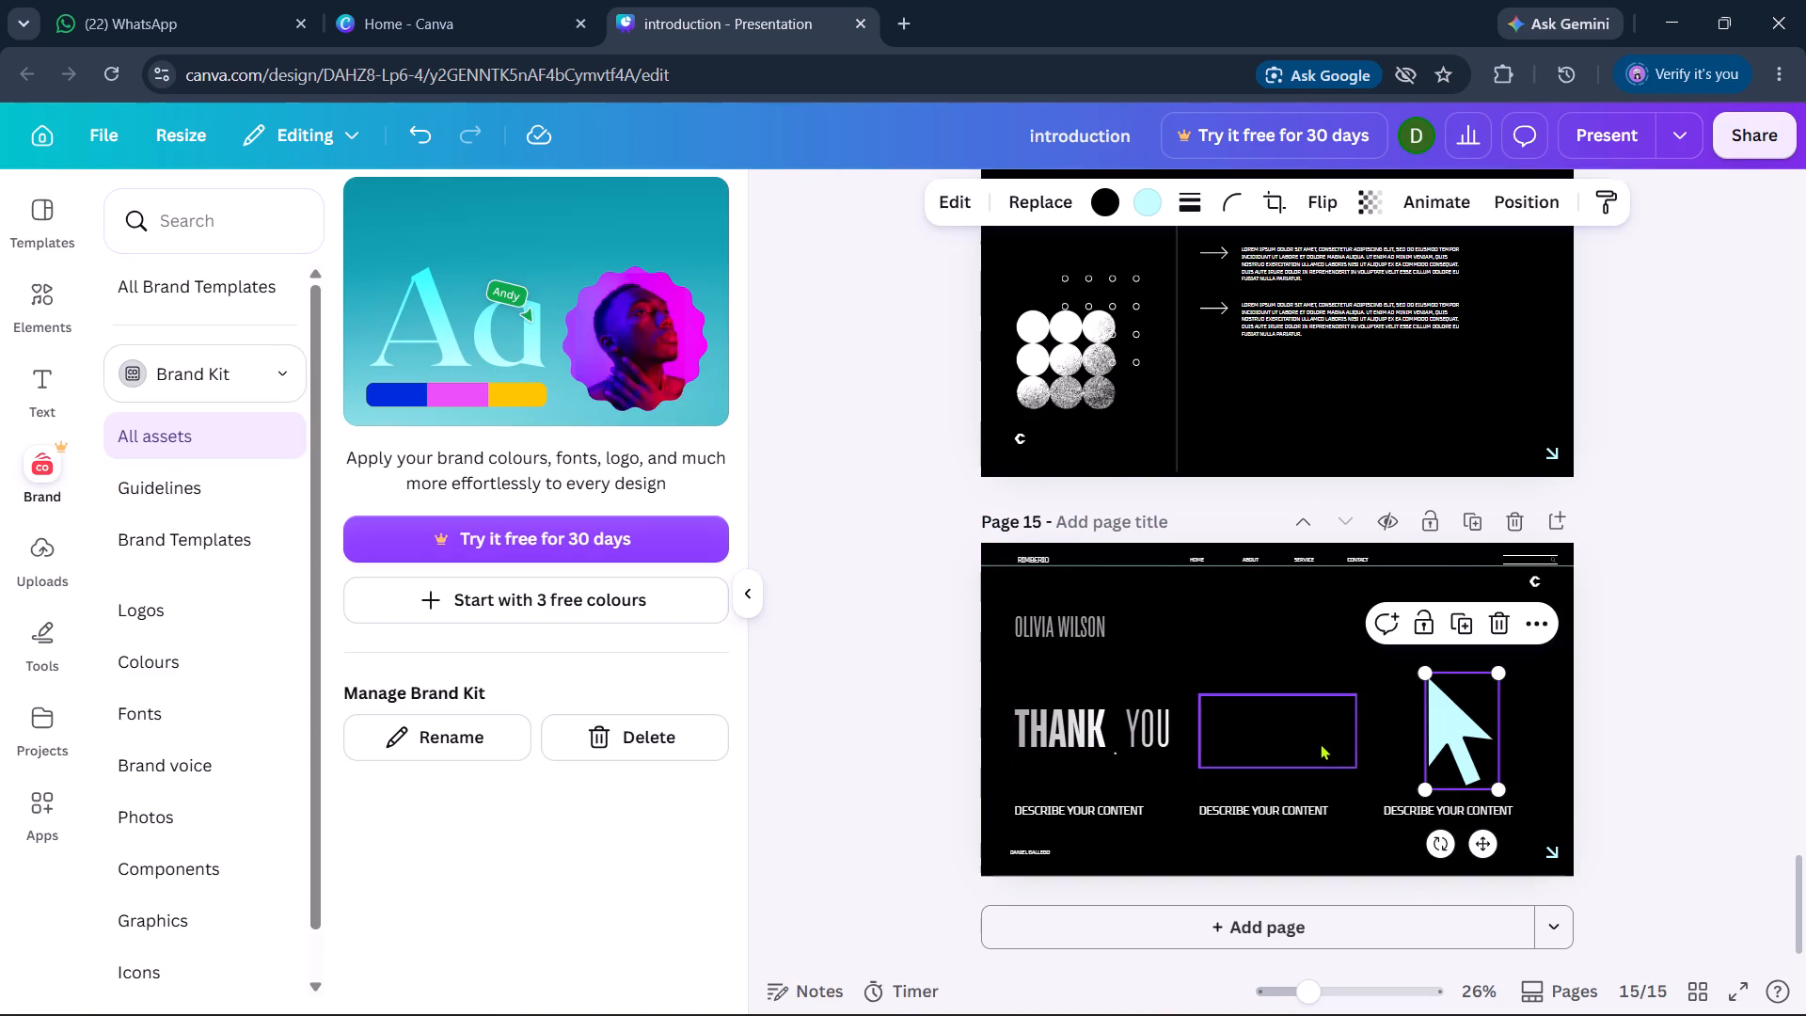
{"action": "left_click", "coordinate": [1487, 627]}
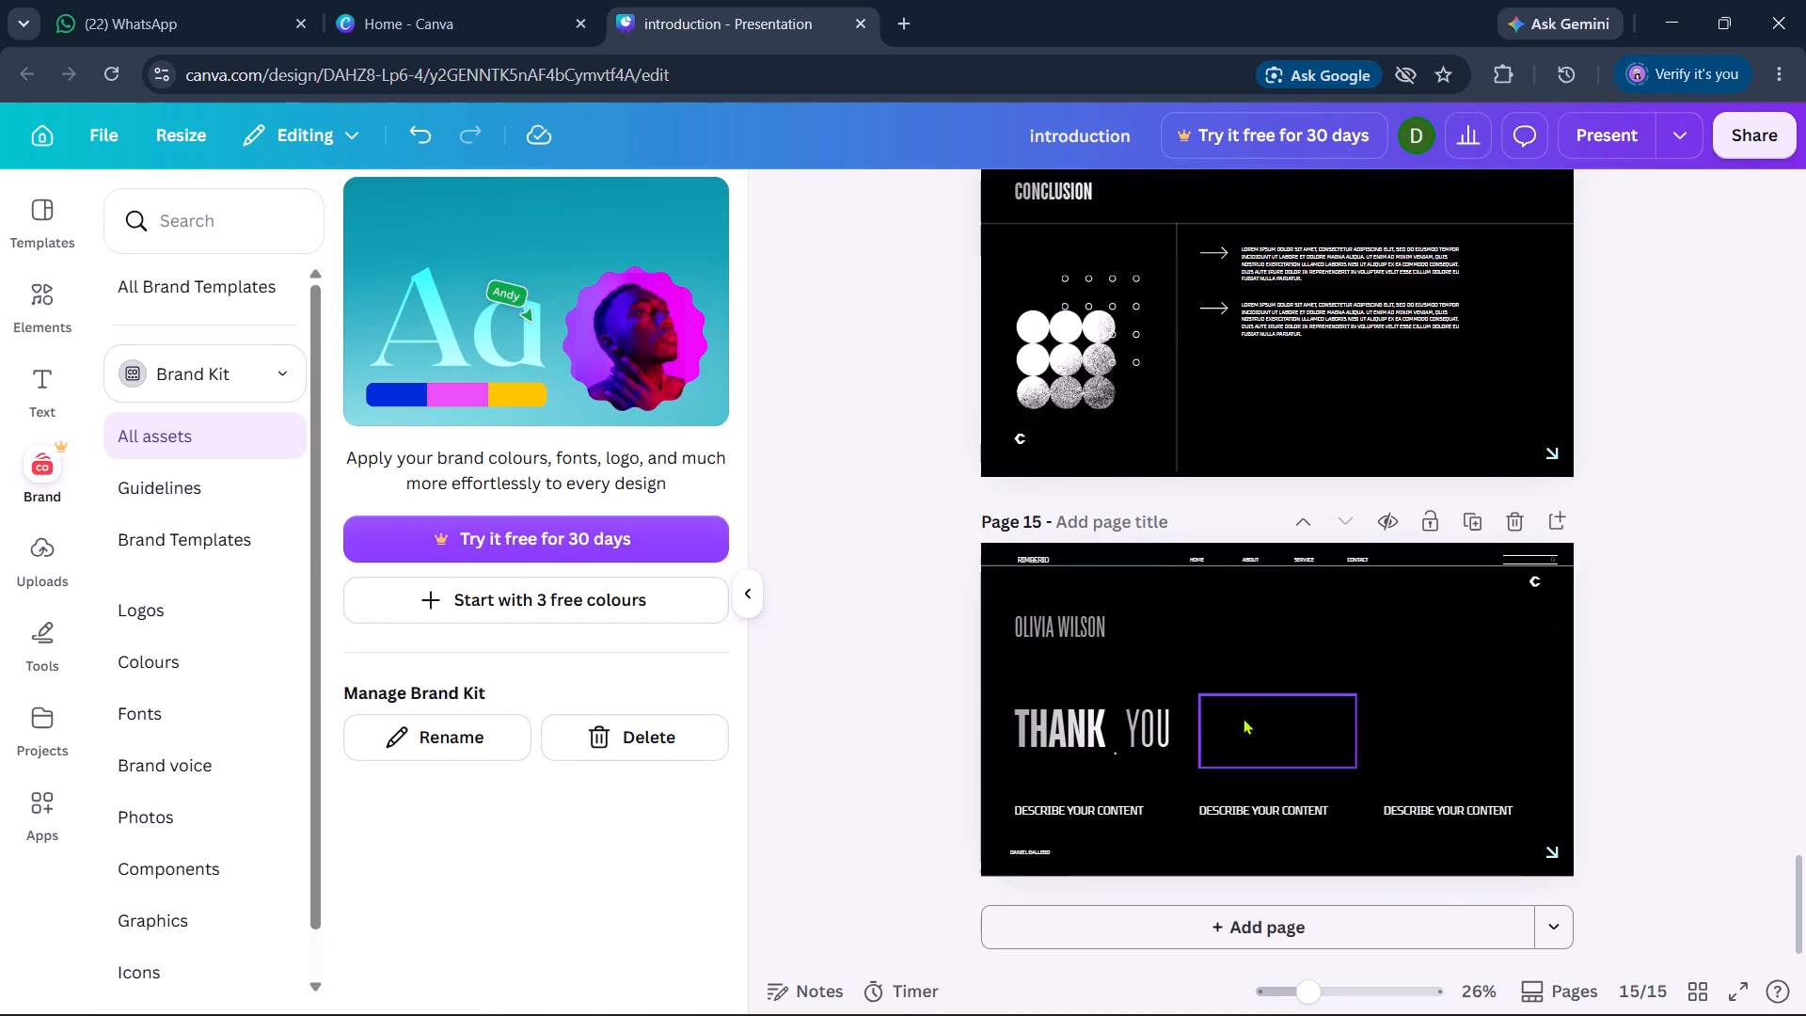
Move the words YOU and THANK on page 15 separately to the middle of the page, above the captions.
{"action": "left_click", "coordinate": [1113, 714]}
{"action": "left_click", "coordinate": [1149, 725]}
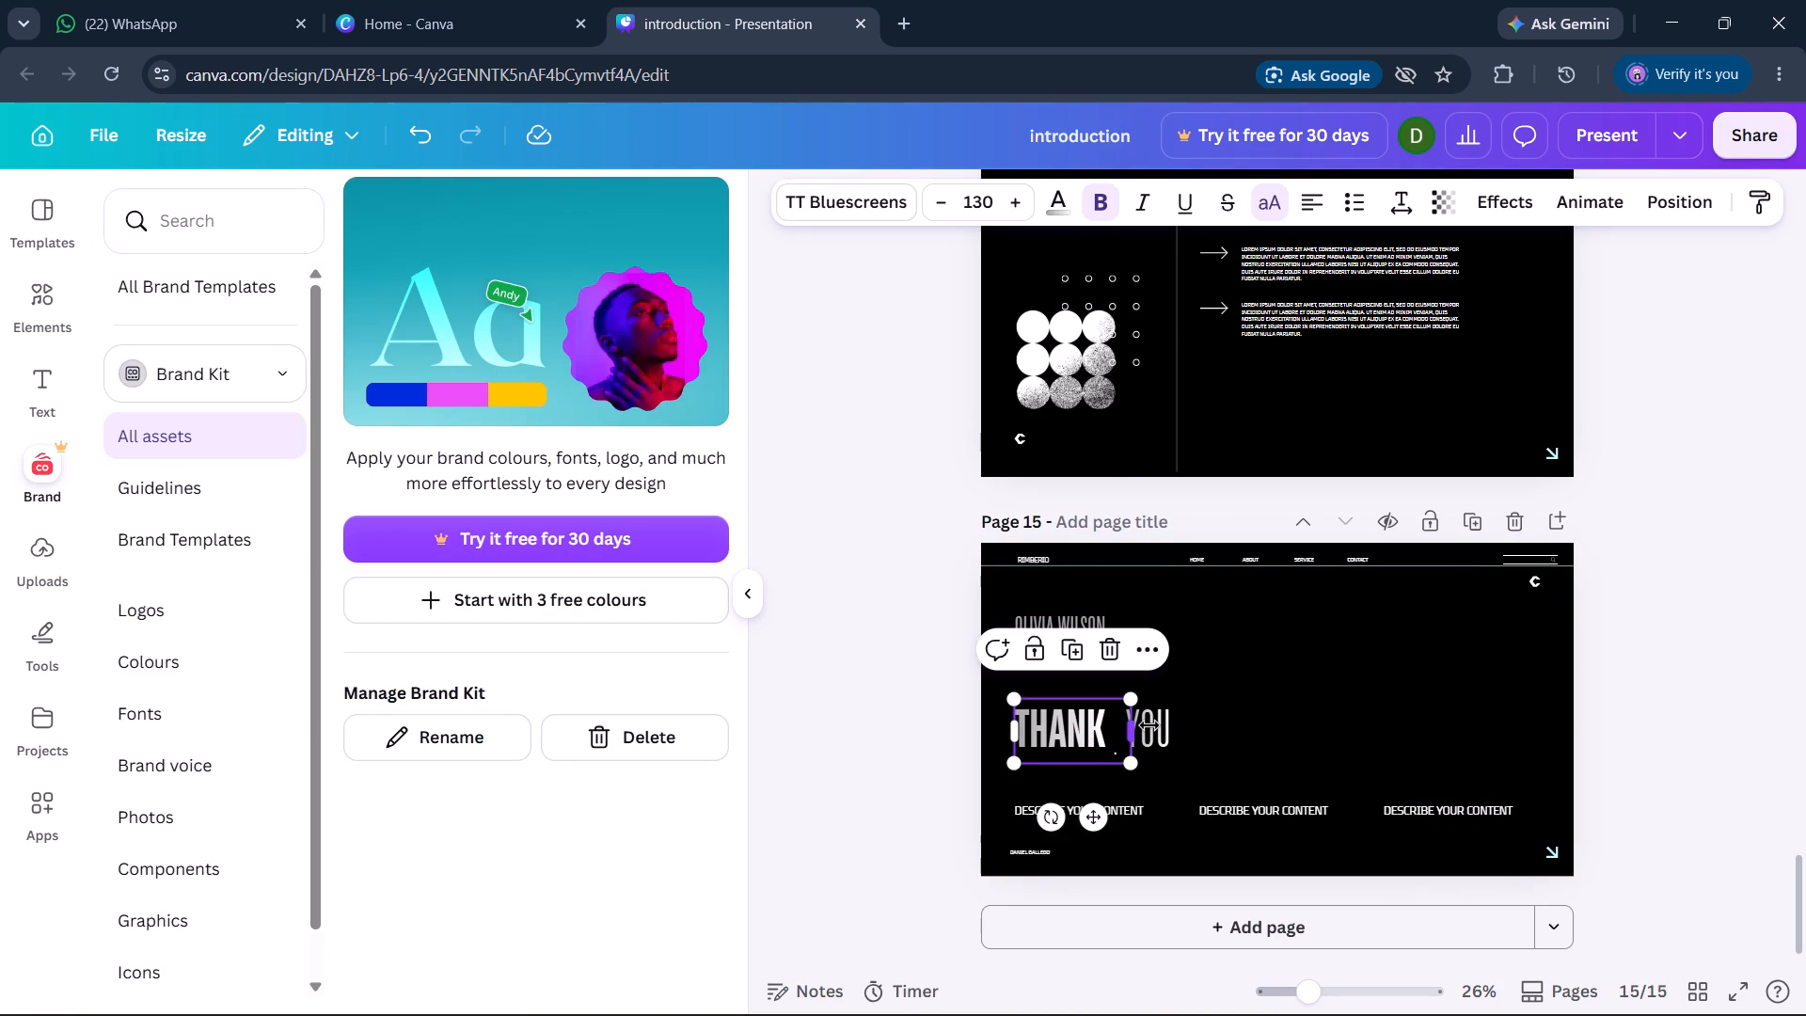
{"action": "left_click_drag", "start_coordinate": [1156, 738], "coordinate": [1304, 715]}
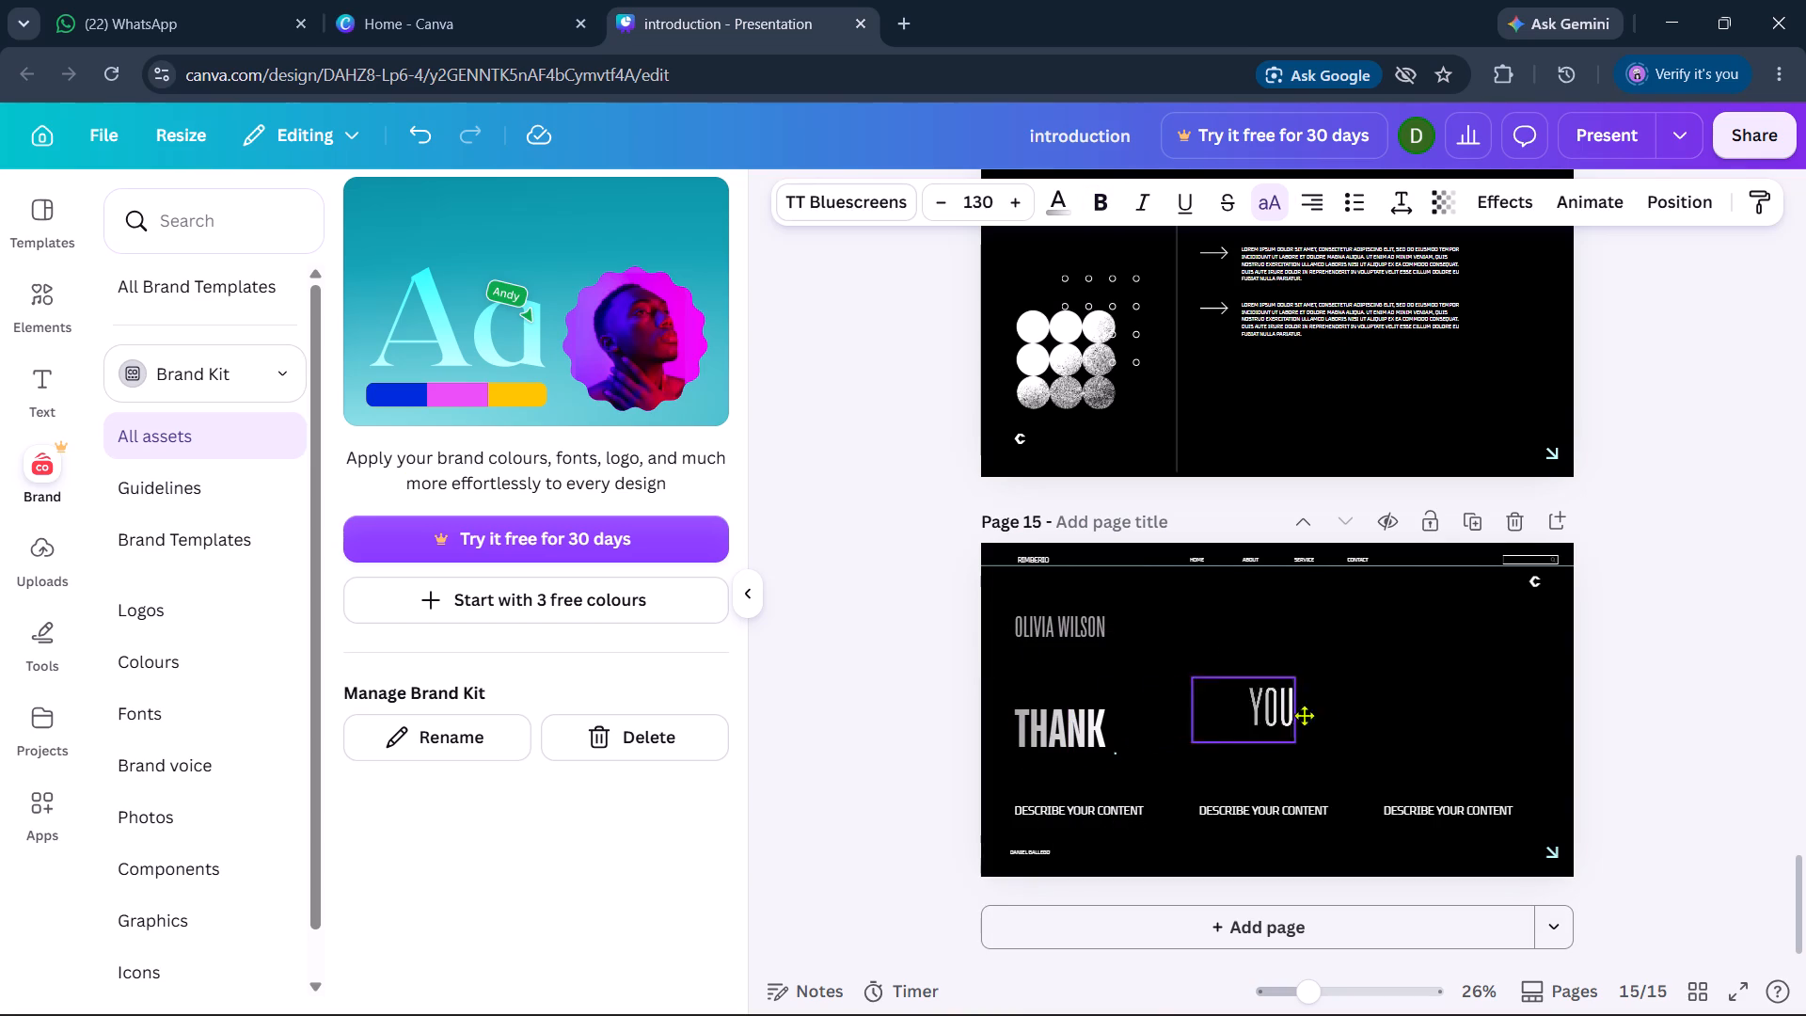
{"action": "left_click_drag", "start_coordinate": [1304, 715], "coordinate": [1405, 722]}
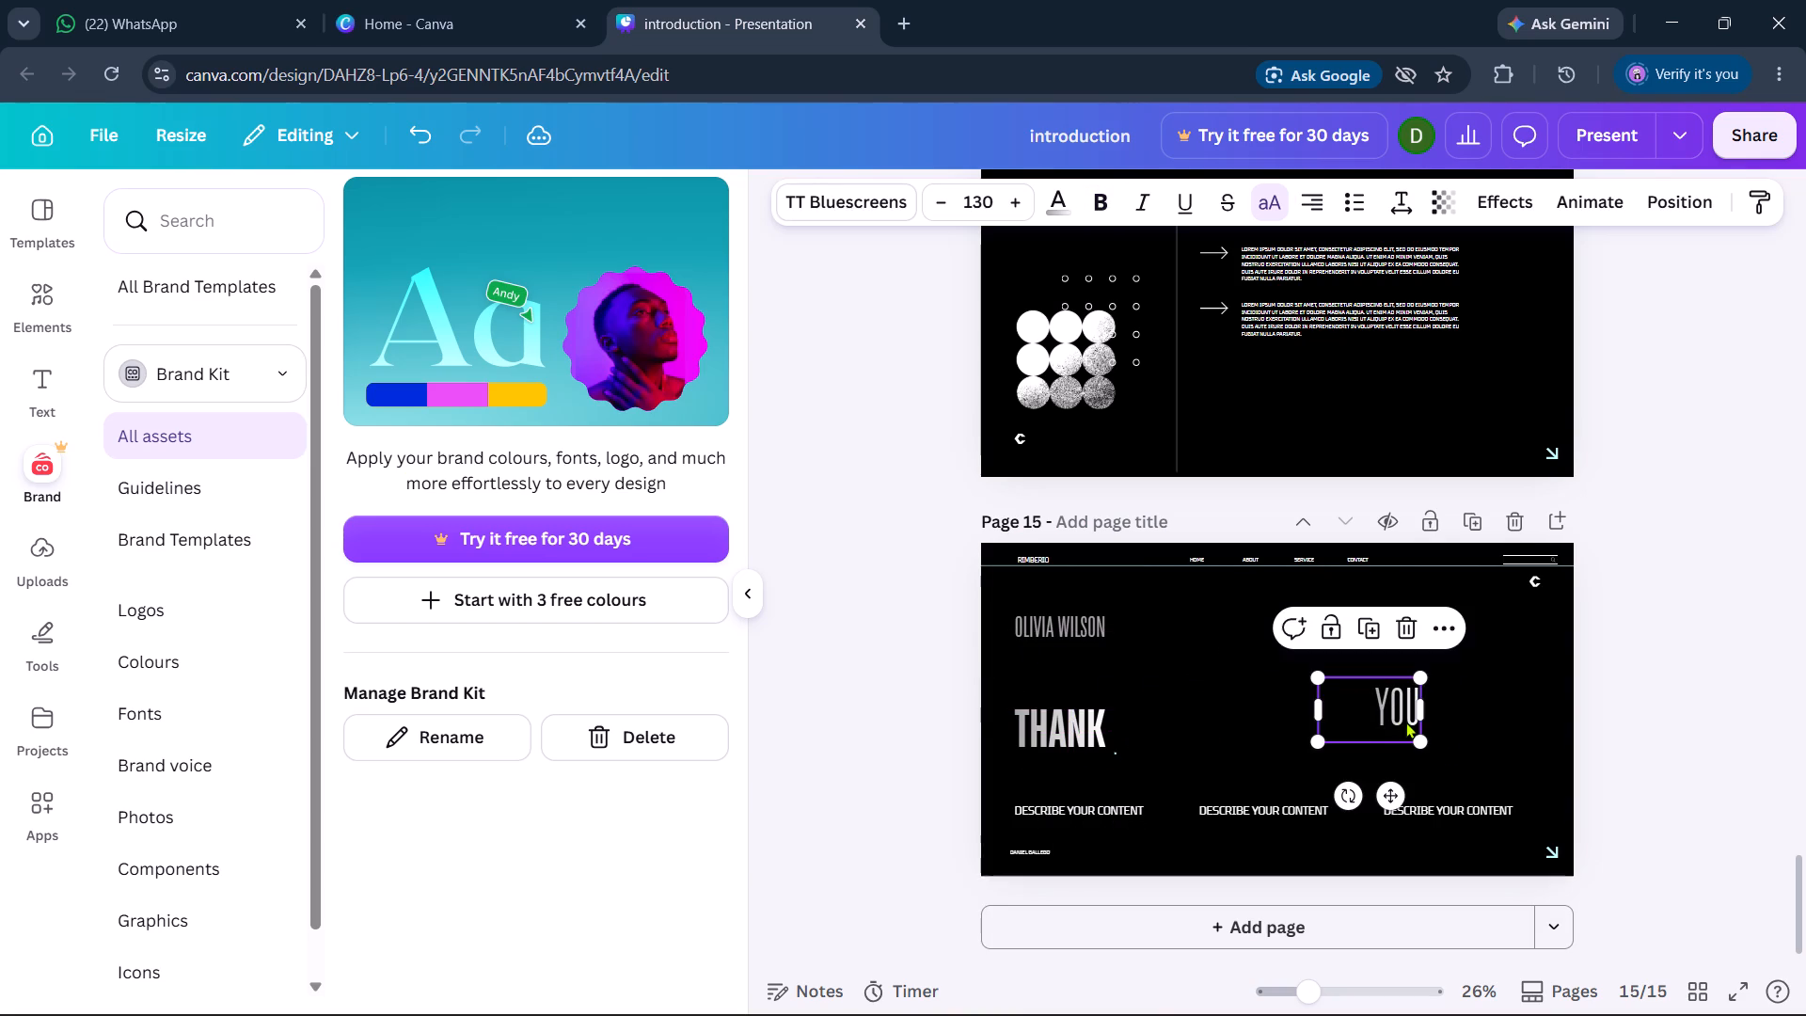
{"action": "left_click_drag", "start_coordinate": [1067, 718], "coordinate": [1244, 691]}
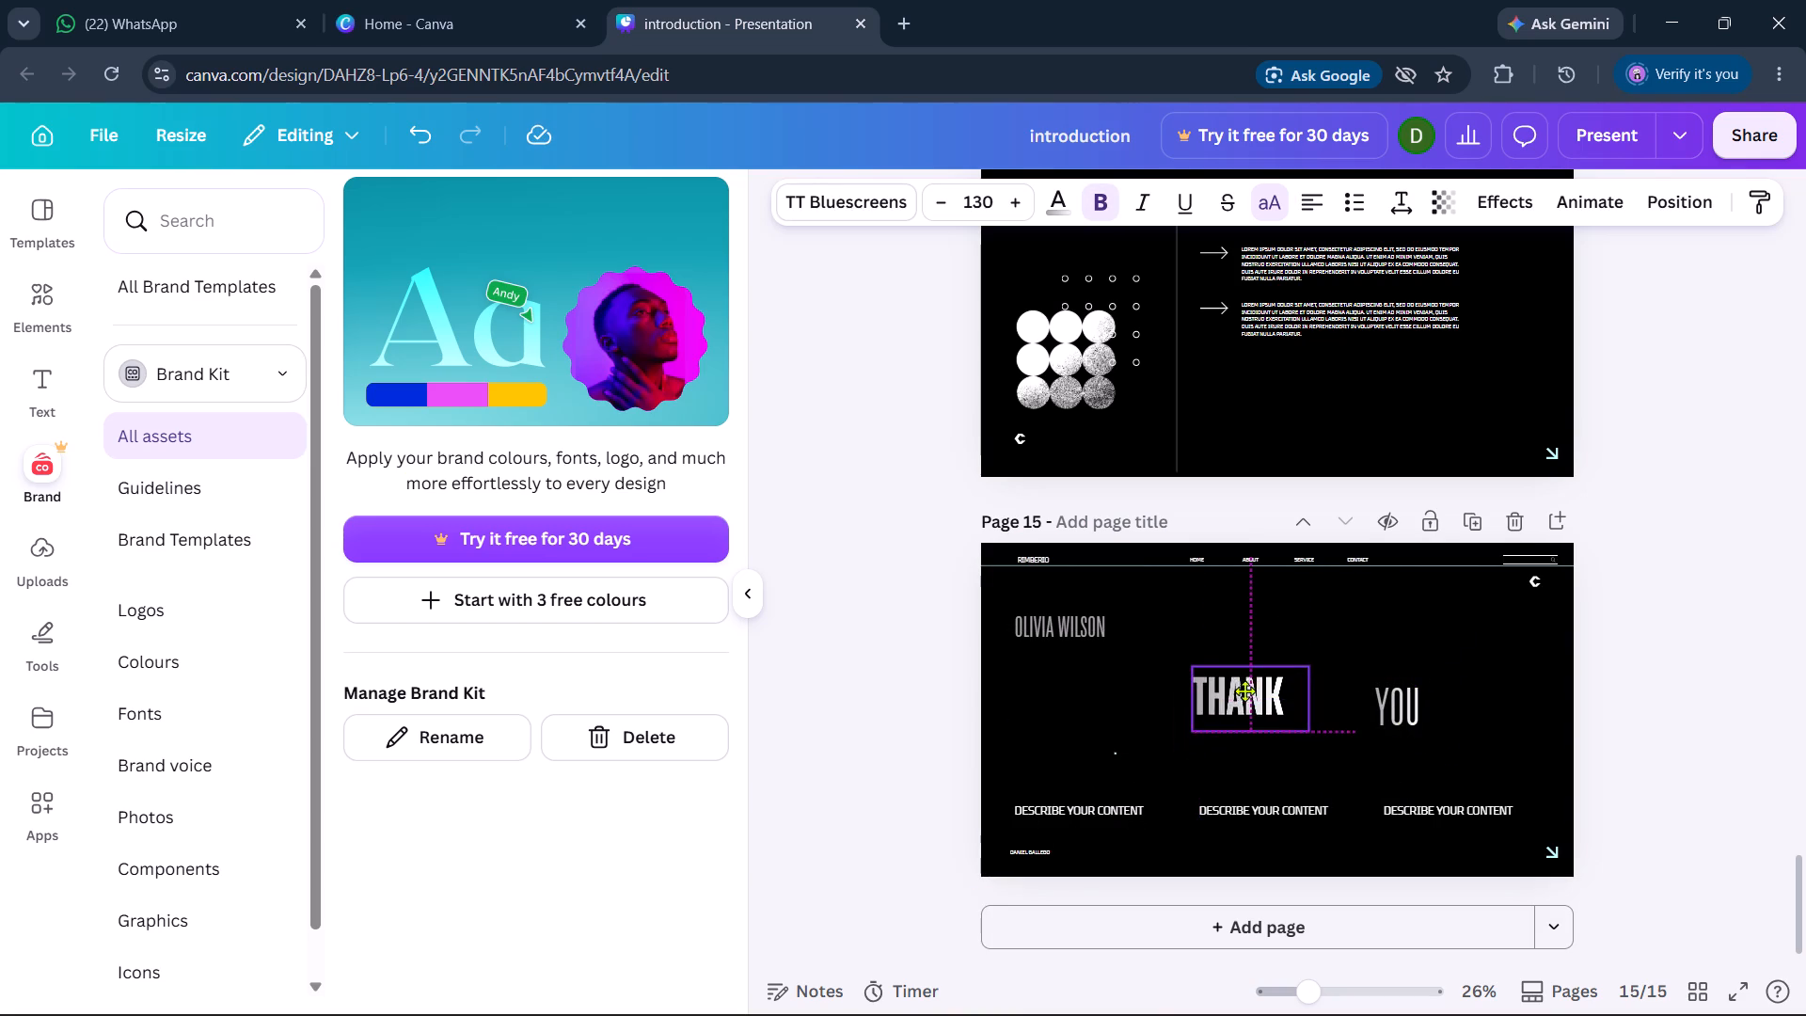
{"action": "left_click_drag", "start_coordinate": [1244, 691], "coordinate": [1232, 690]}
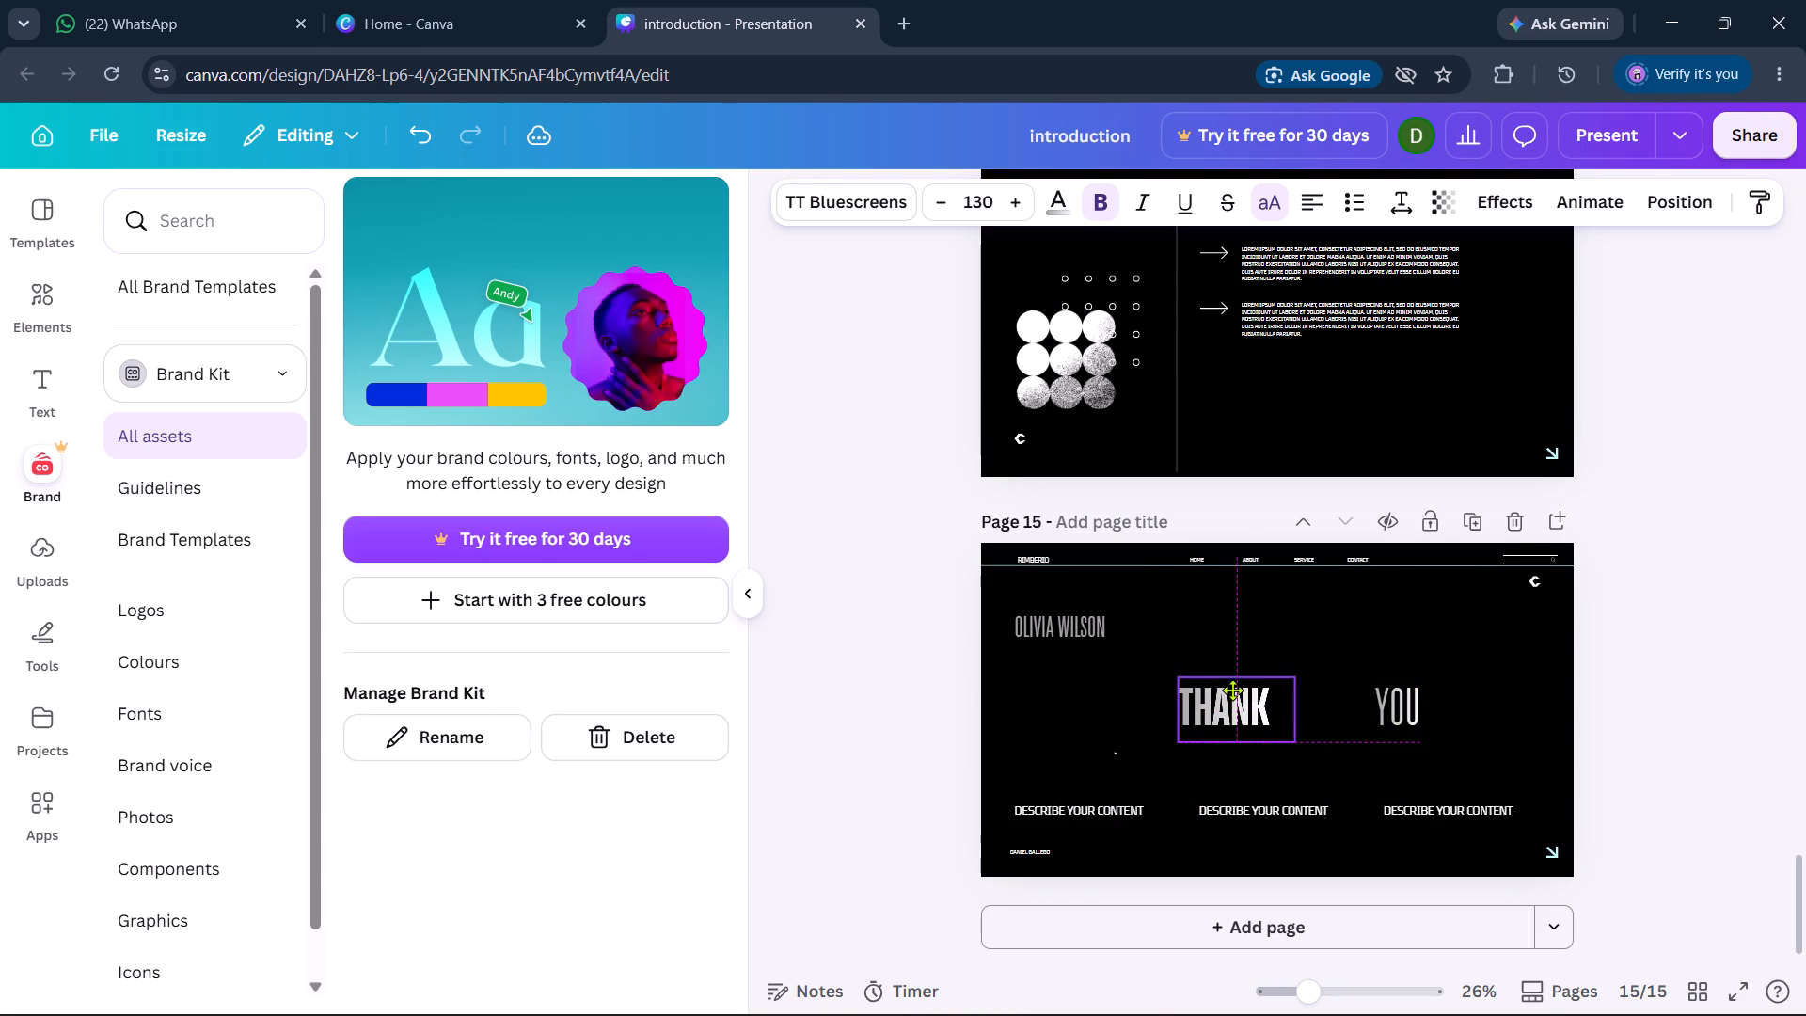
{"action": "left_click_drag", "start_coordinate": [1232, 690], "coordinate": [1232, 689]}
Enlarge THANK to font size 149 and widen its text box so the word fits on one line.
{"action": "left_click_drag", "start_coordinate": [1174, 692], "coordinate": [1113, 686]}
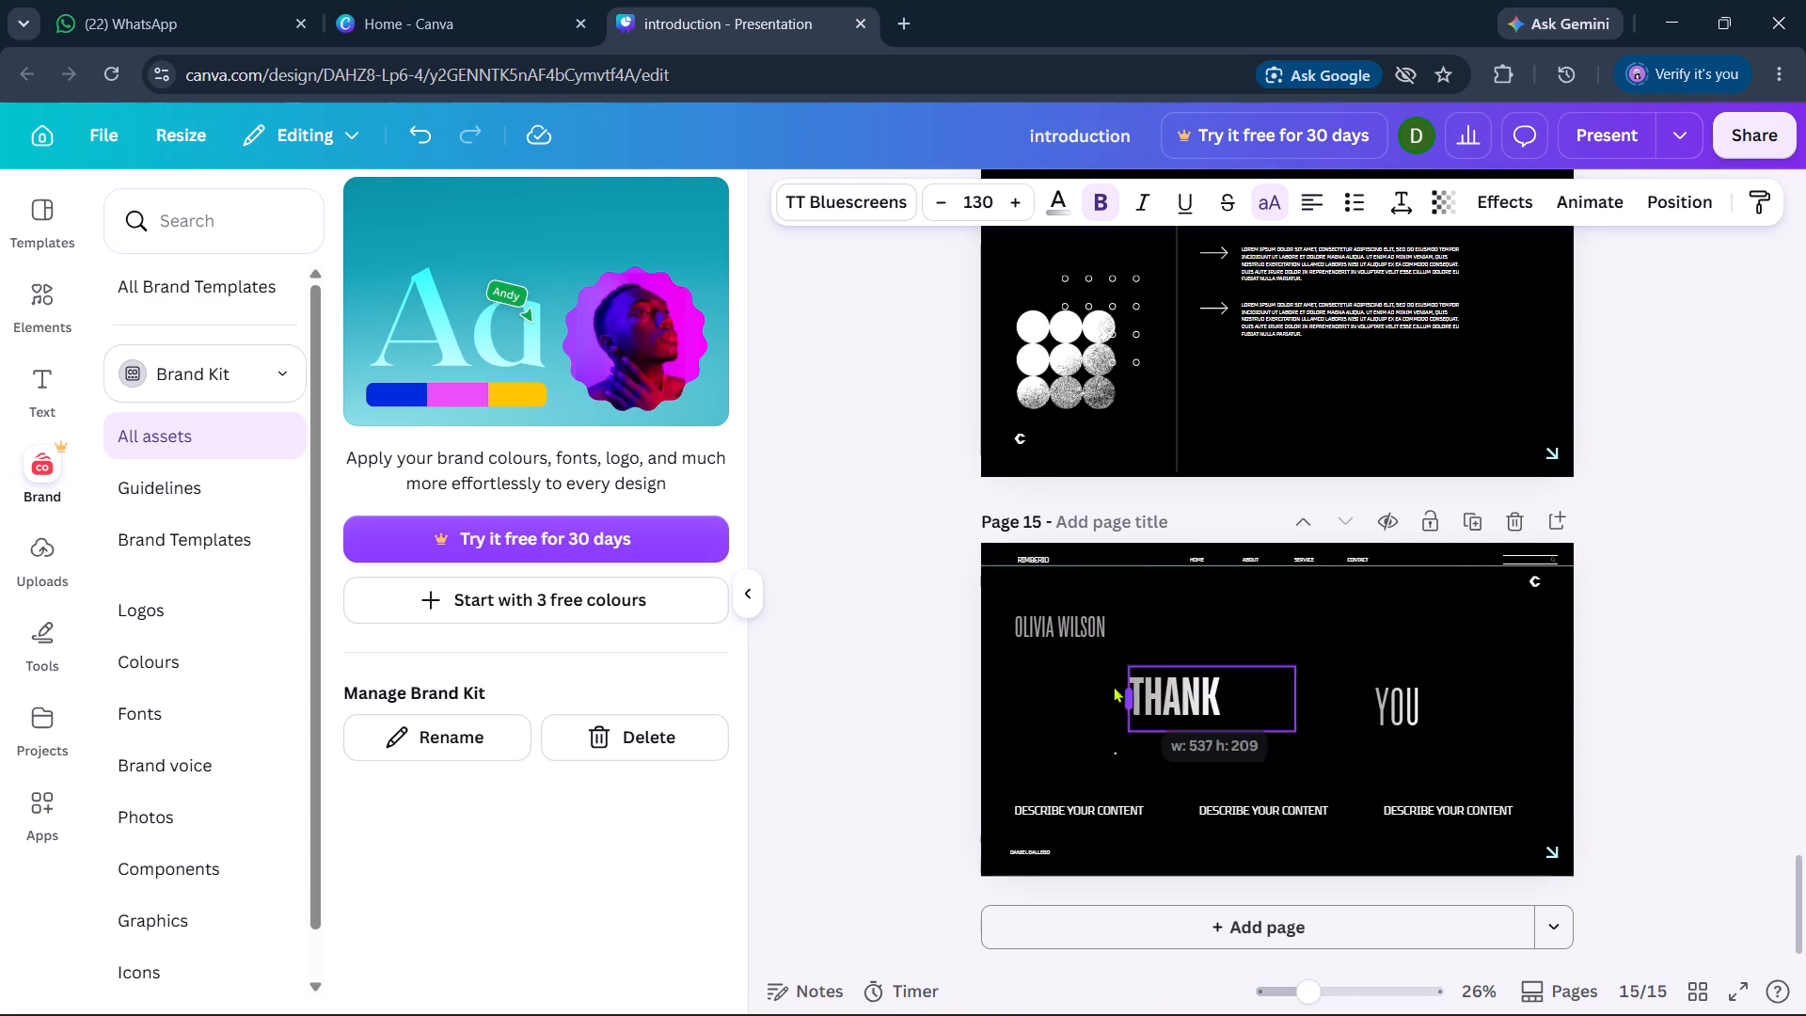
{"action": "left_click_drag", "start_coordinate": [1113, 686], "coordinate": [1193, 698]}
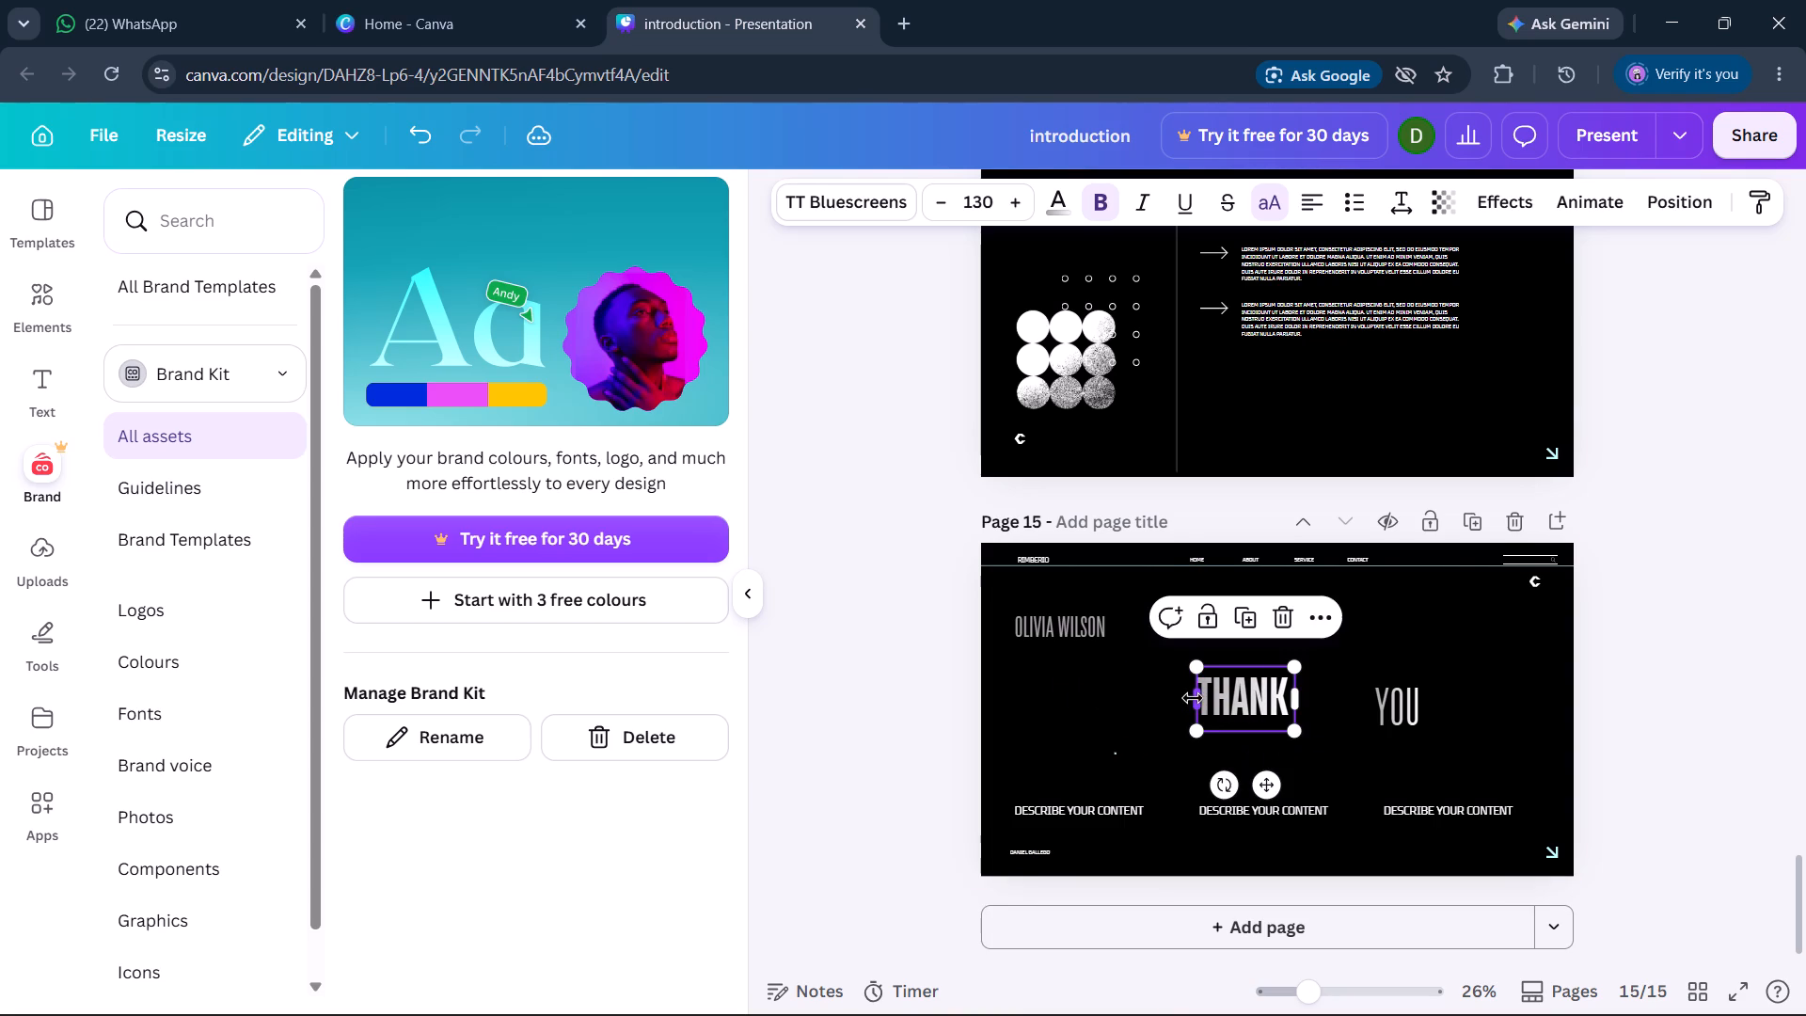
{"action": "left_click", "coordinate": [1022, 209]}
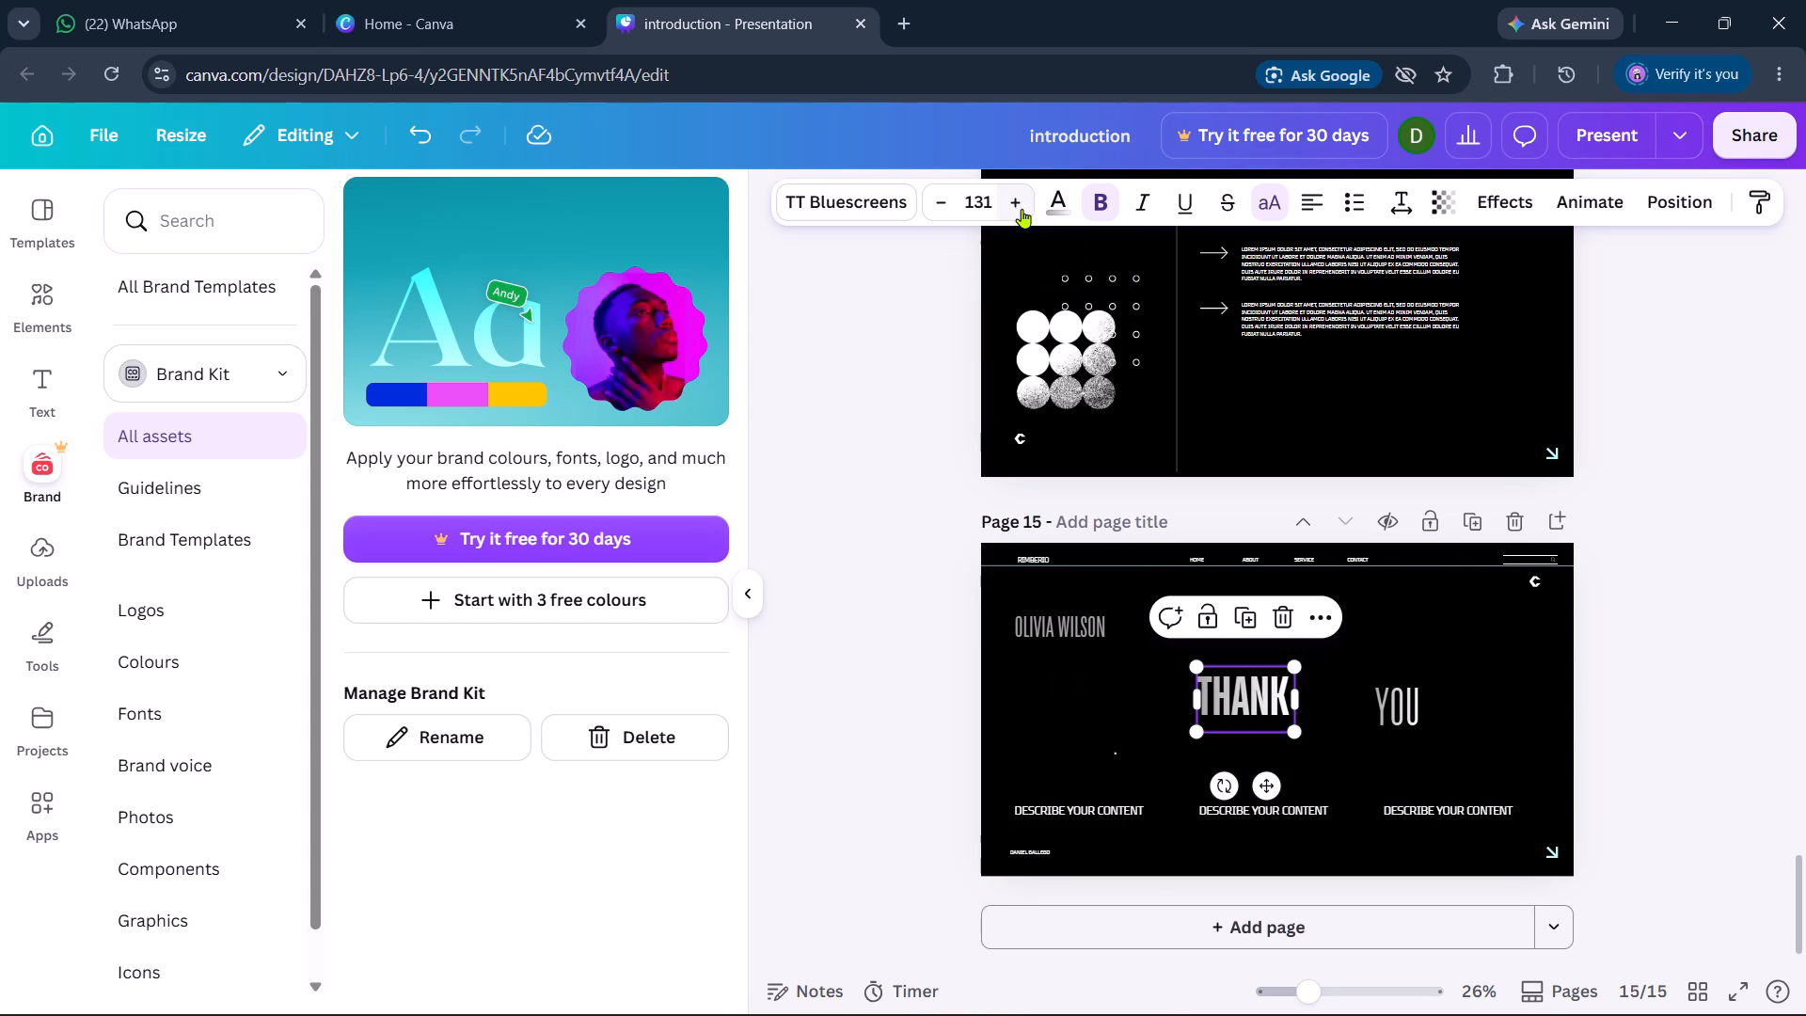
{"action": "triple_click", "coordinate": [1022, 209]}
{"action": "triple_click", "coordinate": [1022, 209]}
{"action": "triple_click", "coordinate": [1022, 209]}
{"action": "triple_click", "coordinate": [1022, 209]}
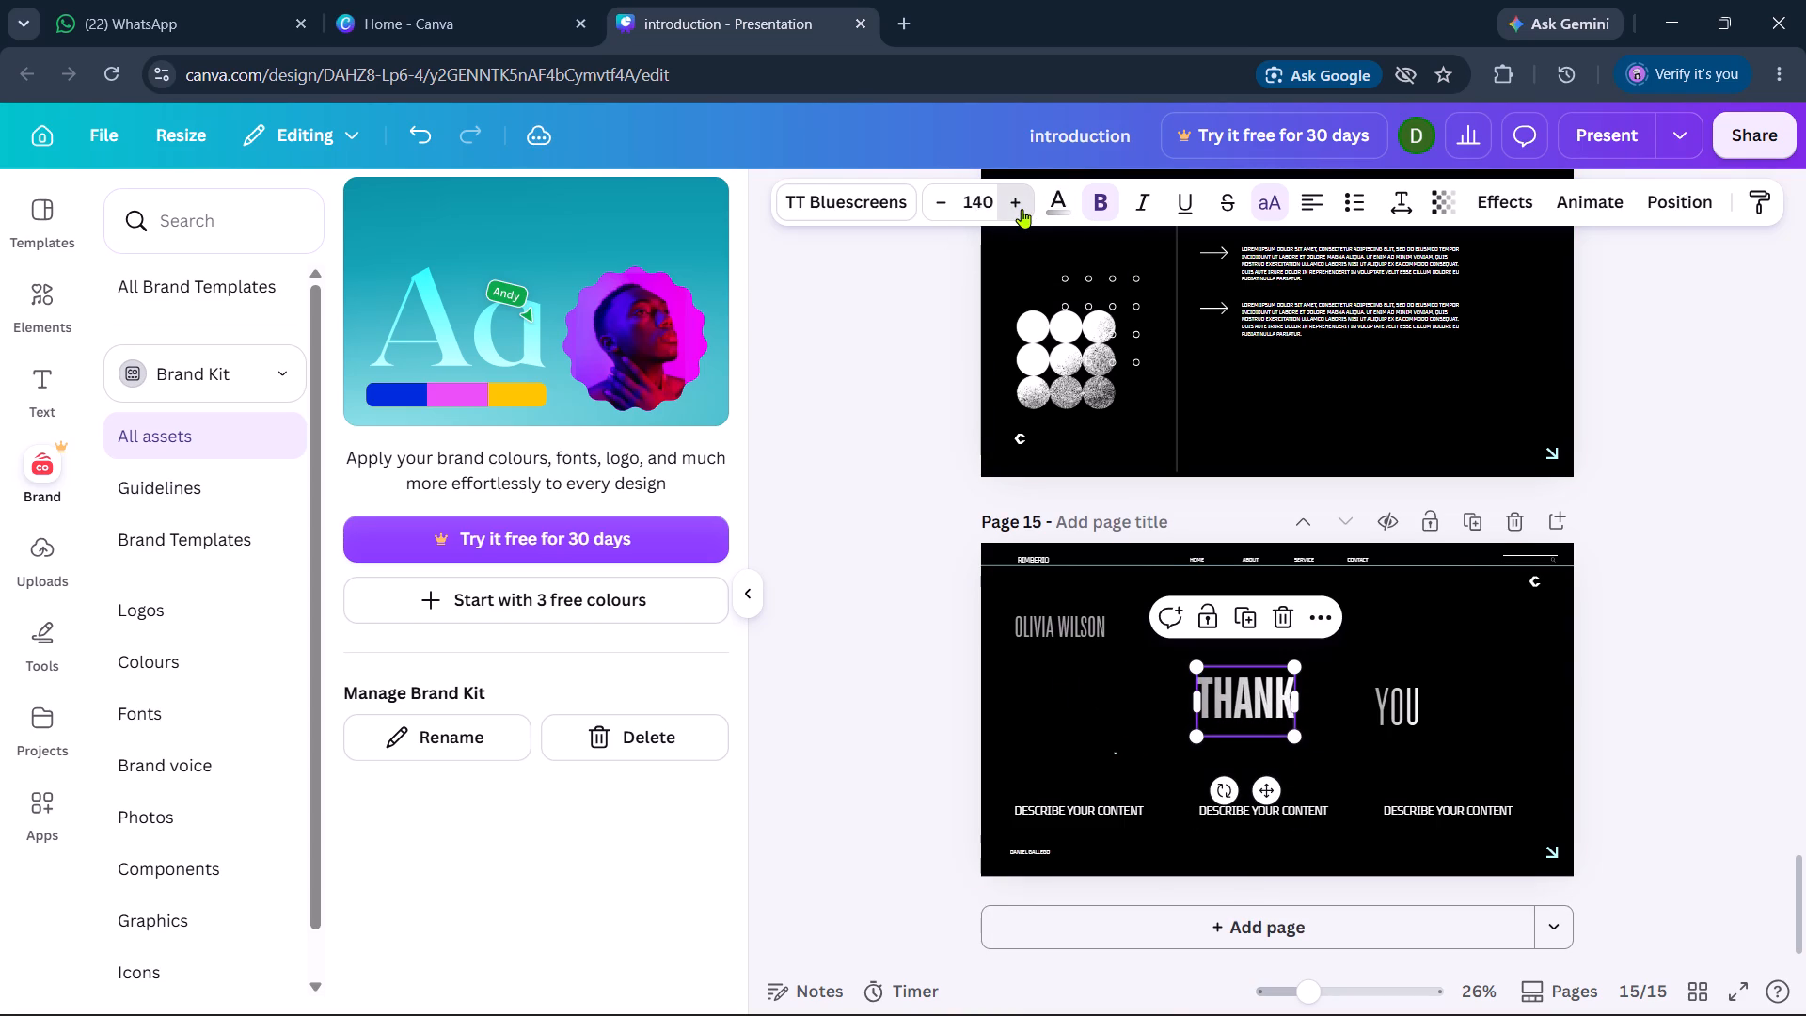
{"action": "triple_click", "coordinate": [1022, 209]}
{"action": "triple_click", "coordinate": [1022, 209]}
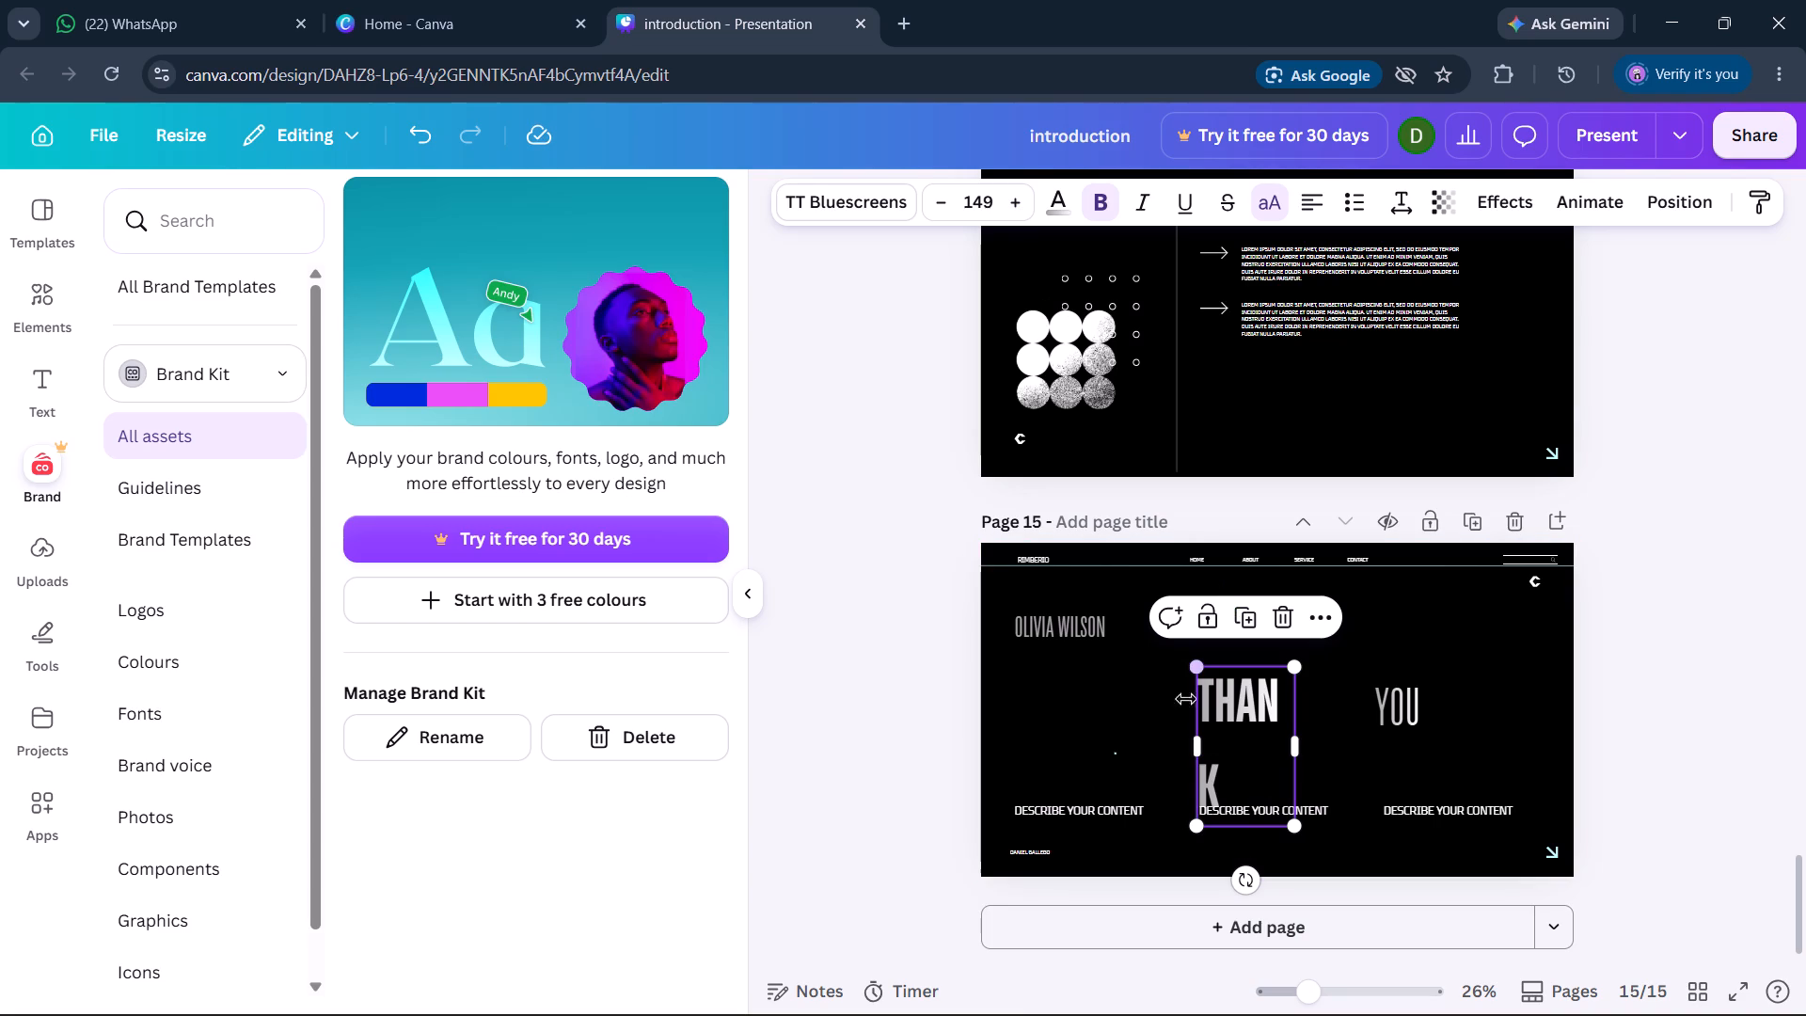
{"action": "left_click_drag", "start_coordinate": [1196, 738], "coordinate": [1128, 720]}
Reposition THANK and YOU side by side as one heading at the centre of page 15.
{"action": "left_click_drag", "start_coordinate": [1200, 691], "coordinate": [1258, 708]}
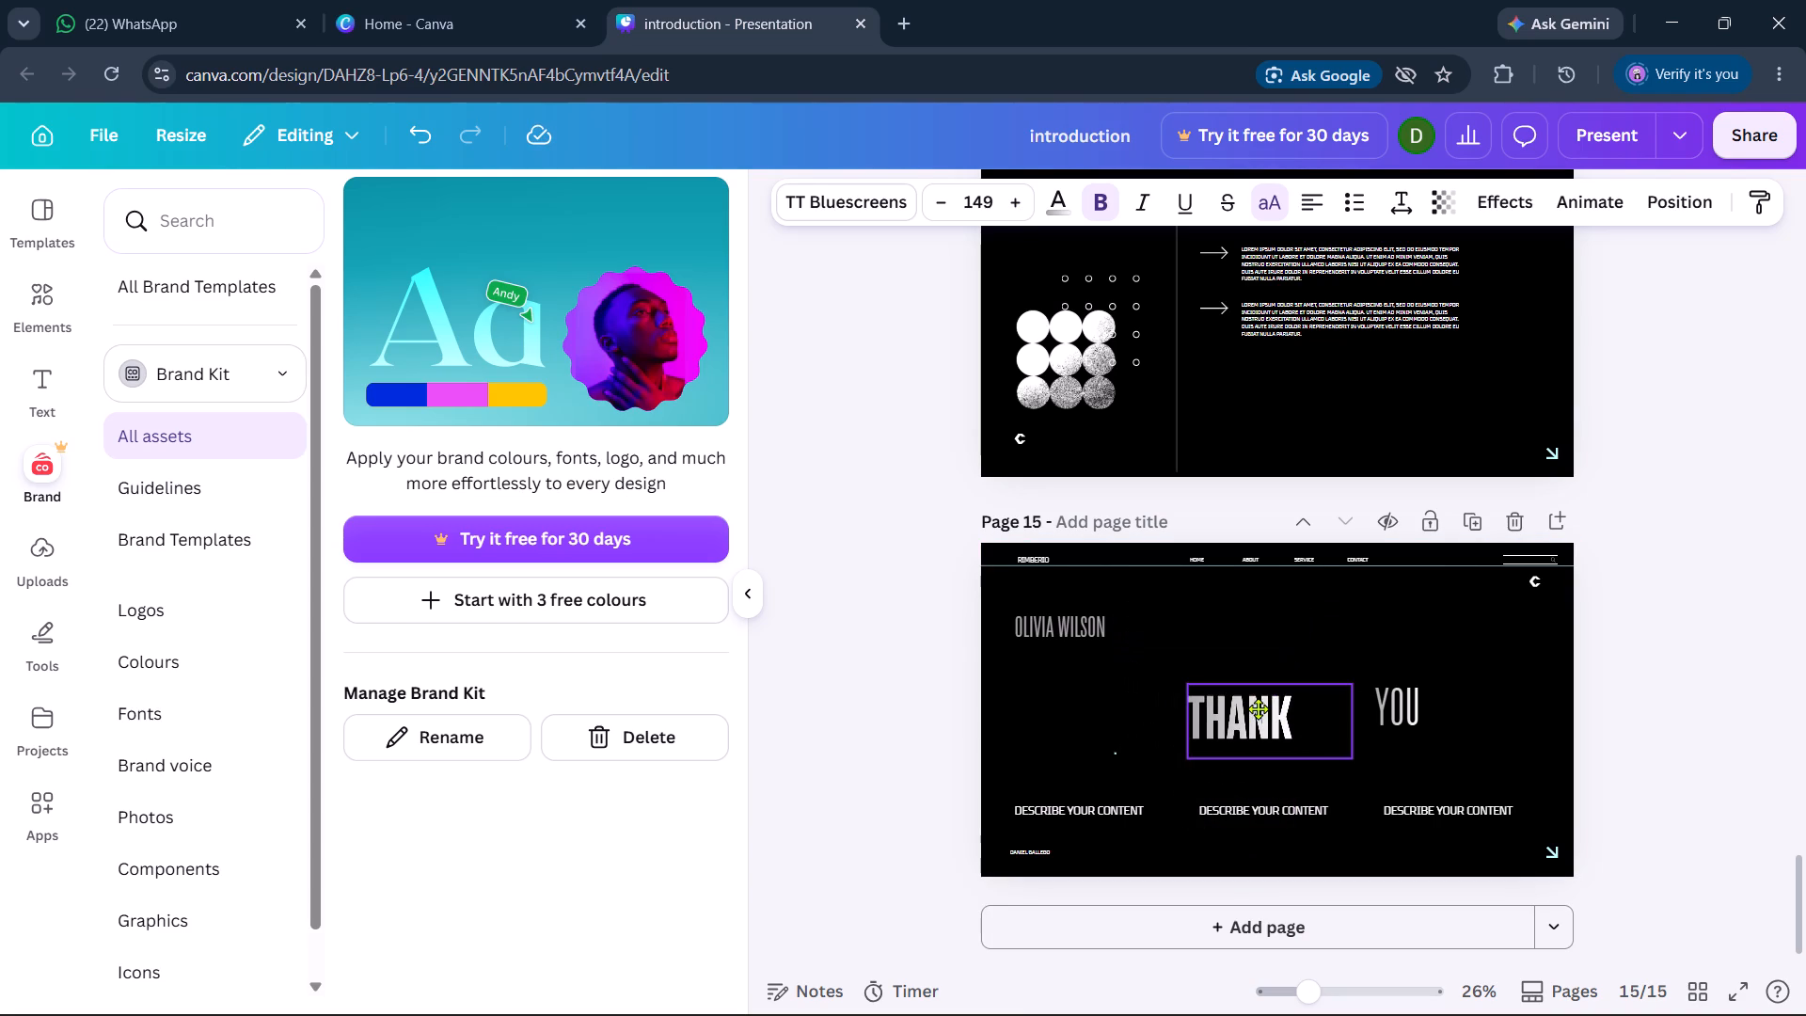
{"action": "left_click_drag", "start_coordinate": [1258, 708], "coordinate": [1241, 699]}
{"action": "left_click_drag", "start_coordinate": [1413, 708], "coordinate": [1397, 708]}
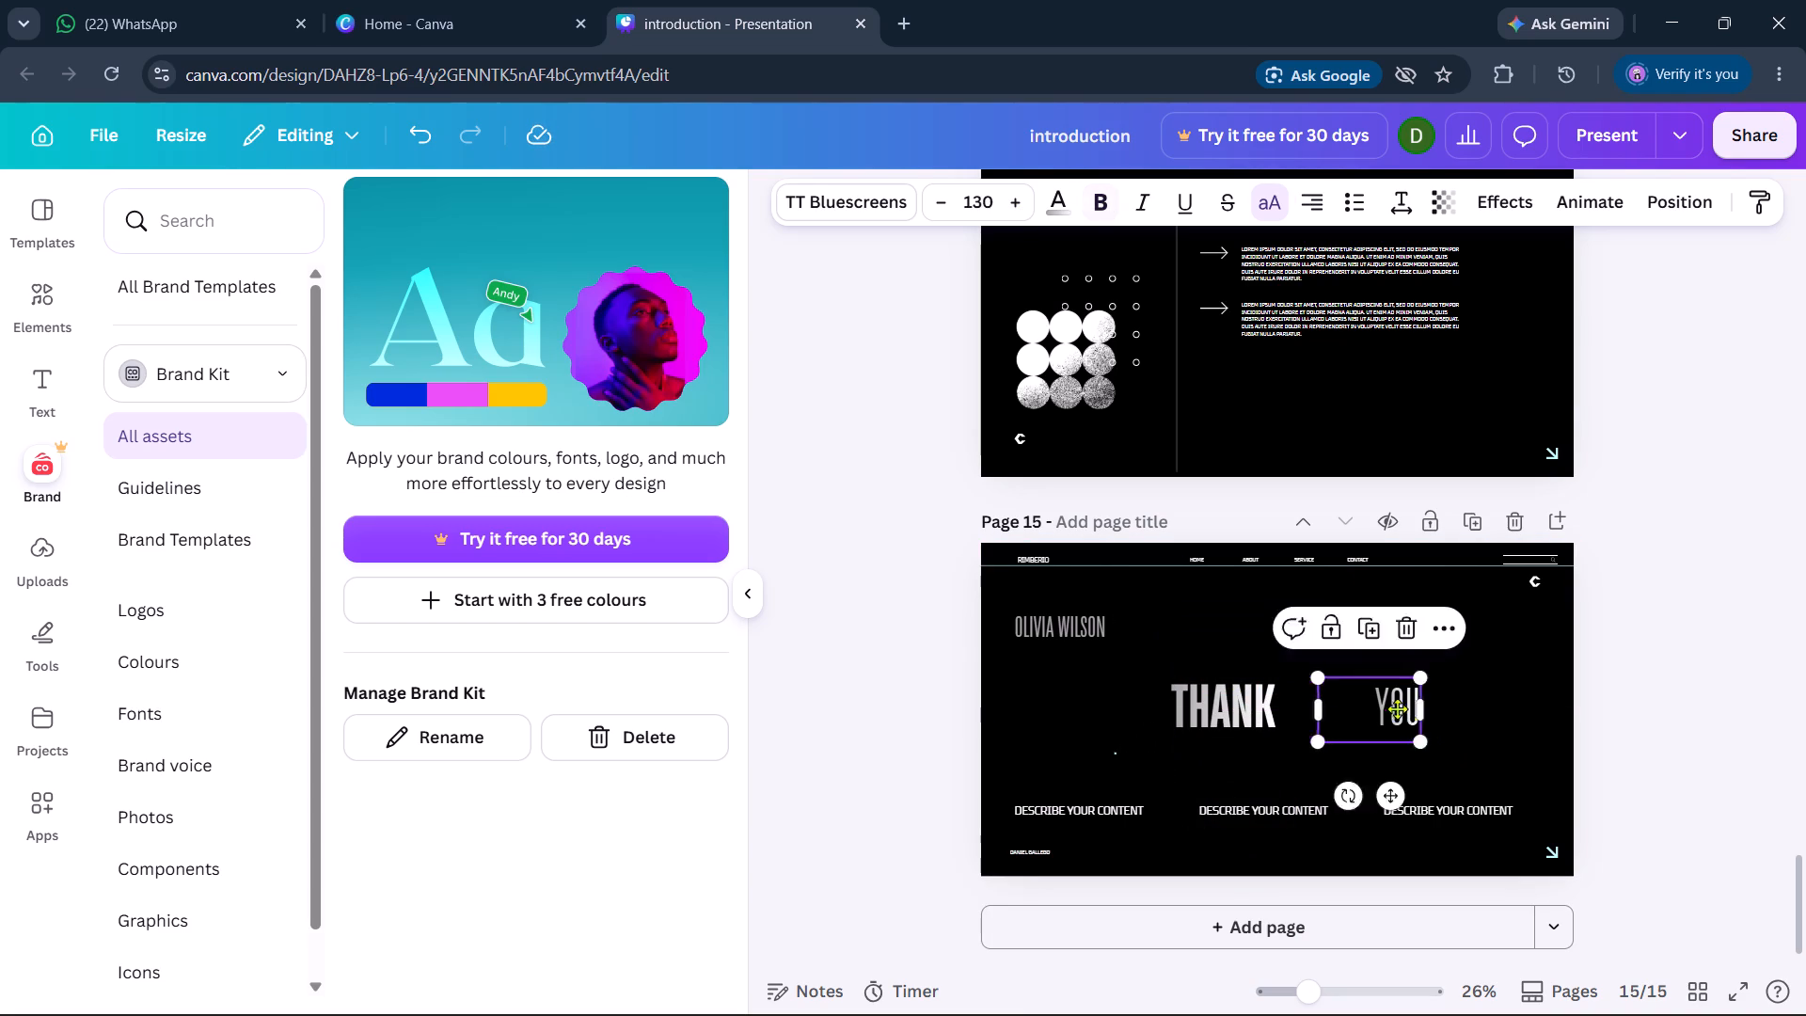
{"action": "left_click_drag", "start_coordinate": [1397, 708], "coordinate": [1326, 706]}
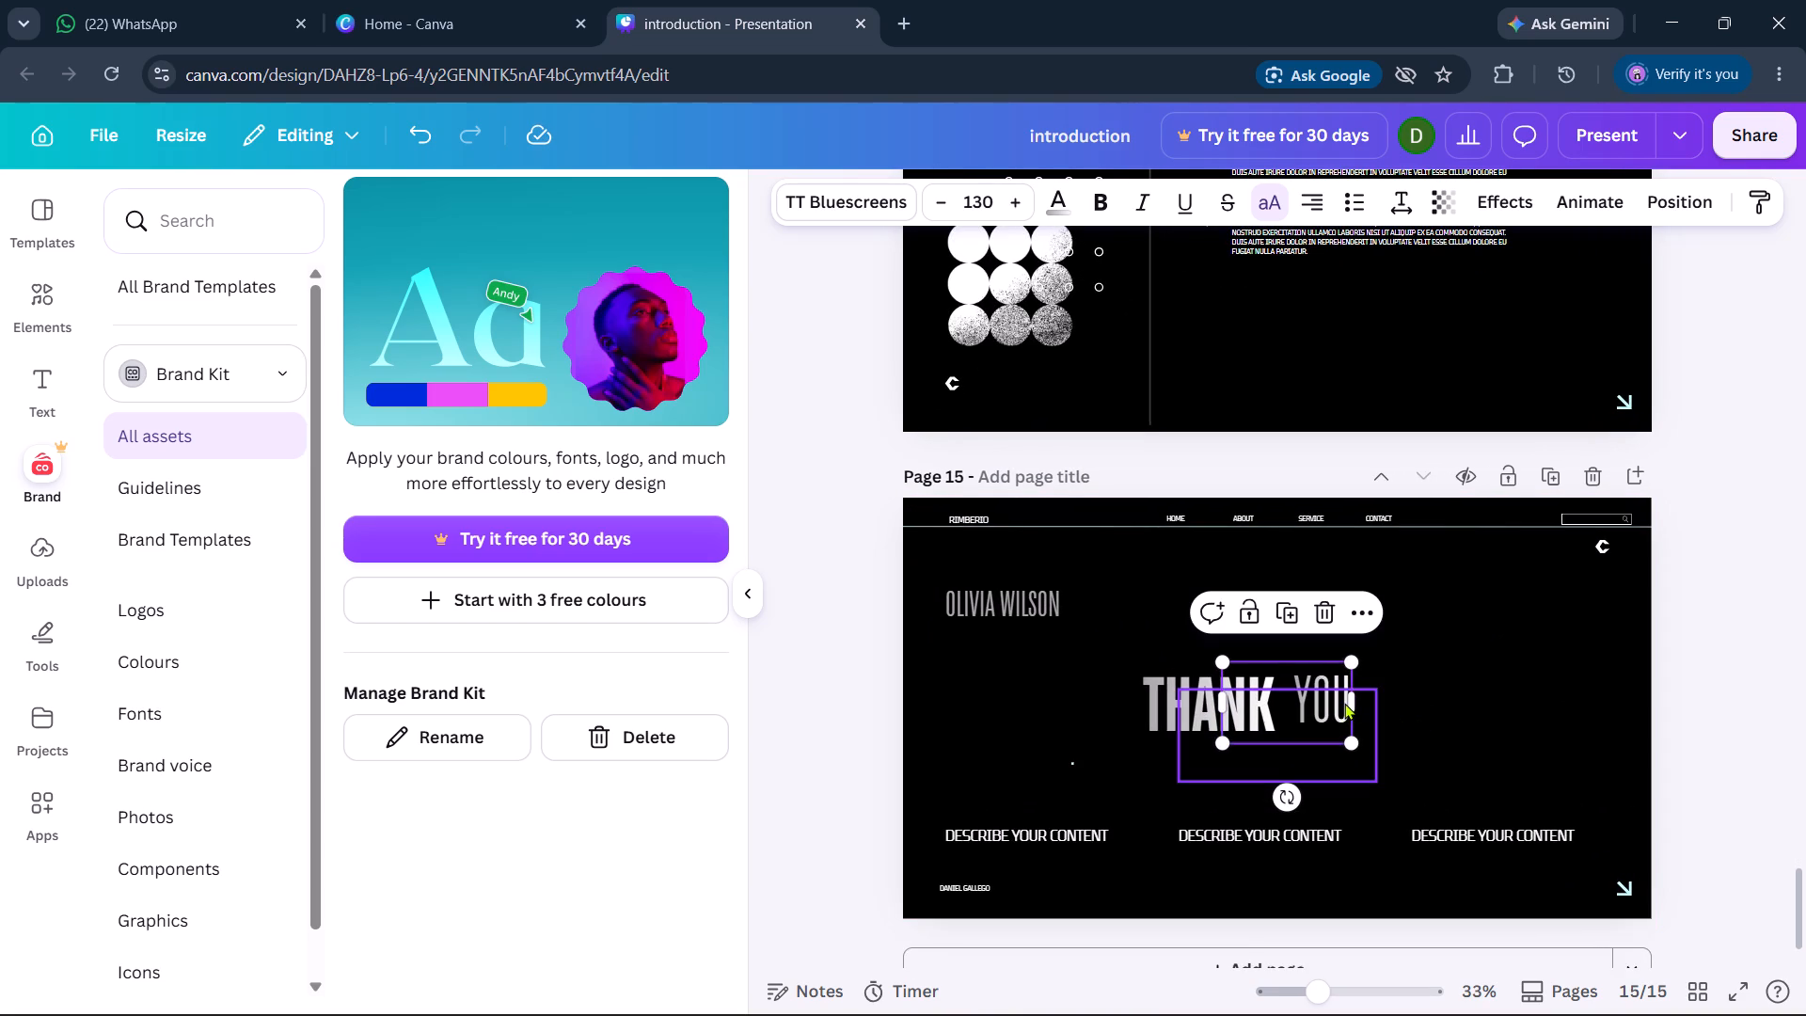
{"action": "left_click", "coordinate": [1315, 705]}
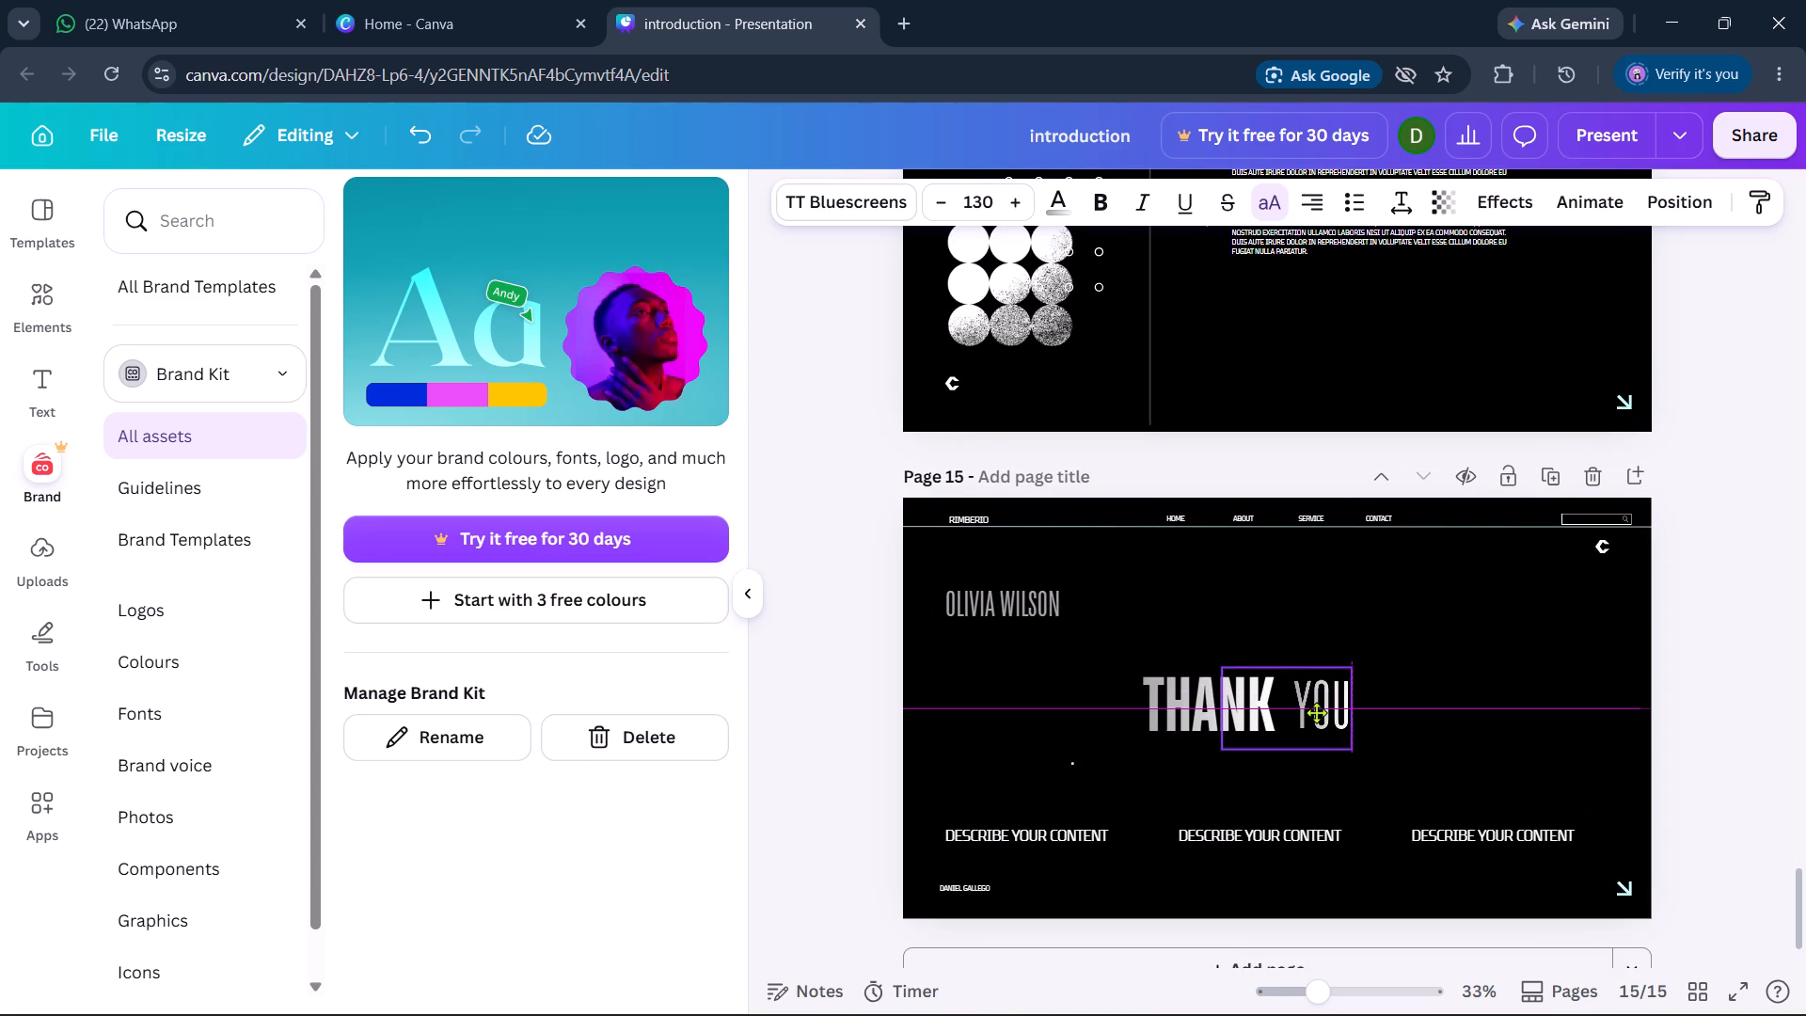
Close the gap in the page 15 heading by moving THANK right up against YOU.
{"action": "left_click", "coordinate": [1476, 692]}
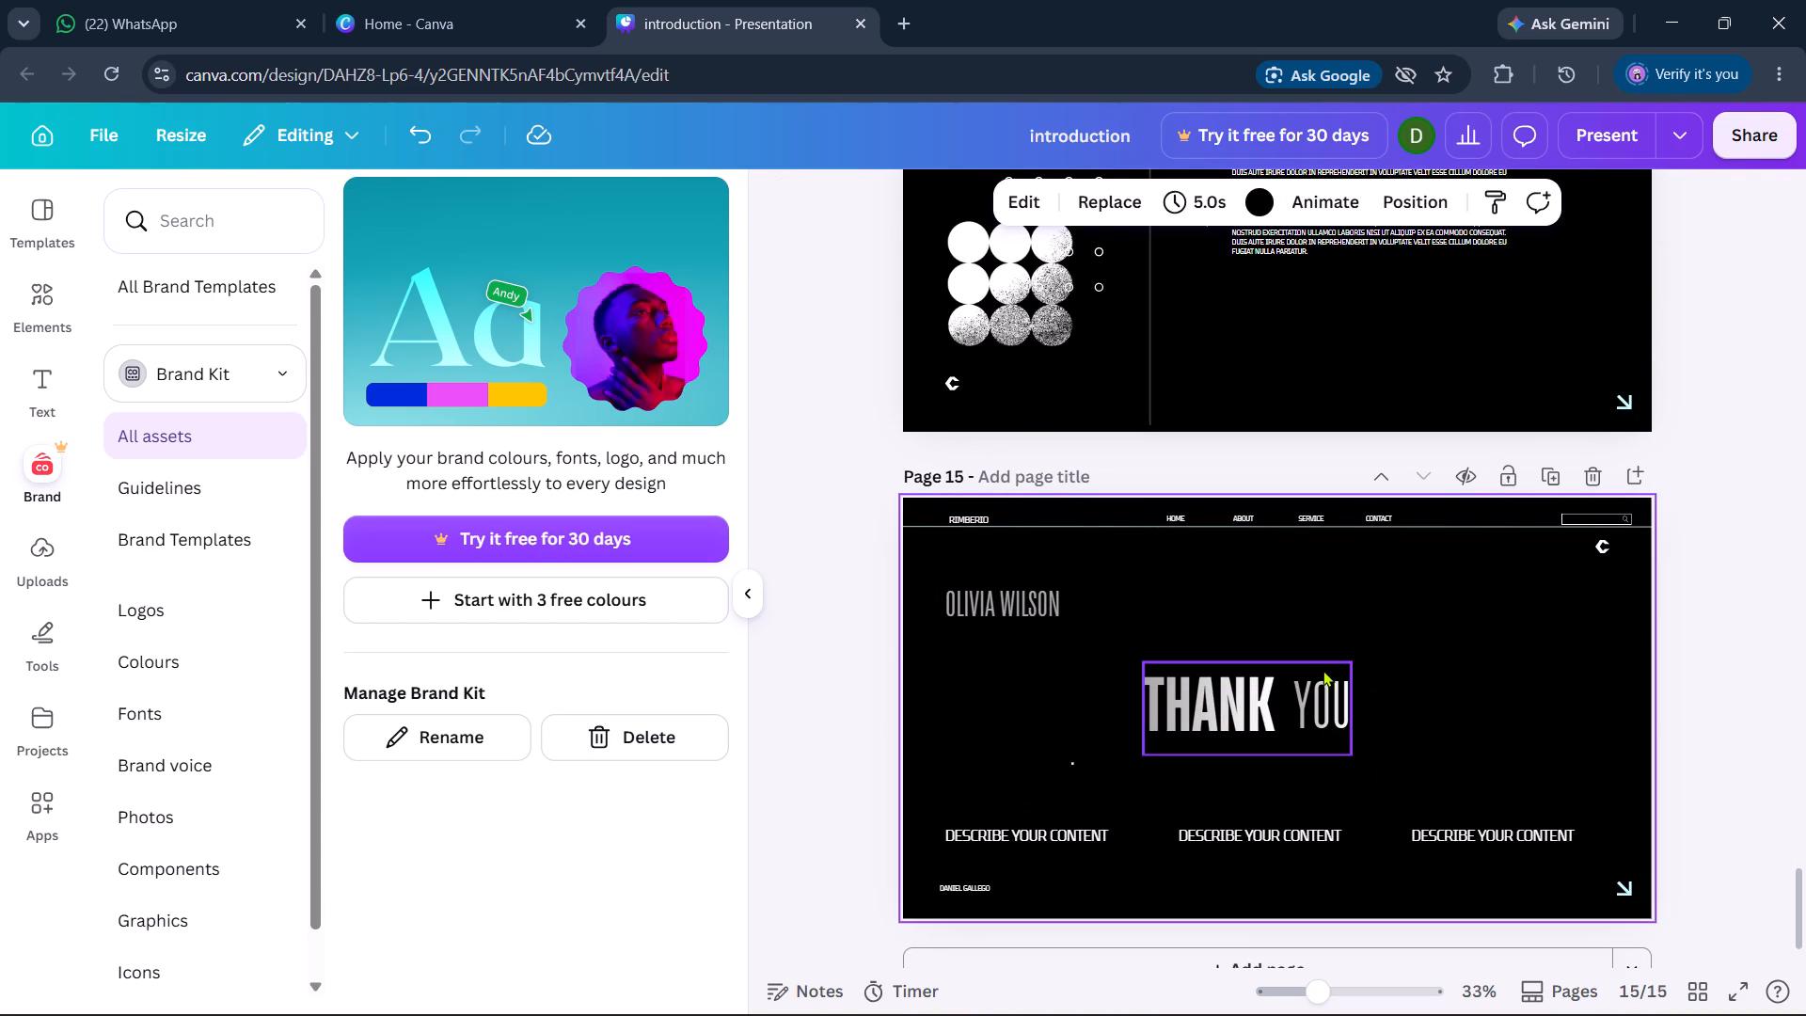
{"action": "left_click", "coordinate": [1321, 692]}
{"action": "left_click", "coordinate": [1323, 710]}
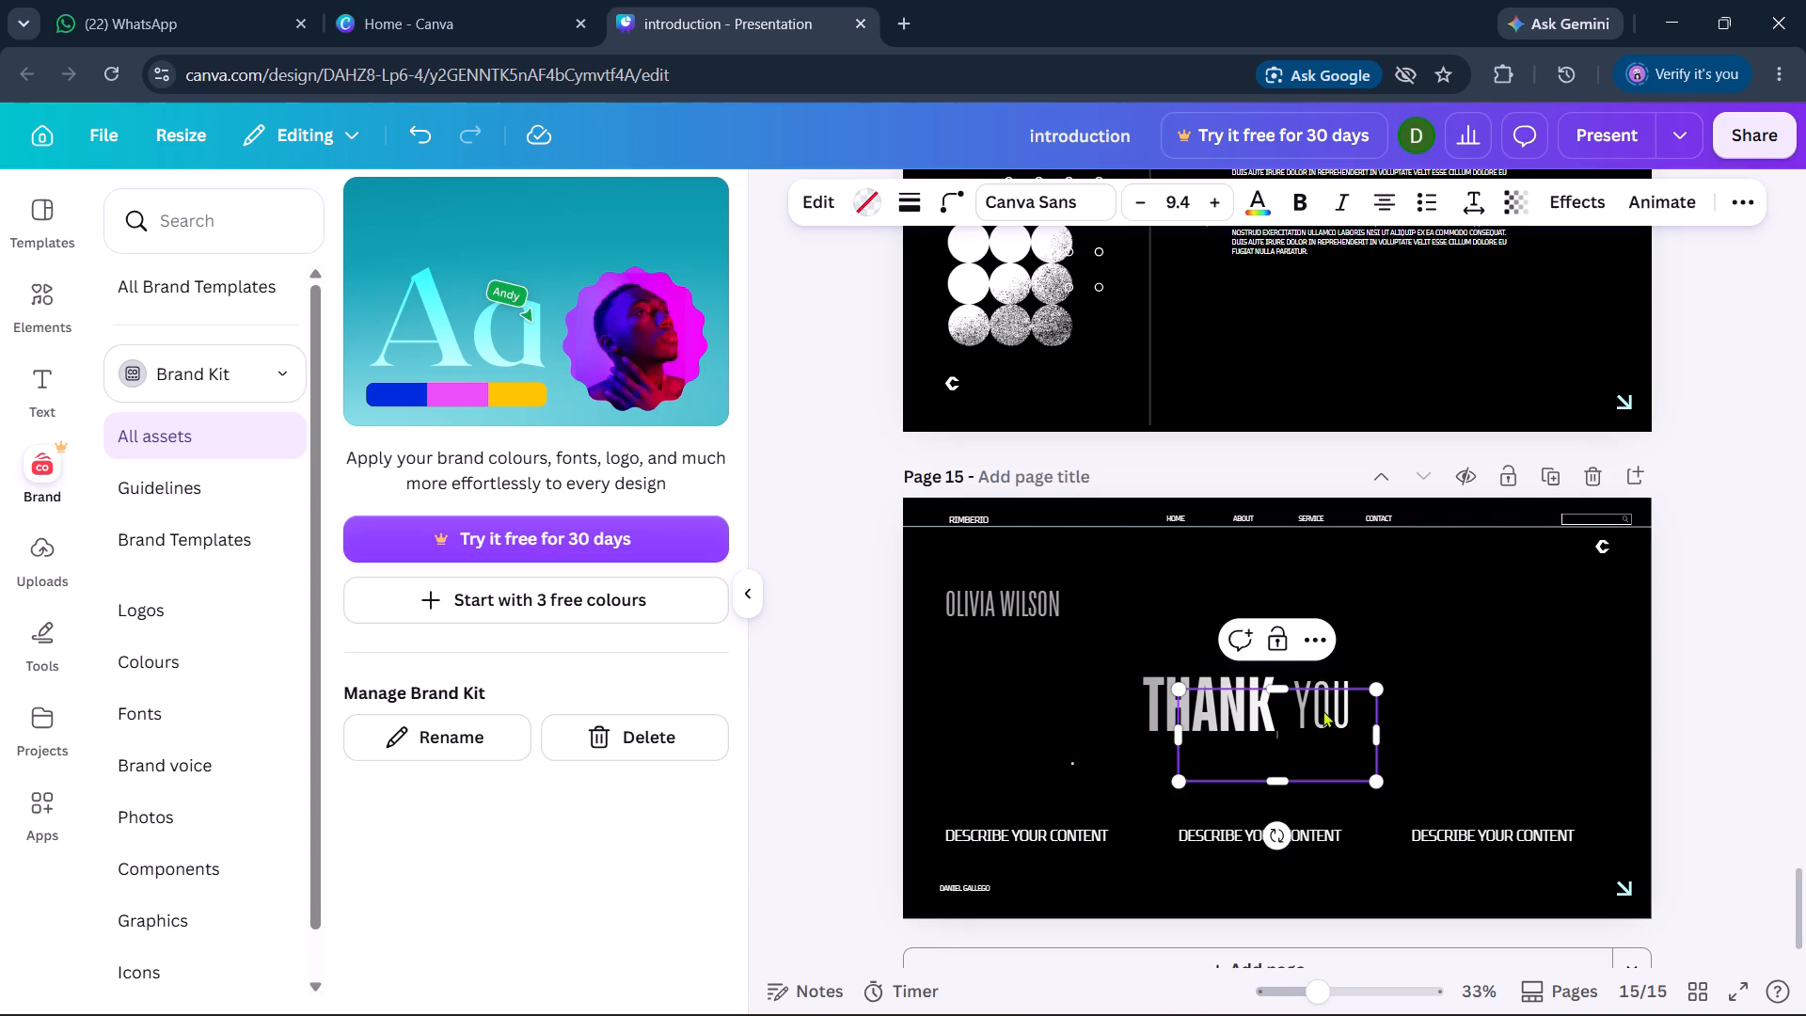
{"action": "left_click", "coordinate": [1459, 678]}
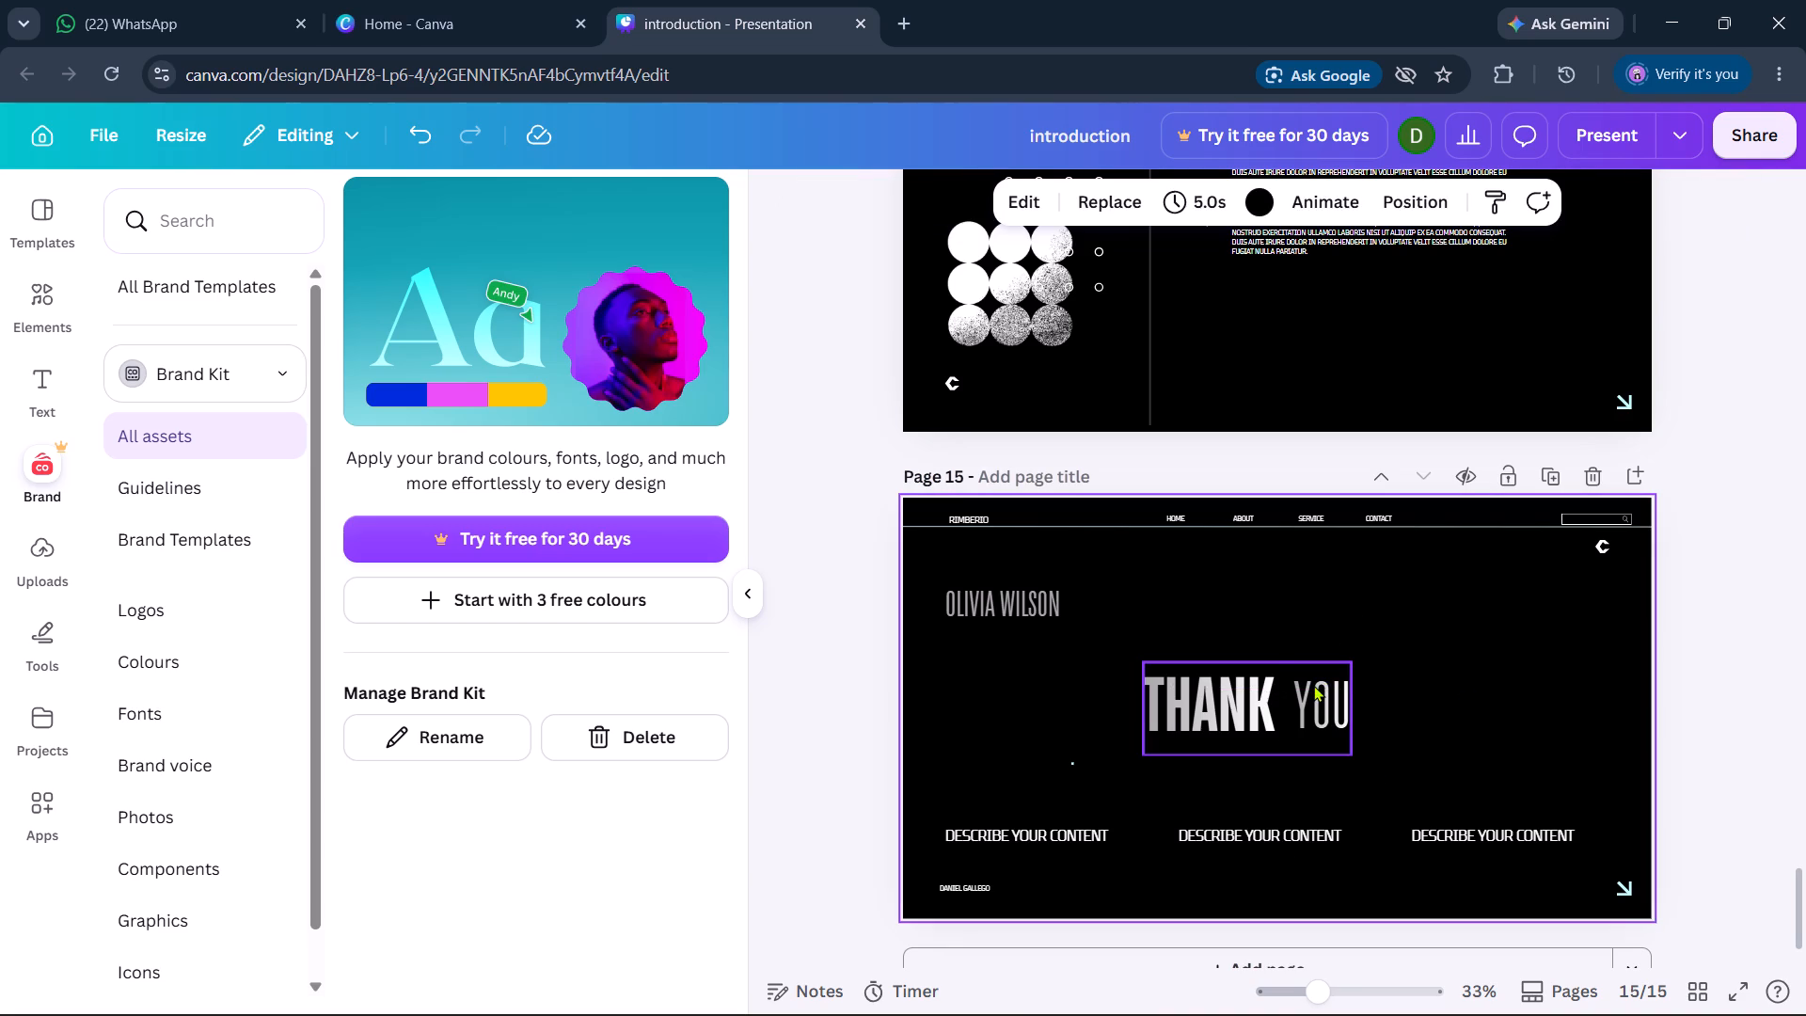
{"action": "left_click_drag", "start_coordinate": [1221, 696], "coordinate": [1233, 698]}
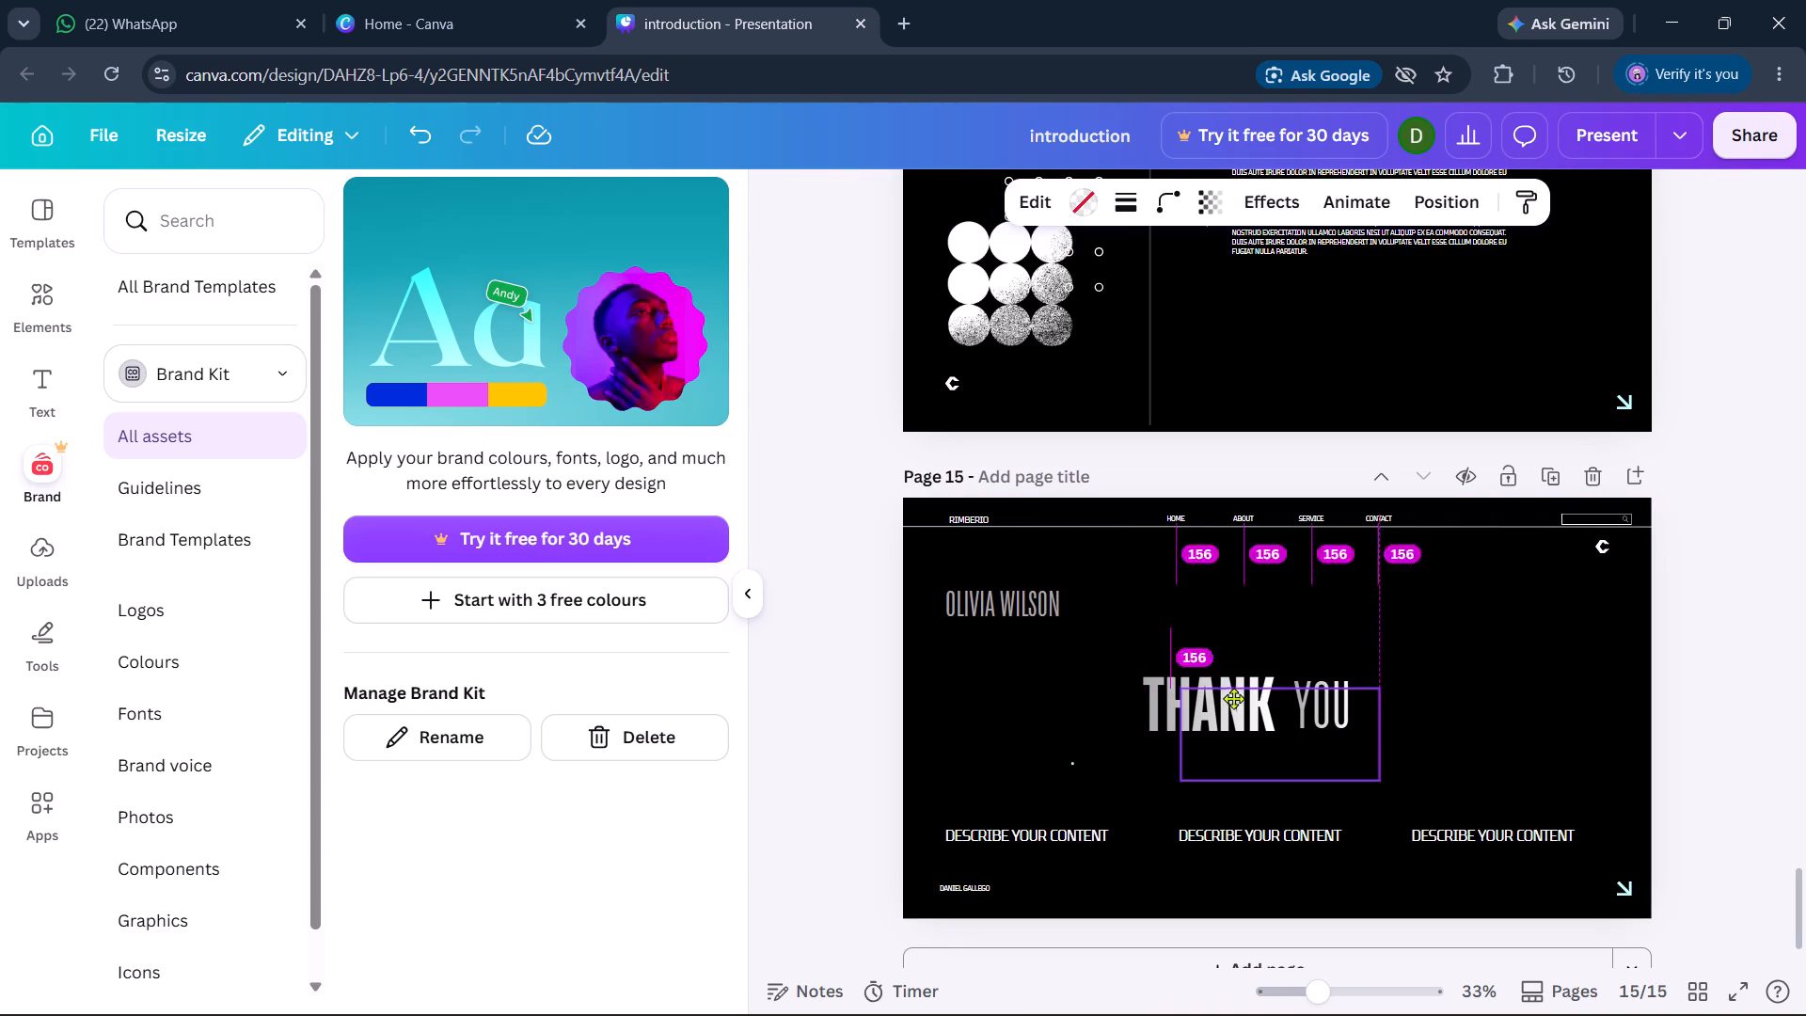
{"action": "left_click_drag", "start_coordinate": [1233, 698], "coordinate": [1247, 698]}
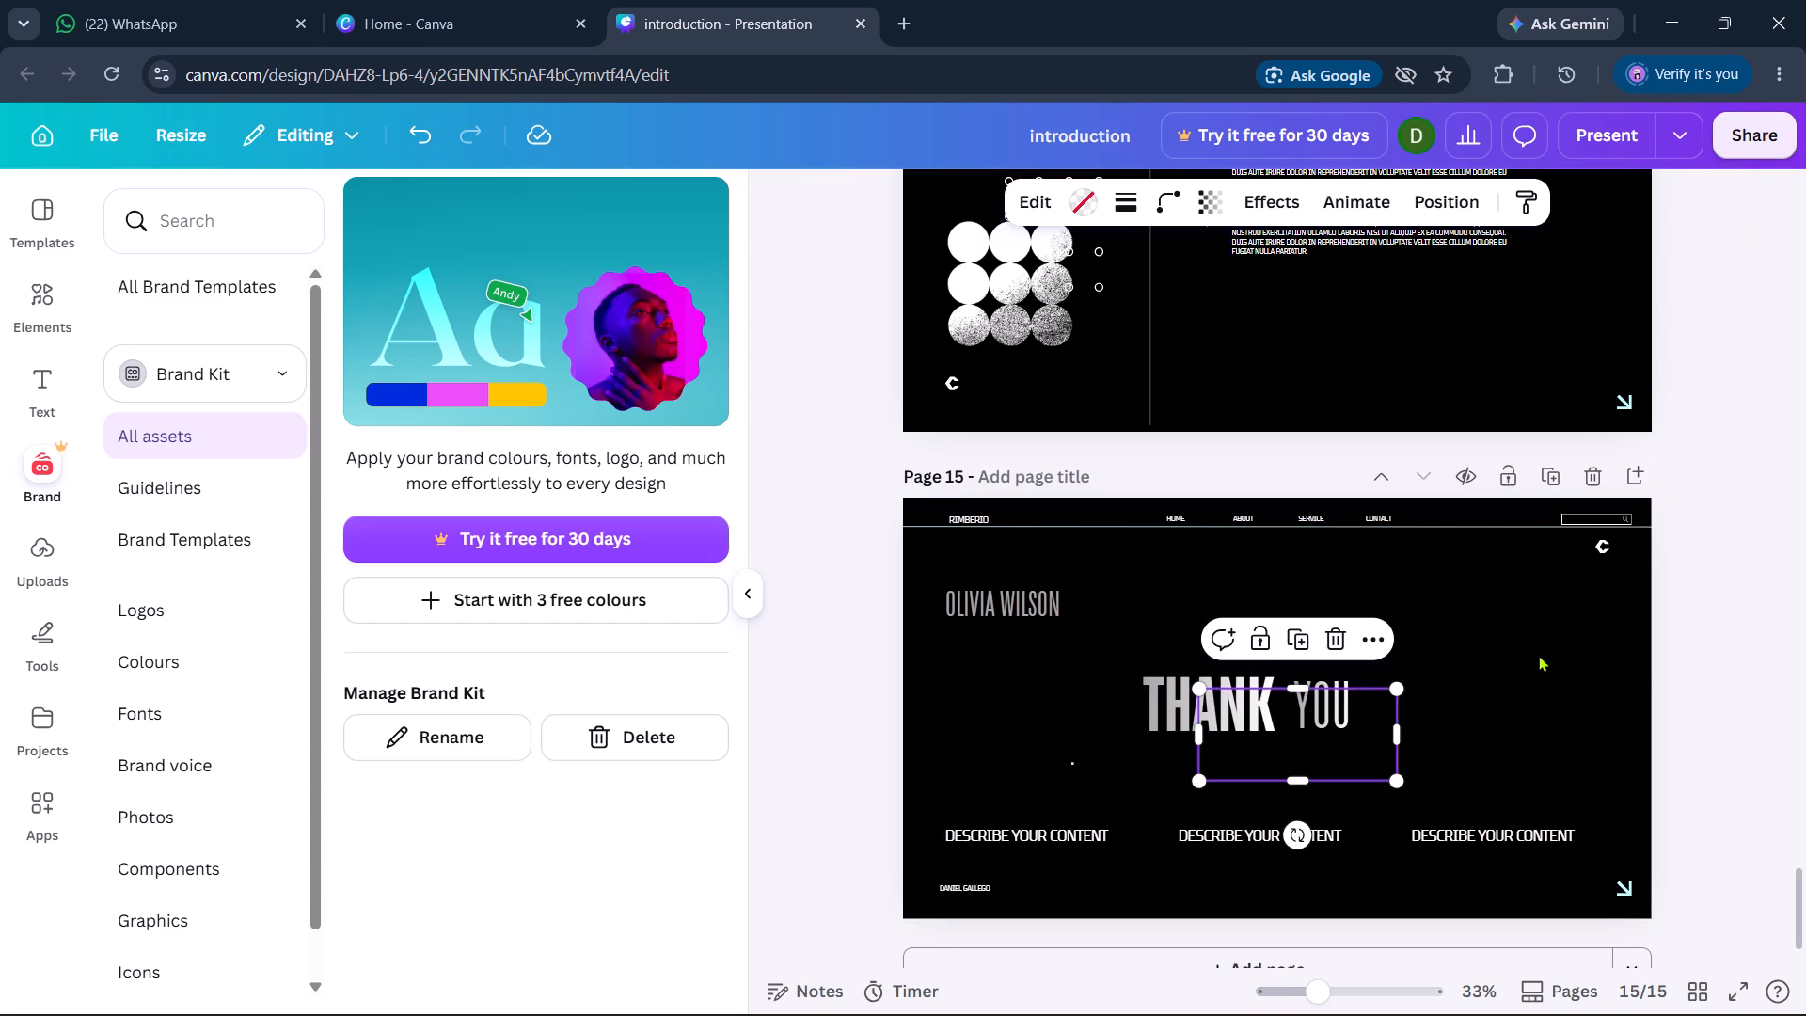
{"action": "left_click", "coordinate": [1538, 655]}
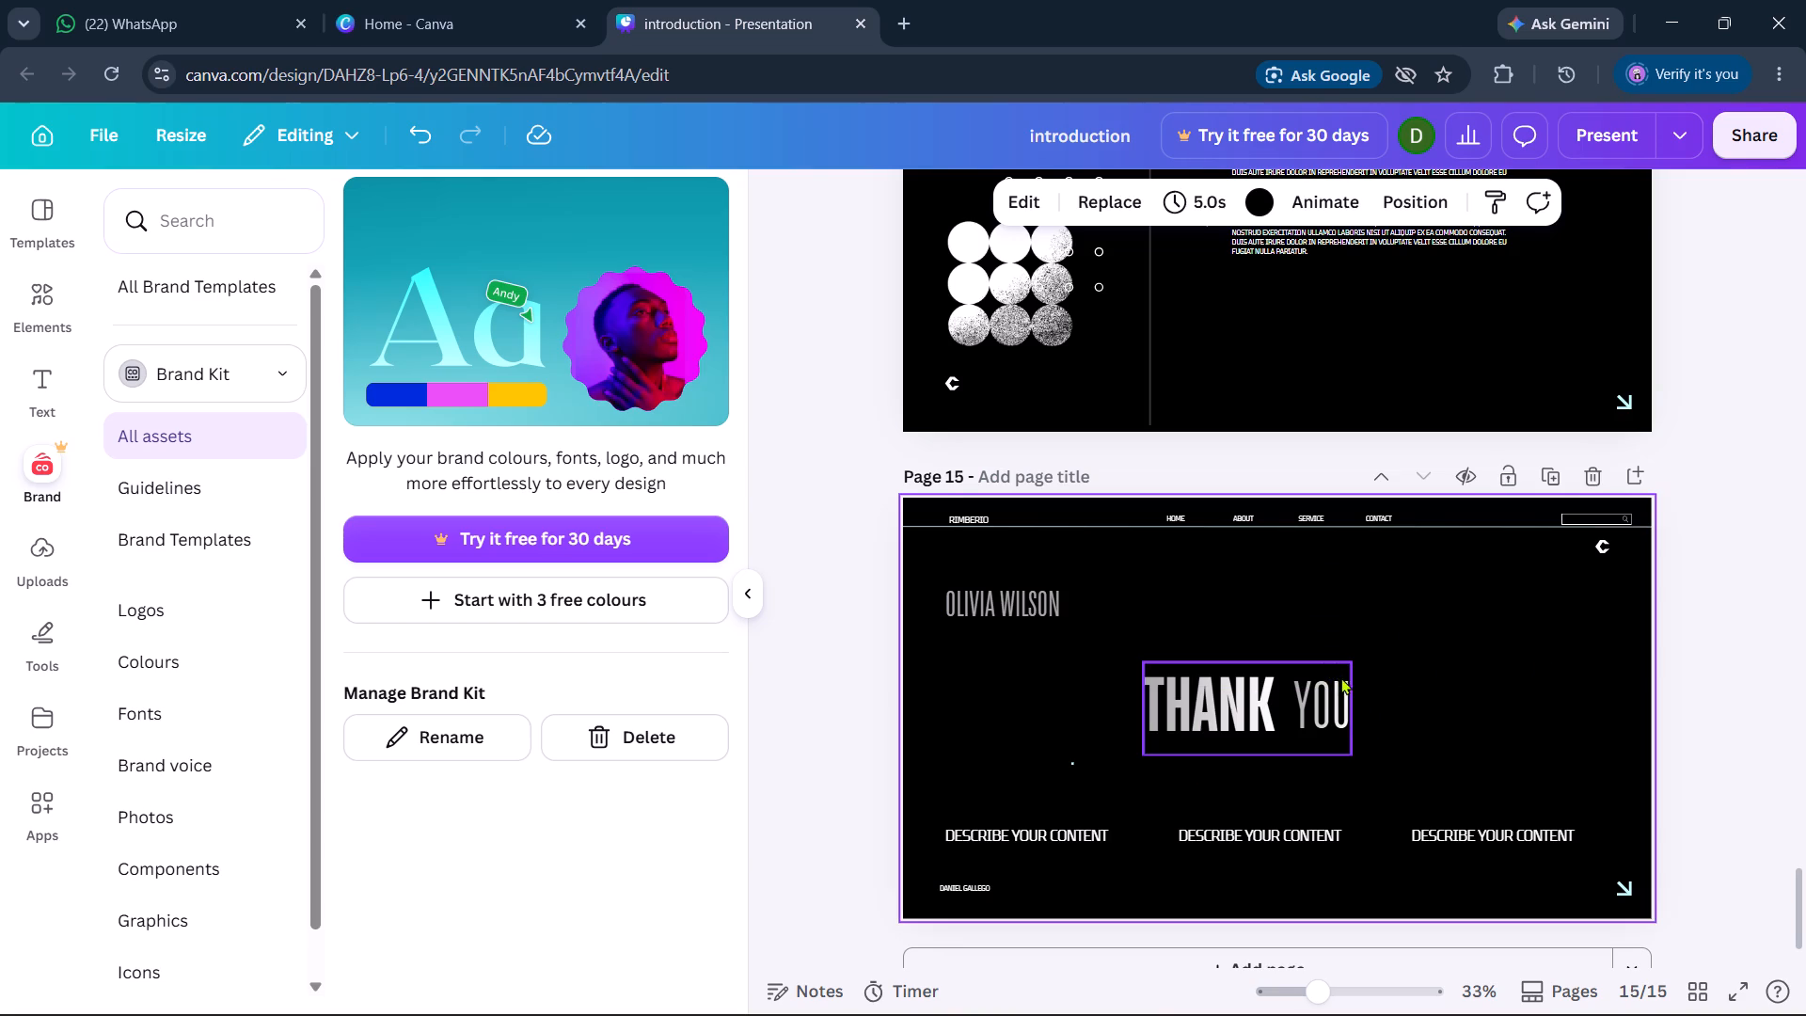
{"action": "left_click", "coordinate": [1324, 683]}
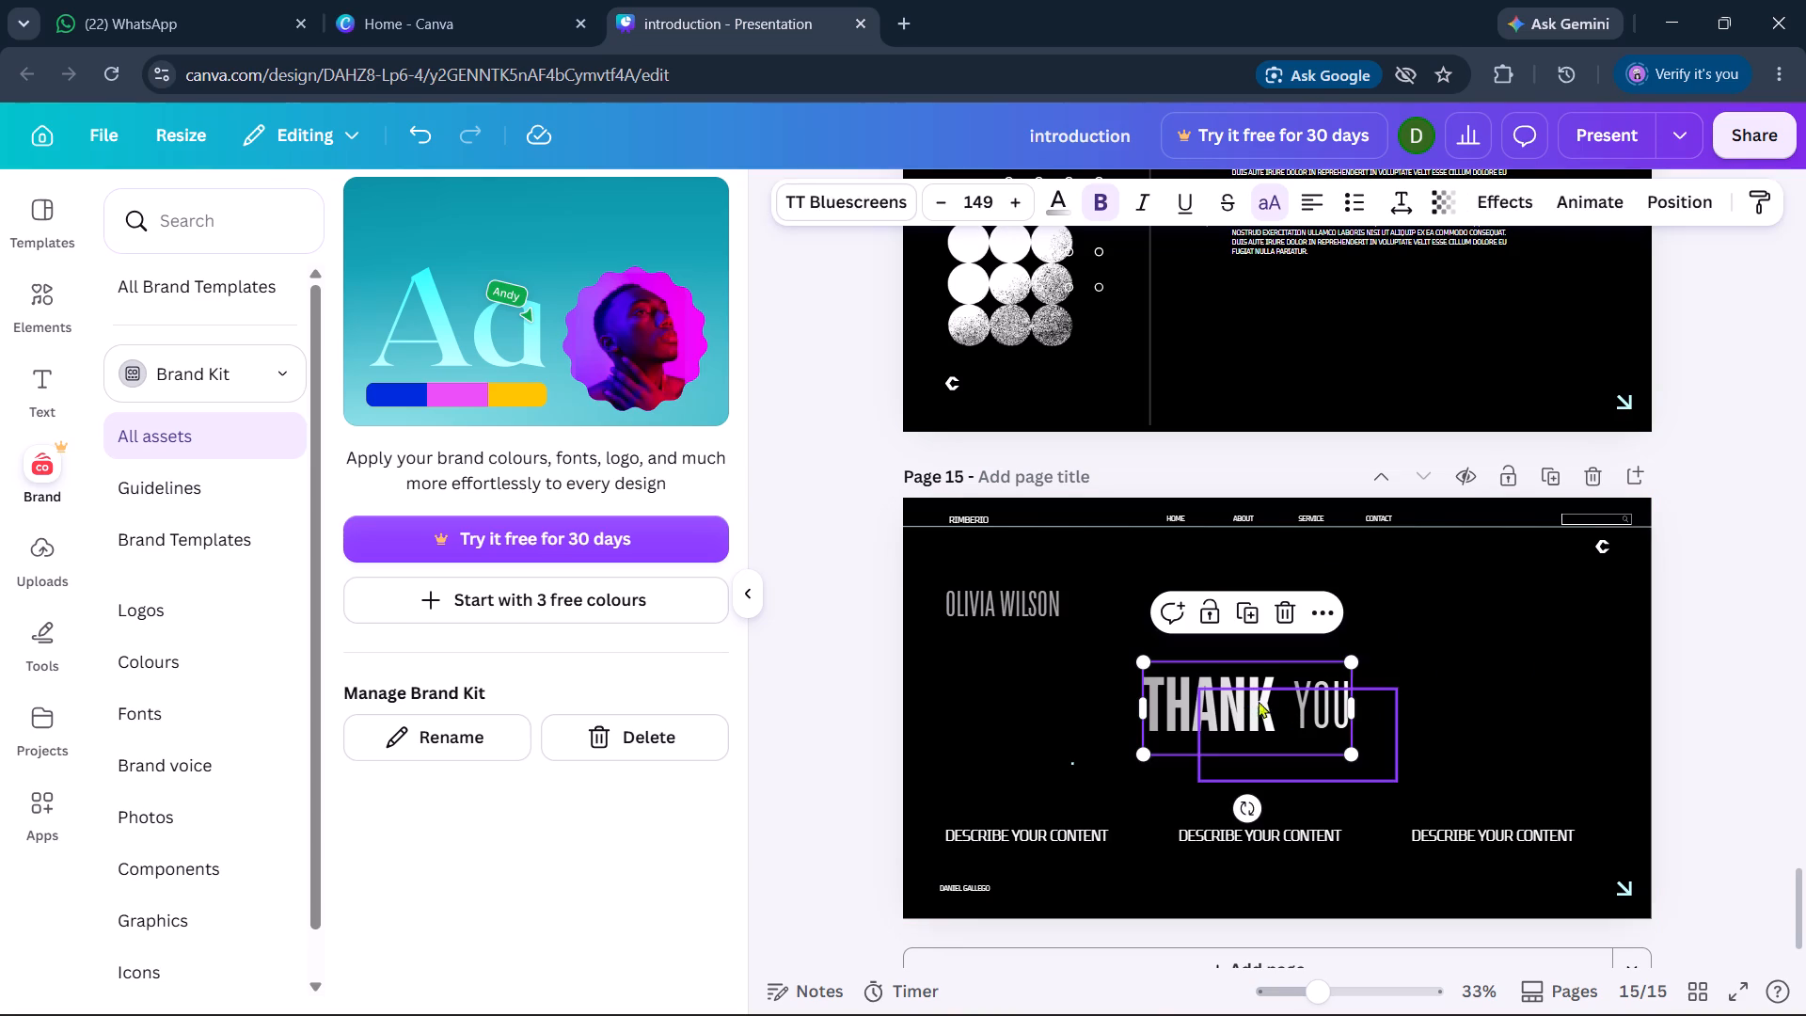
{"action": "left_click_drag", "start_coordinate": [1277, 705], "coordinate": [1292, 701]}
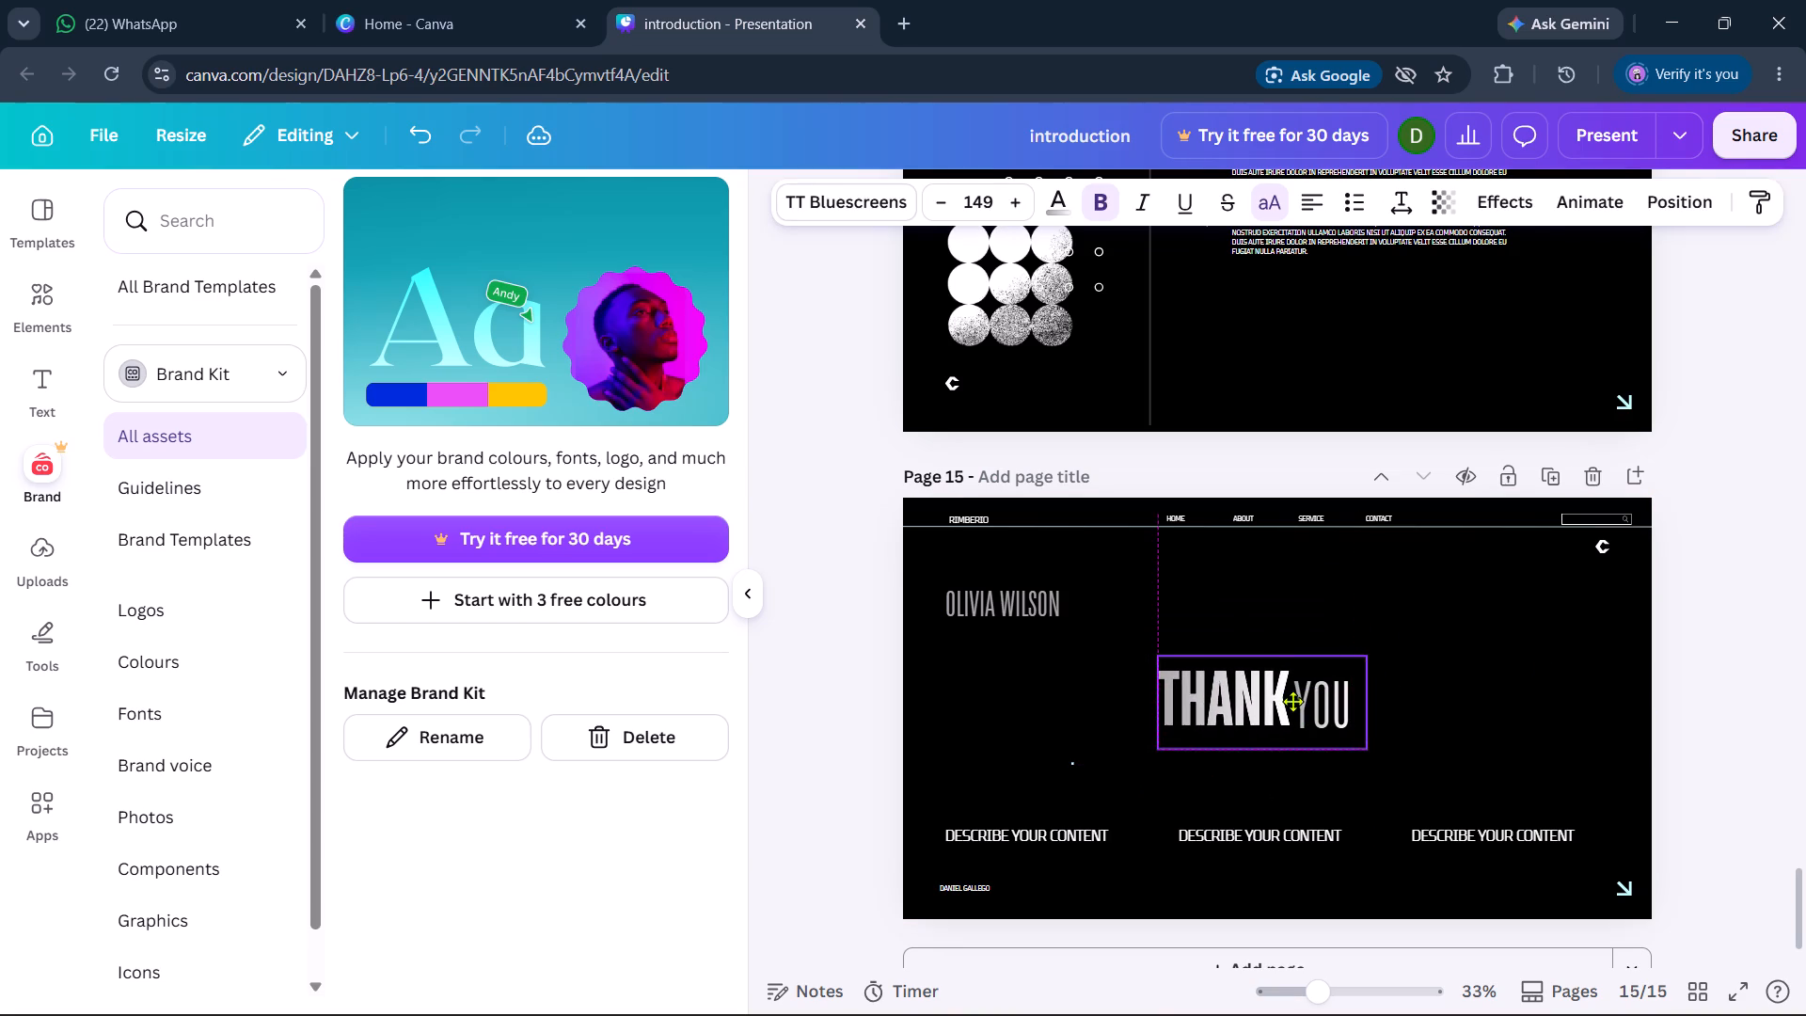
{"action": "left_click_drag", "start_coordinate": [1292, 701], "coordinate": [1292, 703]}
{"action": "left_click", "coordinate": [1432, 708]}
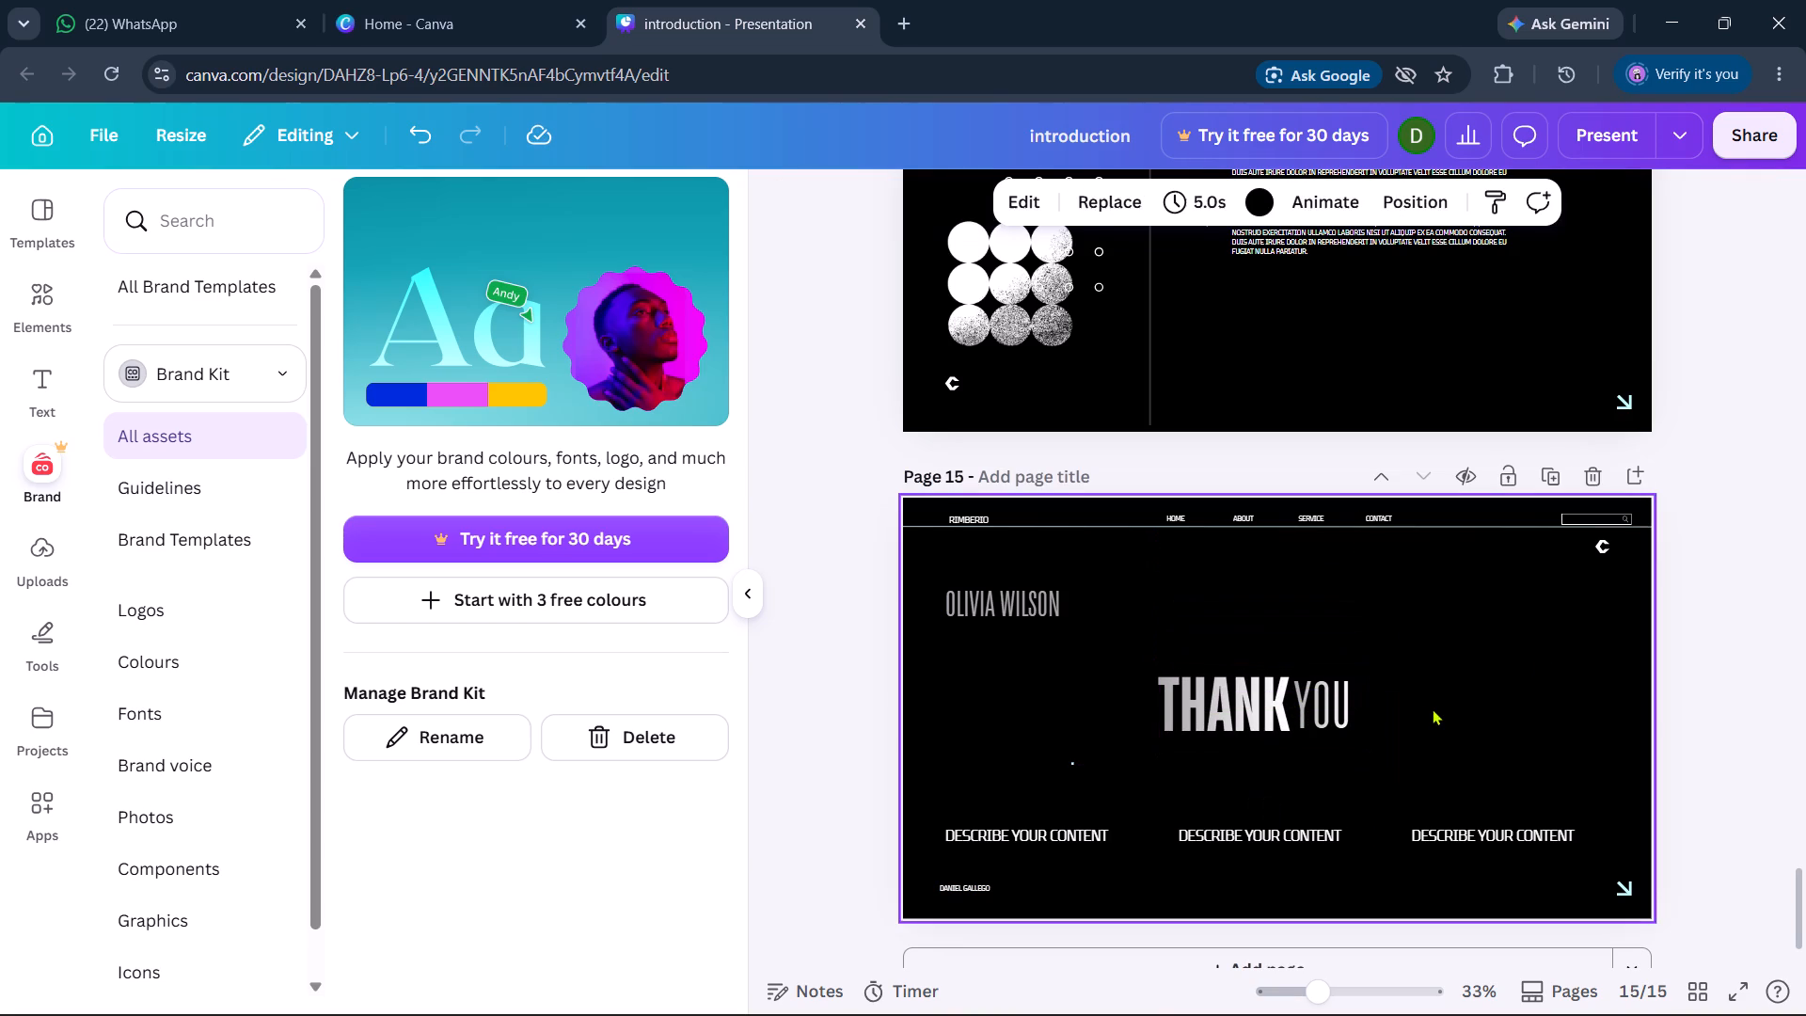
Apply the Chill page animation to page 15.
{"action": "scroll", "coordinate": [1295, 673], "scroll_direction": "up", "scroll_amount": 1}
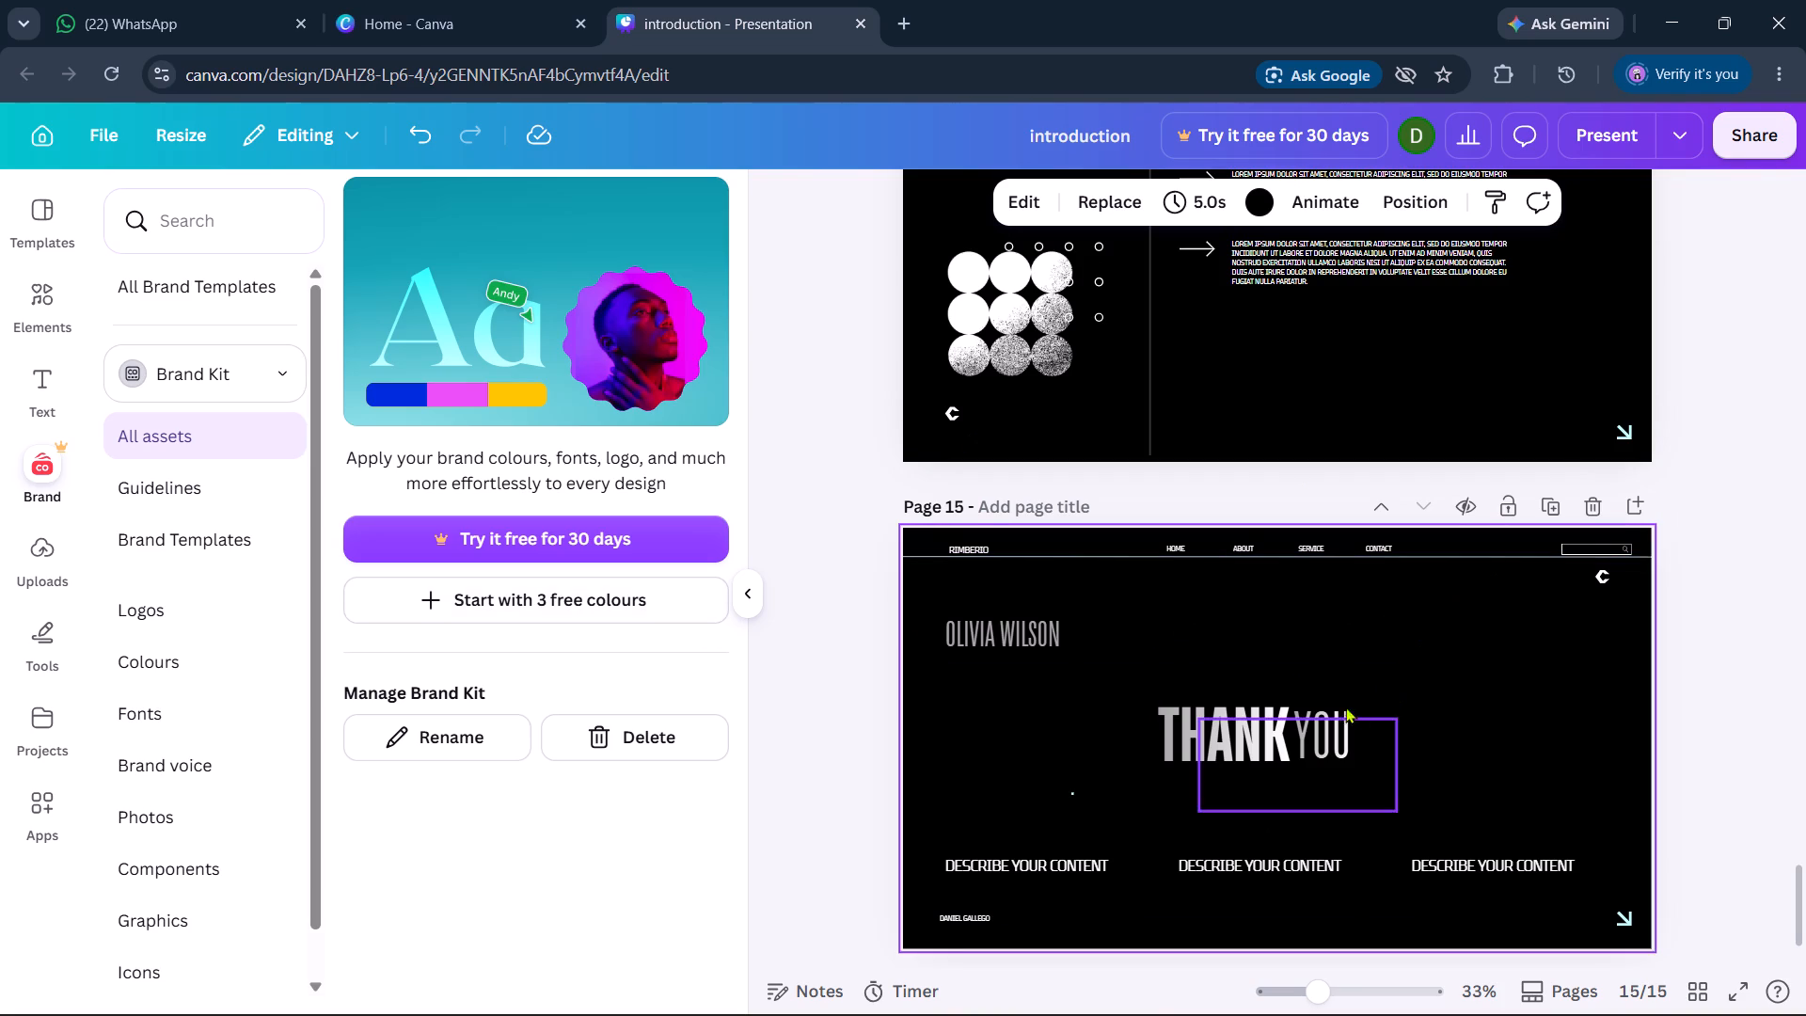
{"action": "left_click", "coordinate": [1421, 655]}
{"action": "left_click", "coordinate": [1513, 699]}
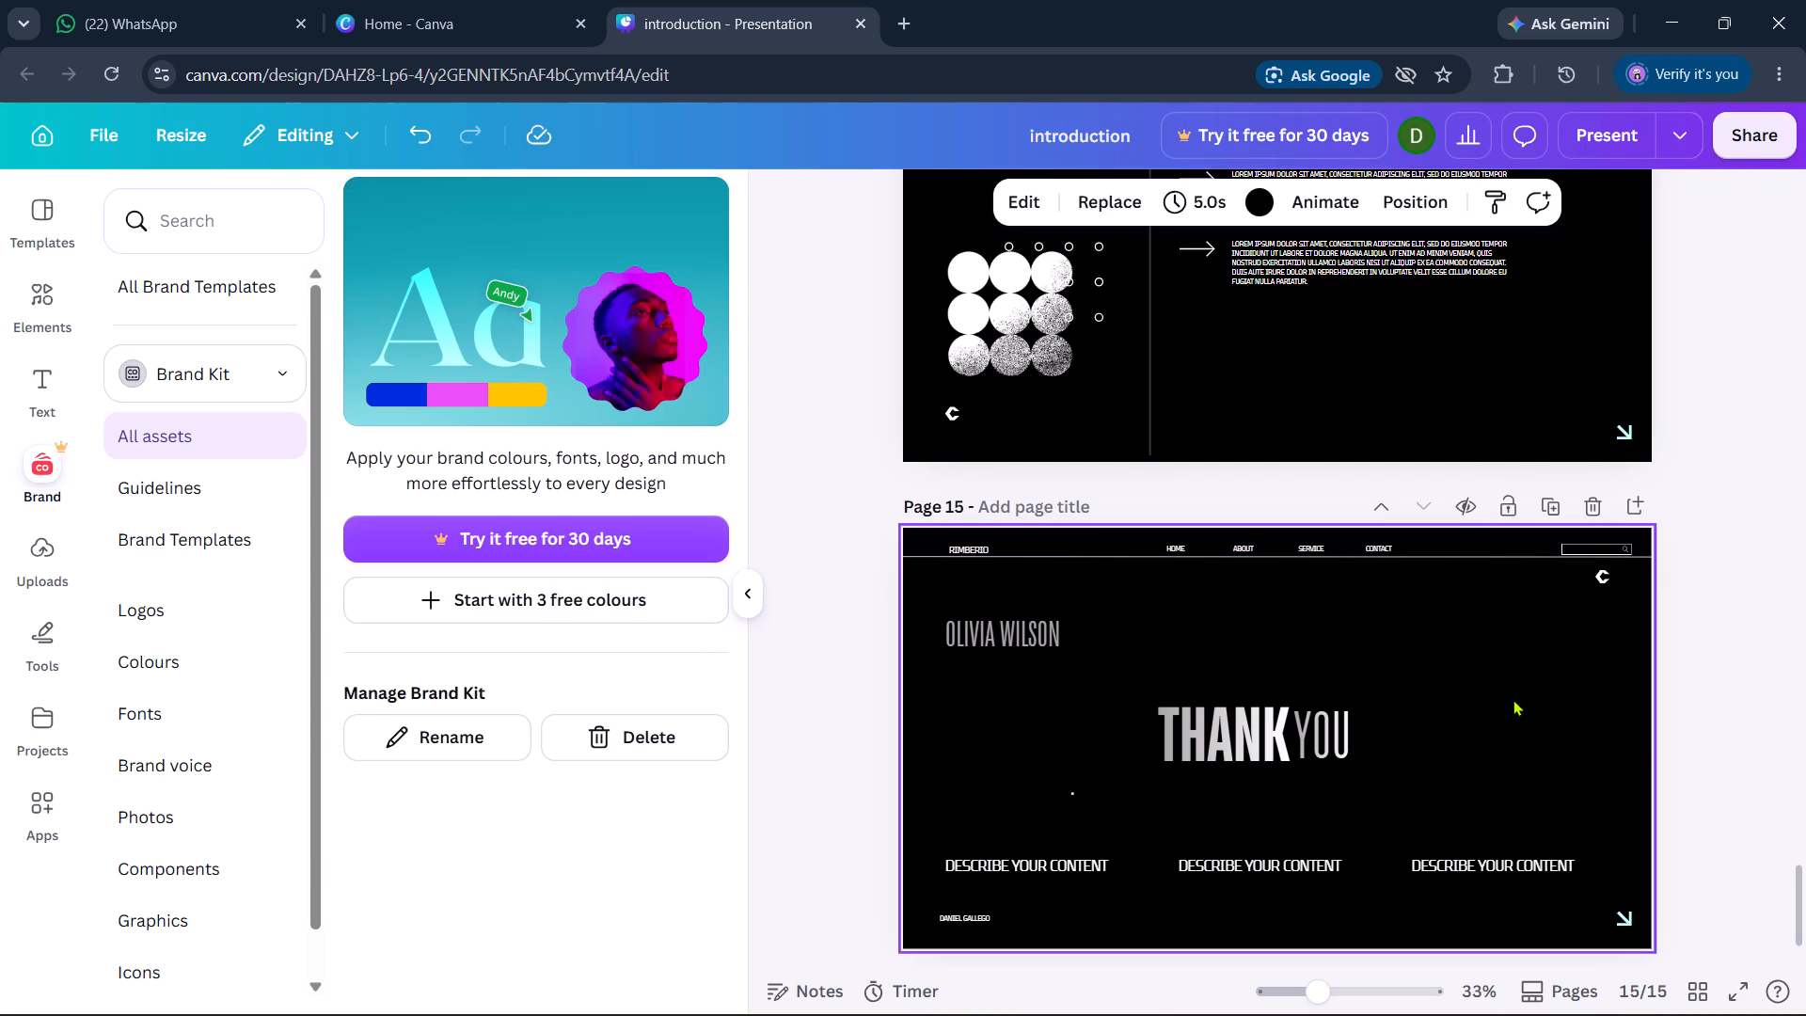
{"action": "left_click", "coordinate": [1316, 208]}
{"action": "scroll", "coordinate": [673, 663], "scroll_direction": "down", "scroll_amount": 1}
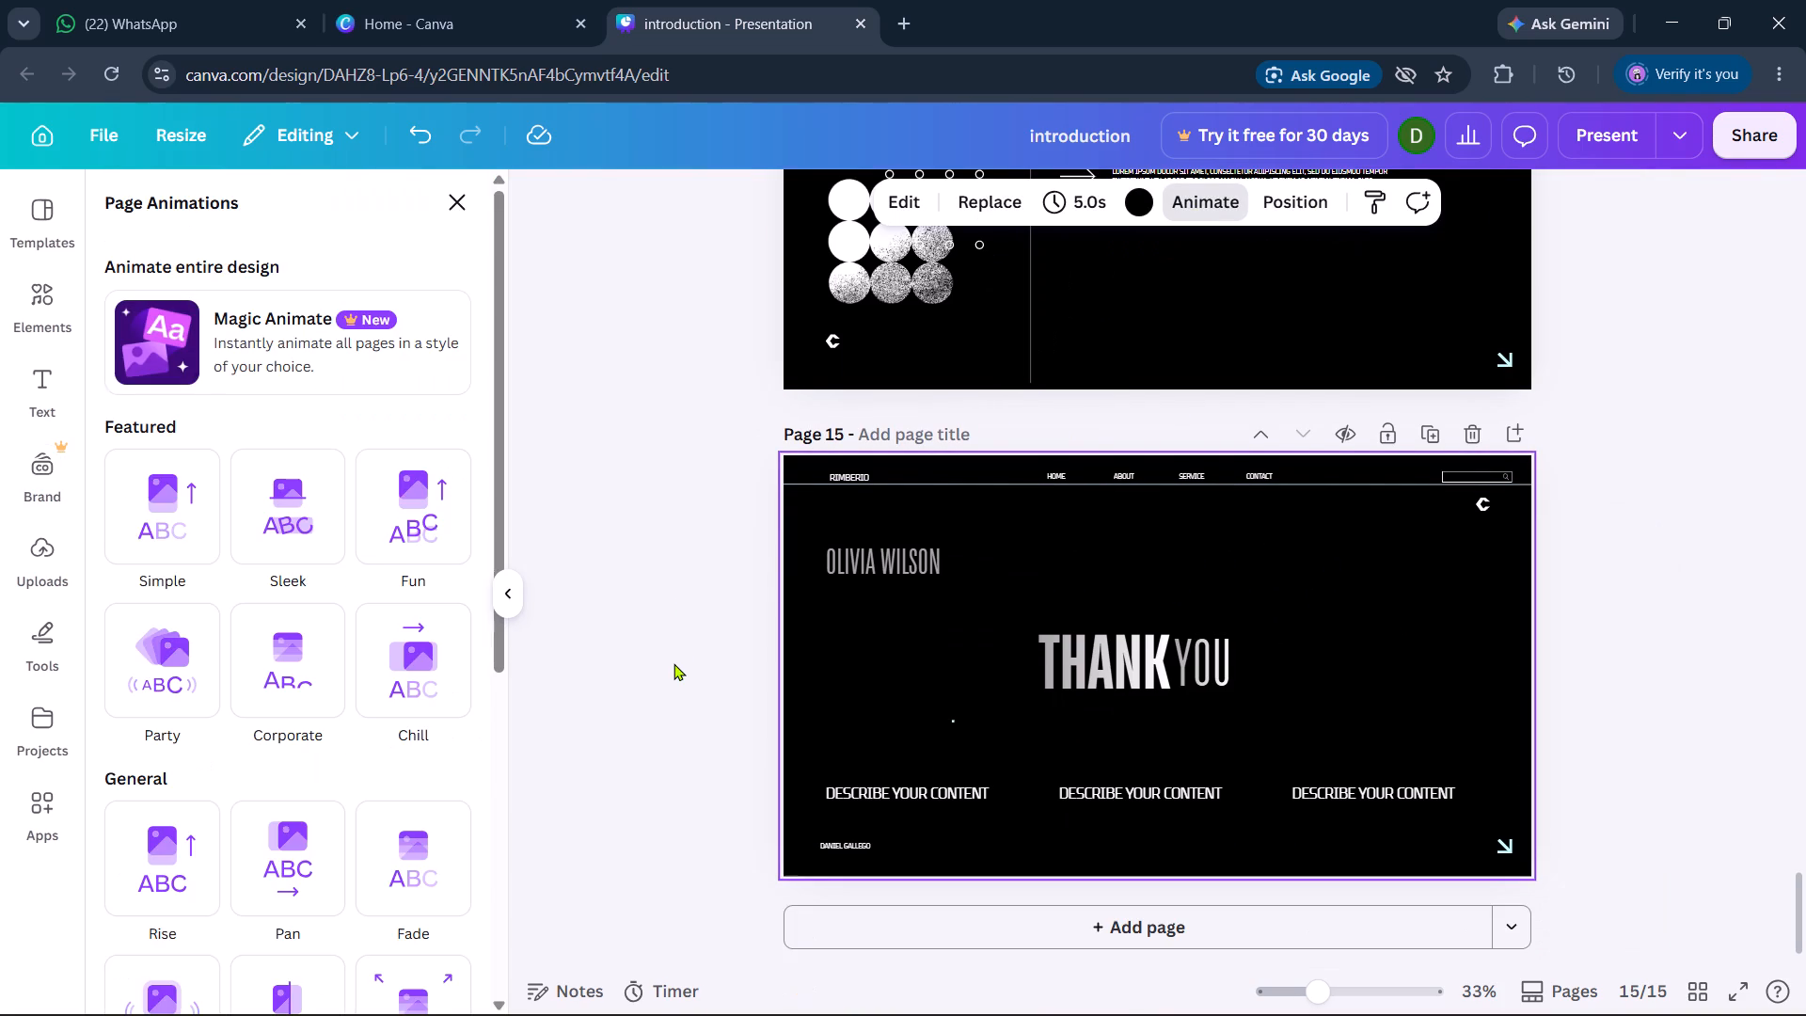
{"action": "left_click", "coordinate": [397, 641]}
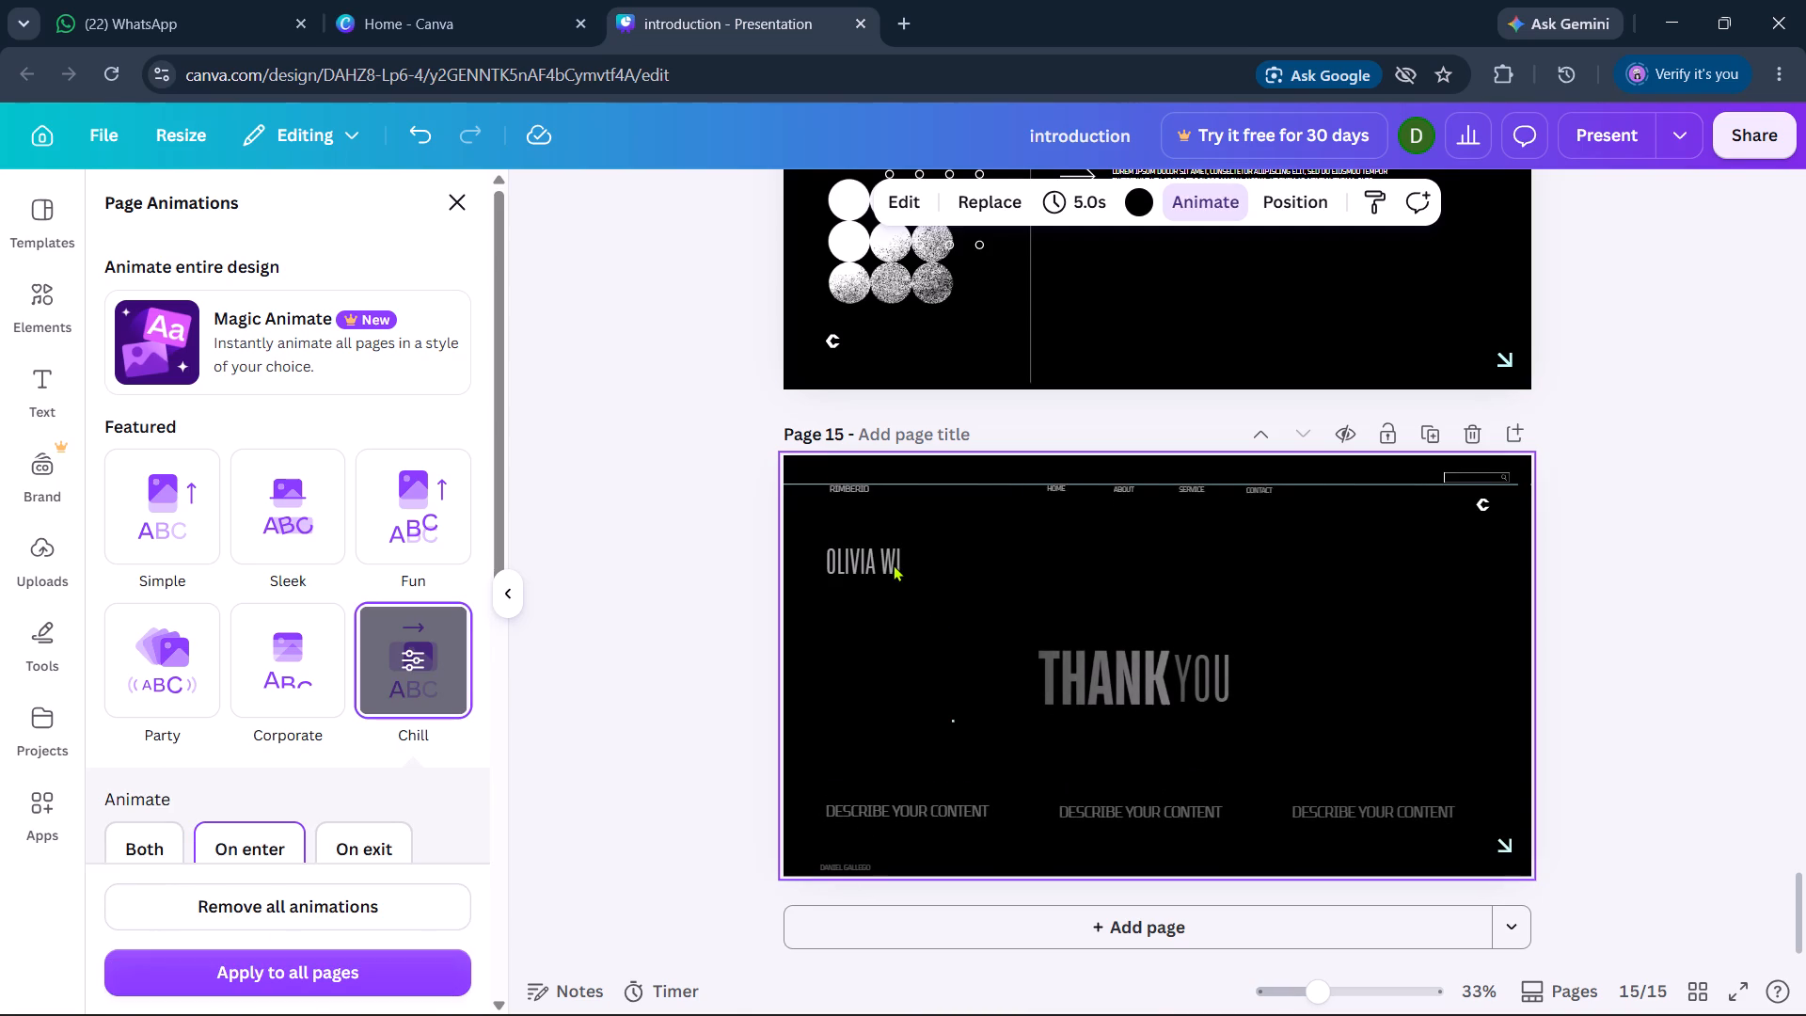
Replace the placeholder name above the Thank You heading with the presenter's first name.
{"action": "double_click", "coordinate": [895, 559]}
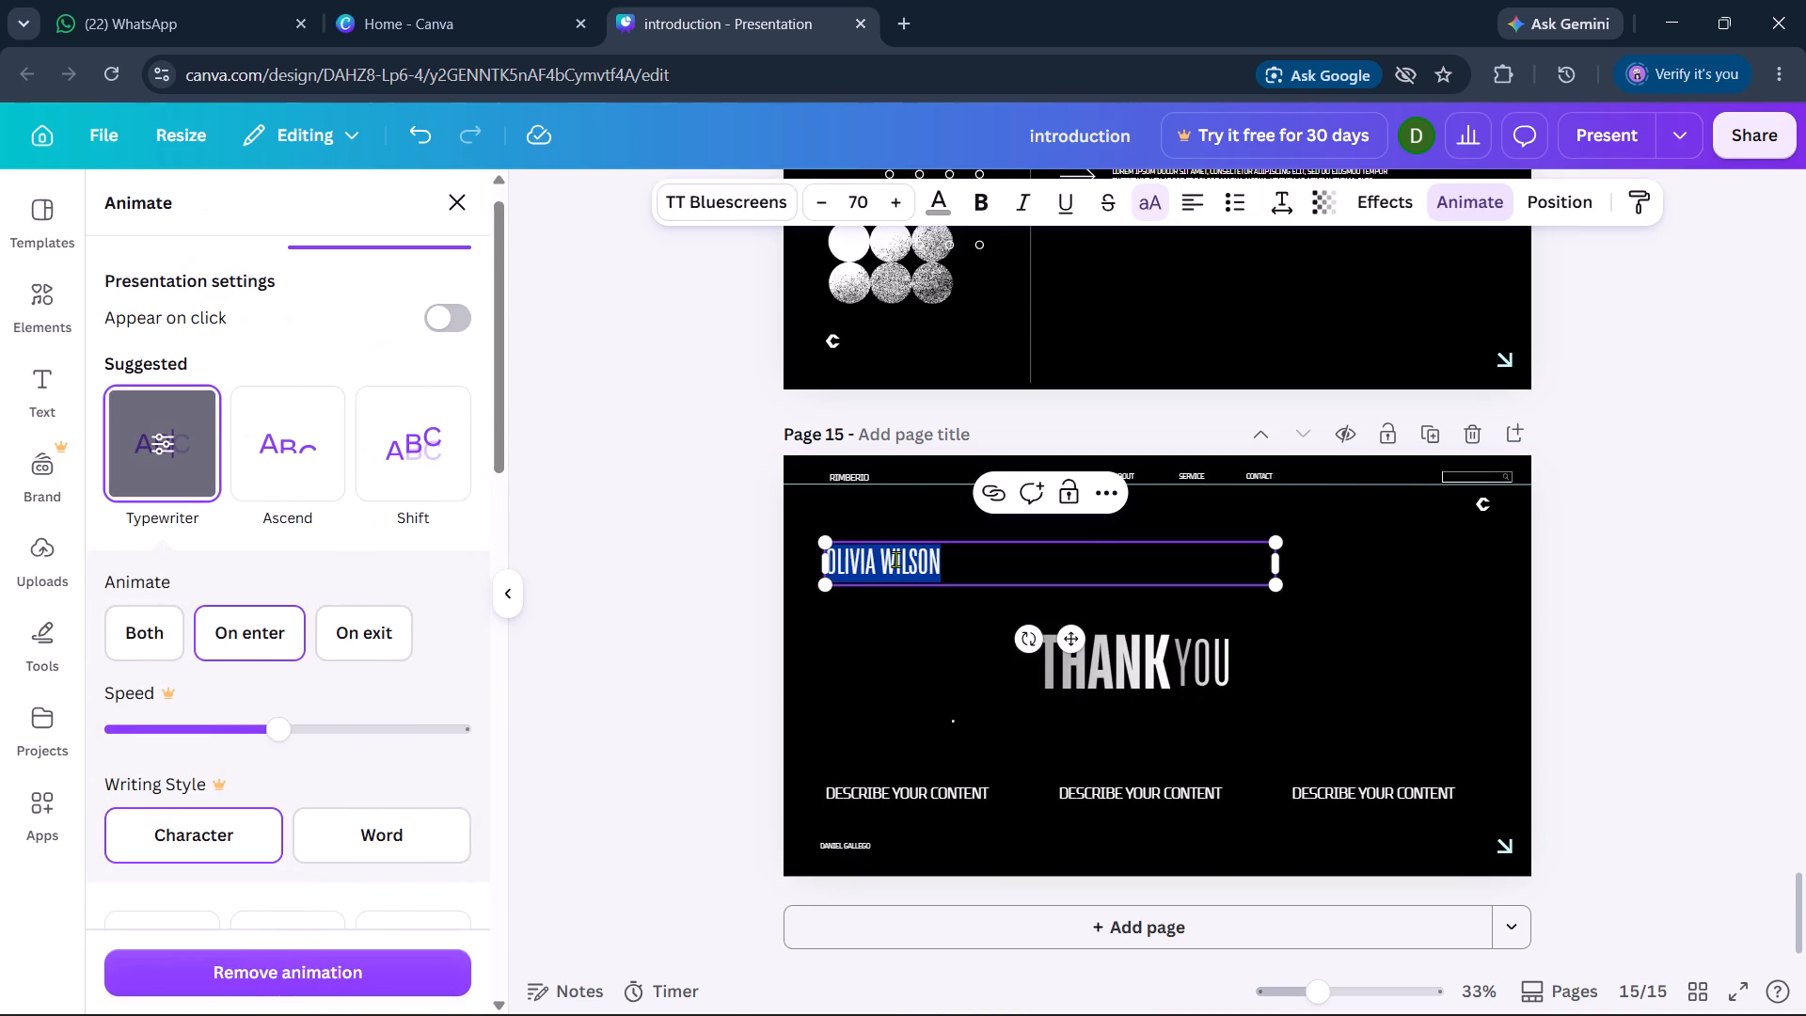
{"action": "key", "text": "BackSpace"}
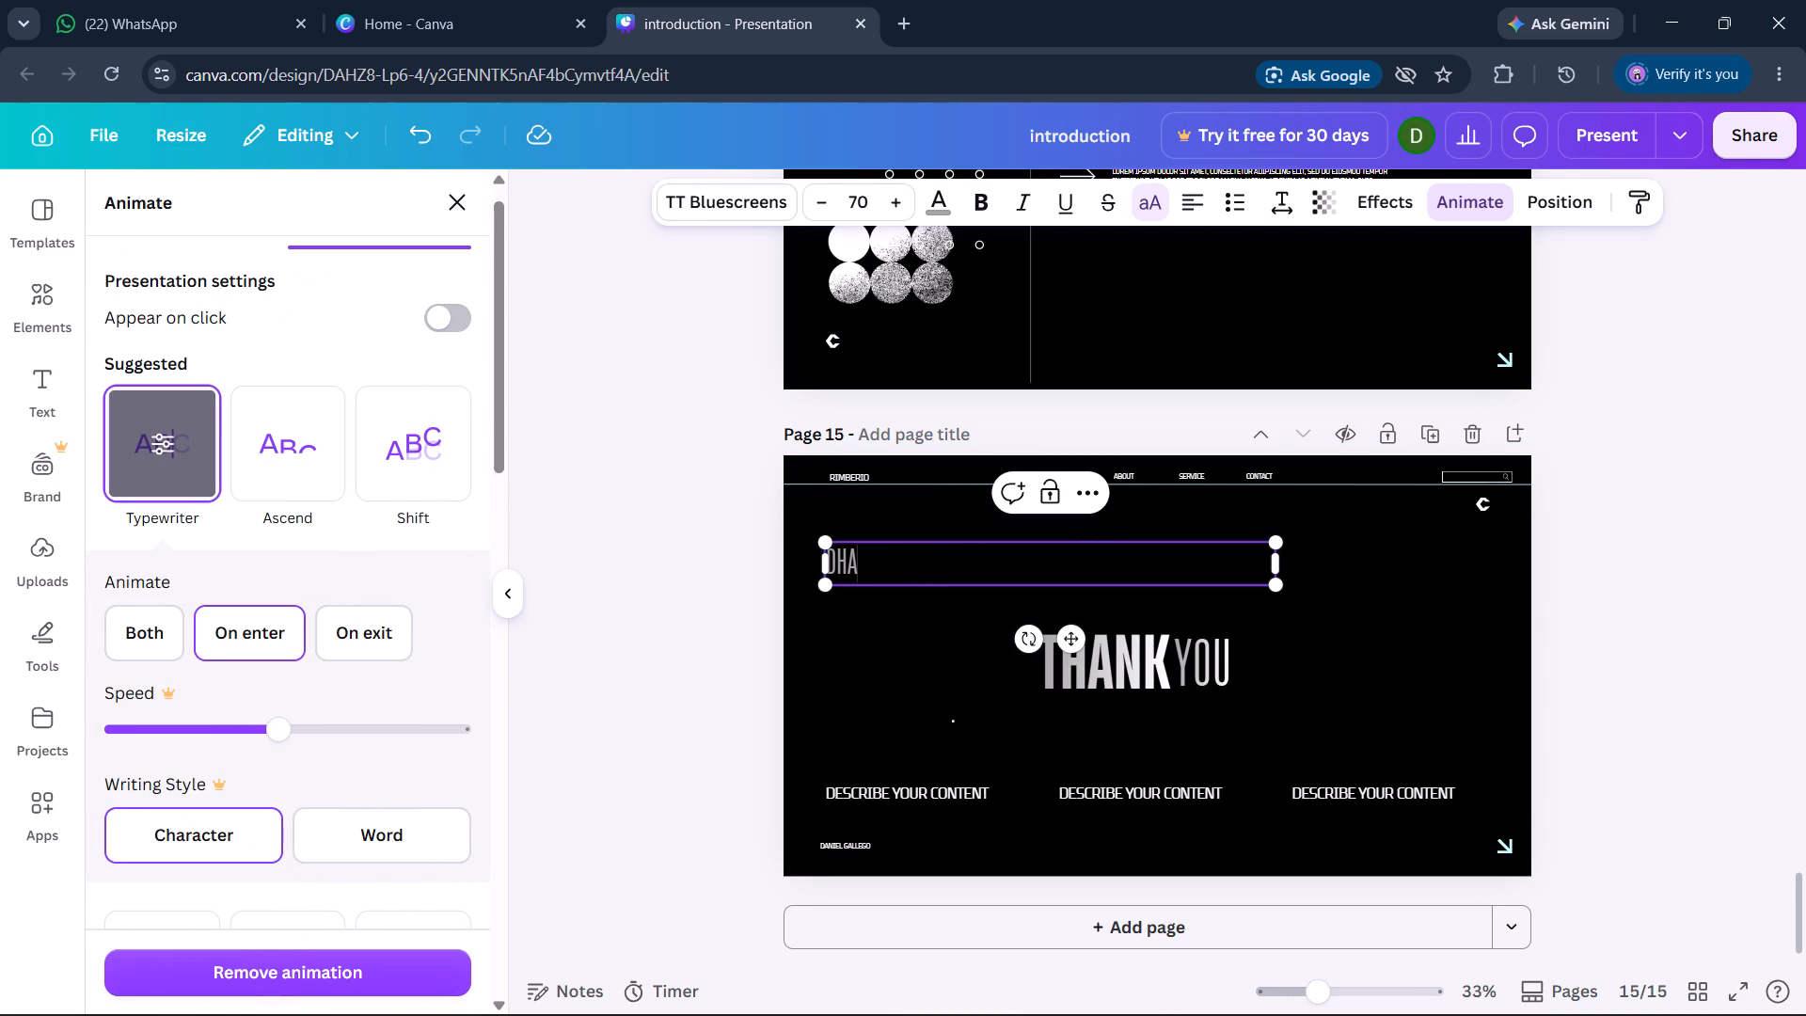
{"action": "key", "text": "h"}
{"action": "left_click", "coordinate": [1348, 639]}
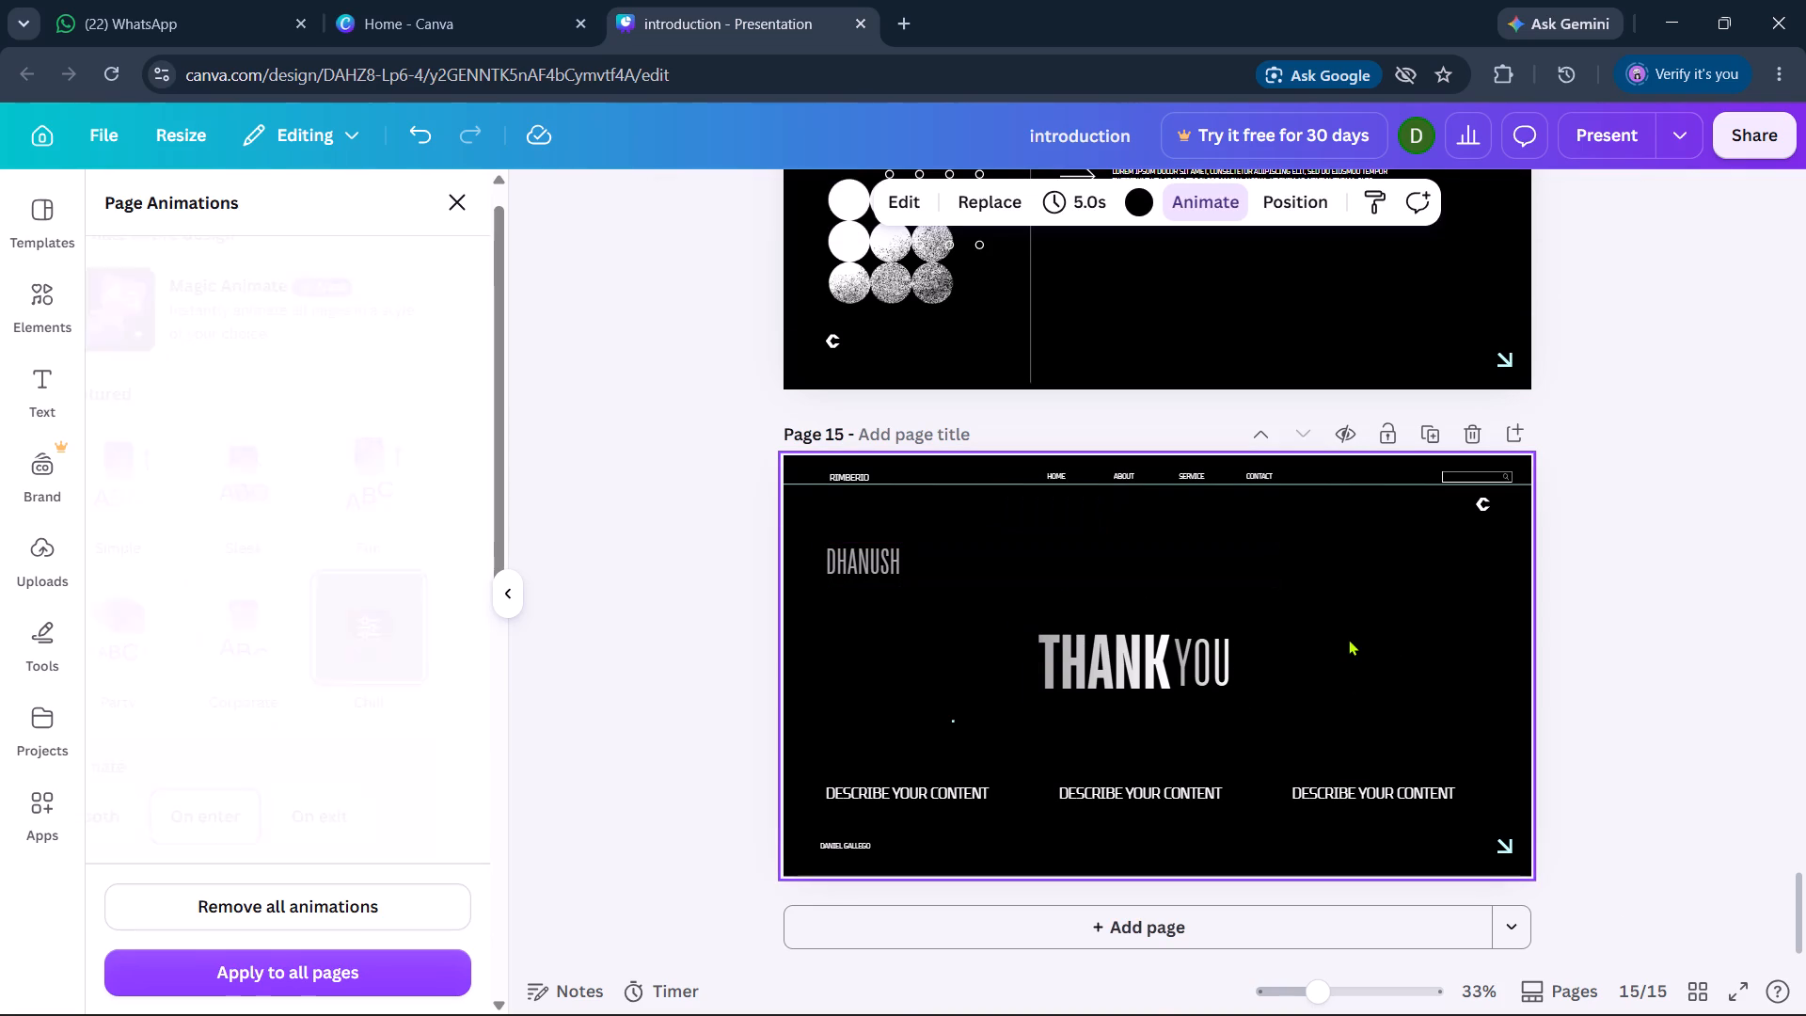
Review the deck's pages from the closing Thank You page back to the opening pages.
{"action": "scroll", "coordinate": [1246, 629], "scroll_direction": "up", "scroll_amount": 1}
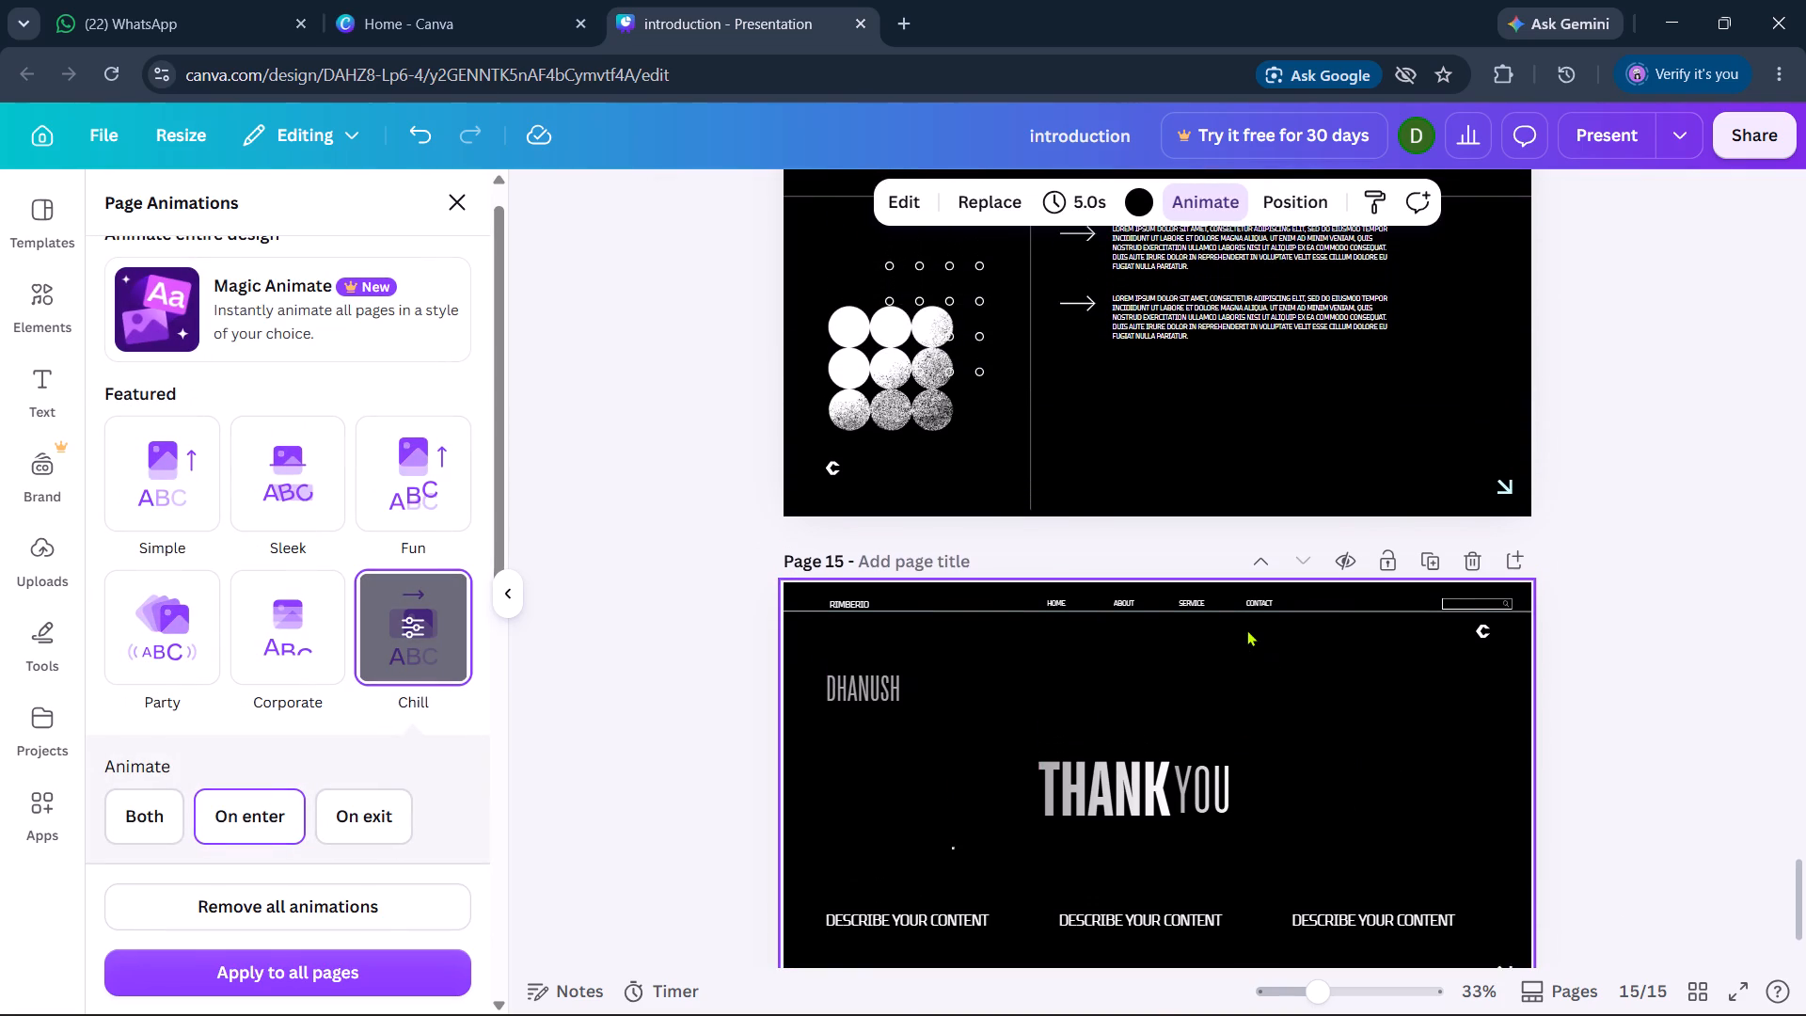
{"action": "scroll", "coordinate": [1109, 649], "scroll_direction": "down", "scroll_amount": 2}
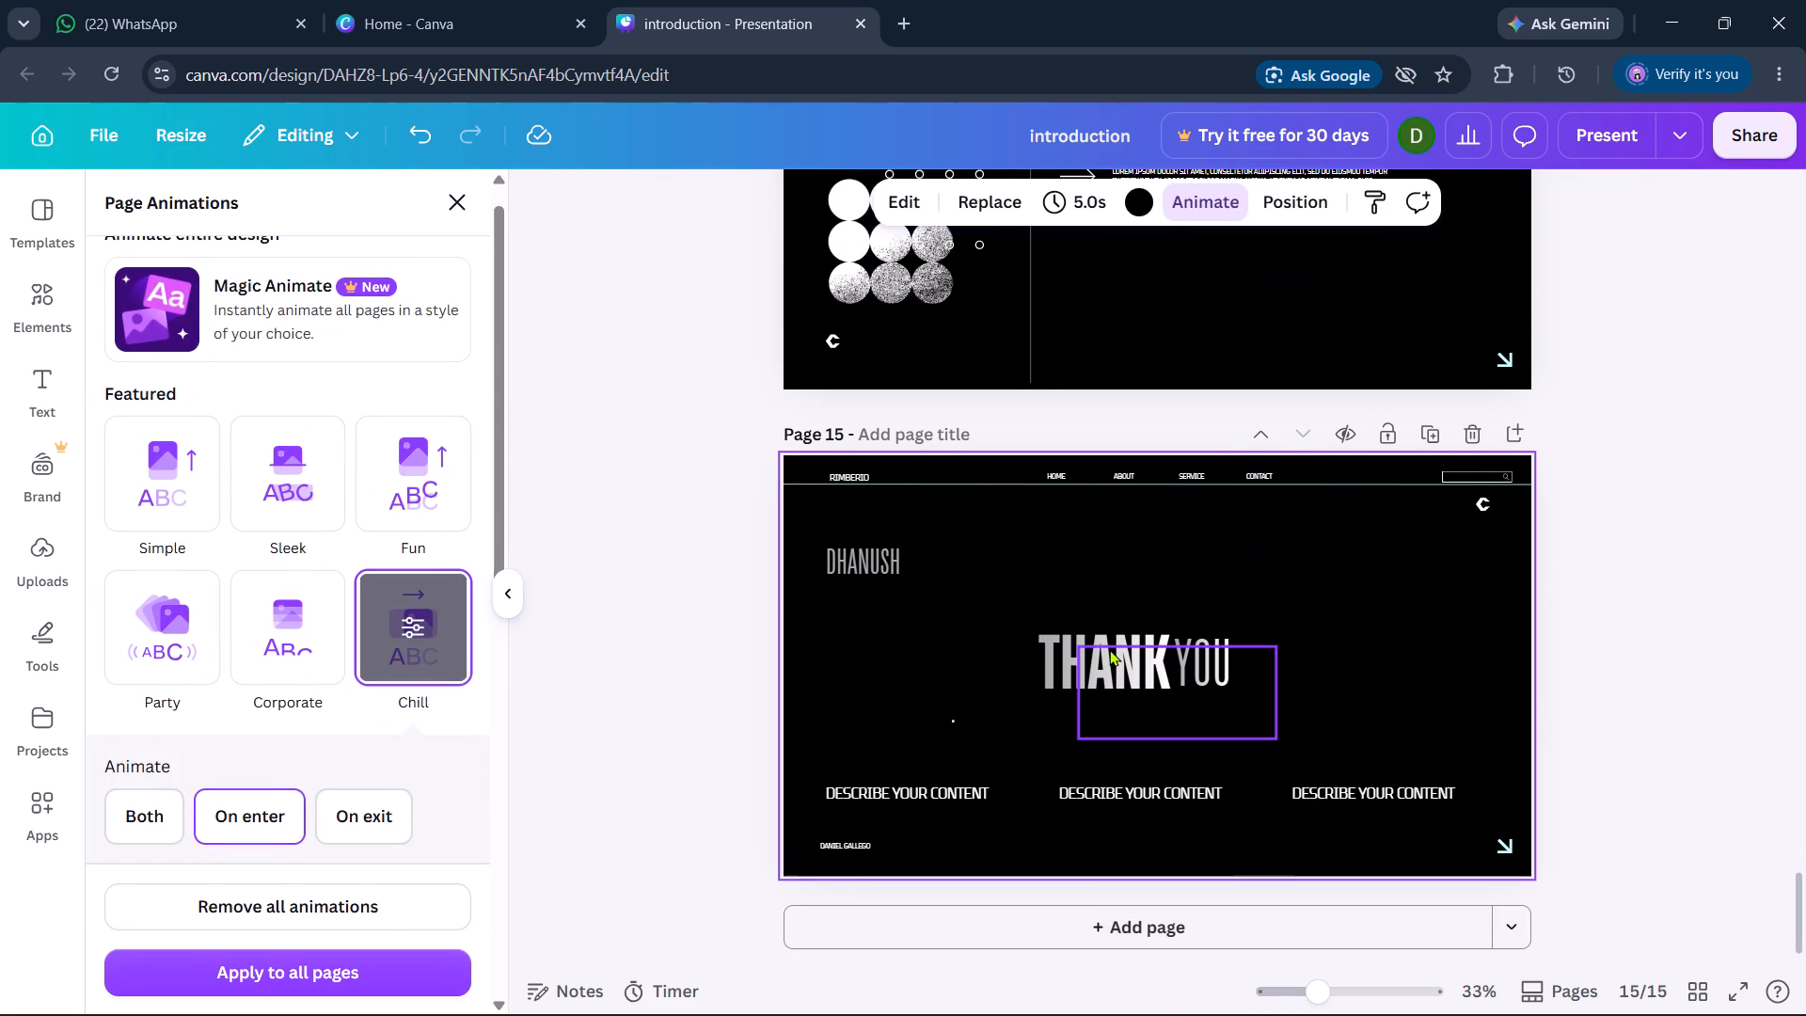
{"action": "scroll", "coordinate": [1109, 649], "scroll_direction": "up", "scroll_amount": 1}
{"action": "scroll", "coordinate": [1143, 540], "scroll_direction": "up", "scroll_amount": 3}
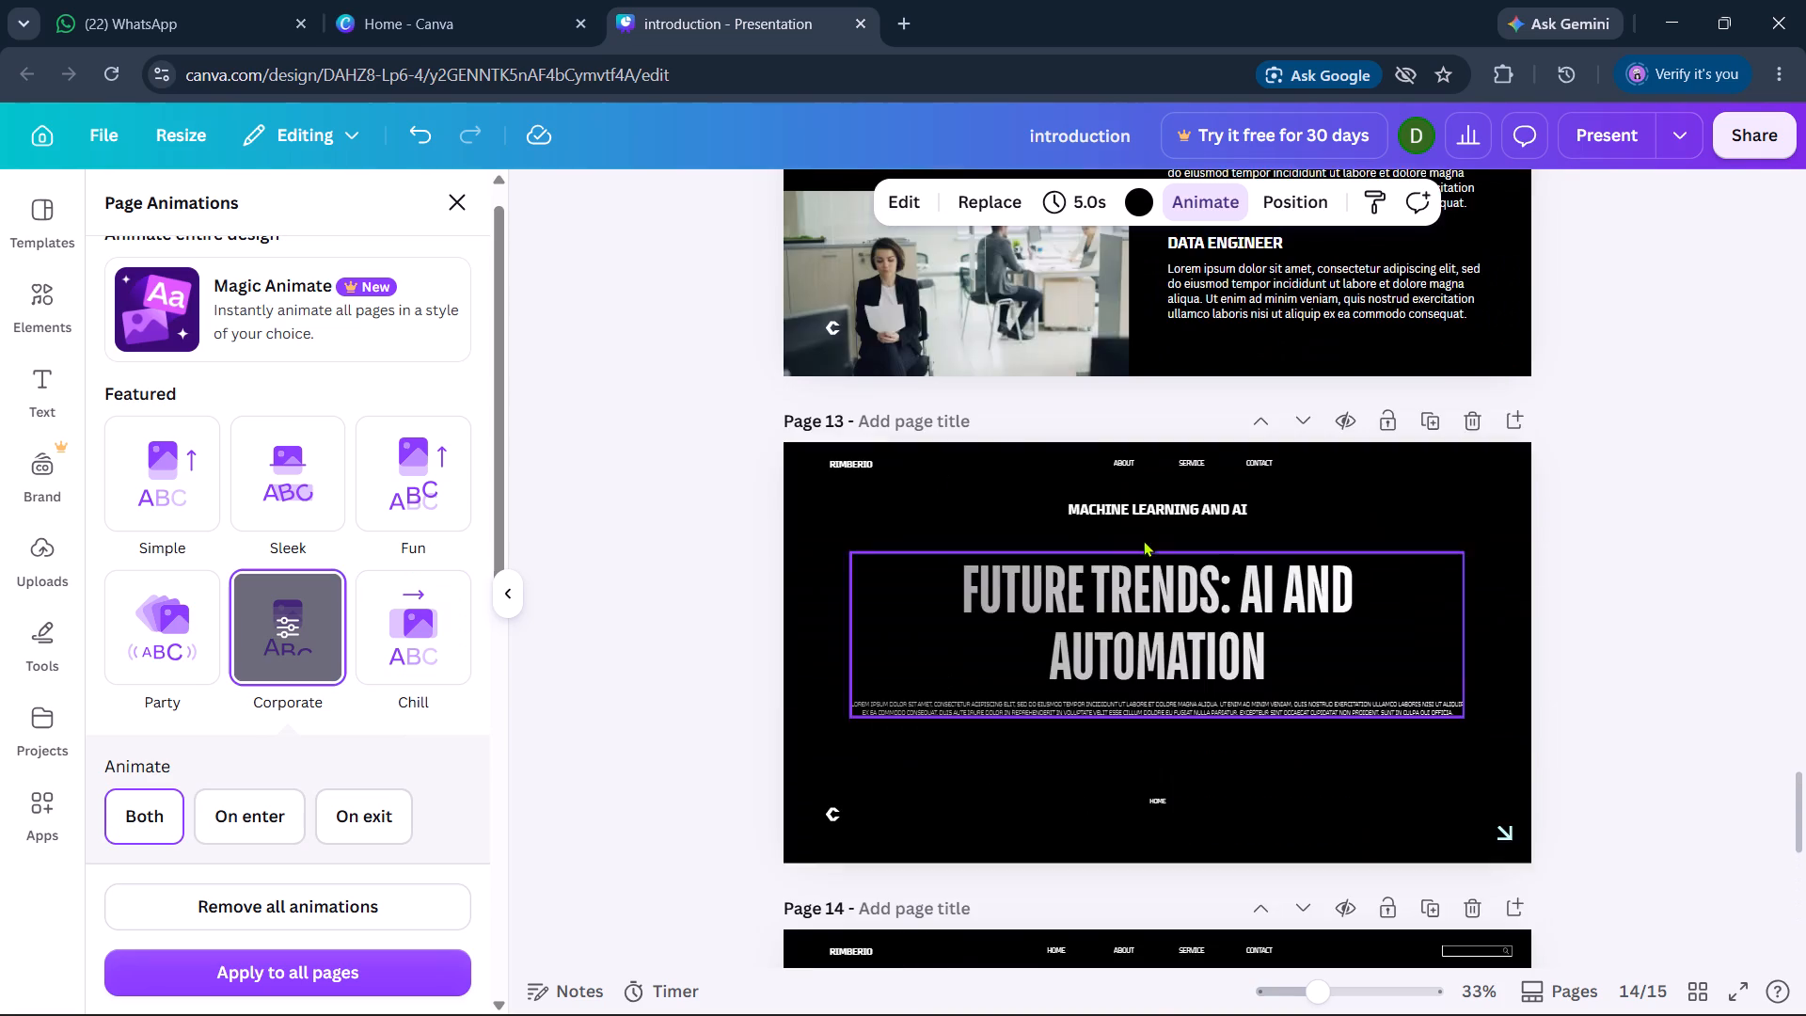
{"action": "scroll", "coordinate": [1143, 540], "scroll_direction": "up", "scroll_amount": 7}
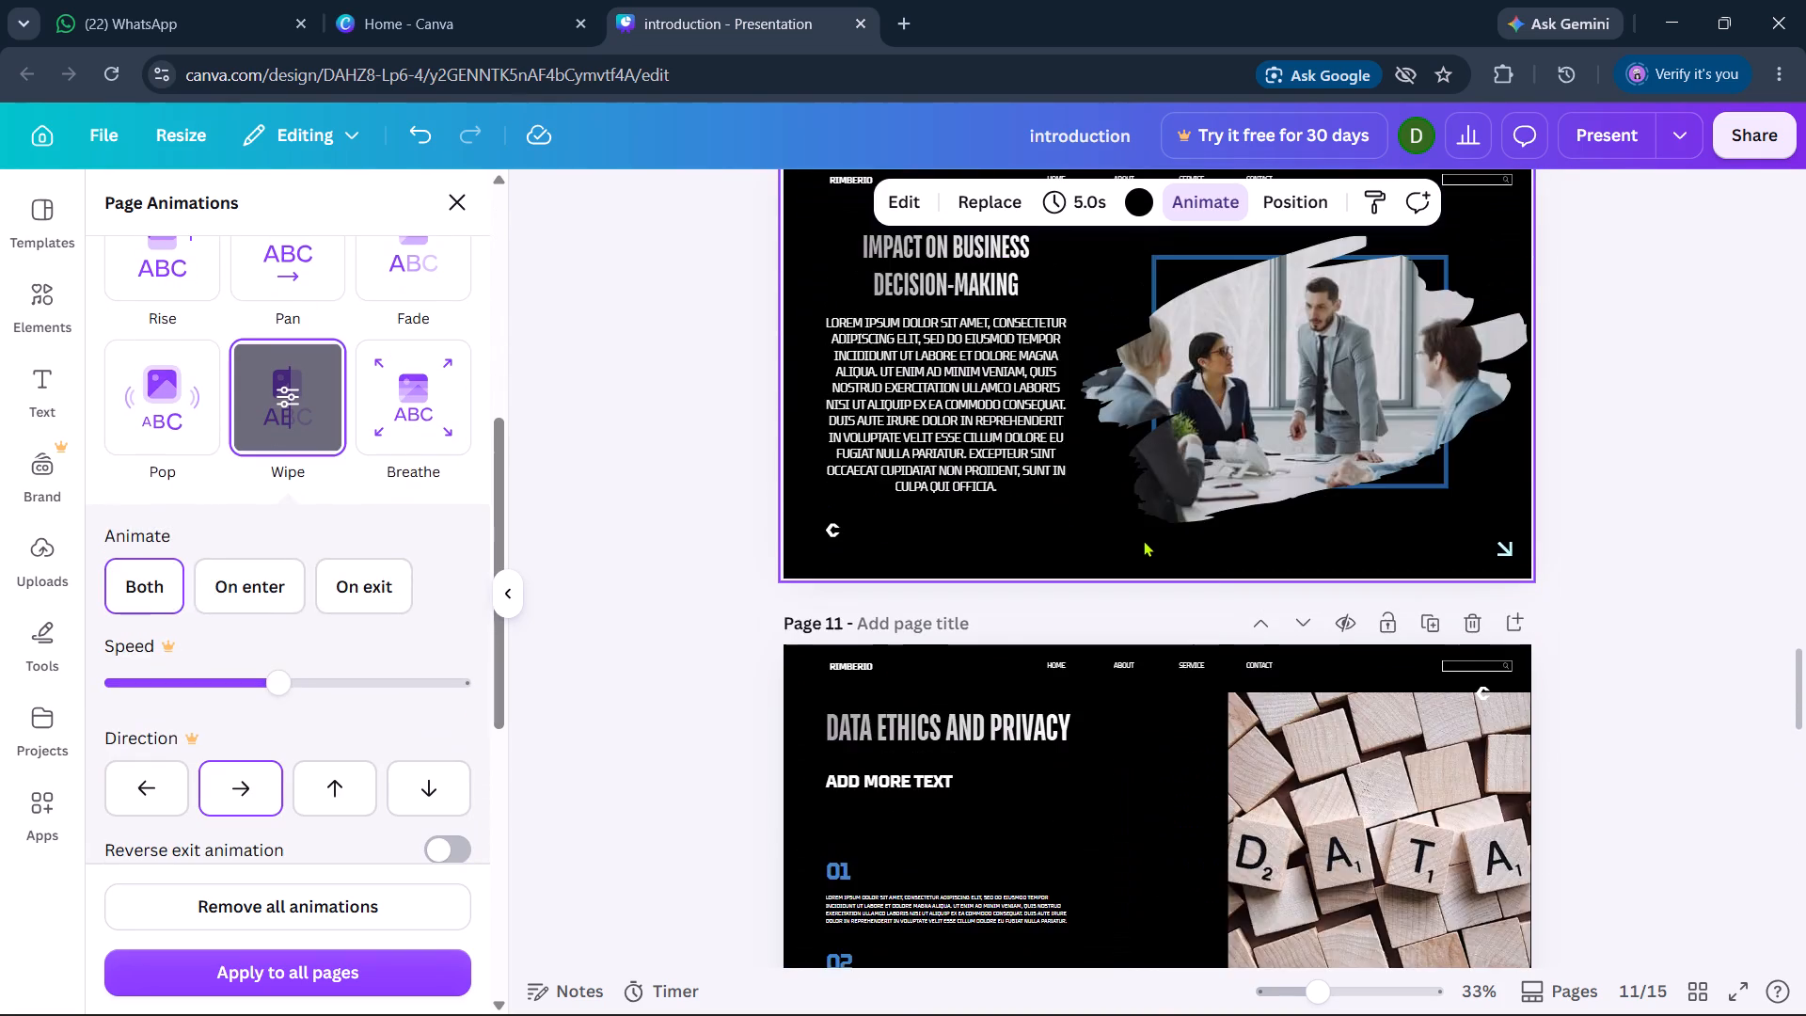
{"action": "scroll", "coordinate": [1143, 540], "scroll_direction": "up", "scroll_amount": 6}
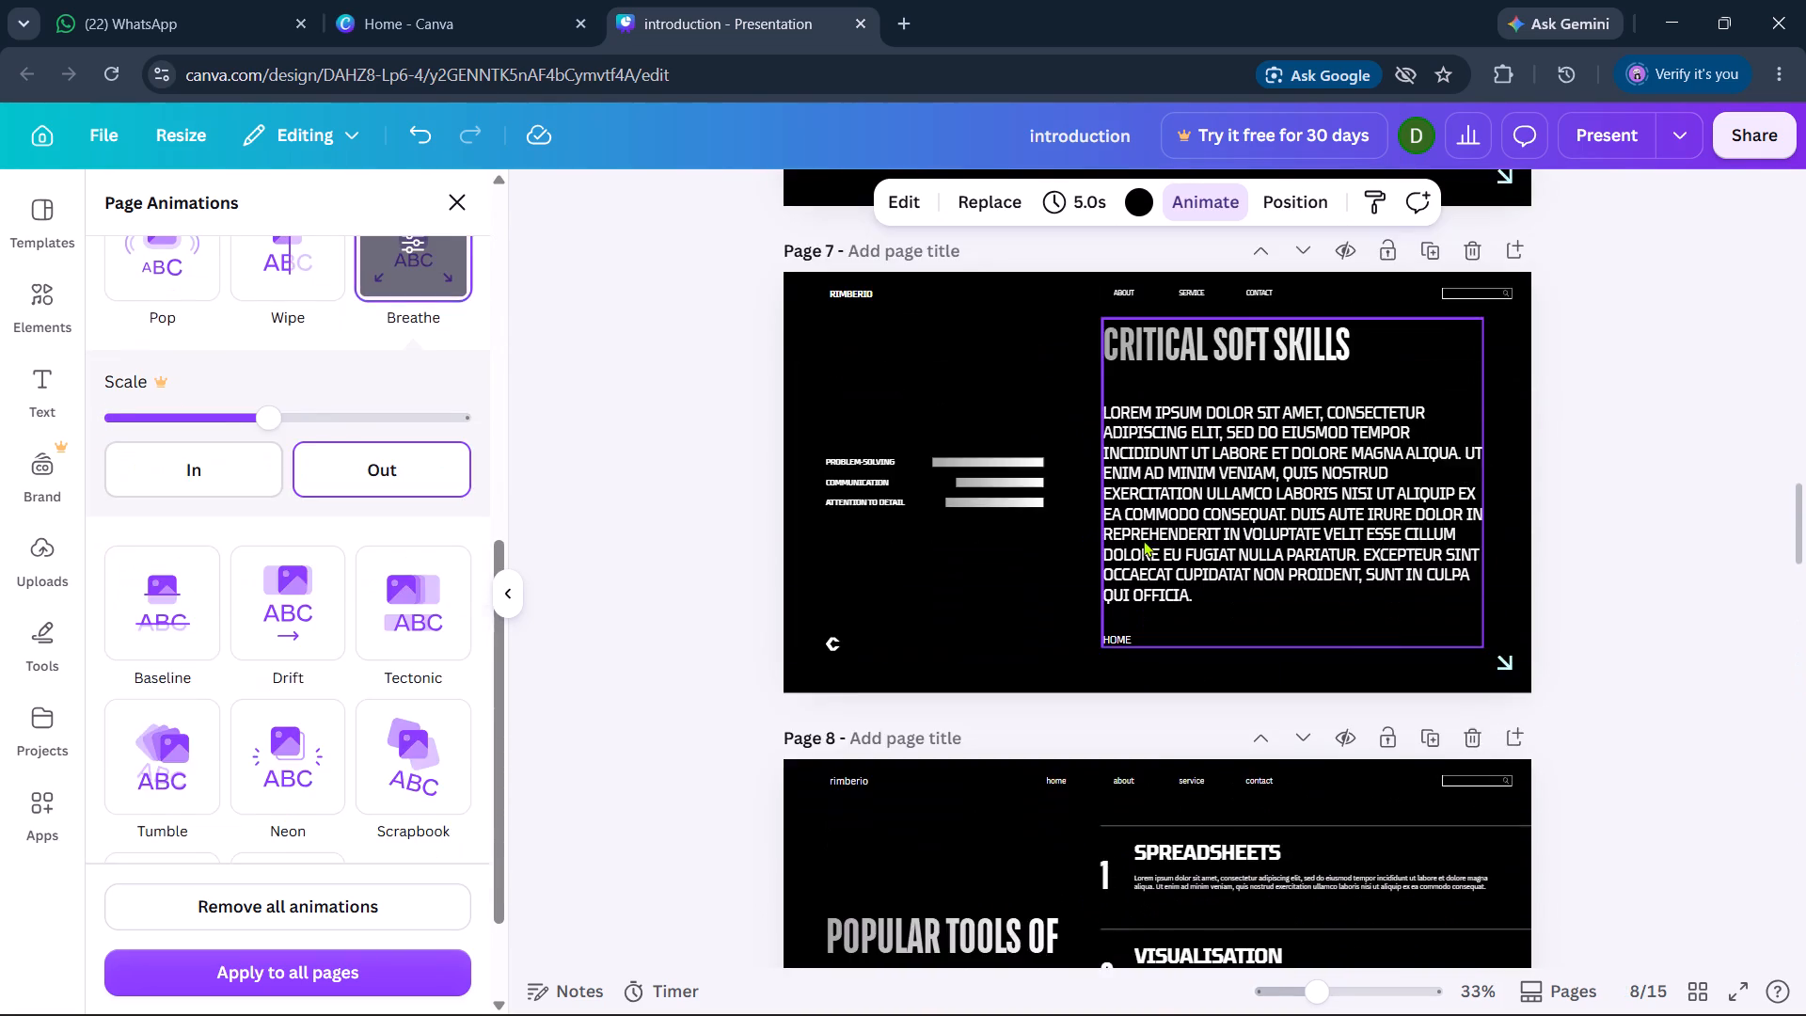
{"action": "scroll", "coordinate": [1143, 540], "scroll_direction": "up", "scroll_amount": 7}
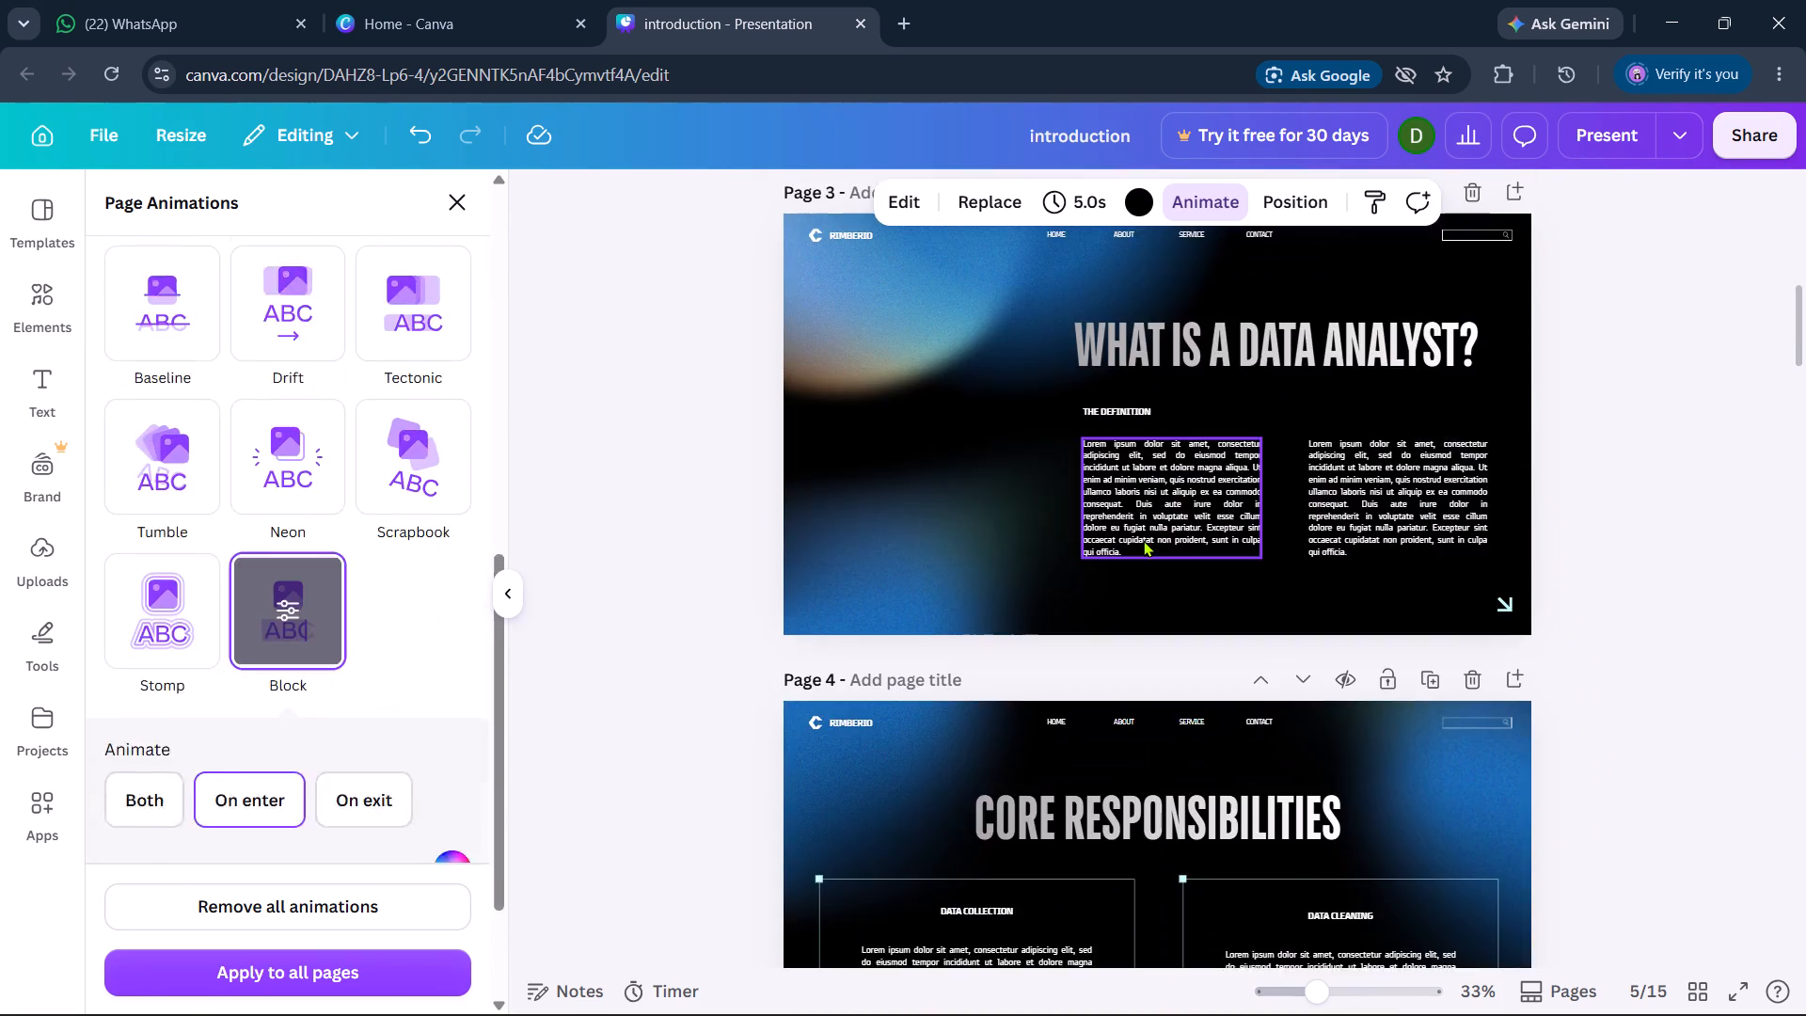
{"action": "scroll", "coordinate": [1143, 540], "scroll_direction": "up", "scroll_amount": 1}
{"action": "scroll", "coordinate": [1143, 540], "scroll_direction": "down", "scroll_amount": 1}
Inspect the blue gradient graphic on page 3 and the editing options available for that page.
{"action": "left_click", "coordinate": [987, 651]}
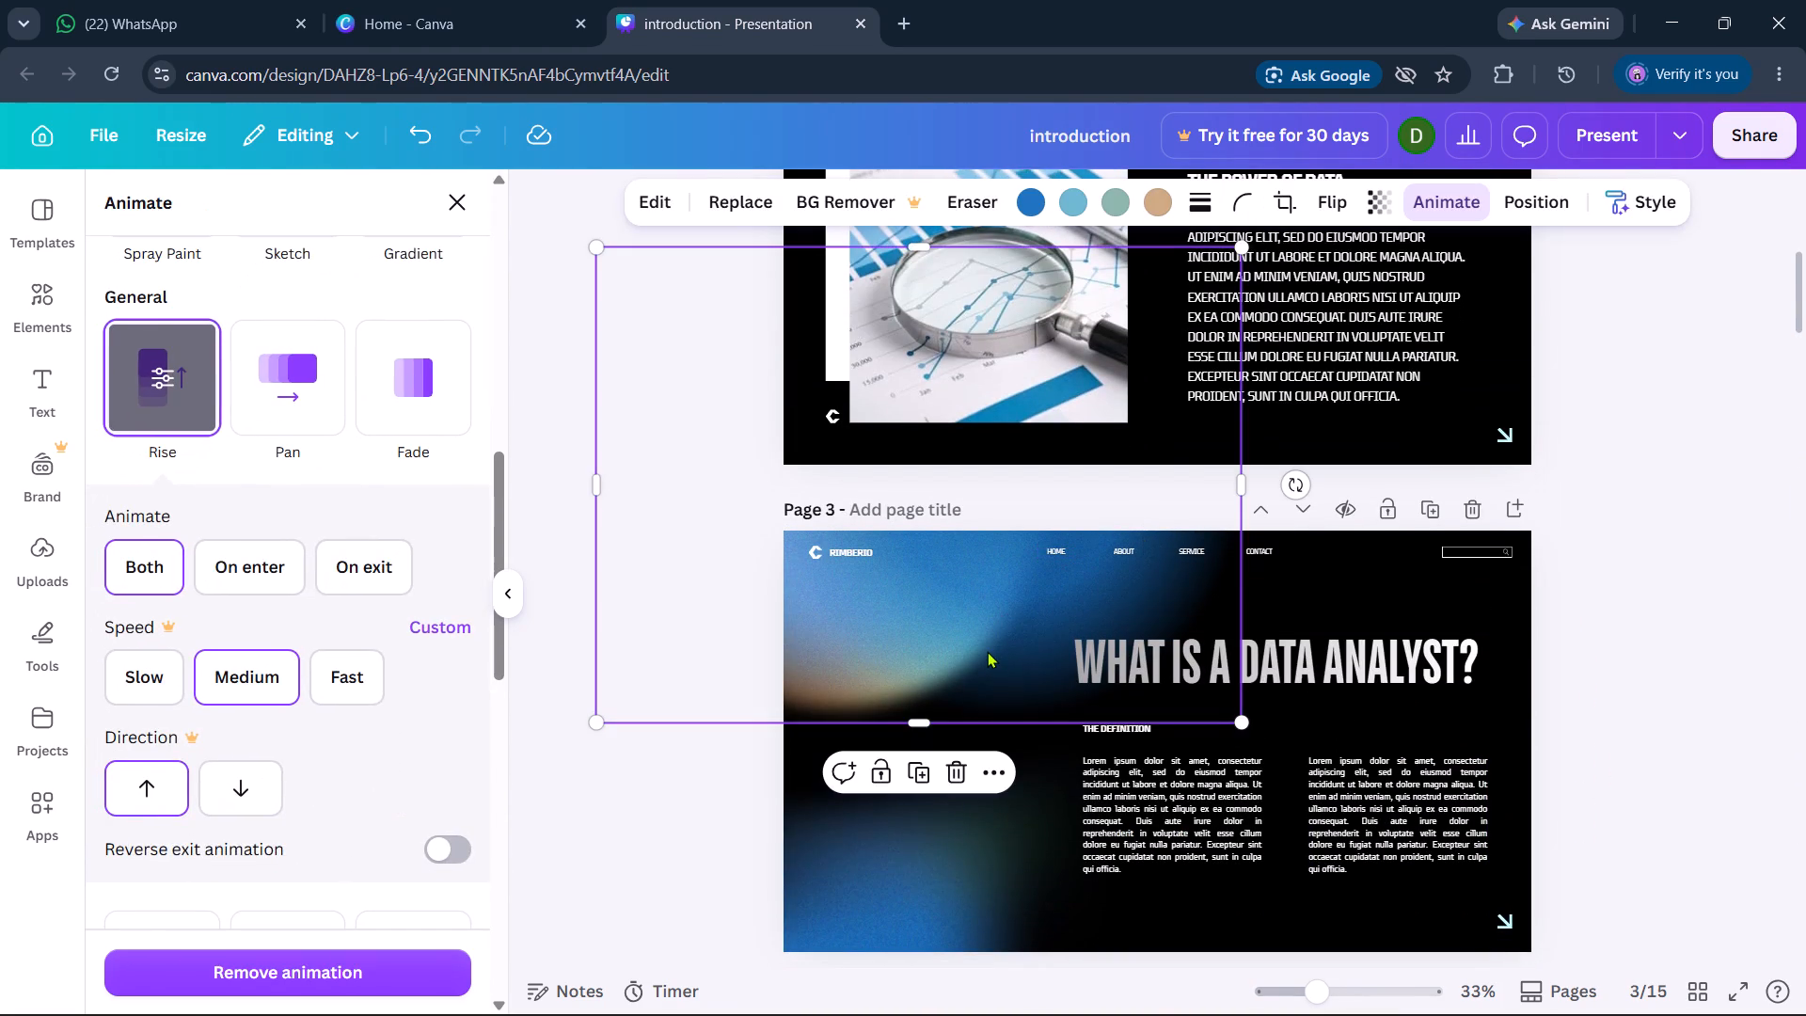
{"action": "left_click", "coordinate": [1026, 647]}
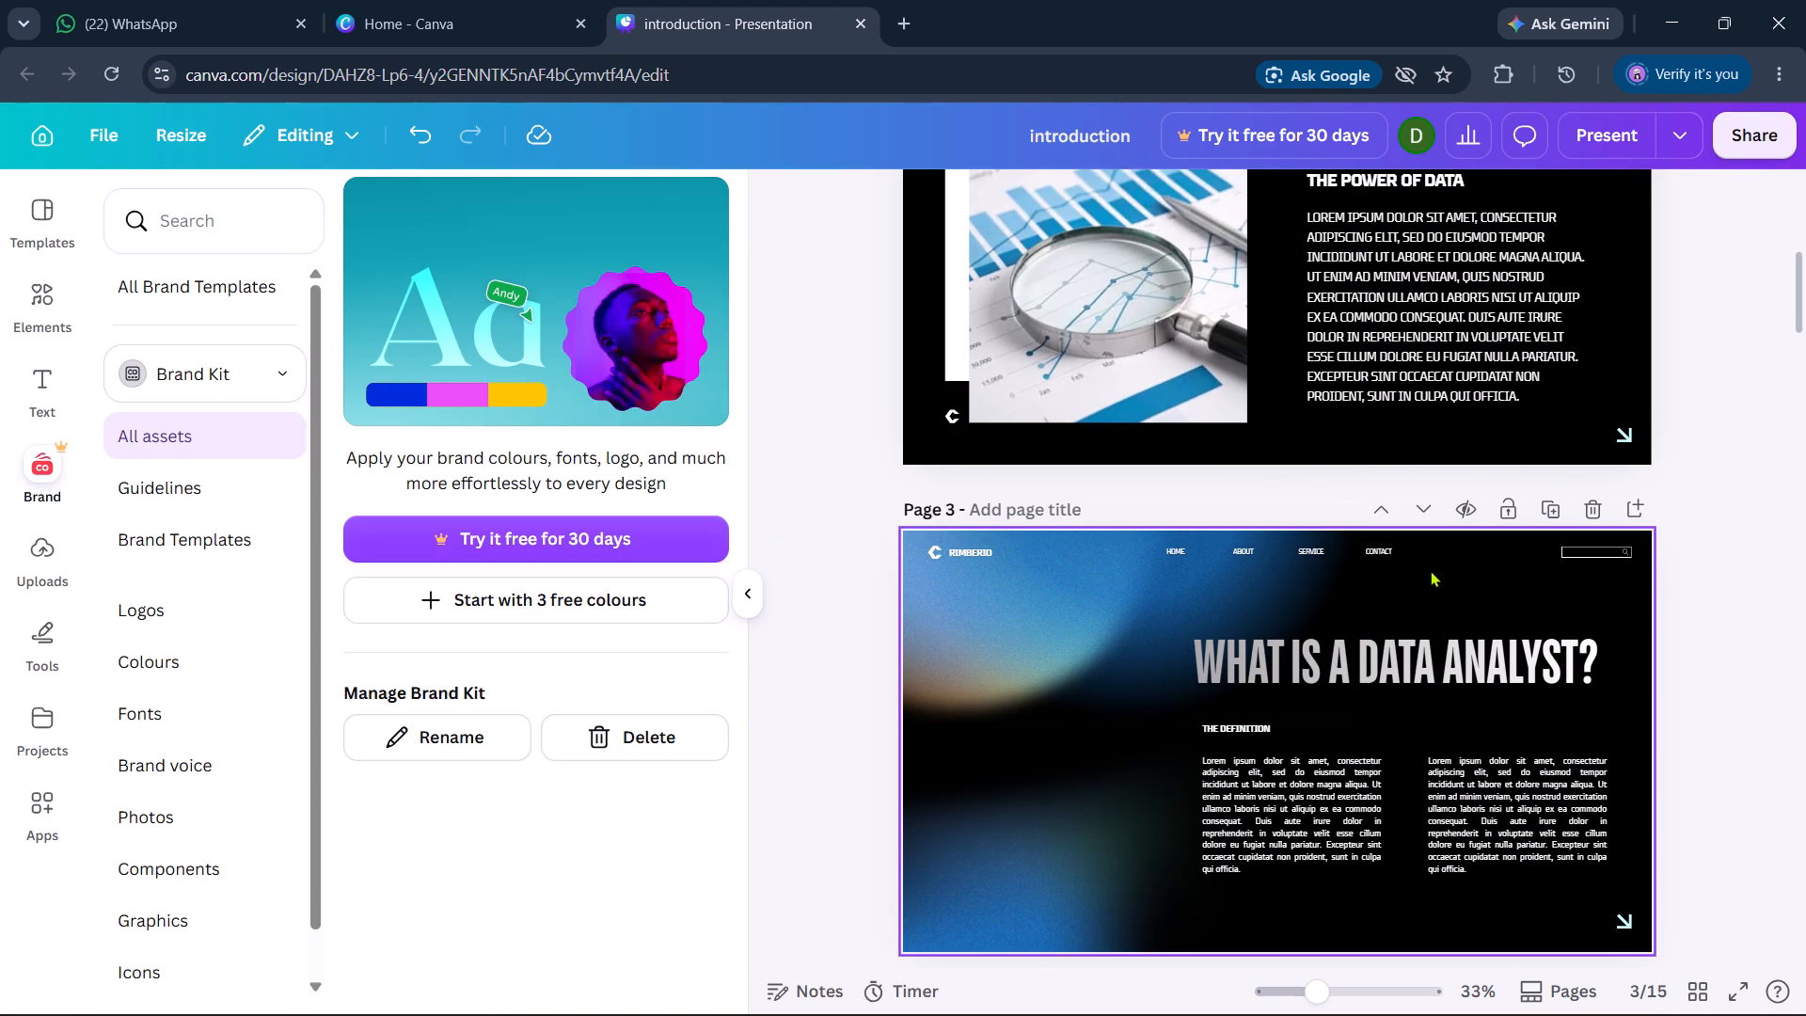
{"action": "left_click", "coordinate": [1430, 570]}
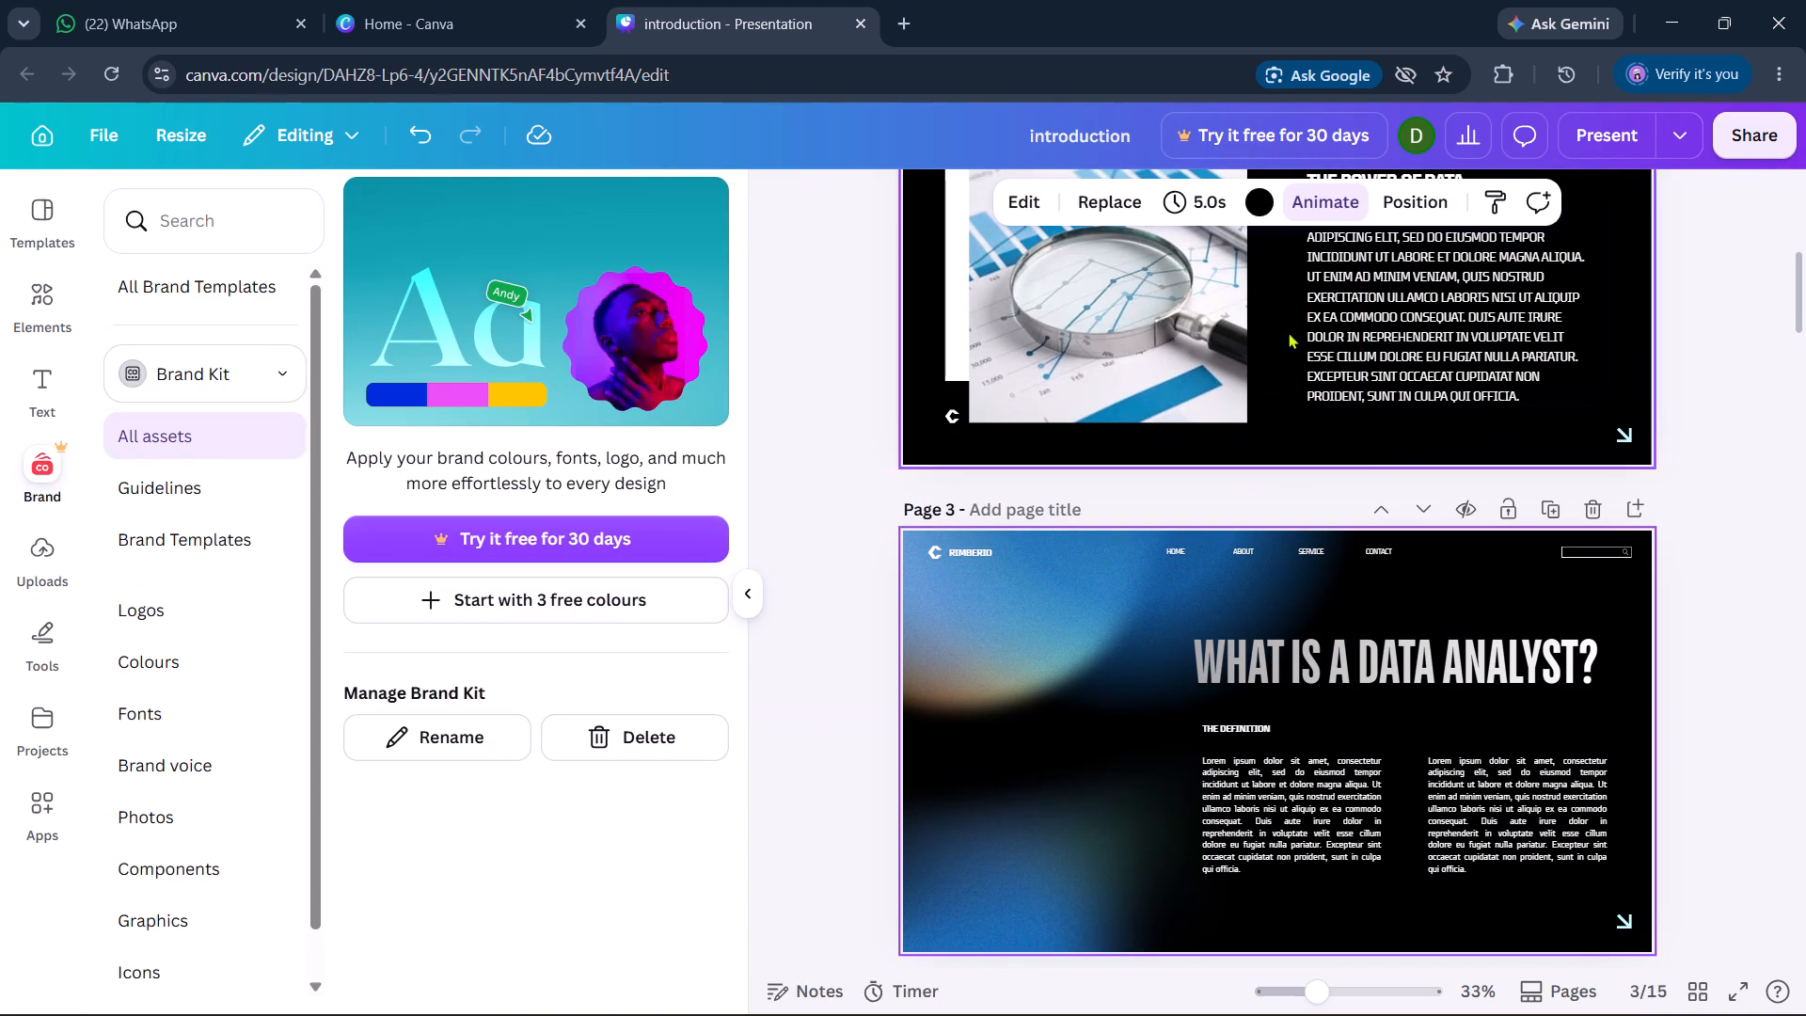
{"action": "left_click", "coordinate": [1434, 580]}
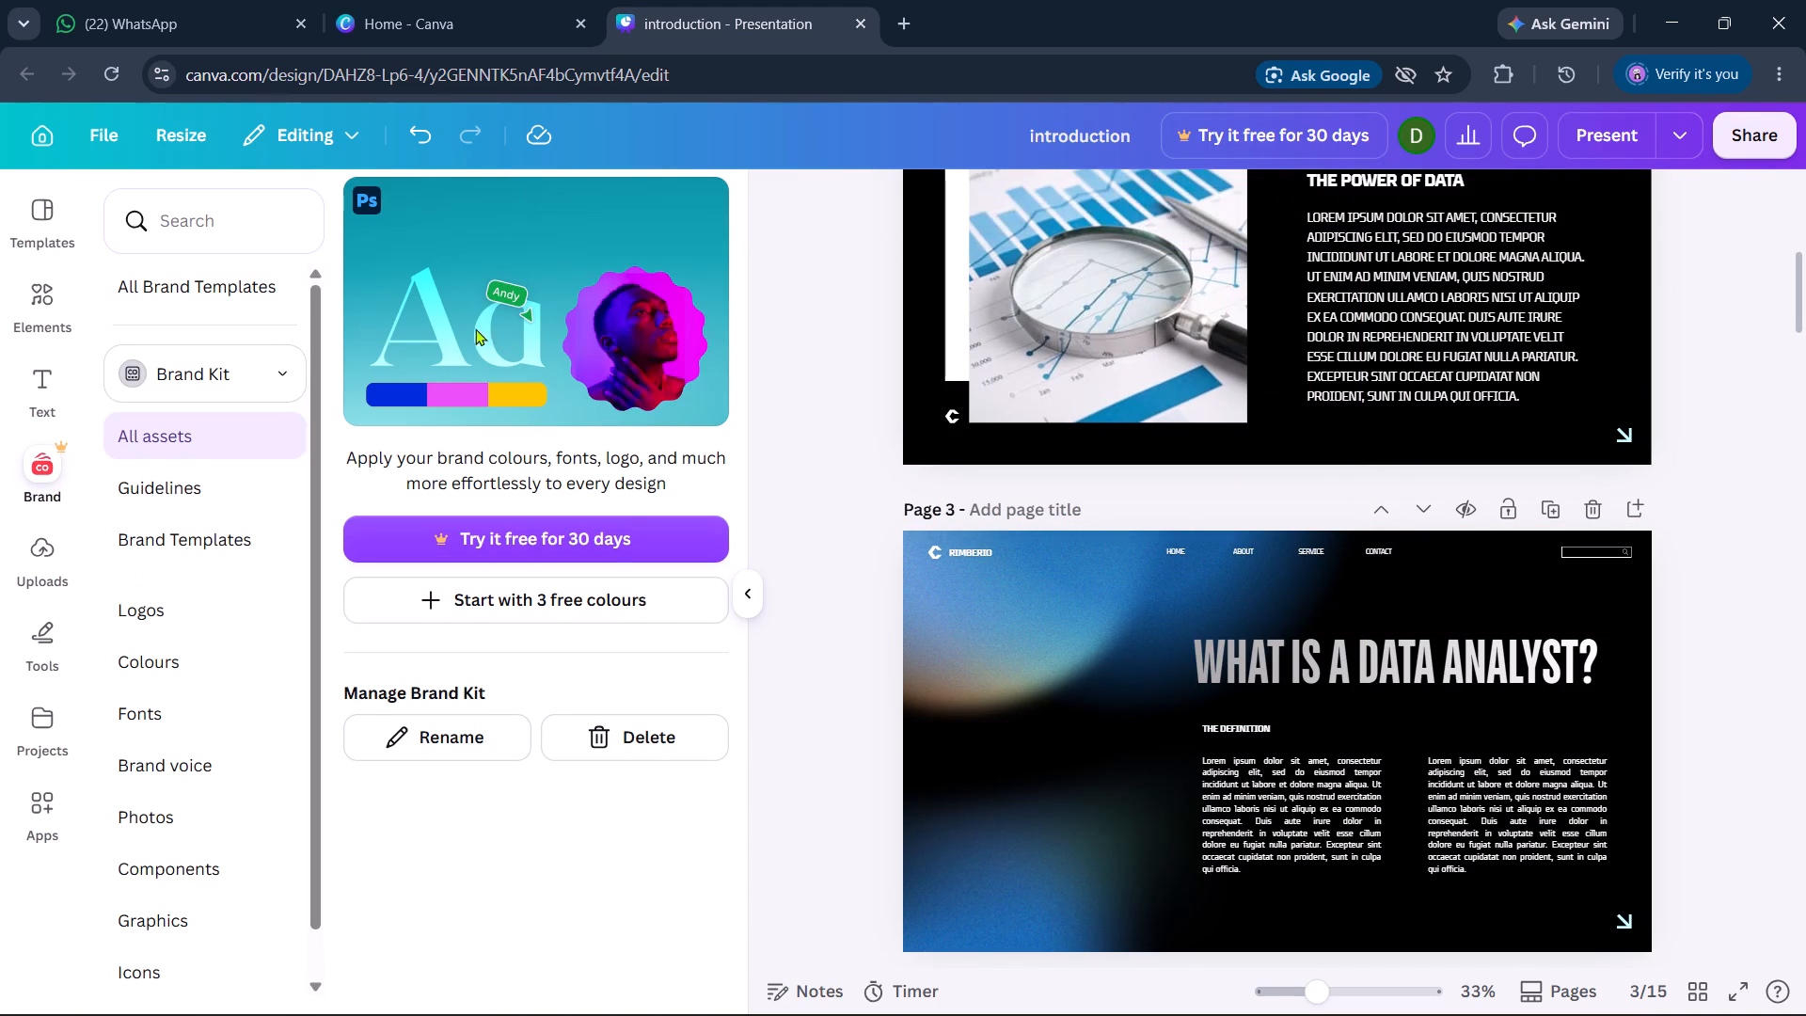
{"action": "left_click", "coordinate": [1075, 580]}
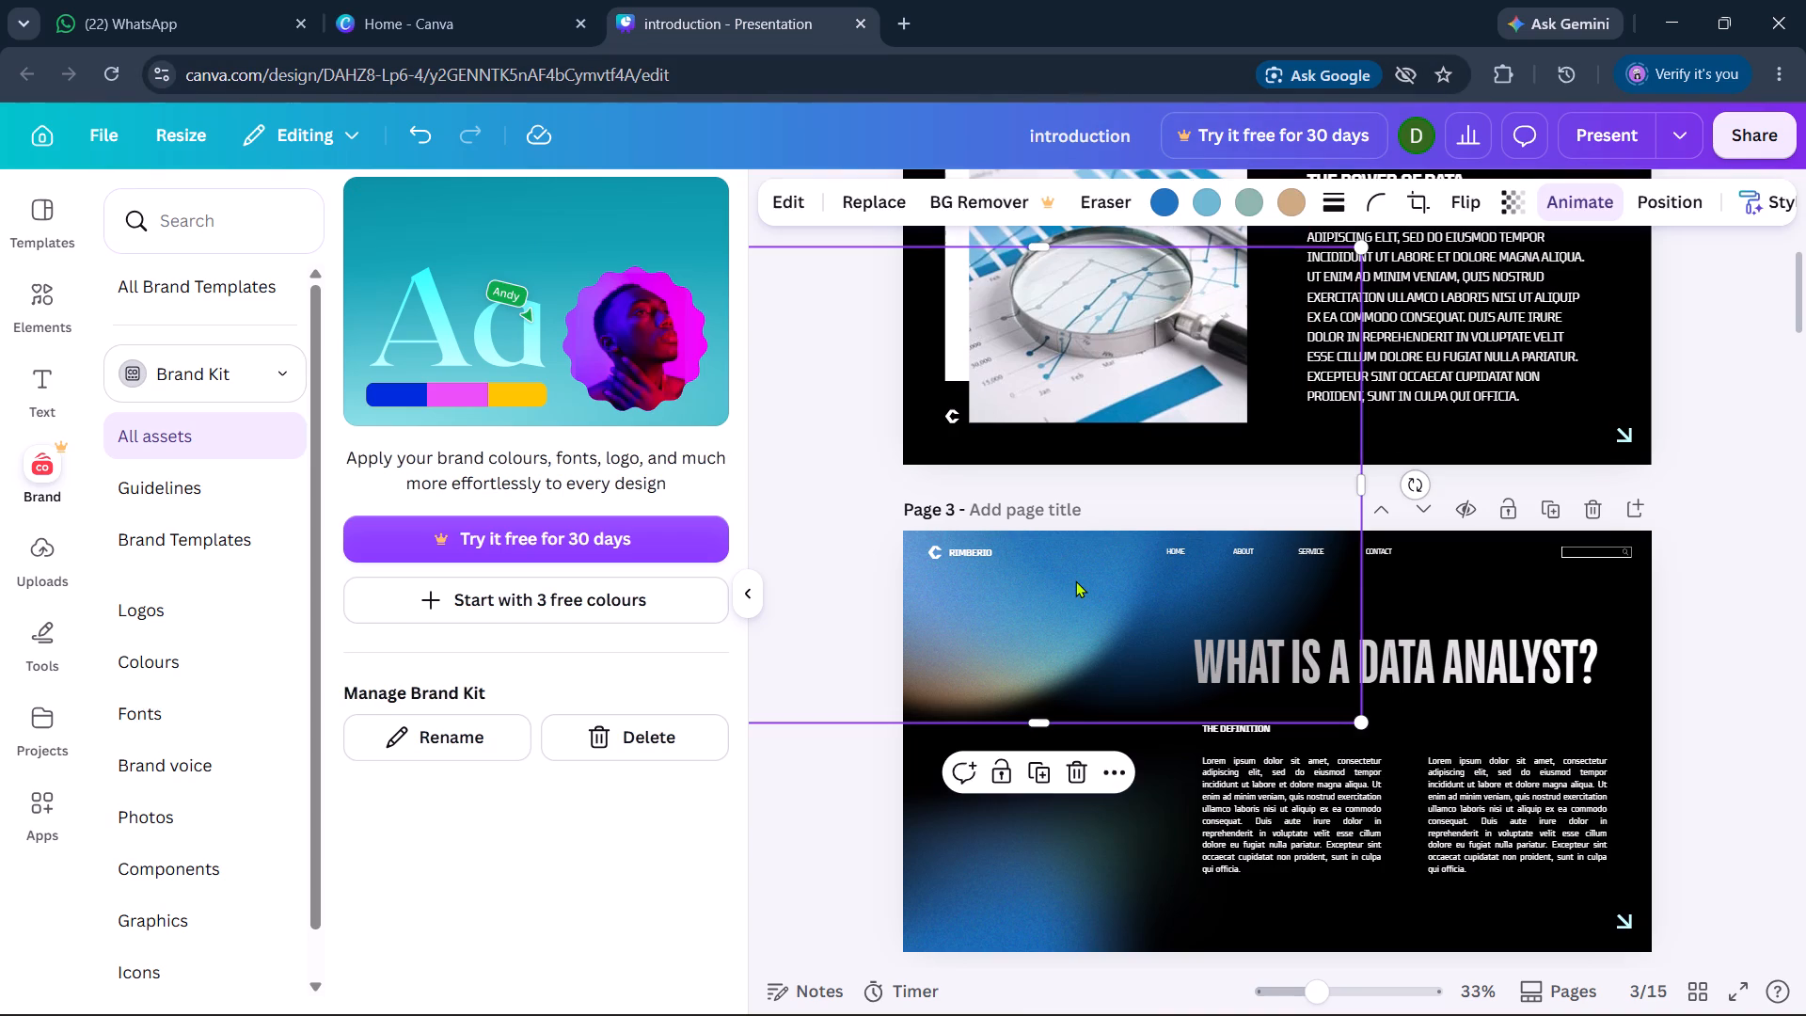
{"action": "left_click", "coordinate": [1475, 572]}
{"action": "left_click", "coordinate": [1031, 198]}
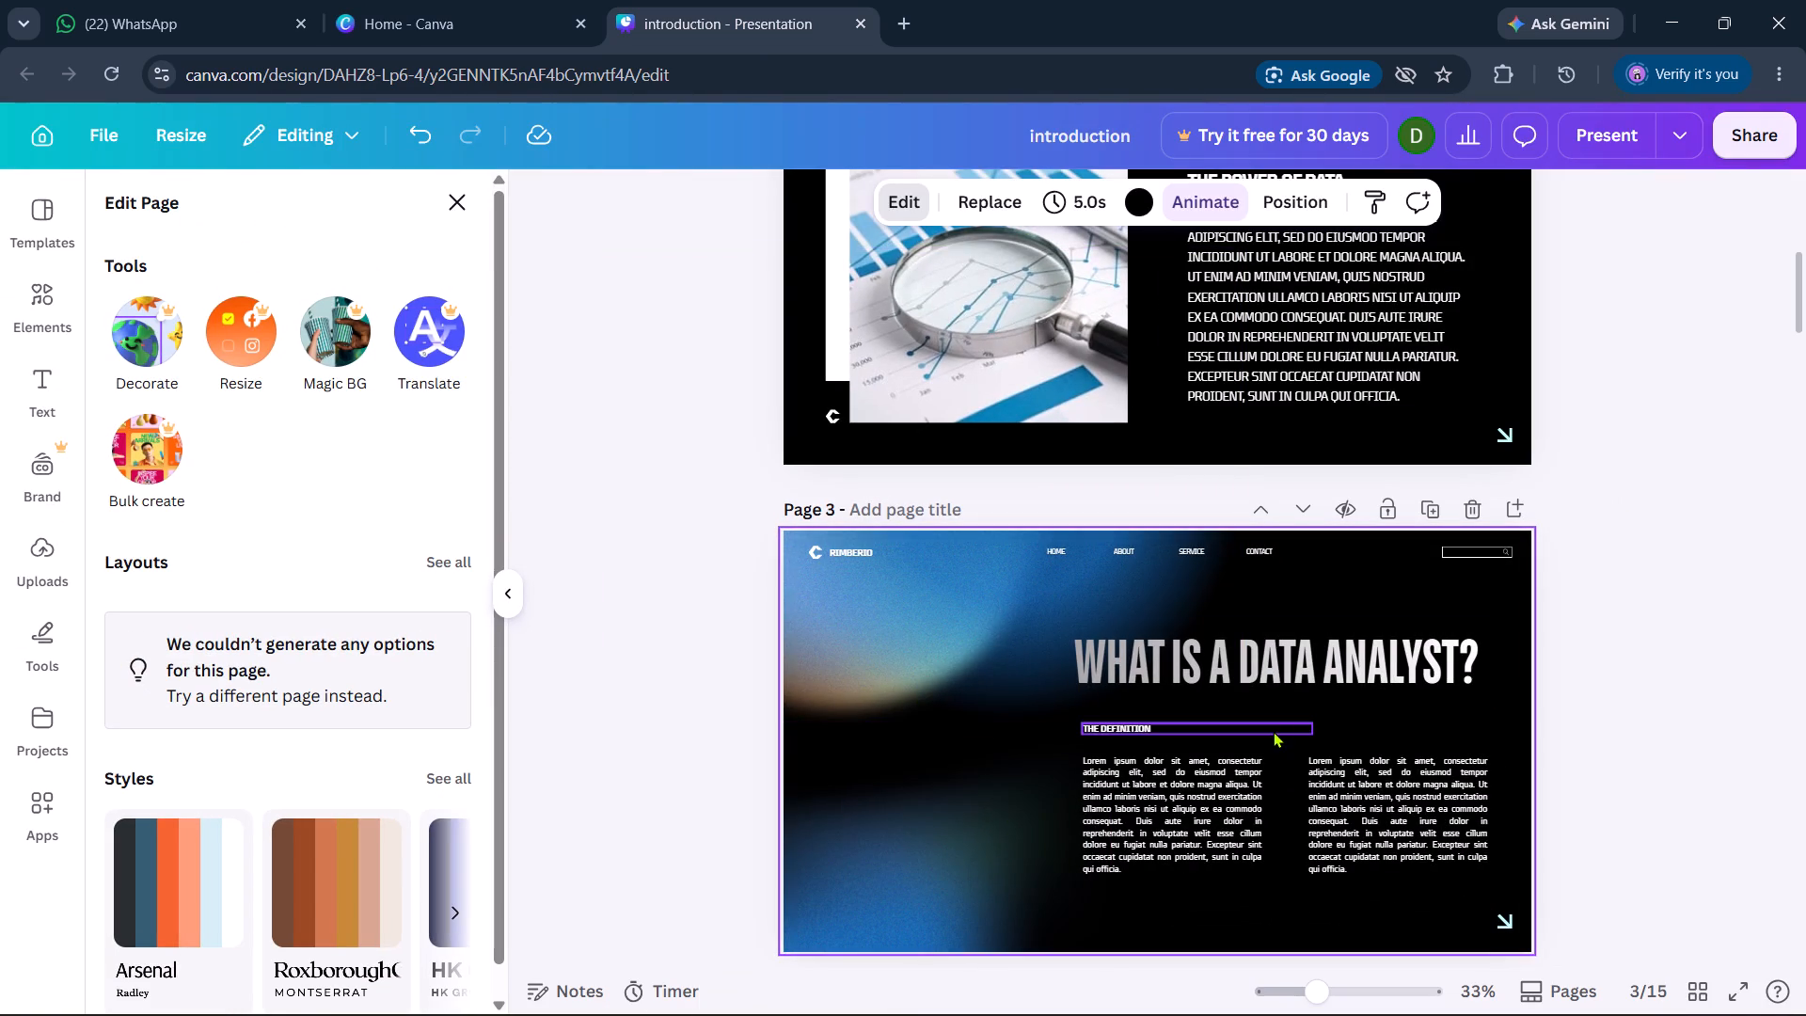
{"action": "left_click", "coordinate": [1308, 618]}
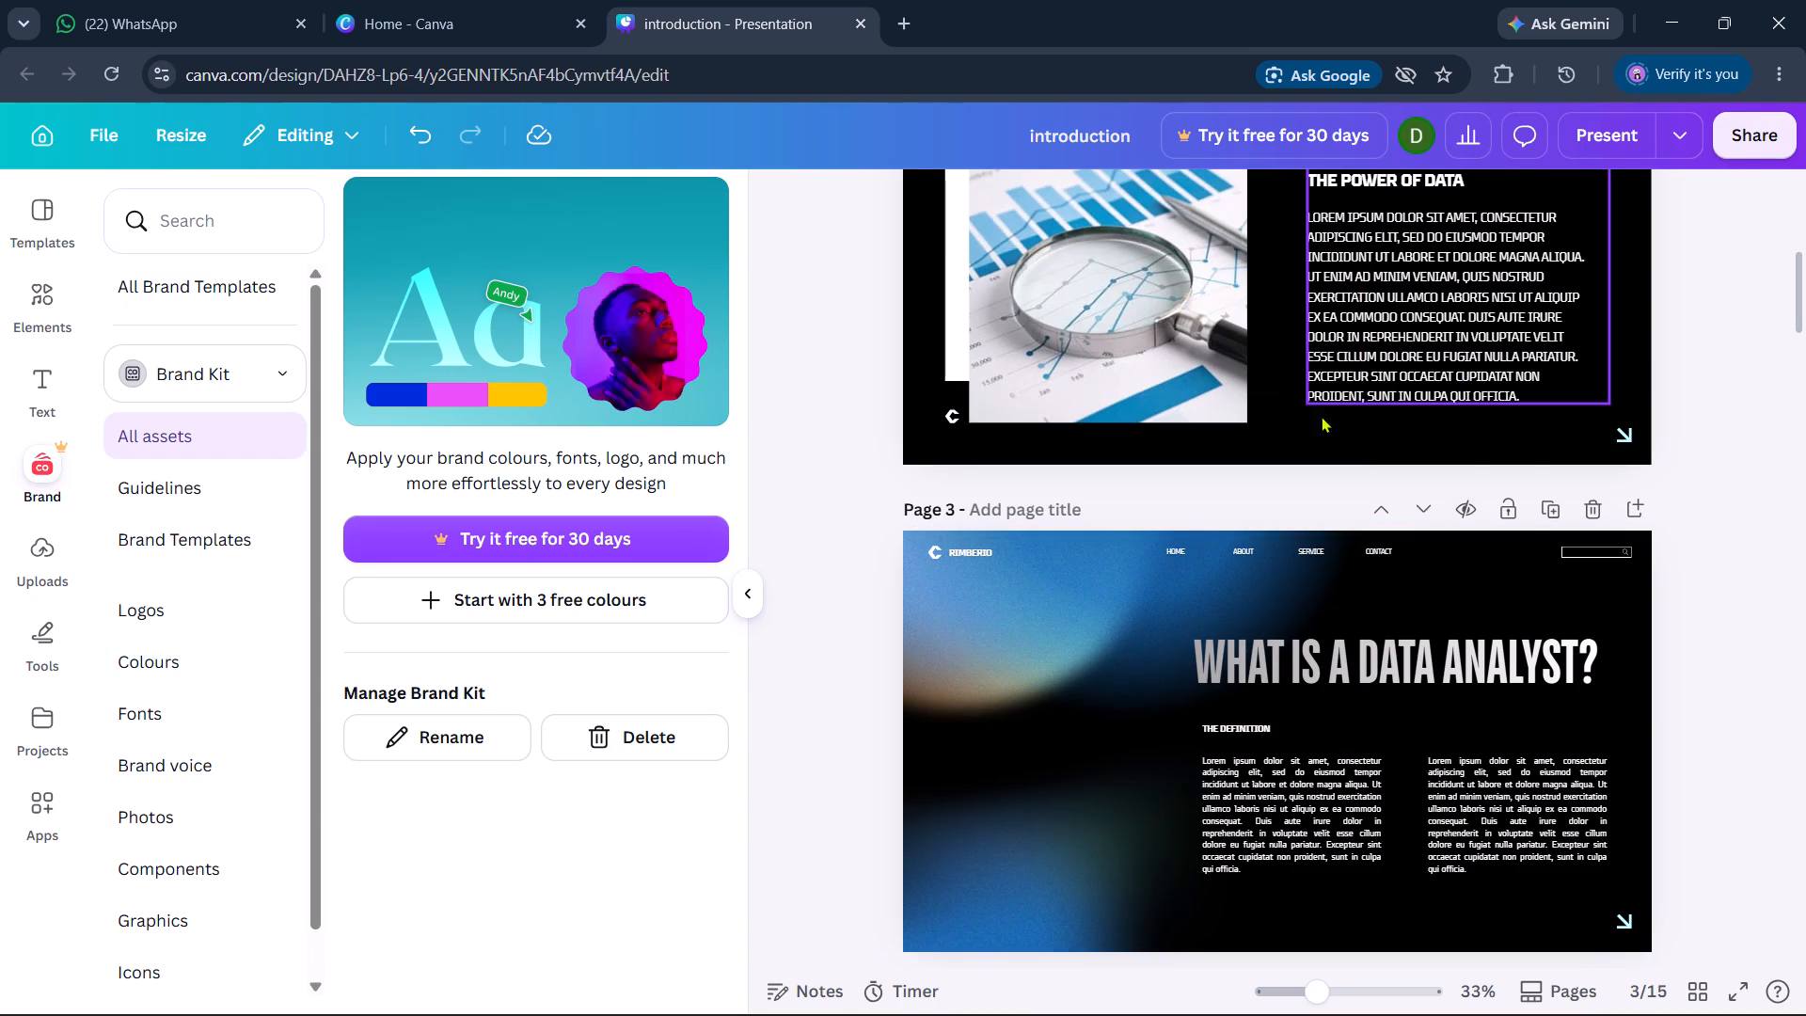
Look over the deck's first pages, then examine page 4's gradient graphic and page editing options.
{"action": "scroll", "coordinate": [1295, 463], "scroll_direction": "up", "scroll_amount": 5}
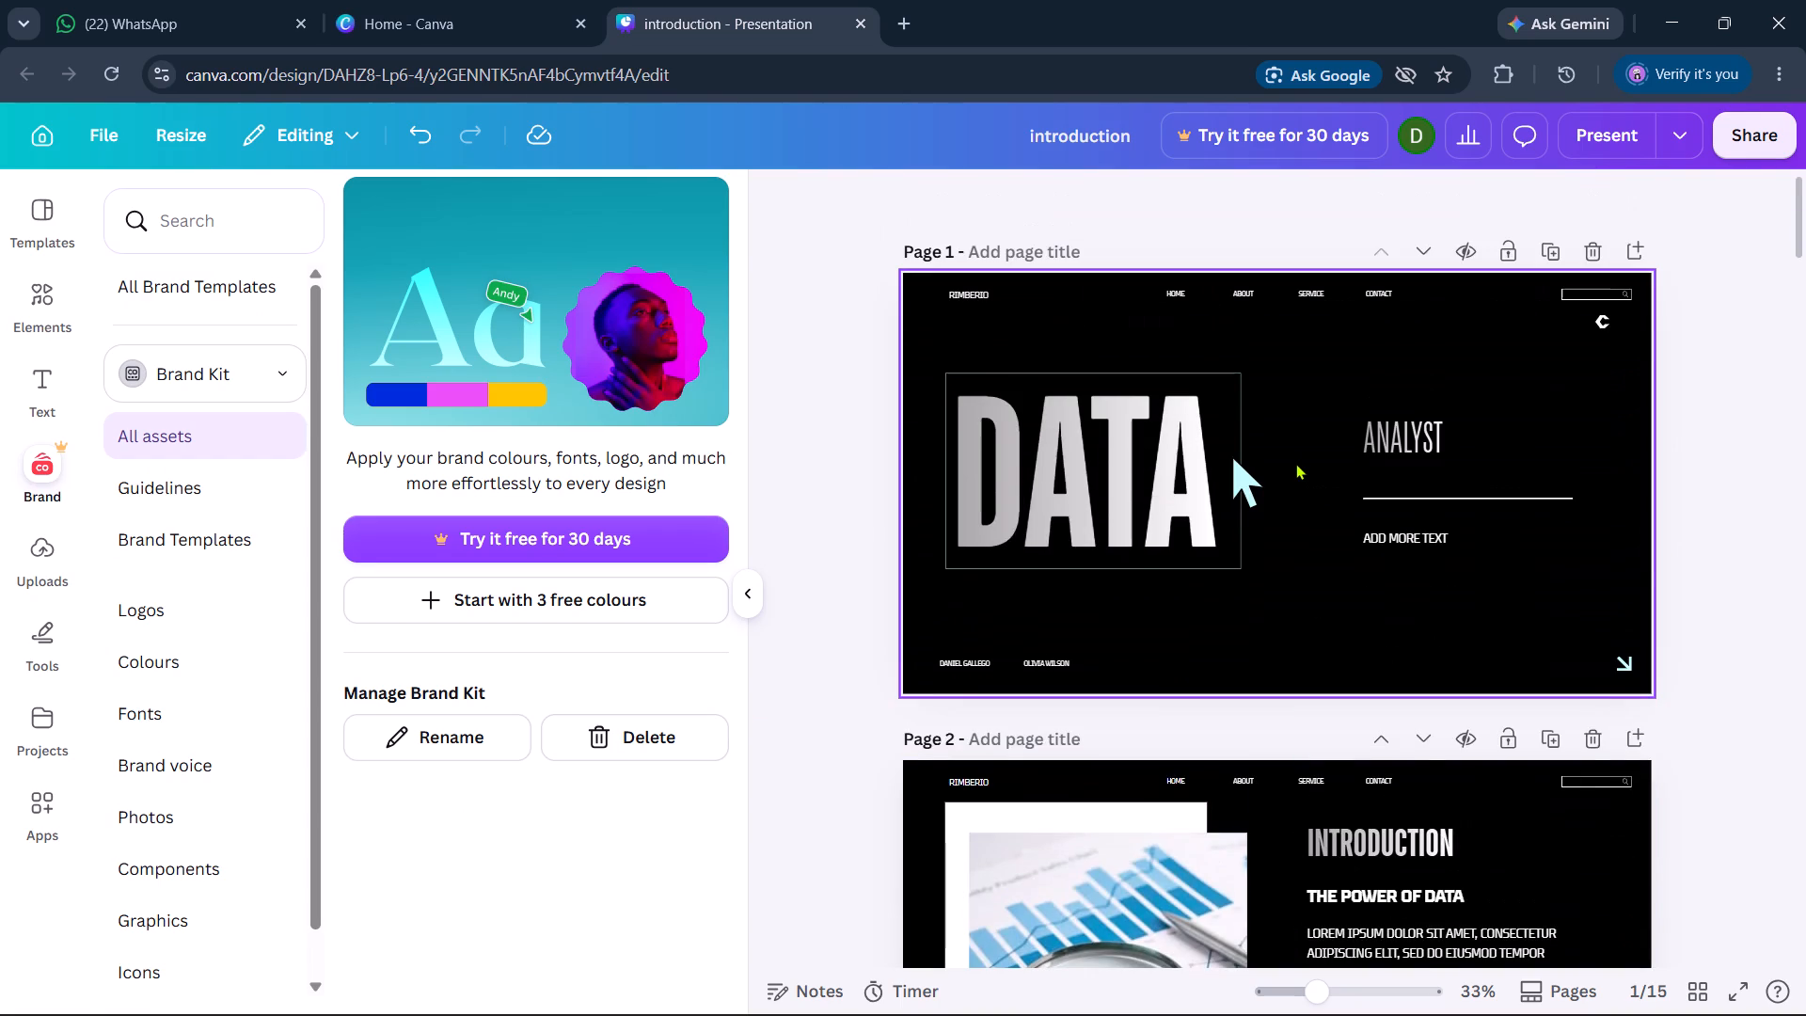
{"action": "scroll", "coordinate": [1295, 463], "scroll_direction": "down", "scroll_amount": 9}
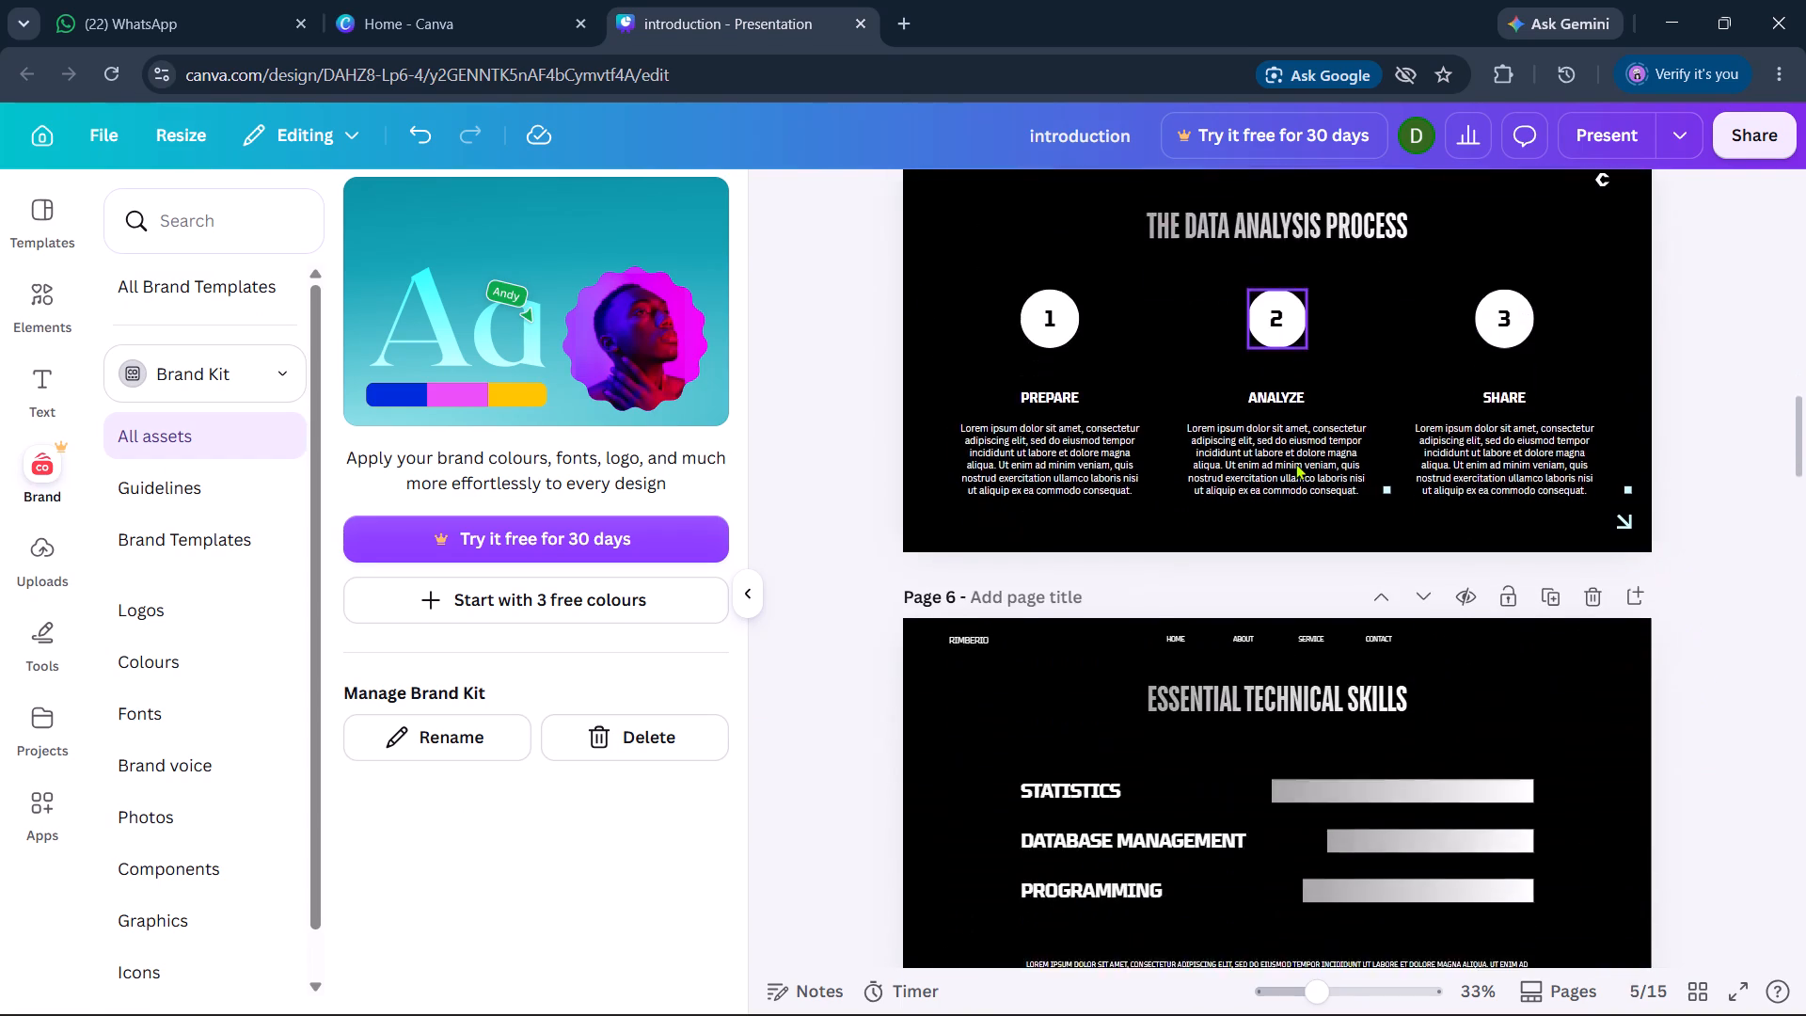
{"action": "scroll", "coordinate": [1295, 463], "scroll_direction": "down", "scroll_amount": 2}
{"action": "scroll", "coordinate": [1295, 463], "scroll_direction": "up", "scroll_amount": 4}
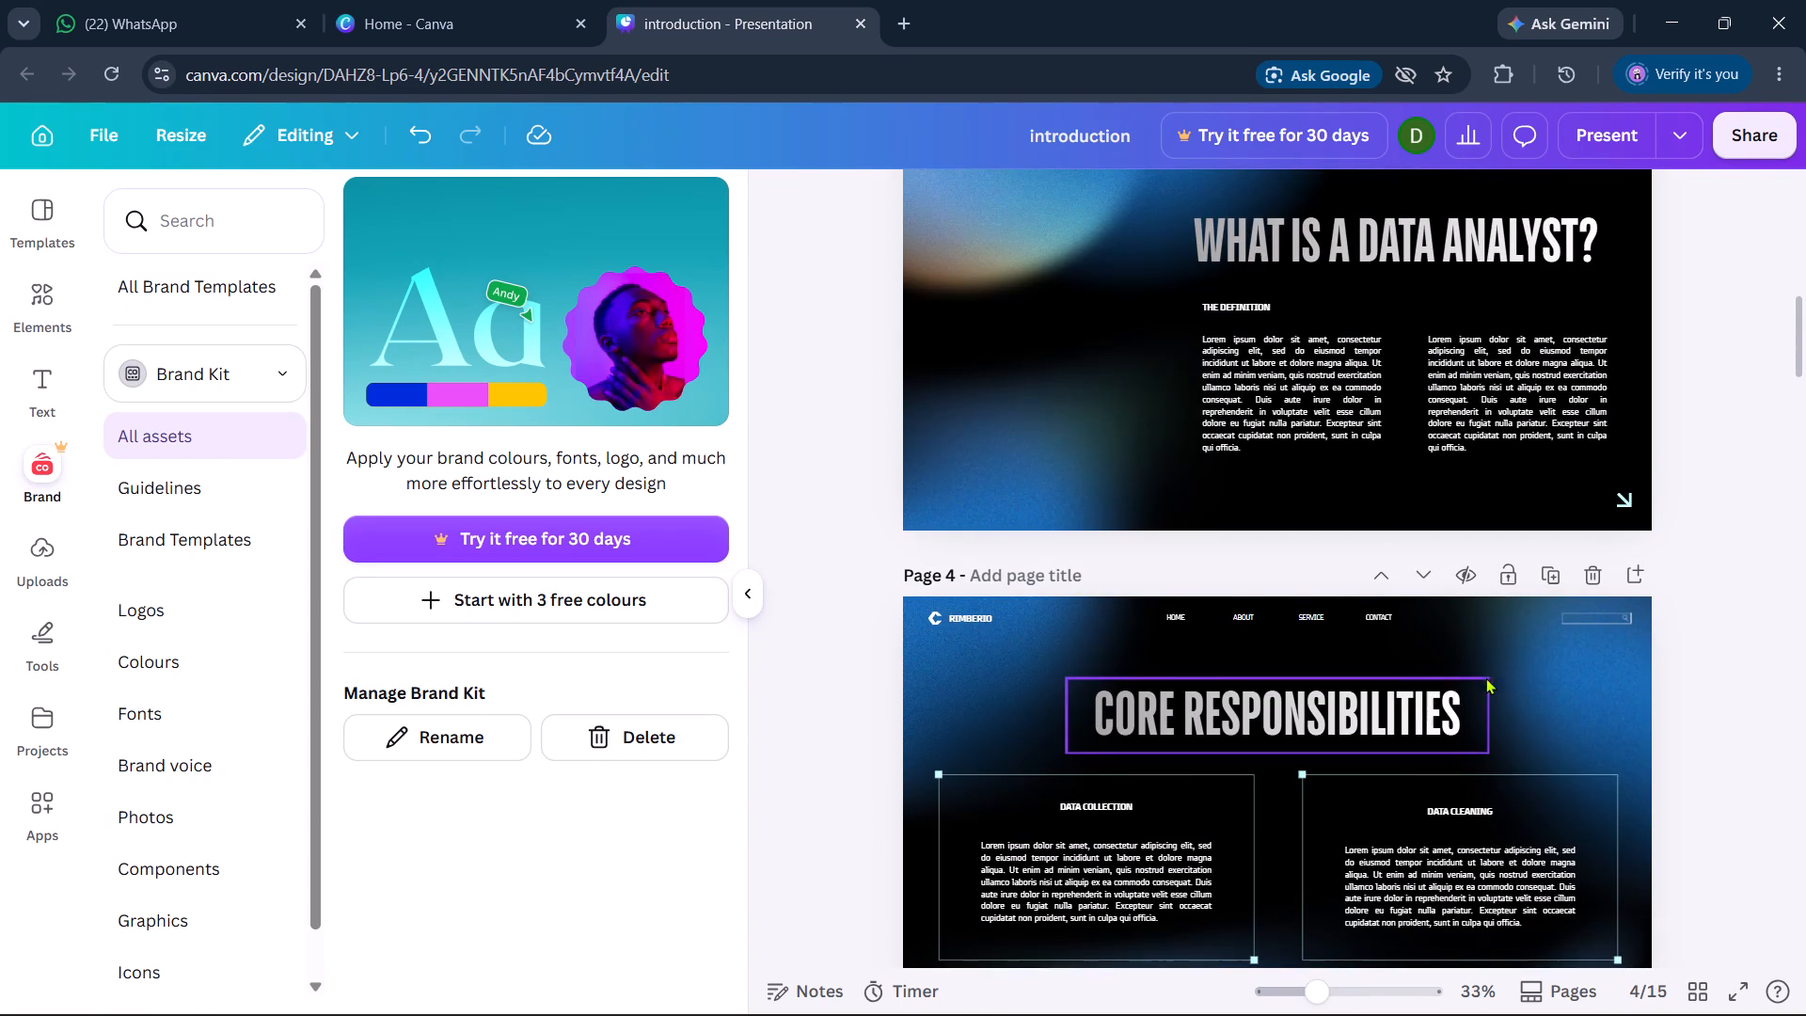
{"action": "left_click", "coordinate": [1288, 838]}
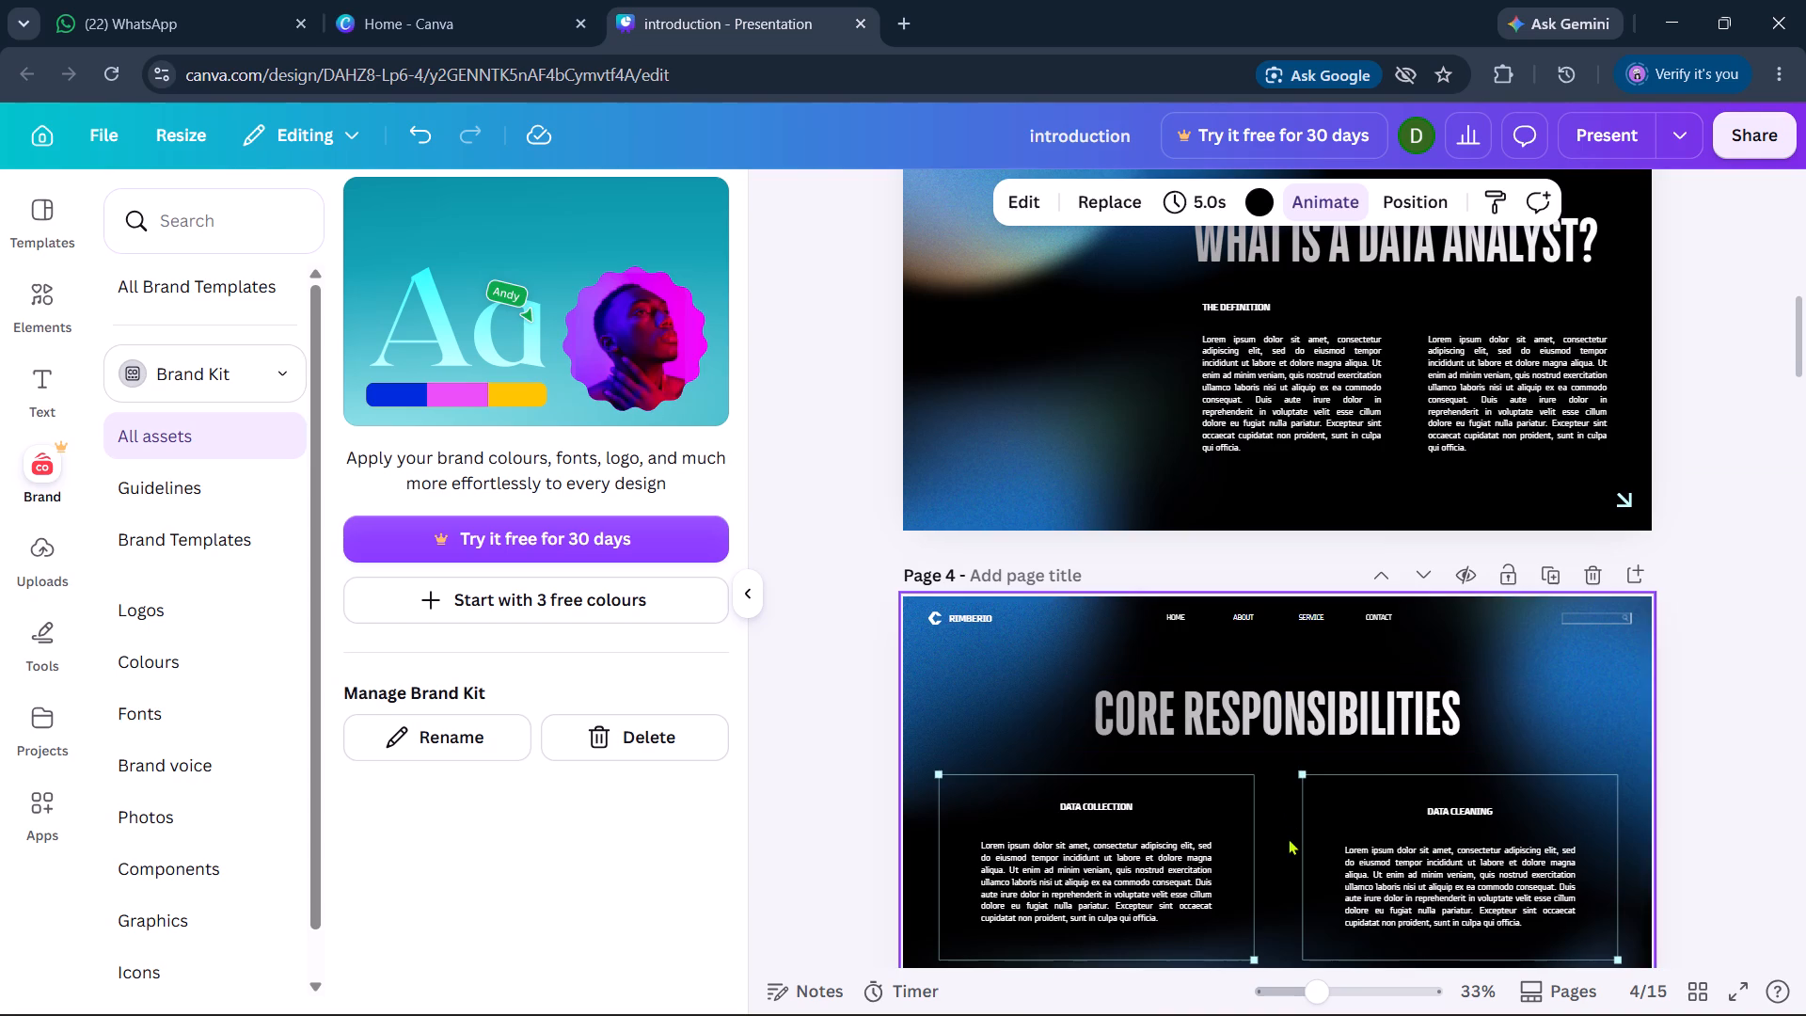
{"action": "left_click", "coordinate": [1033, 206]}
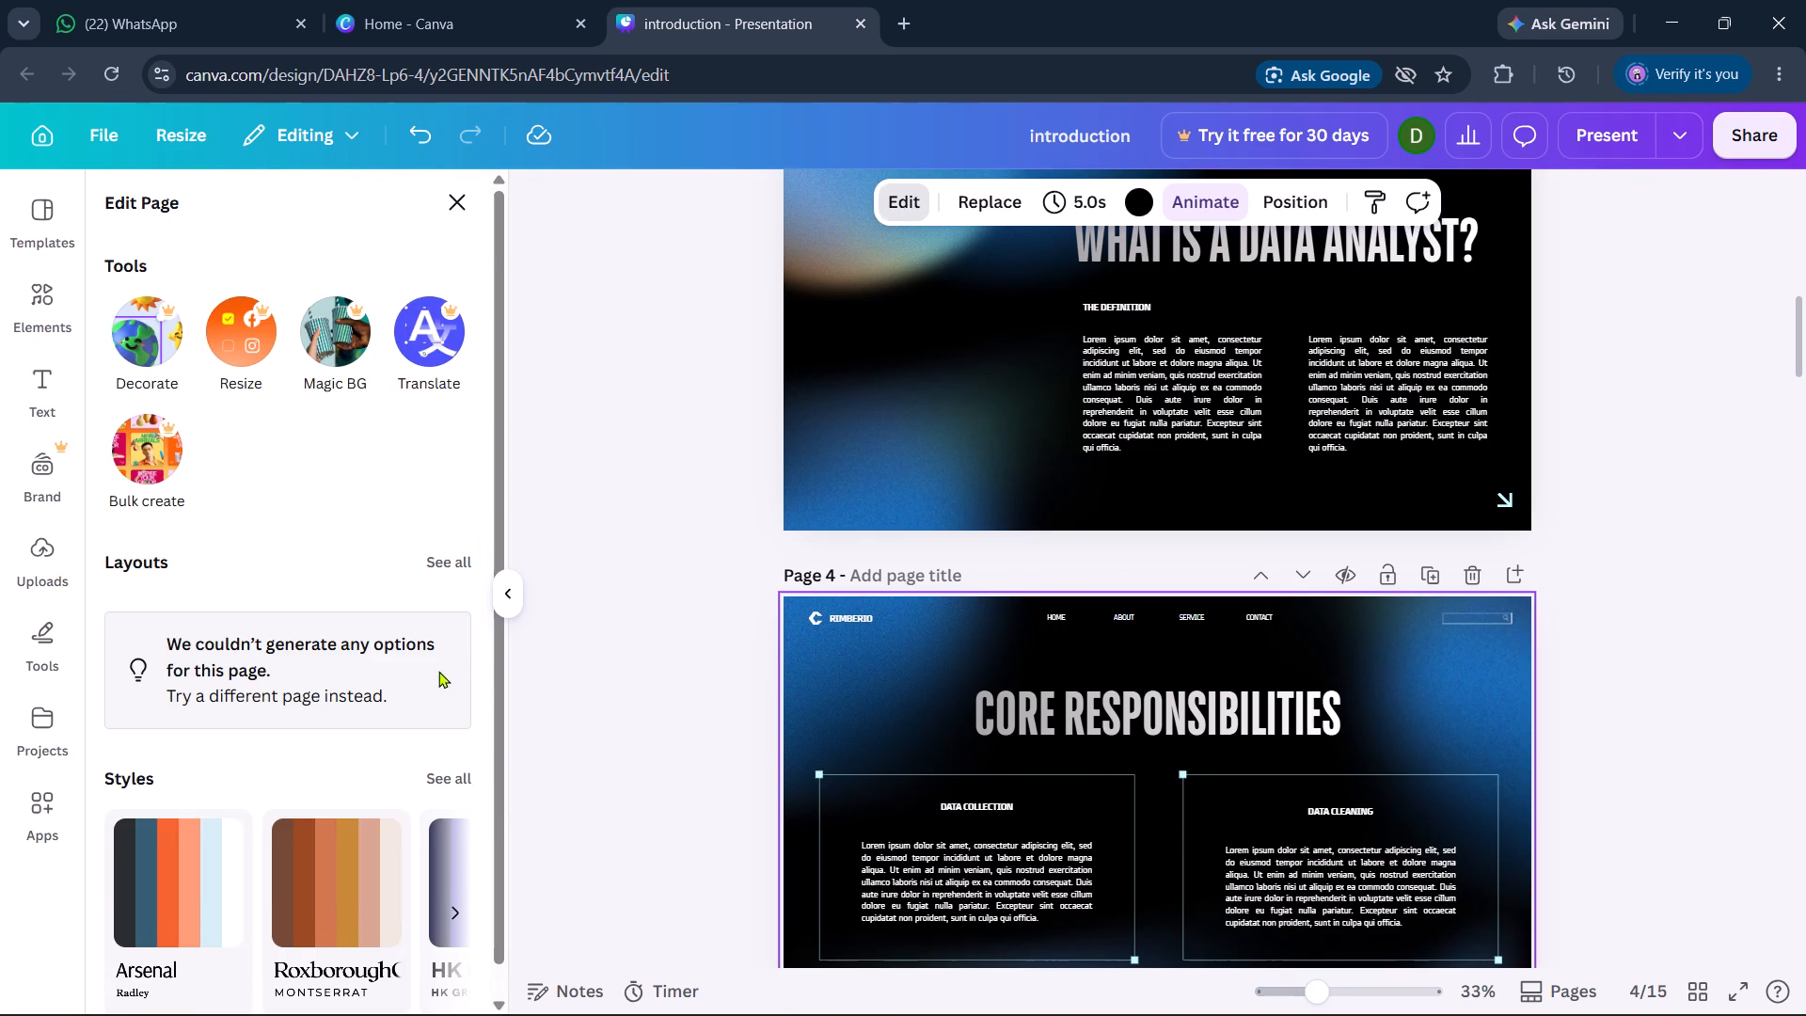
{"action": "left_click", "coordinate": [896, 652]}
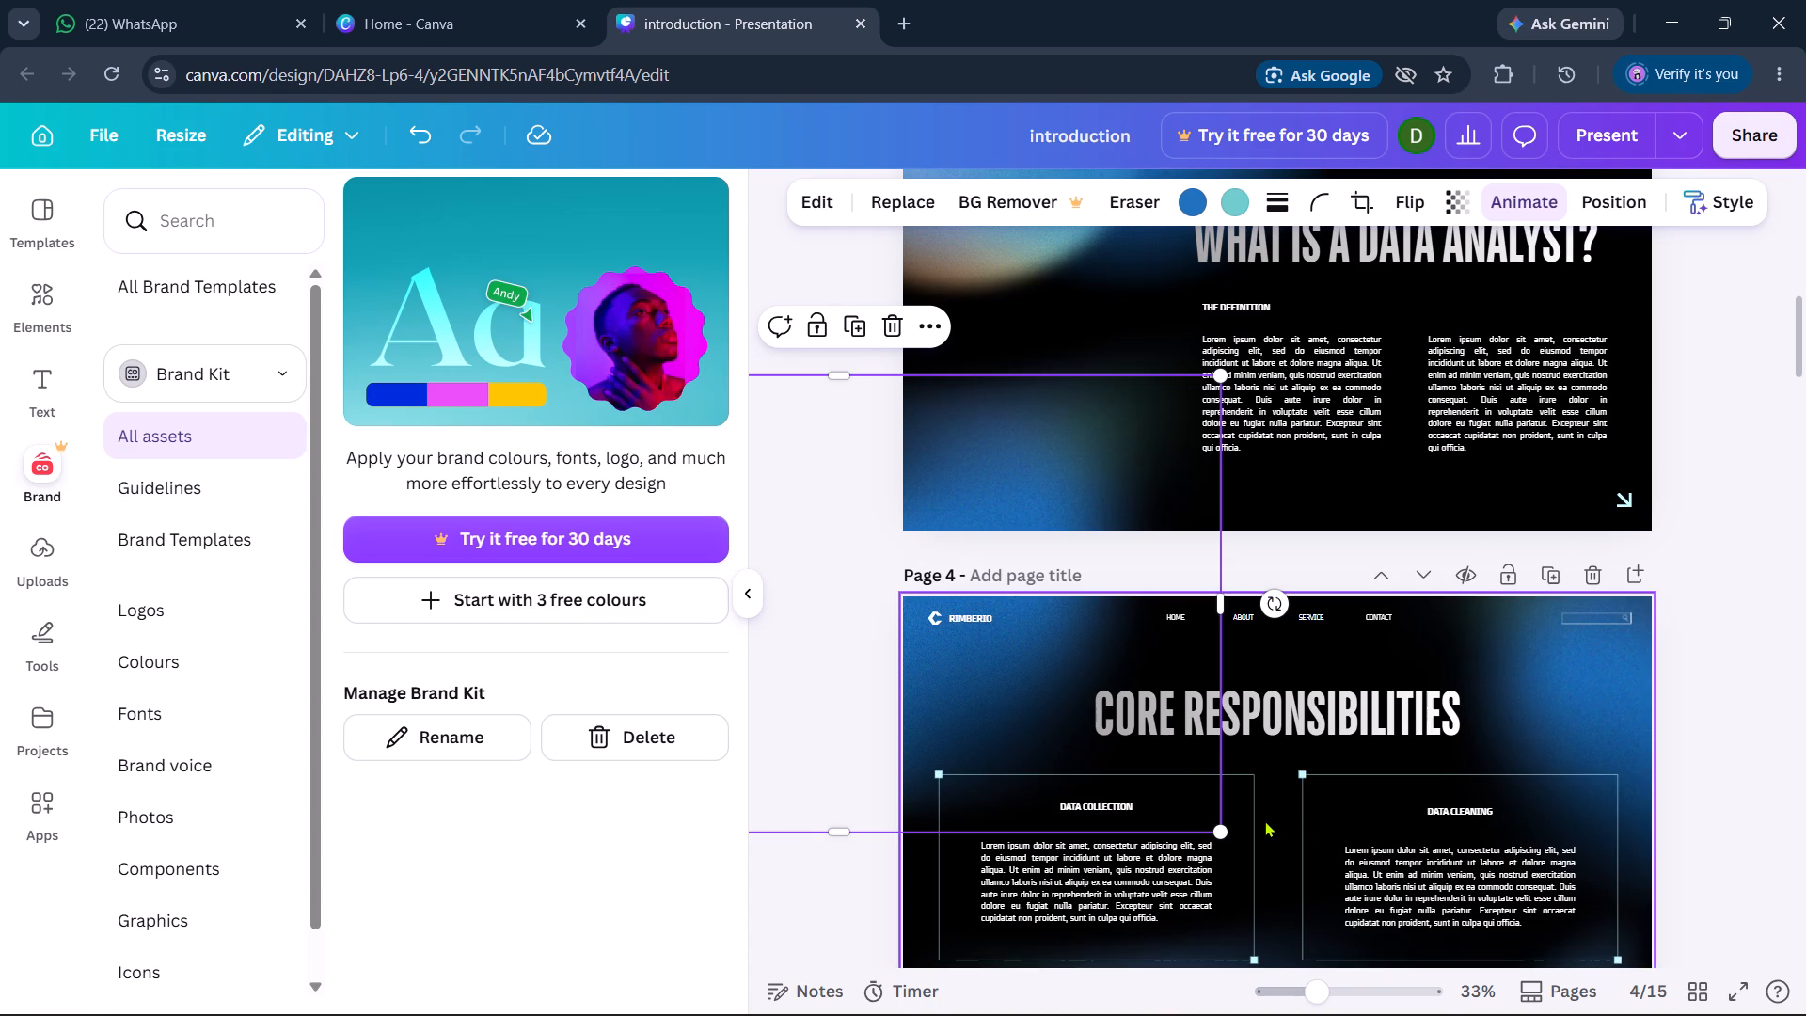
{"action": "left_click", "coordinate": [1264, 820]}
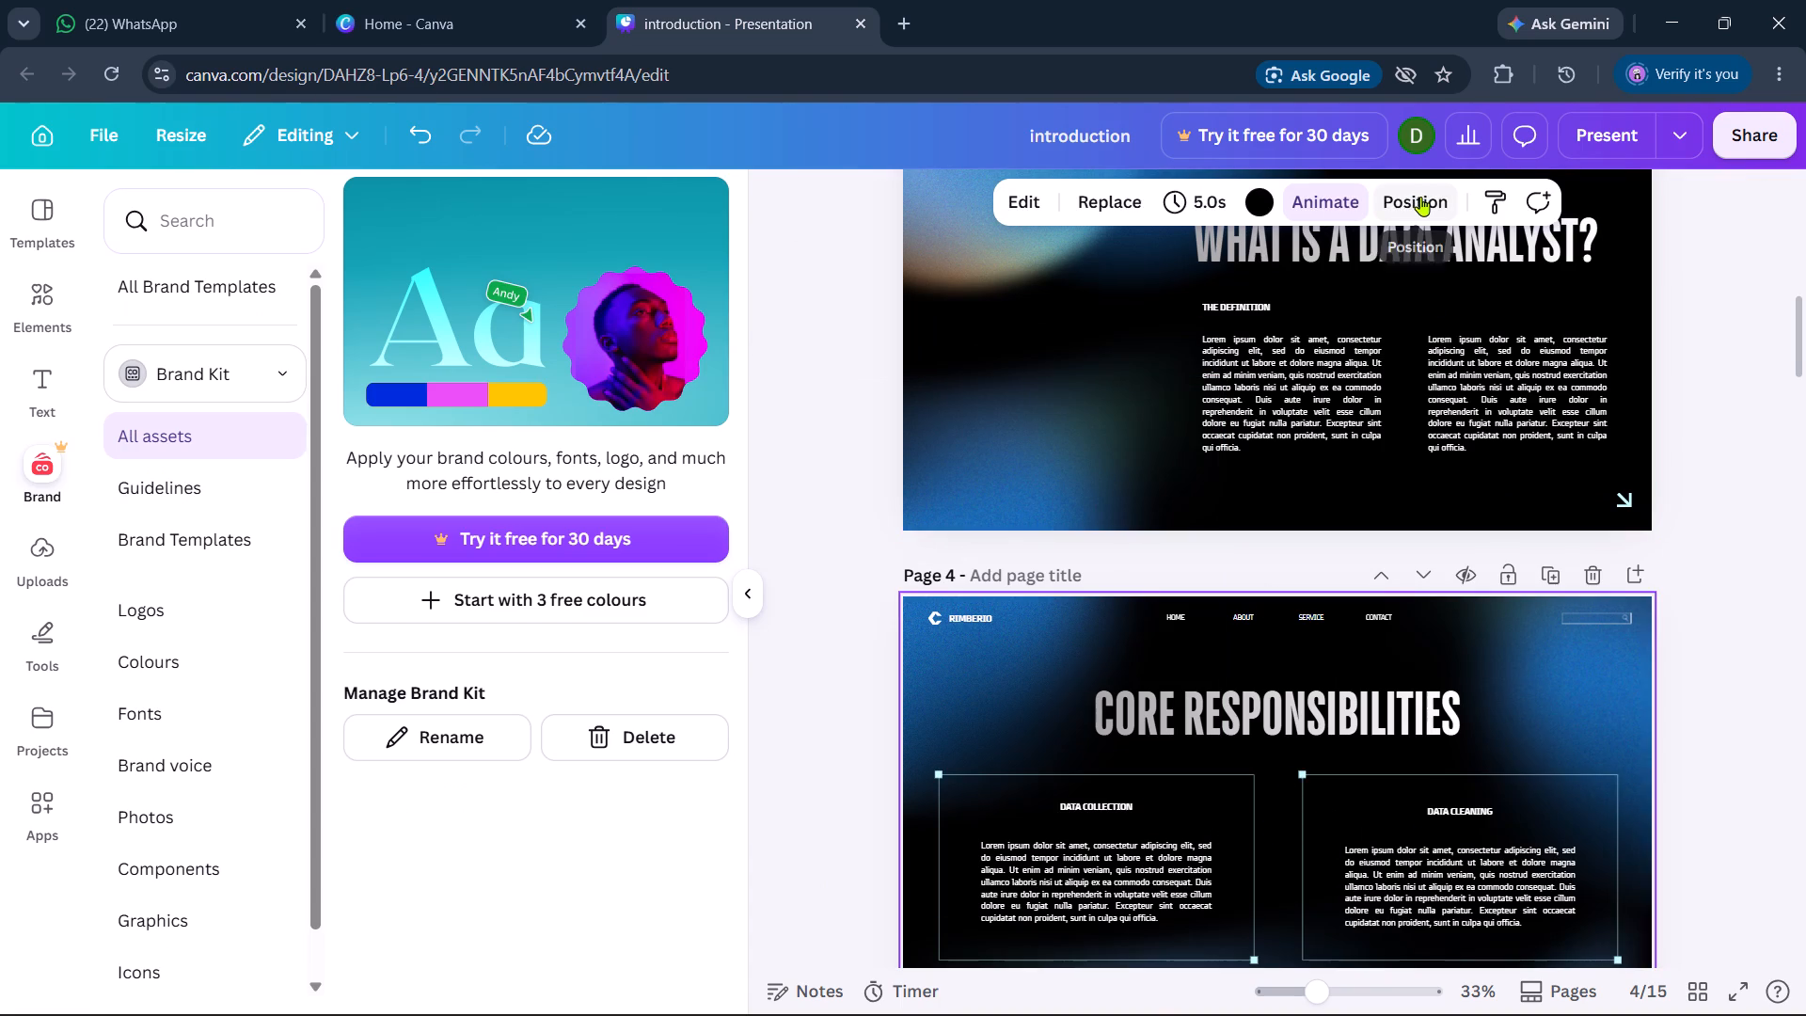
Copy page 4's style and shift its upper-left blue gradient up and to the left, leaving only the page corner tinted.
{"action": "left_click", "coordinate": [1493, 193]}
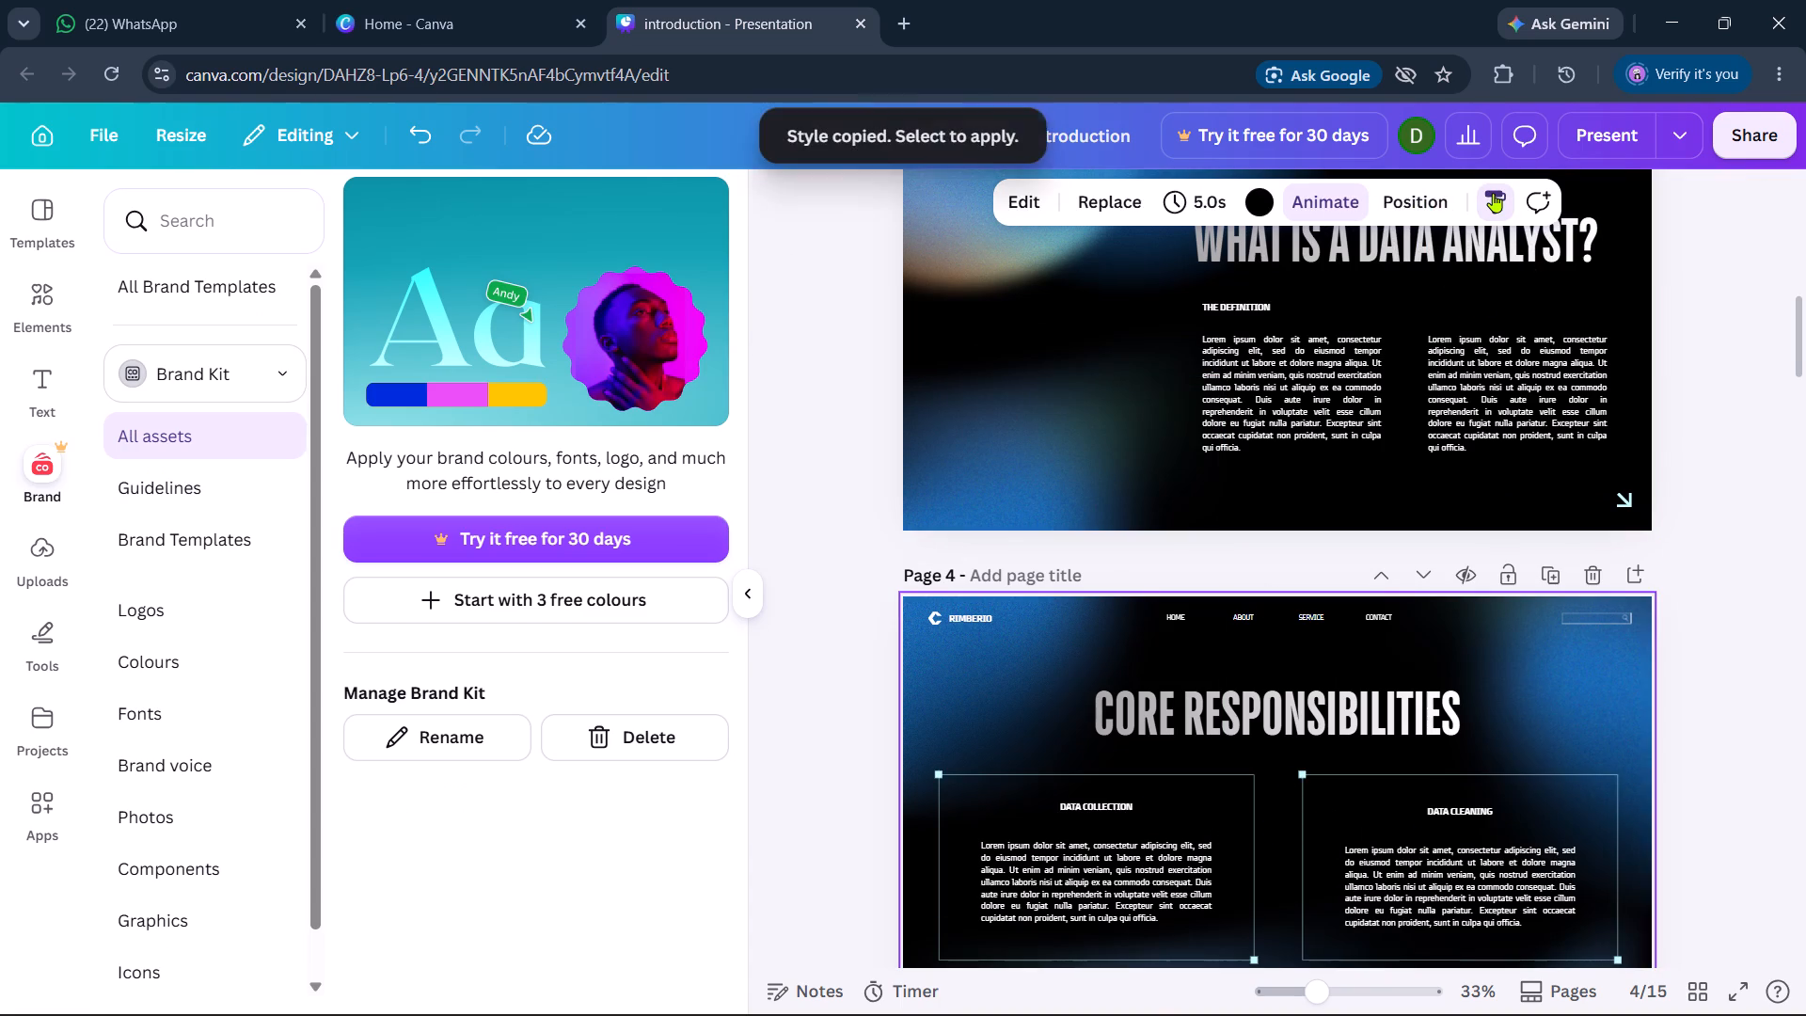
{"action": "left_click", "coordinate": [1493, 193]}
{"action": "left_click", "coordinate": [1493, 193]}
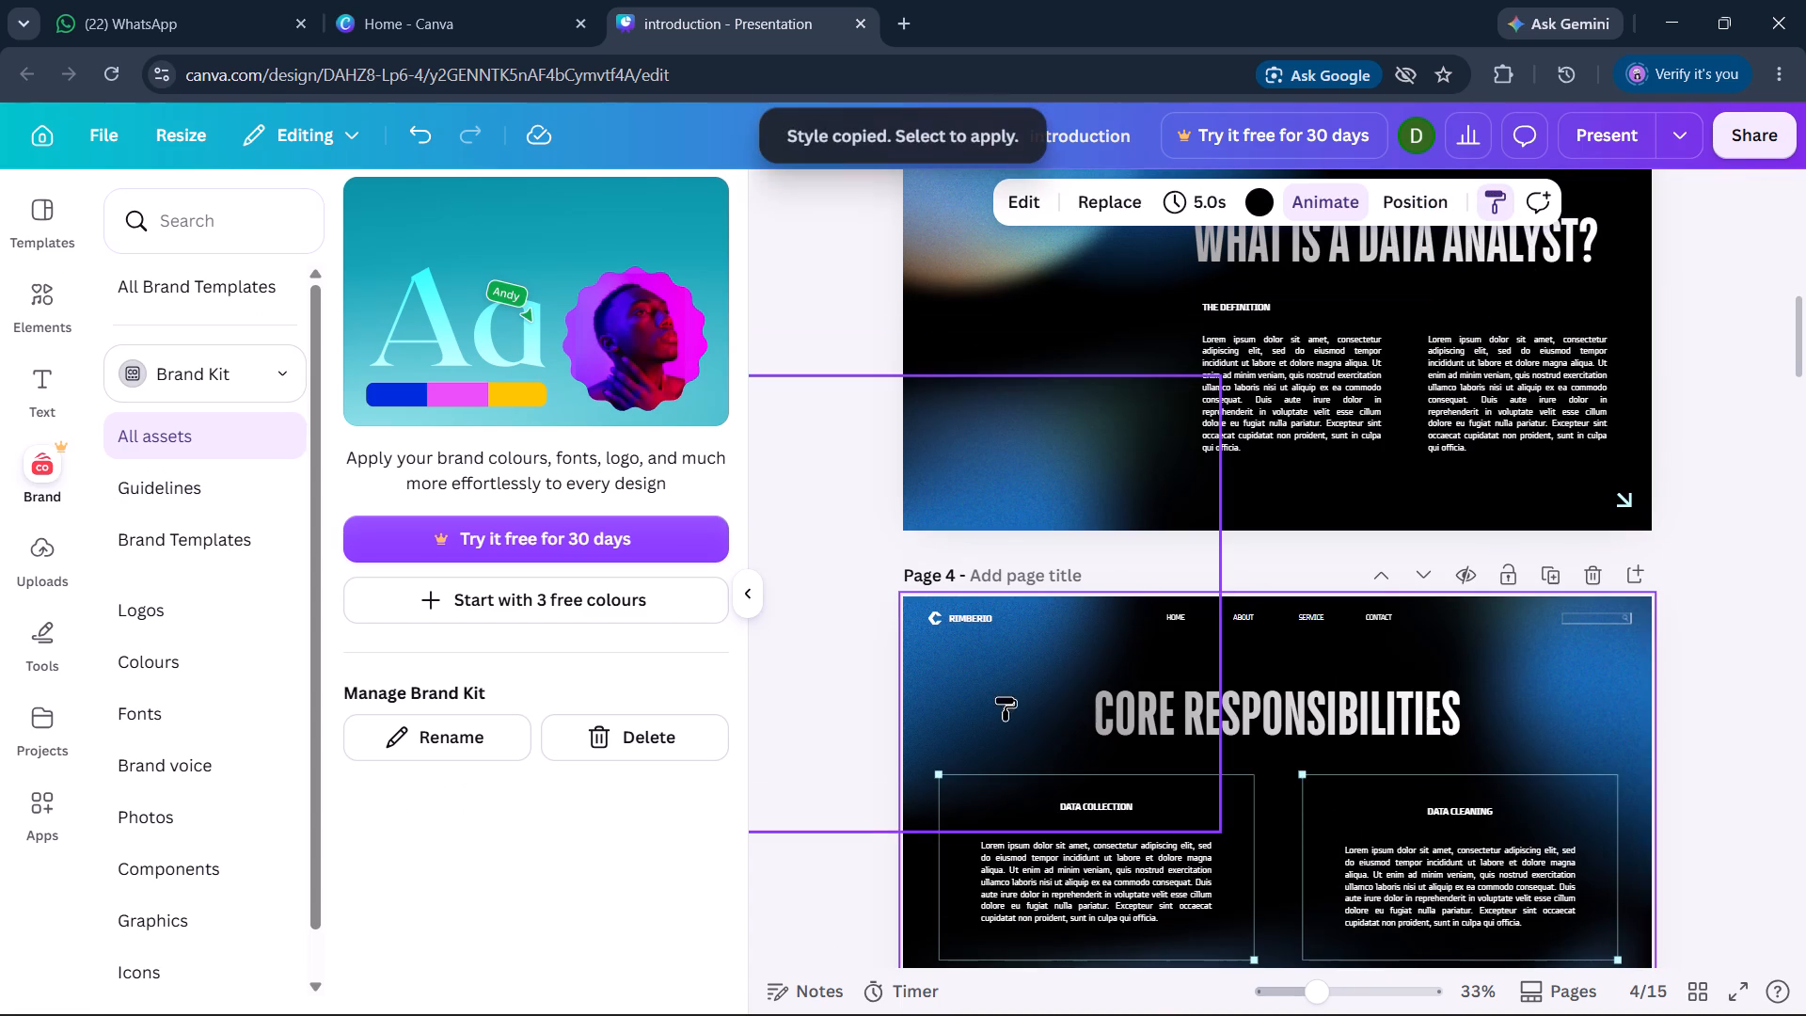
{"action": "left_click_drag", "start_coordinate": [964, 671], "coordinate": [1059, 718]}
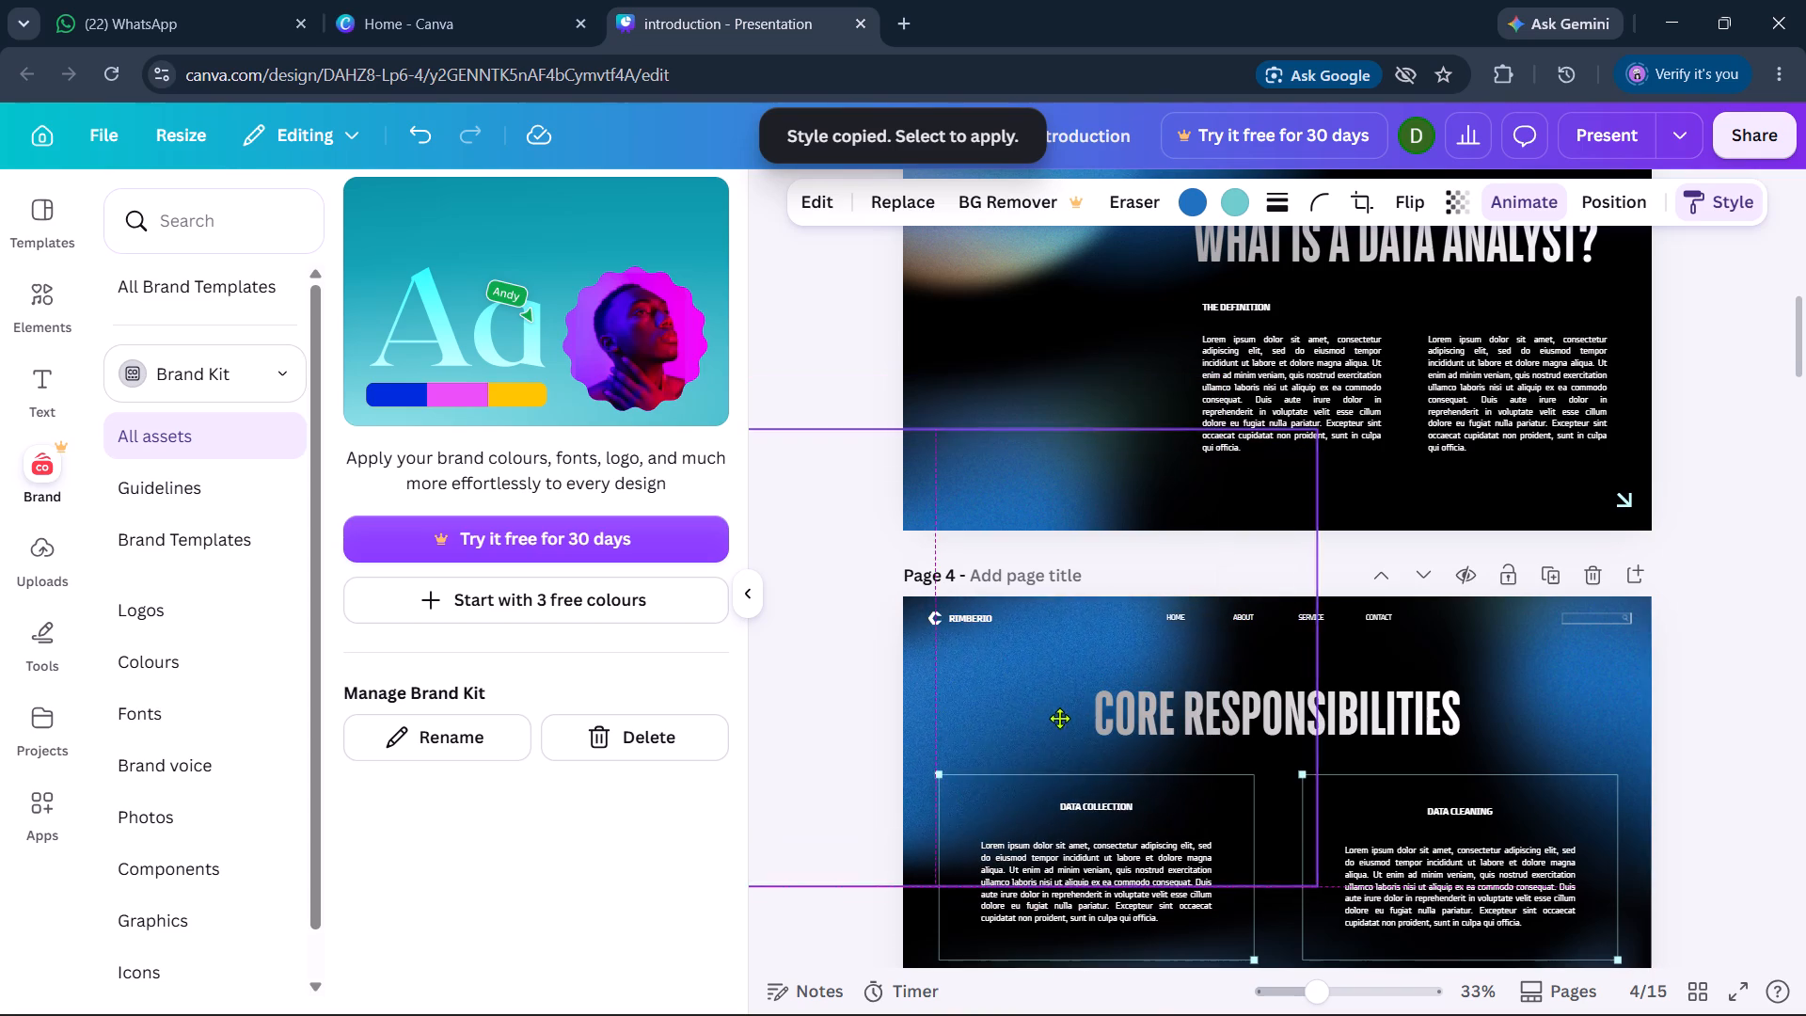
{"action": "left_click_drag", "start_coordinate": [1059, 718], "coordinate": [909, 577]}
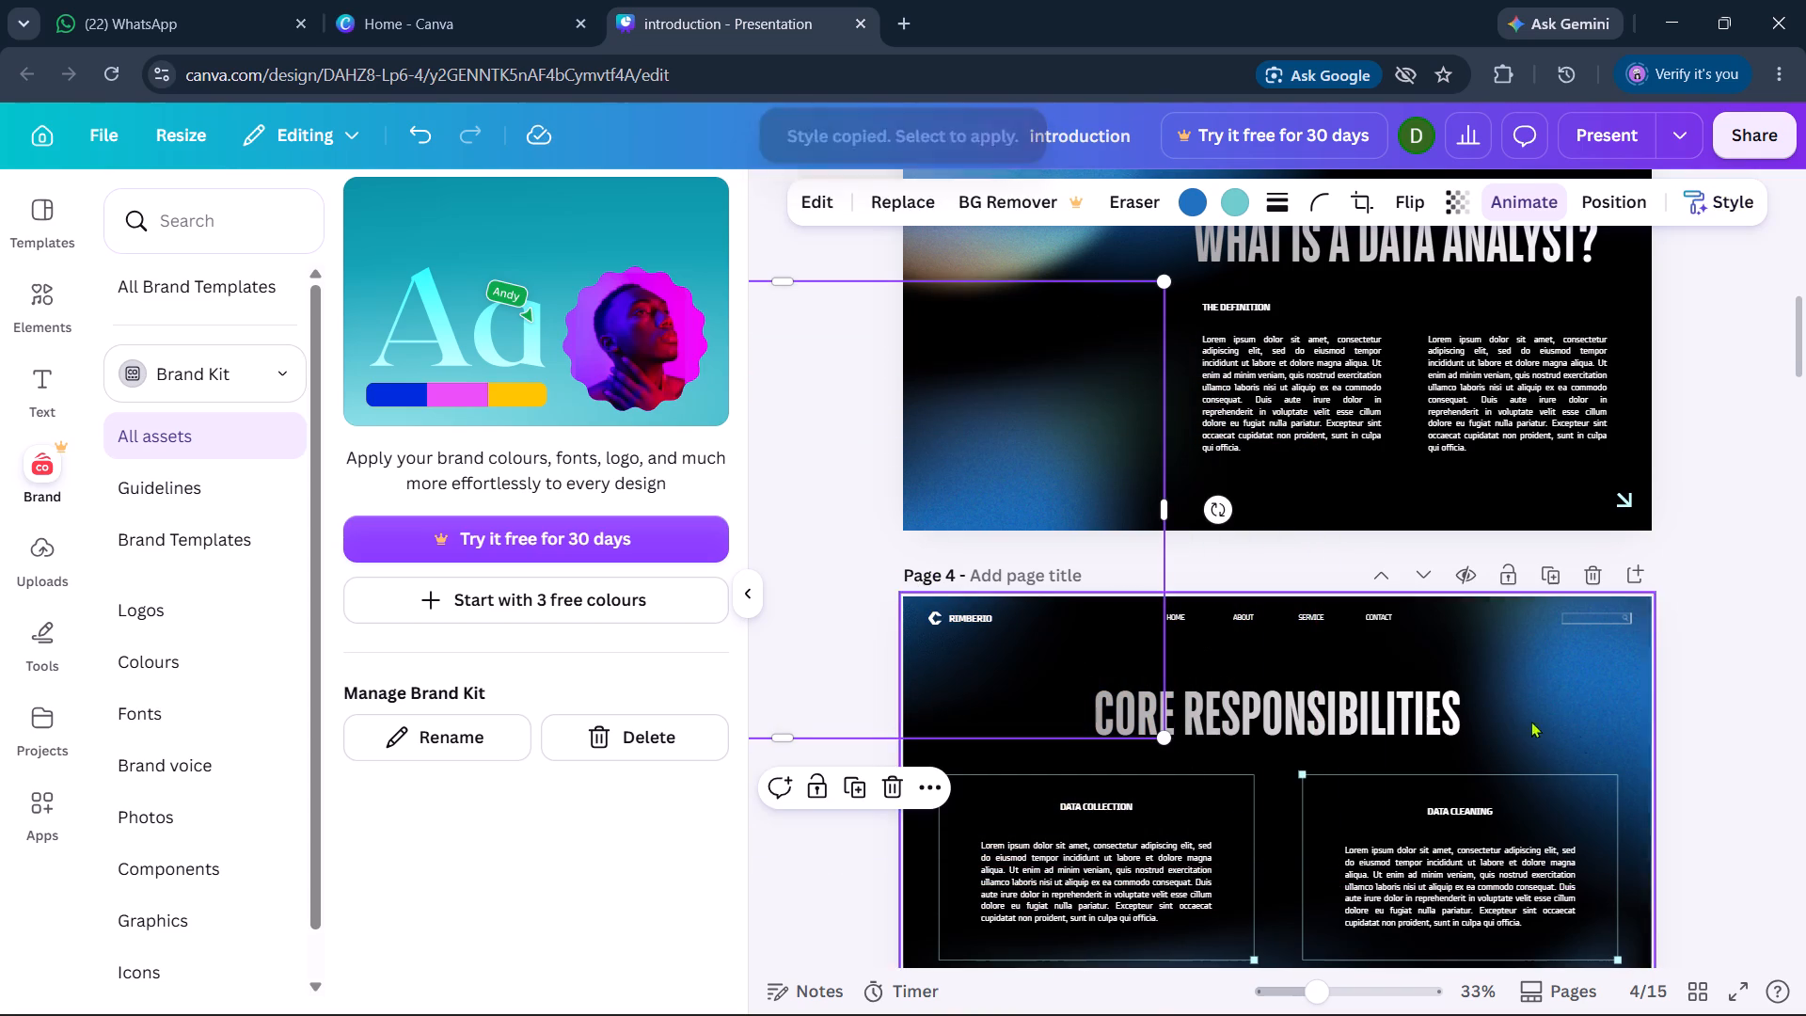
Copy page 4's style again and shift its upper-right blue gradient upward, leaving only the page corner tinted.
{"action": "left_click", "coordinate": [1560, 677]}
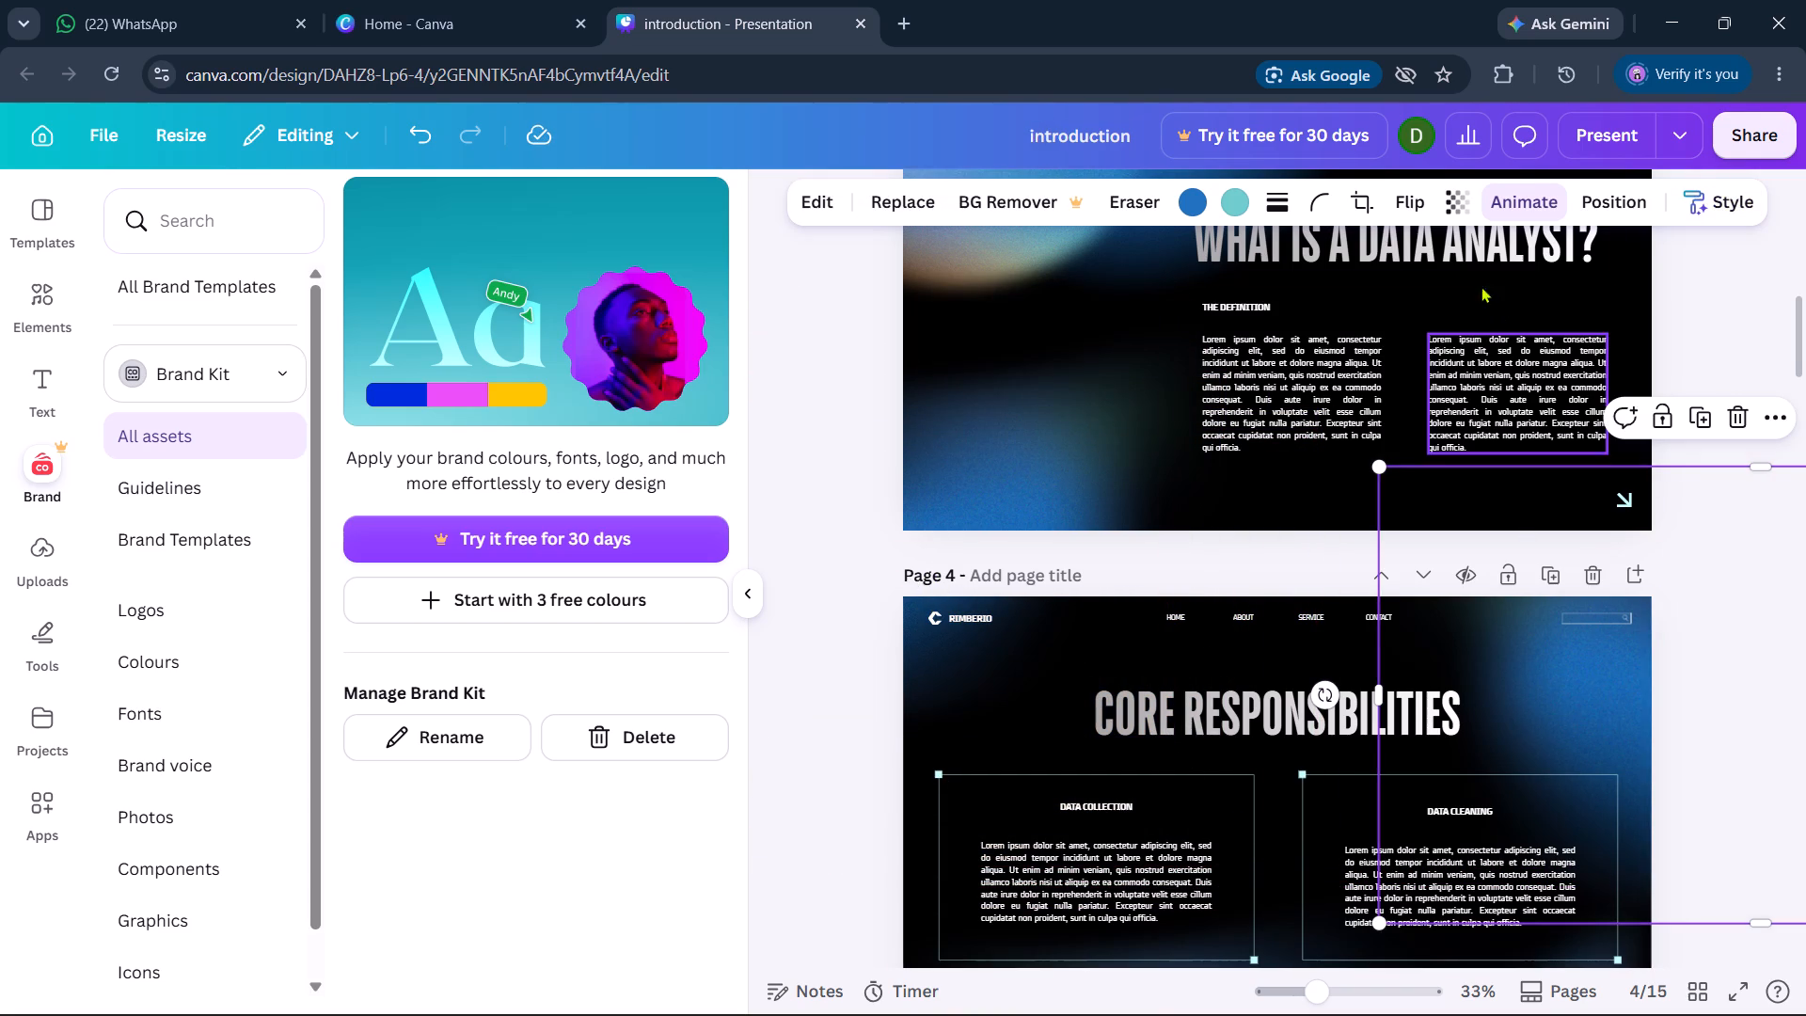
{"action": "left_click", "coordinate": [1290, 639]}
{"action": "left_click", "coordinate": [1482, 198]}
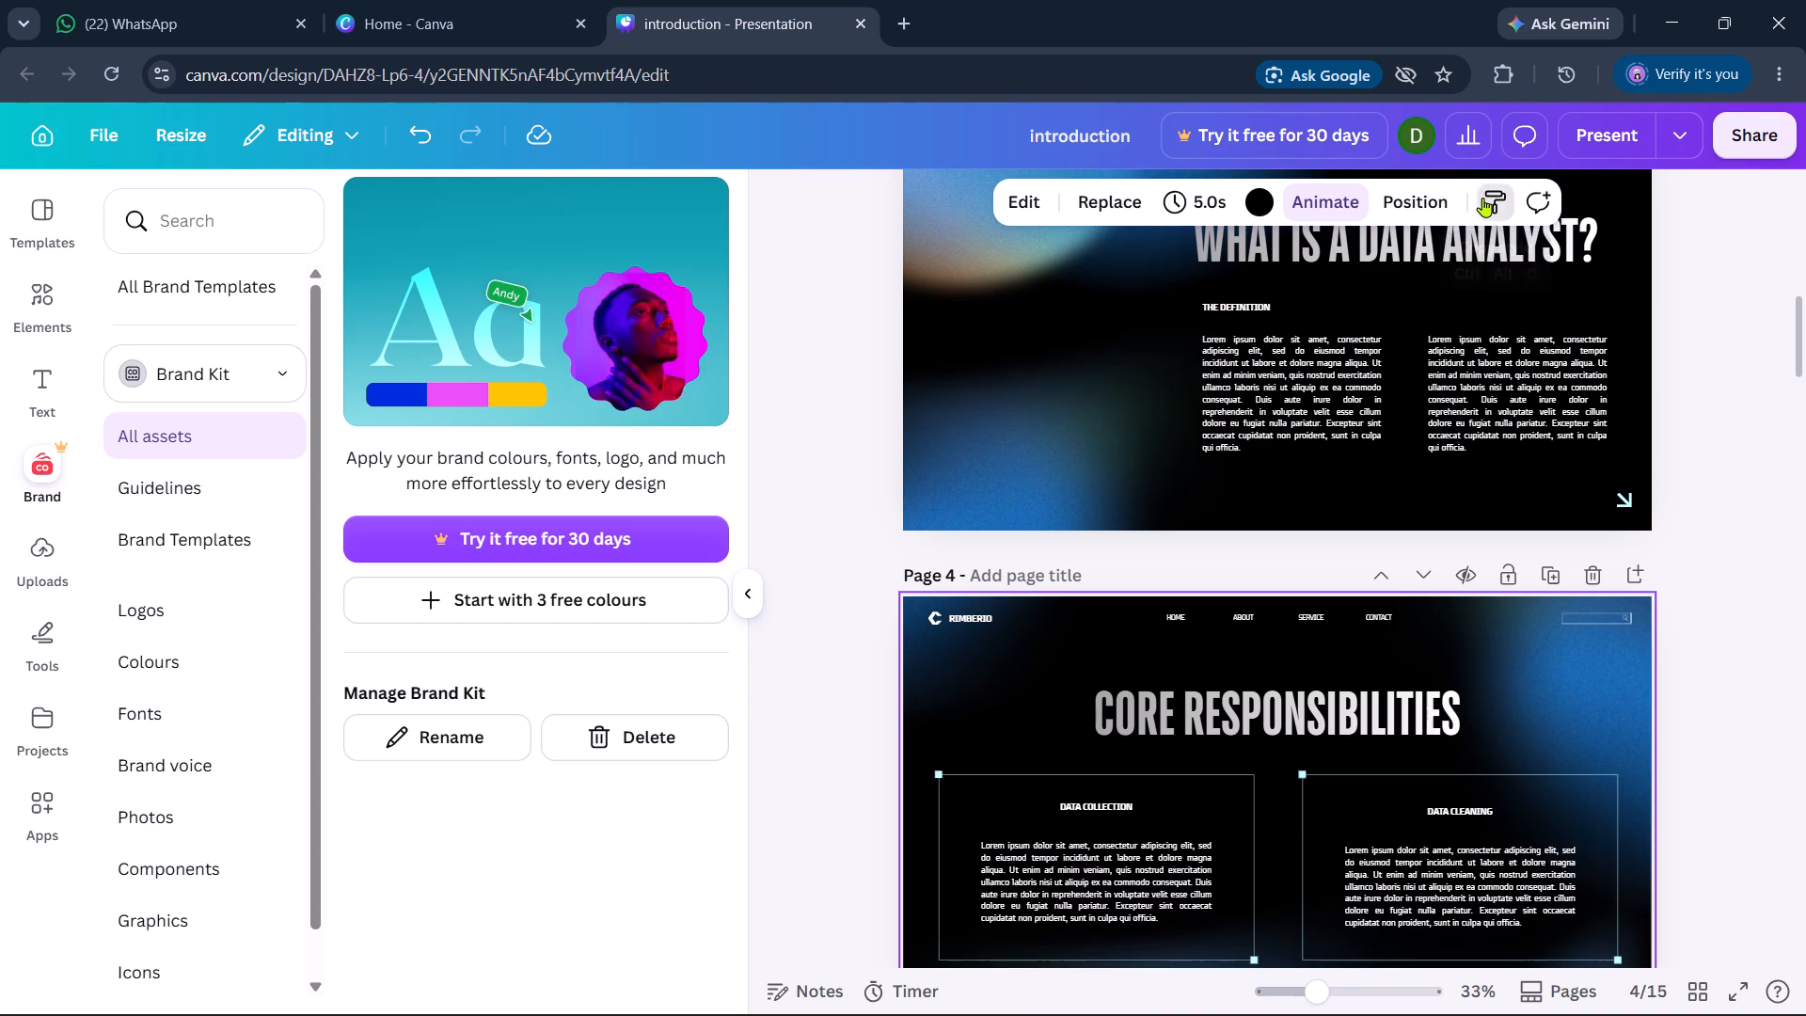
{"action": "left_click_drag", "start_coordinate": [1550, 673], "coordinate": [1446, 697]}
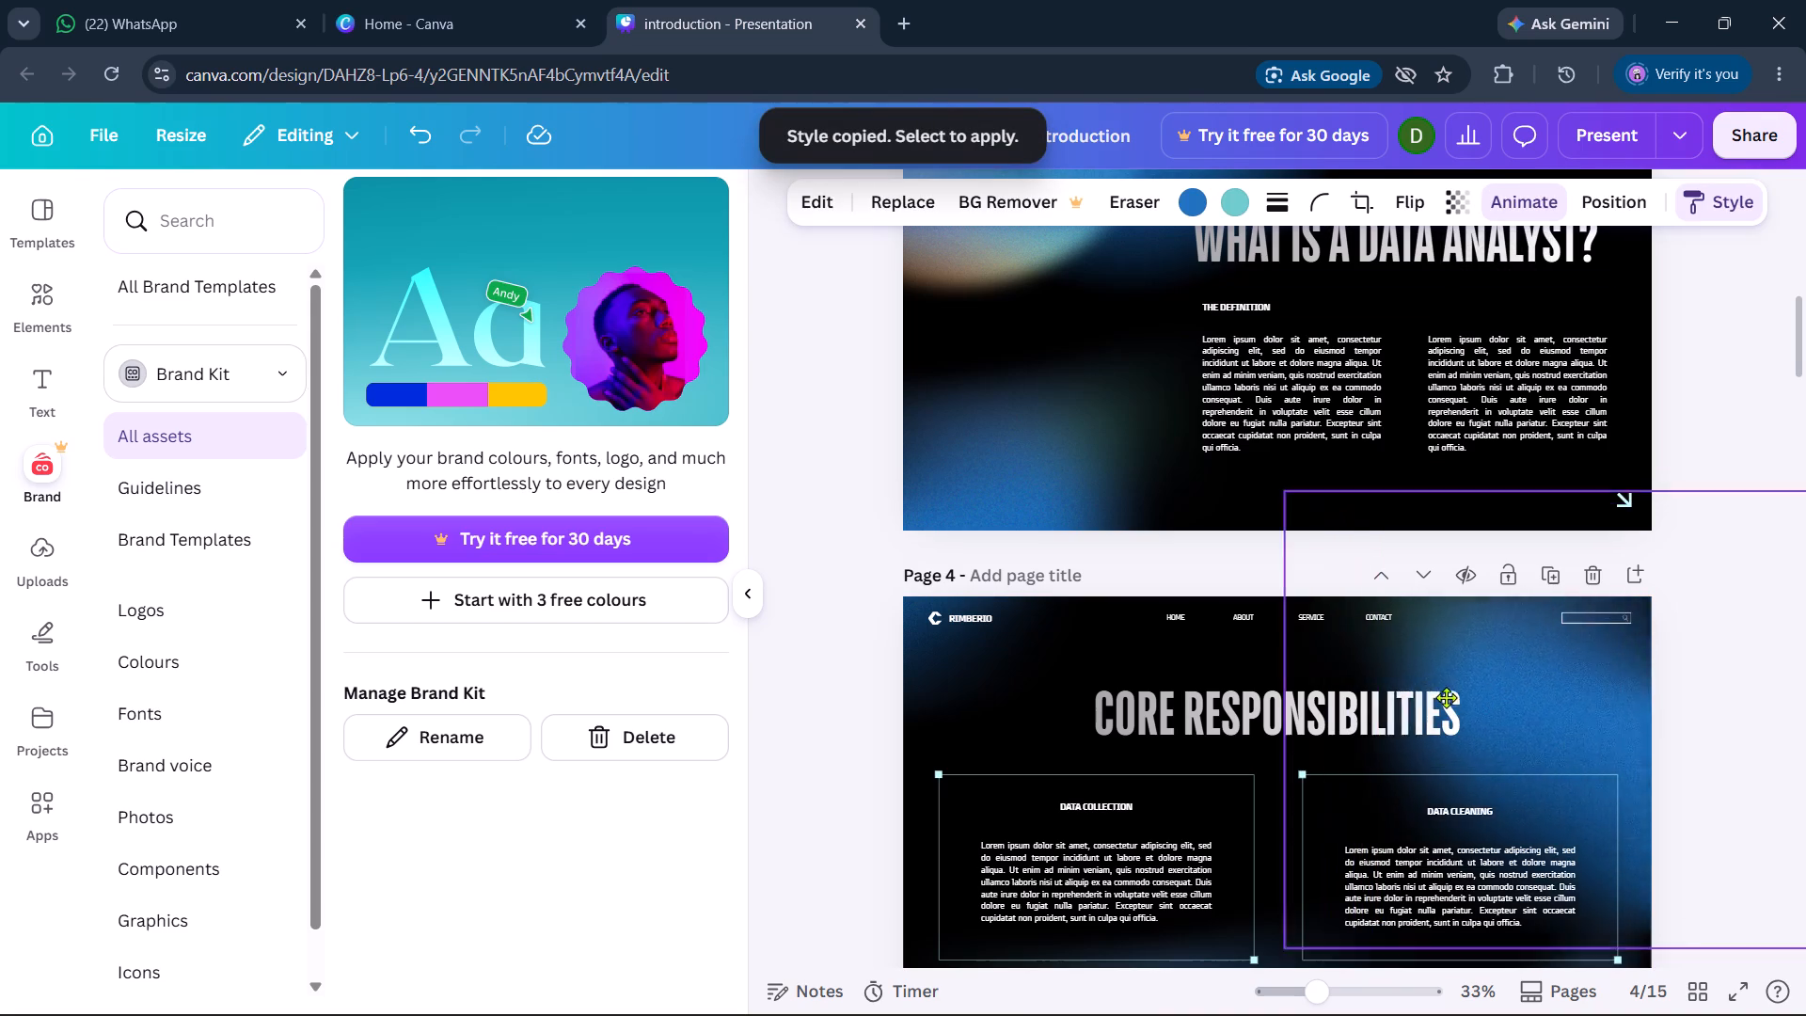
{"action": "left_click_drag", "start_coordinate": [1446, 697], "coordinate": [1568, 461]}
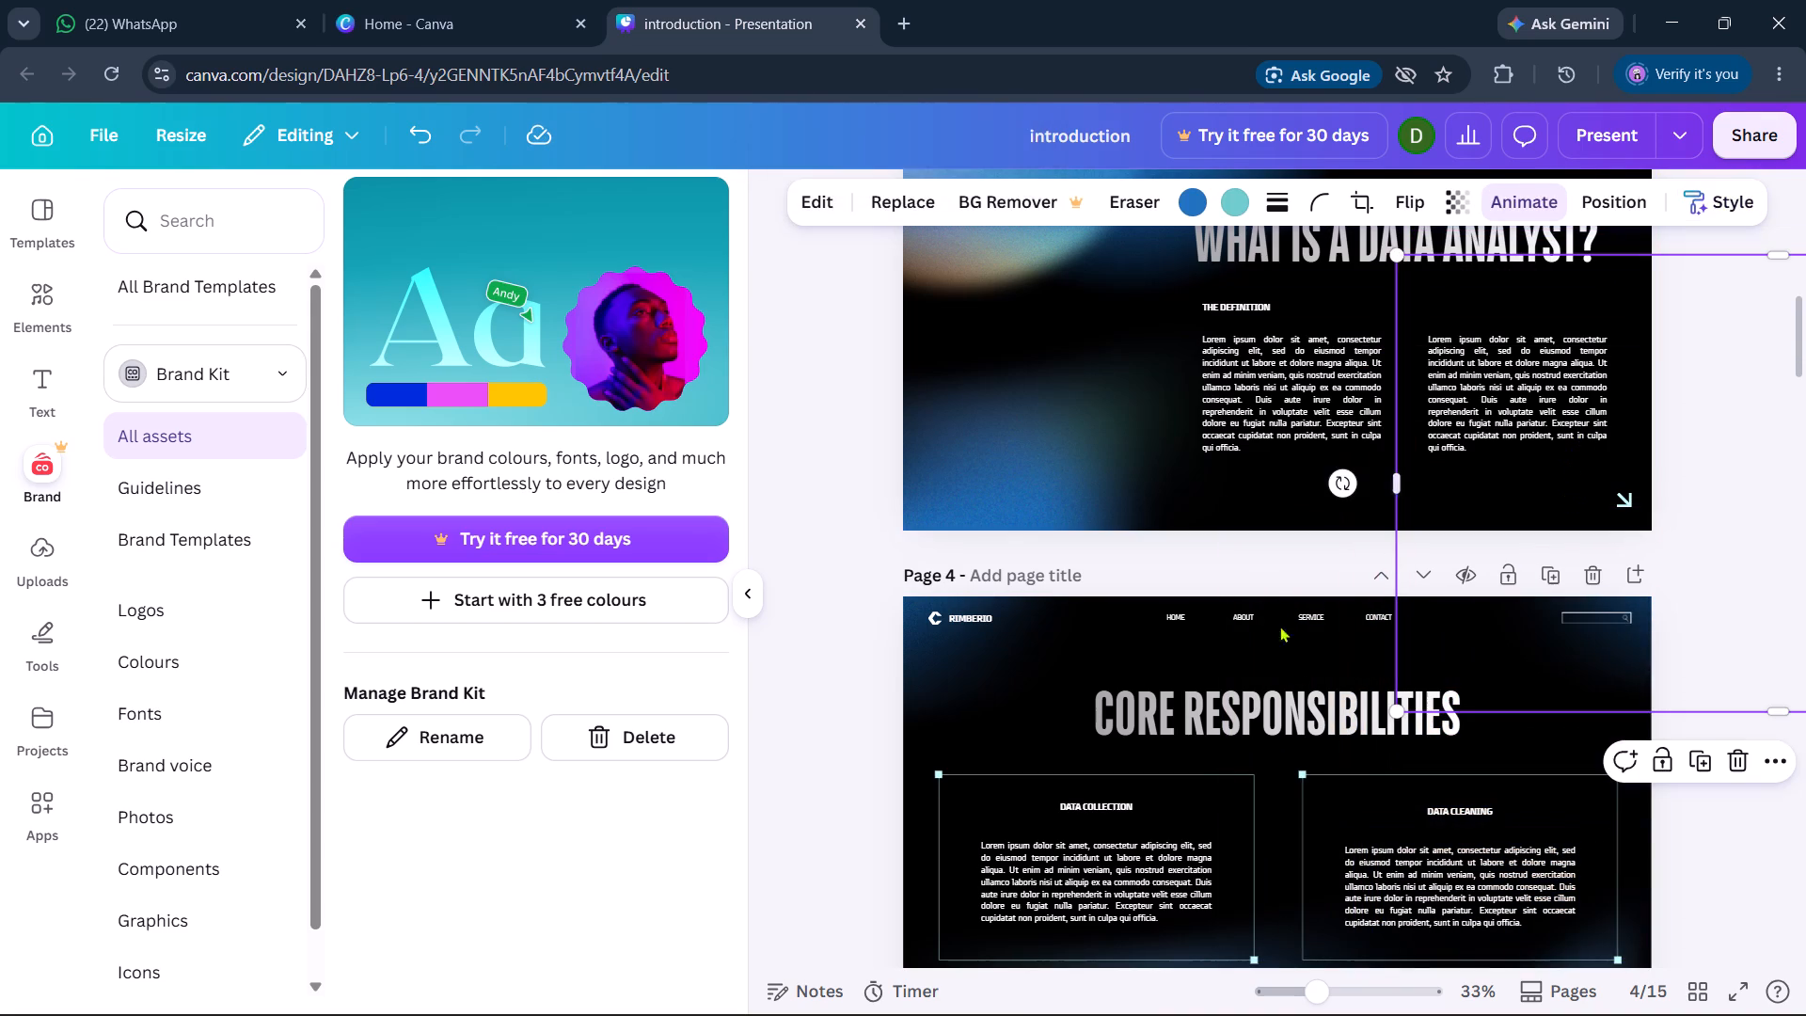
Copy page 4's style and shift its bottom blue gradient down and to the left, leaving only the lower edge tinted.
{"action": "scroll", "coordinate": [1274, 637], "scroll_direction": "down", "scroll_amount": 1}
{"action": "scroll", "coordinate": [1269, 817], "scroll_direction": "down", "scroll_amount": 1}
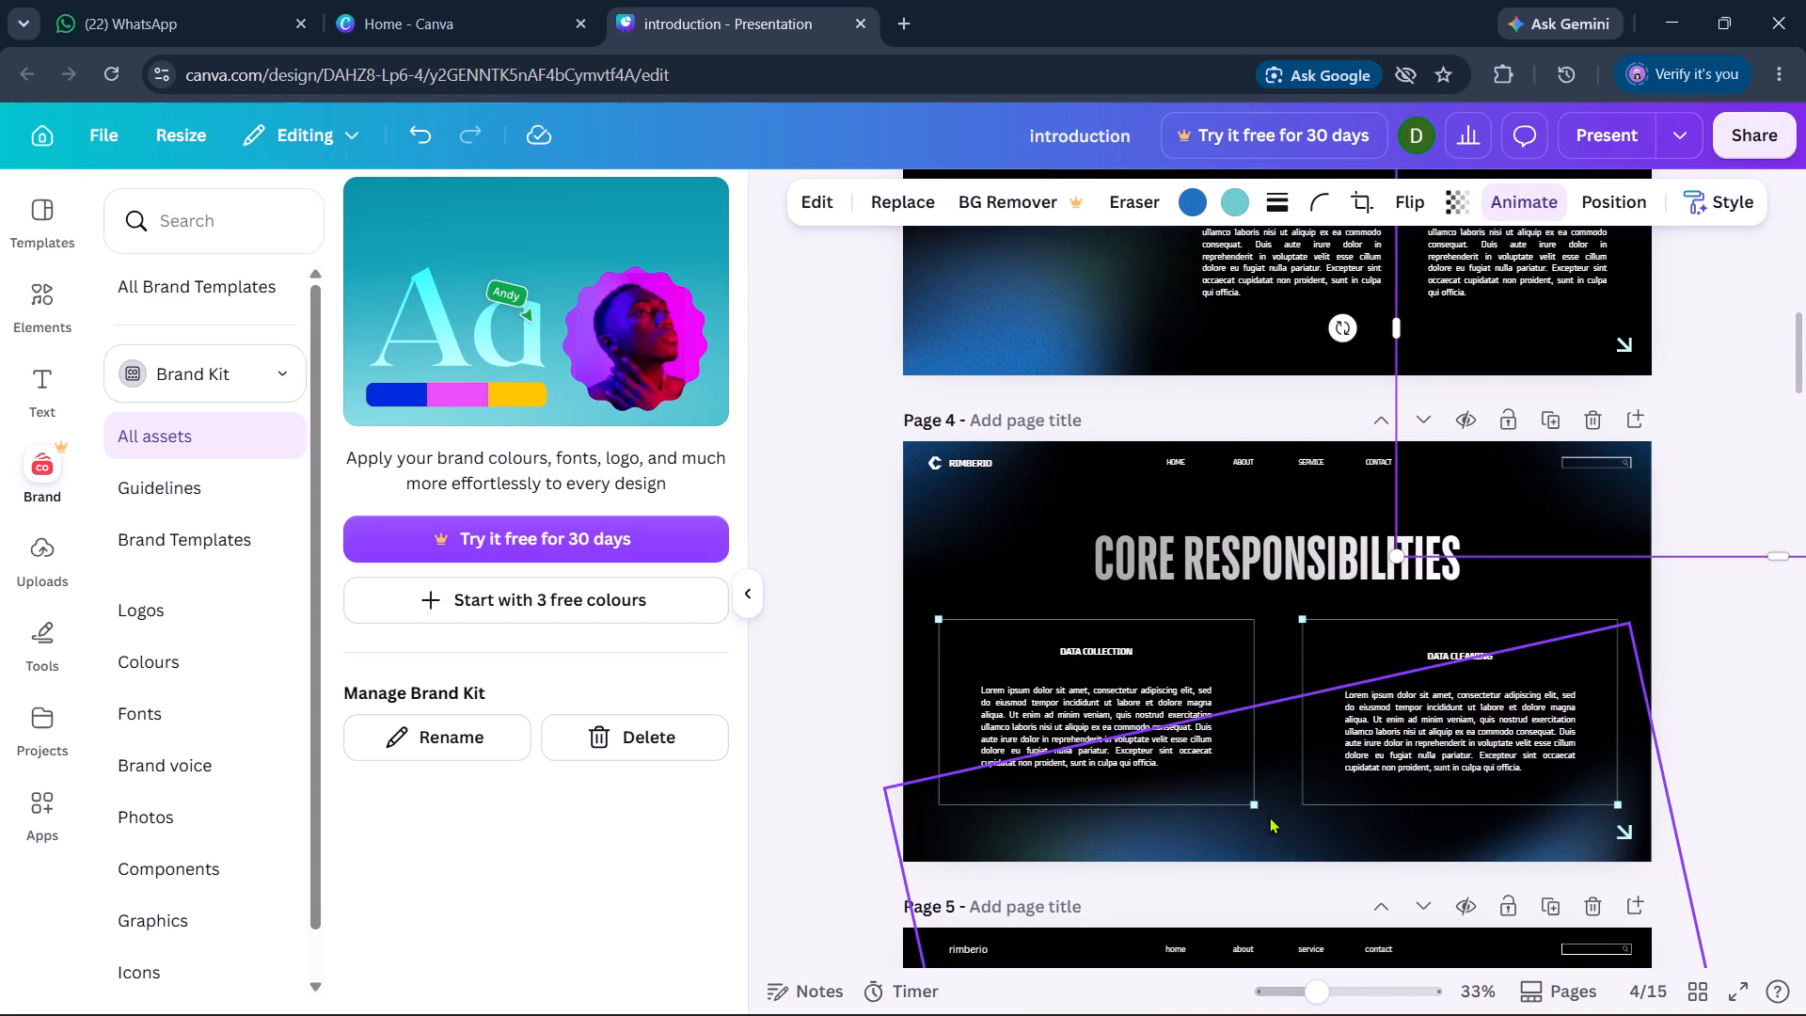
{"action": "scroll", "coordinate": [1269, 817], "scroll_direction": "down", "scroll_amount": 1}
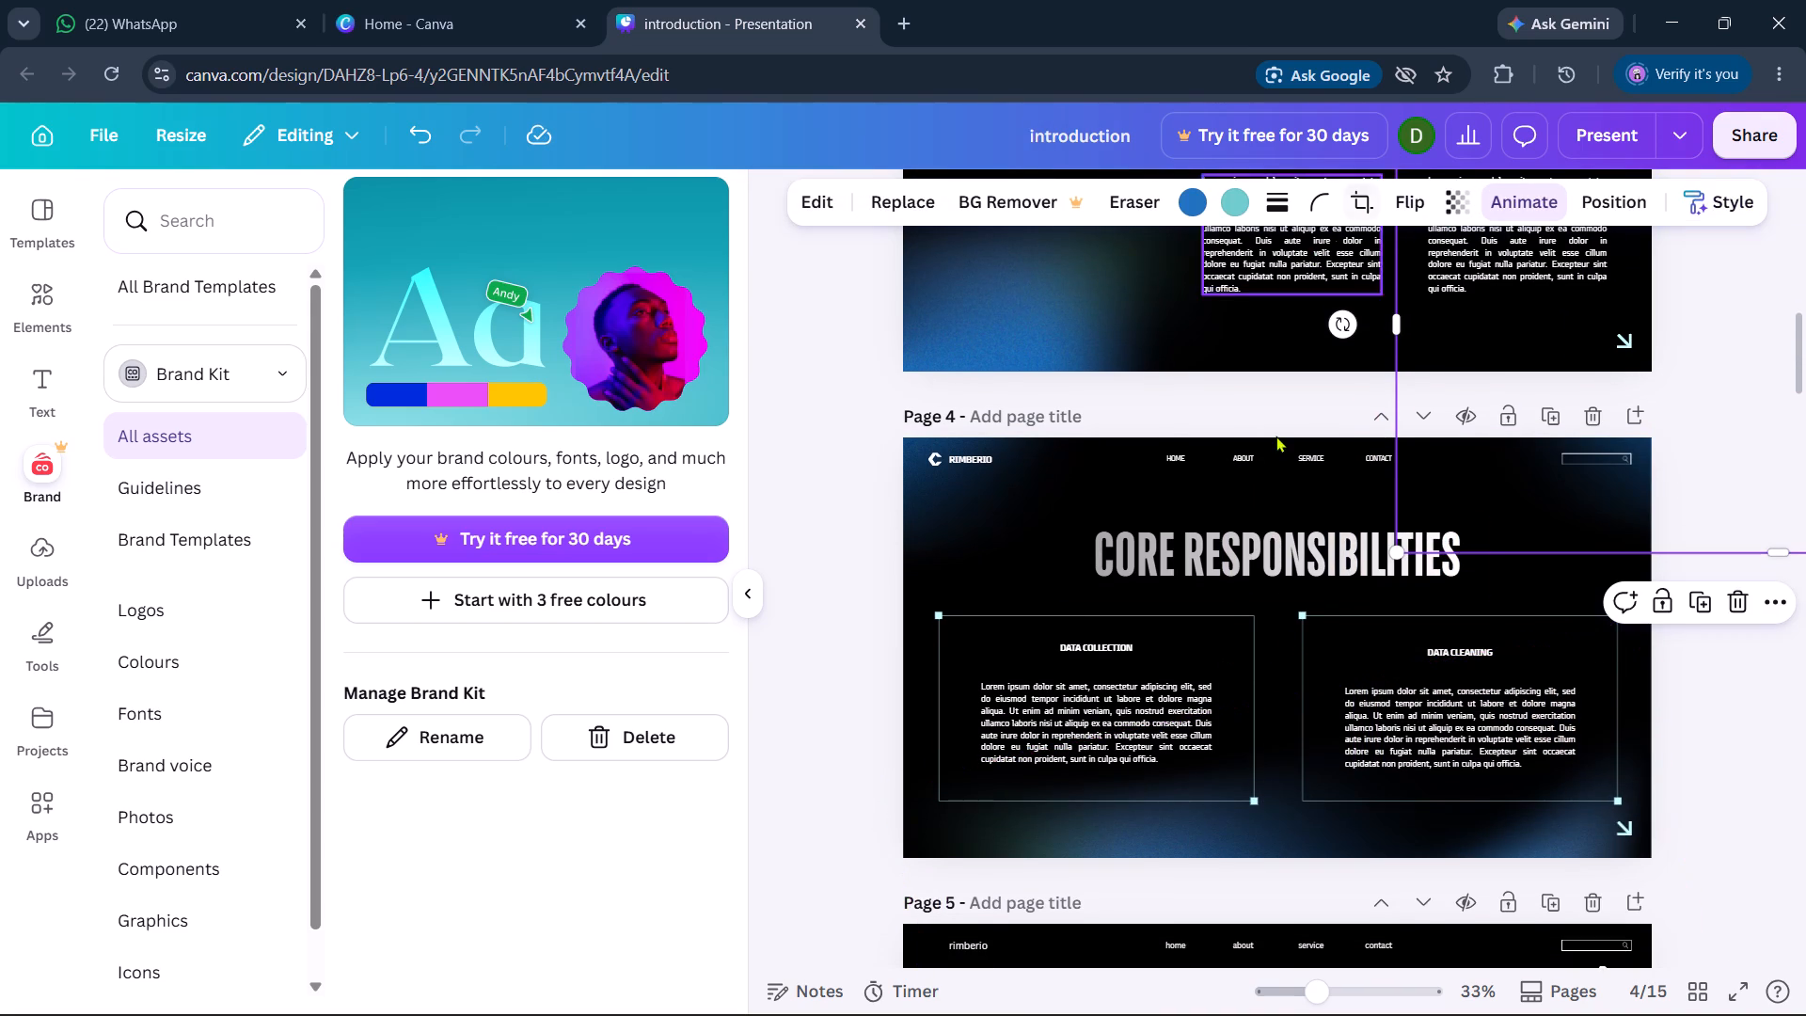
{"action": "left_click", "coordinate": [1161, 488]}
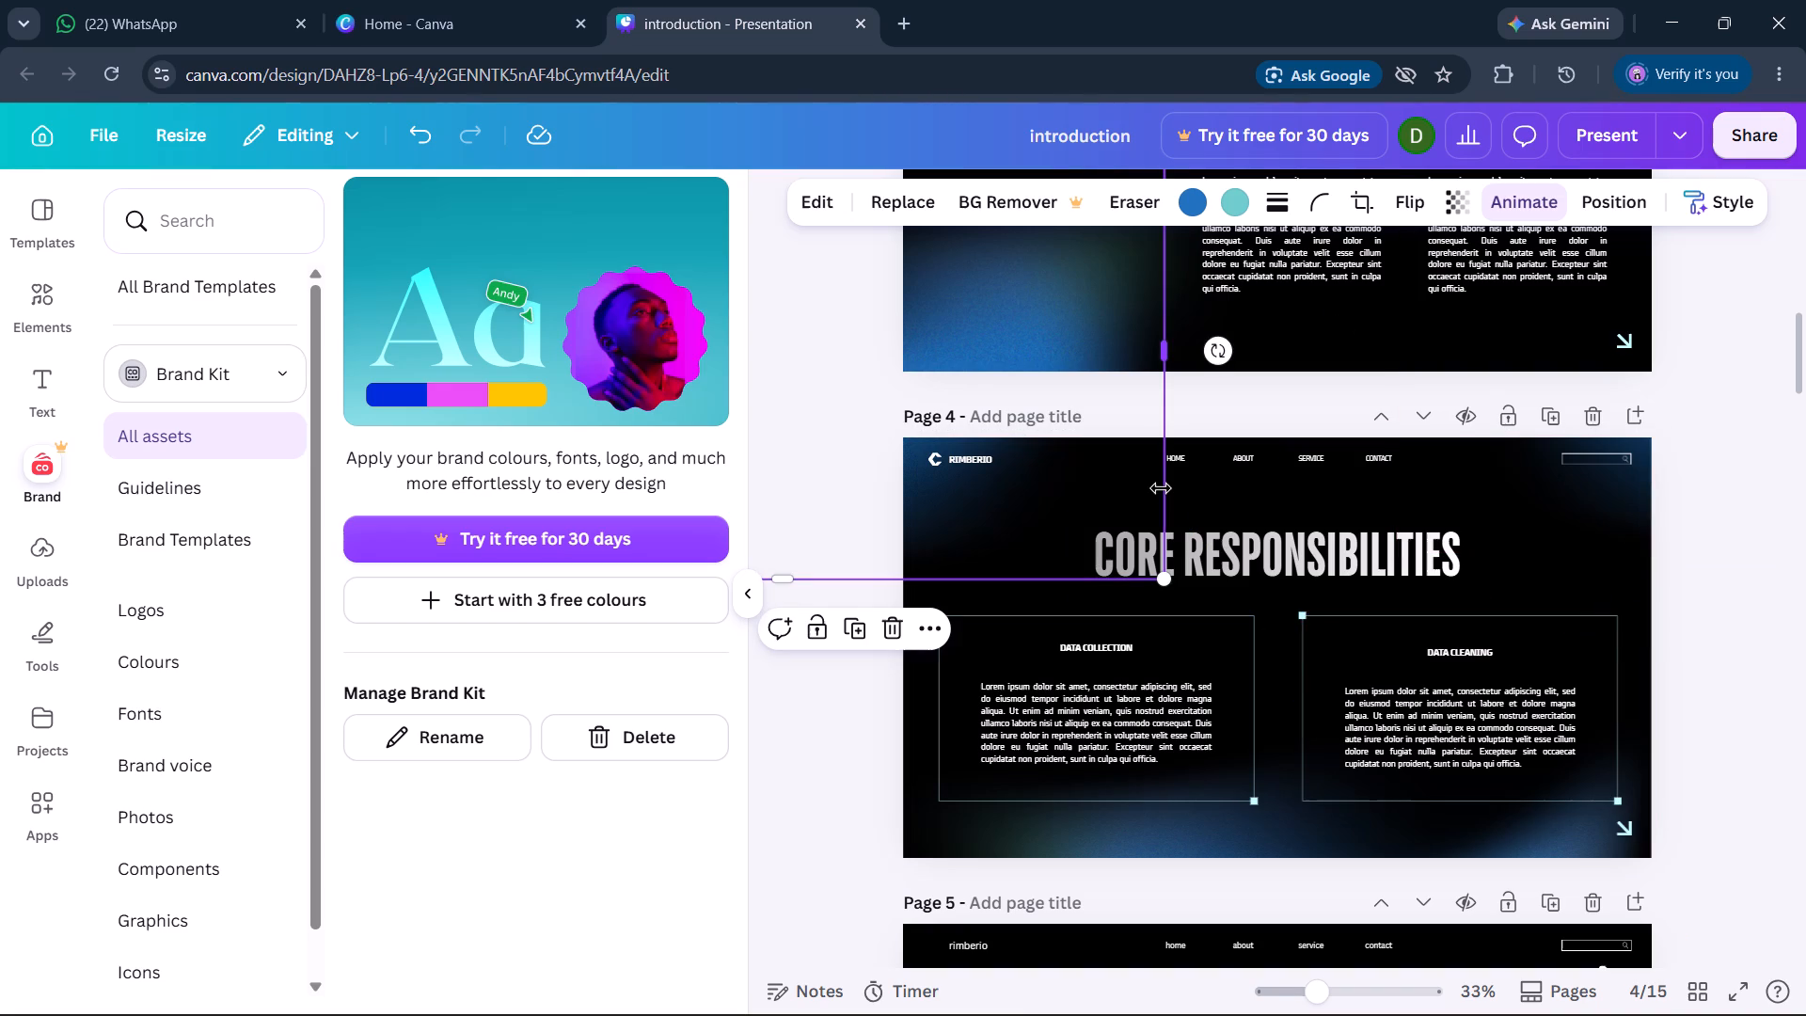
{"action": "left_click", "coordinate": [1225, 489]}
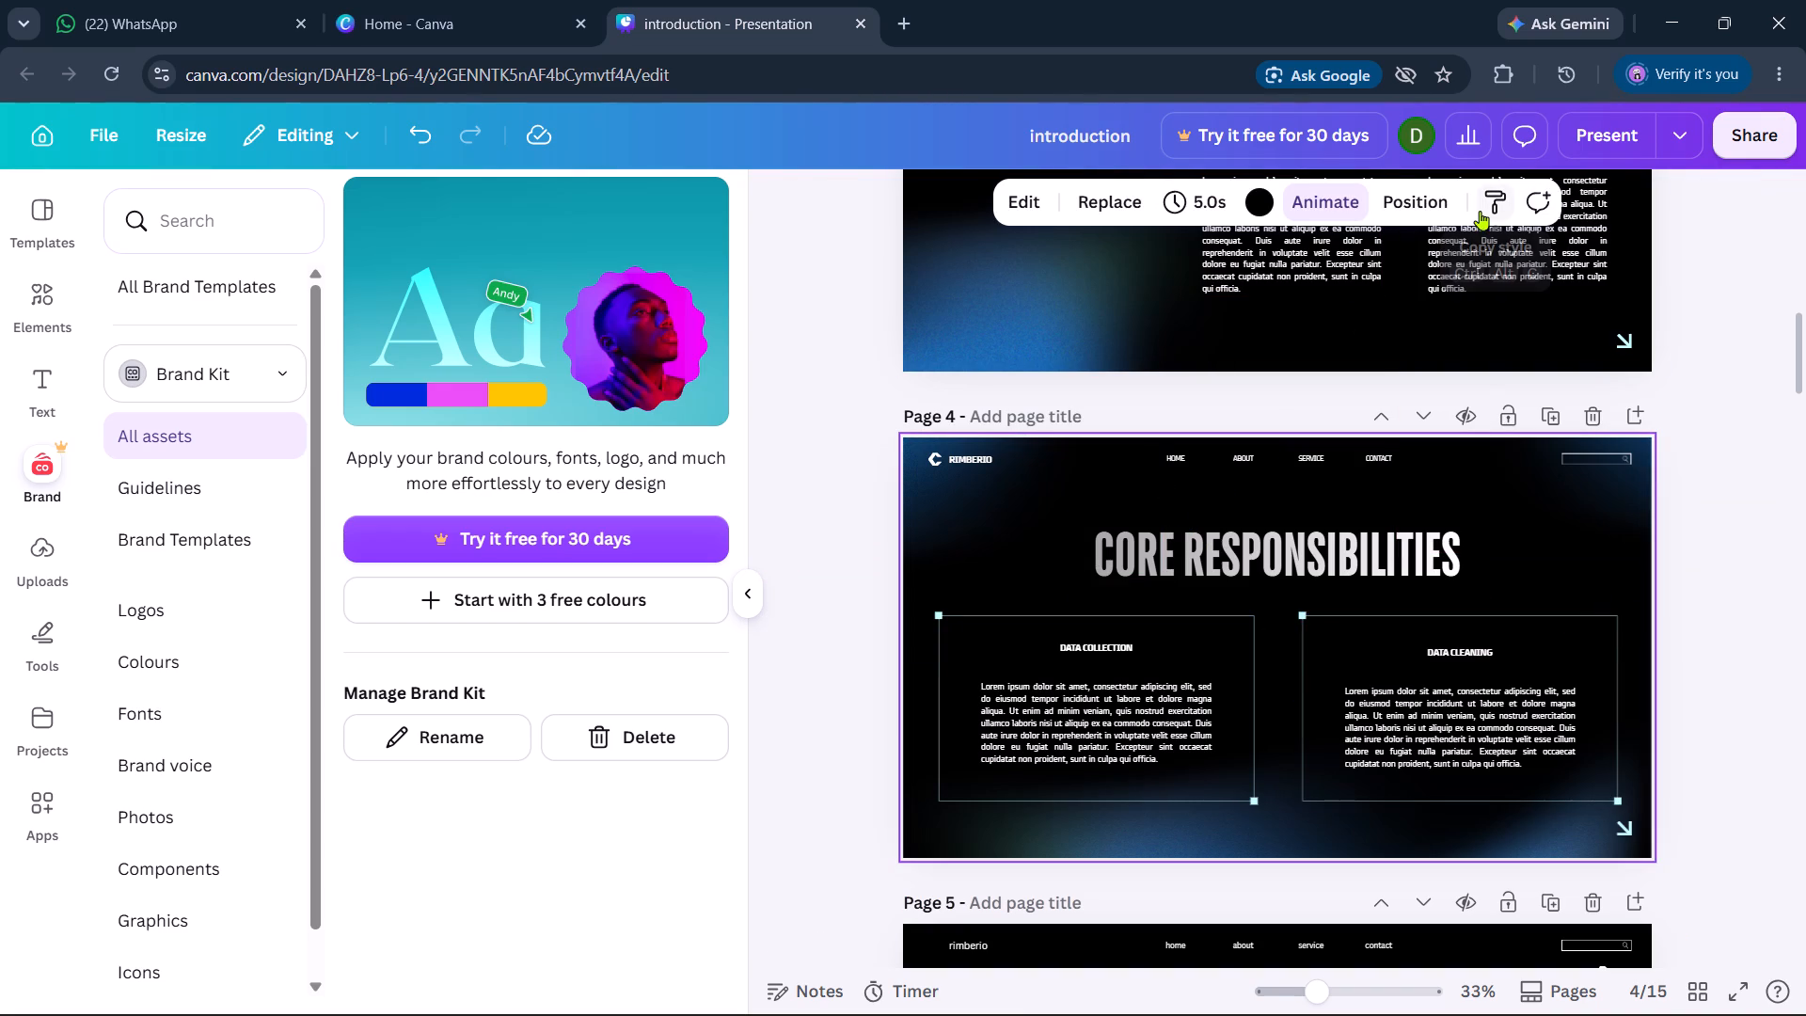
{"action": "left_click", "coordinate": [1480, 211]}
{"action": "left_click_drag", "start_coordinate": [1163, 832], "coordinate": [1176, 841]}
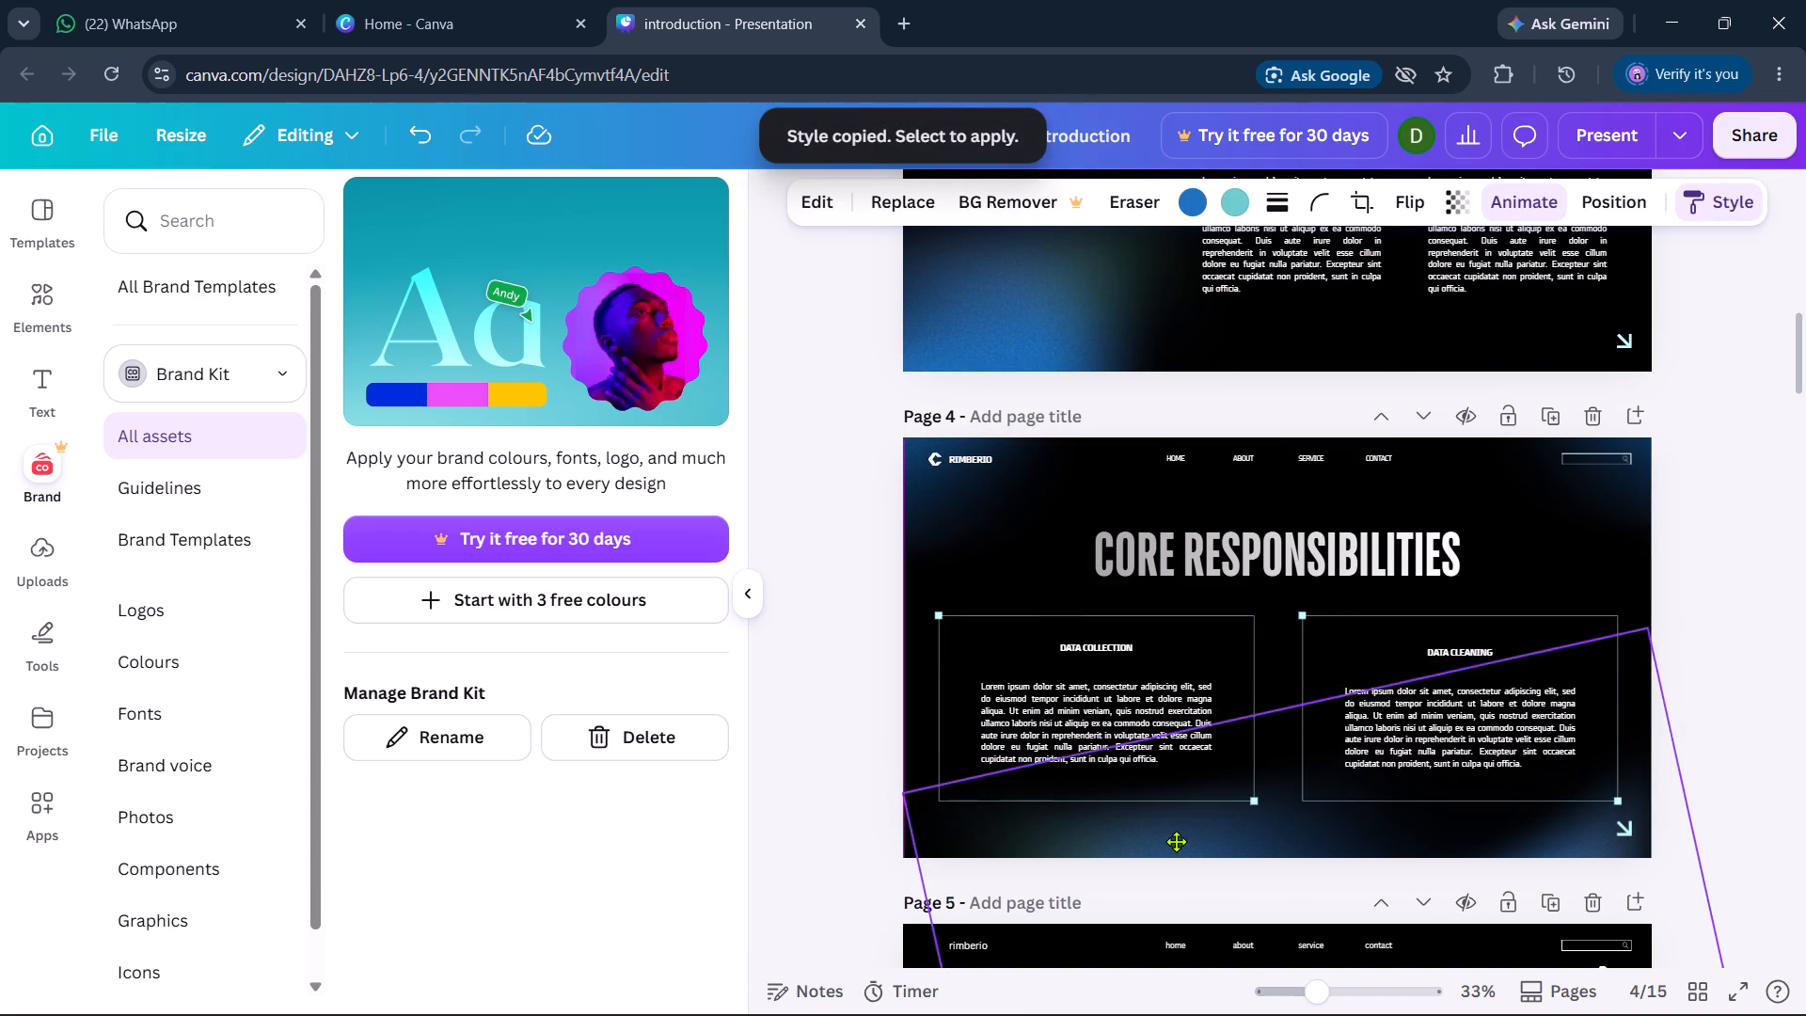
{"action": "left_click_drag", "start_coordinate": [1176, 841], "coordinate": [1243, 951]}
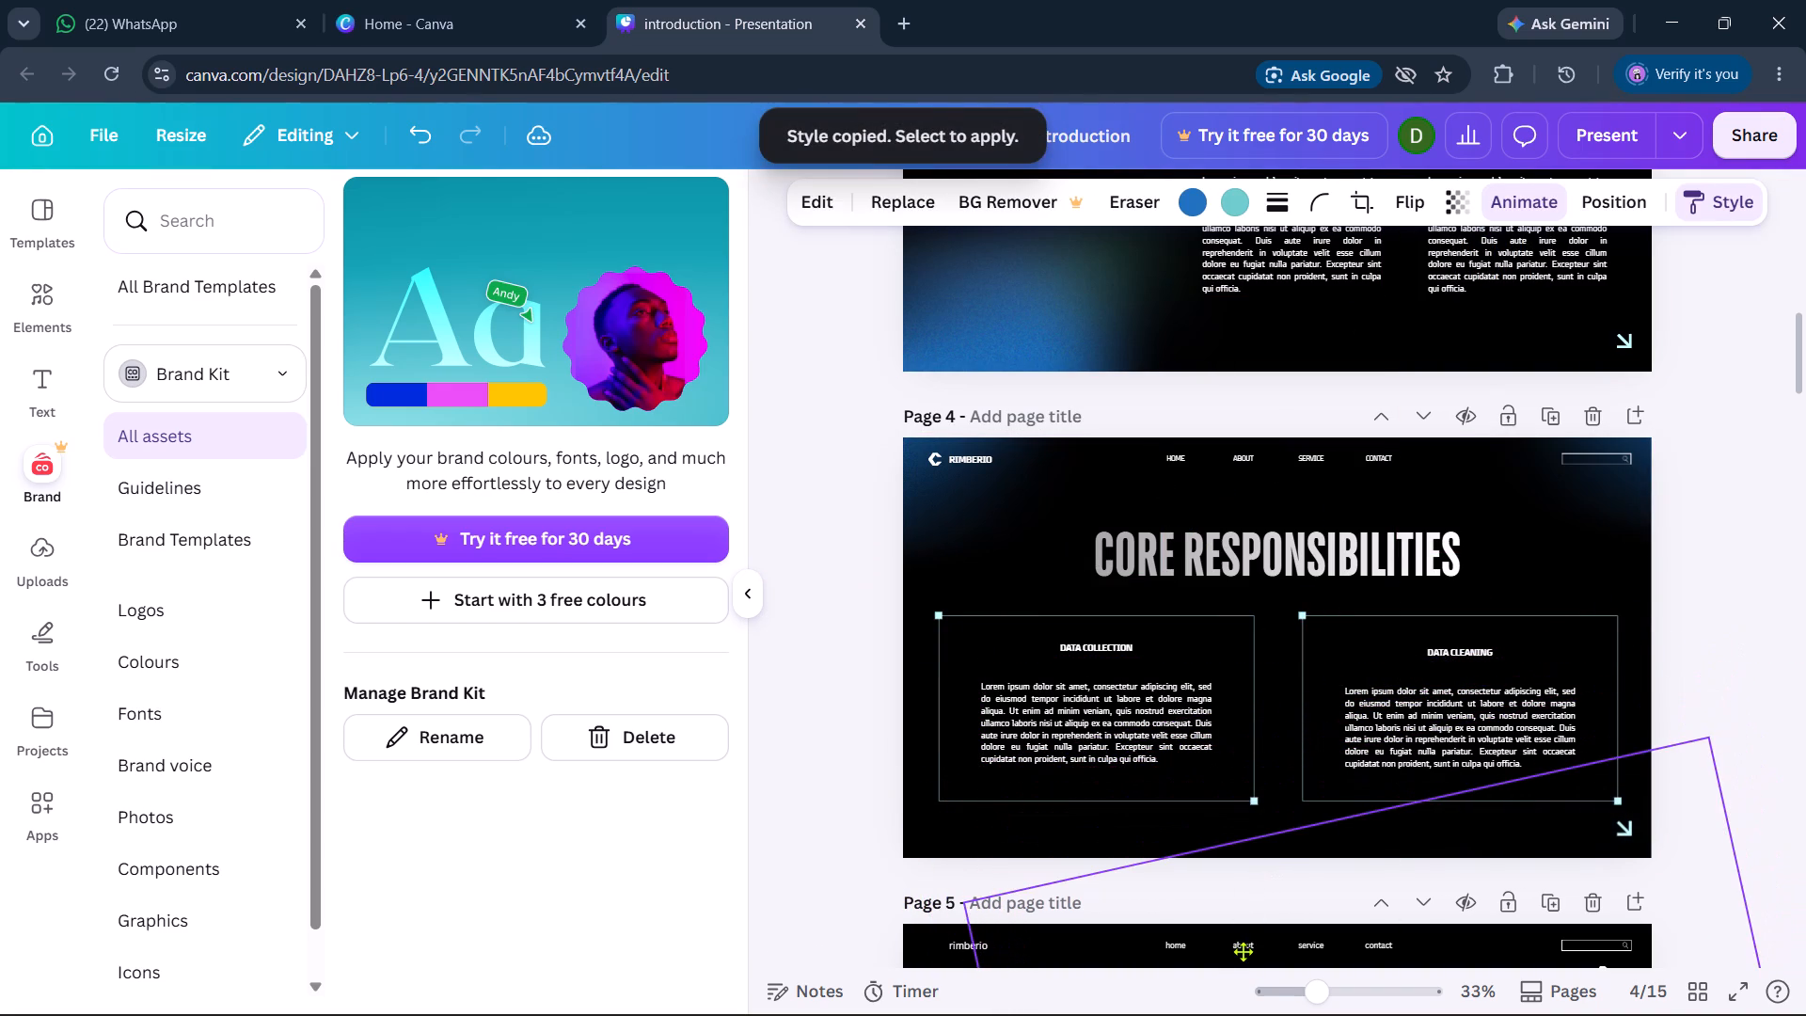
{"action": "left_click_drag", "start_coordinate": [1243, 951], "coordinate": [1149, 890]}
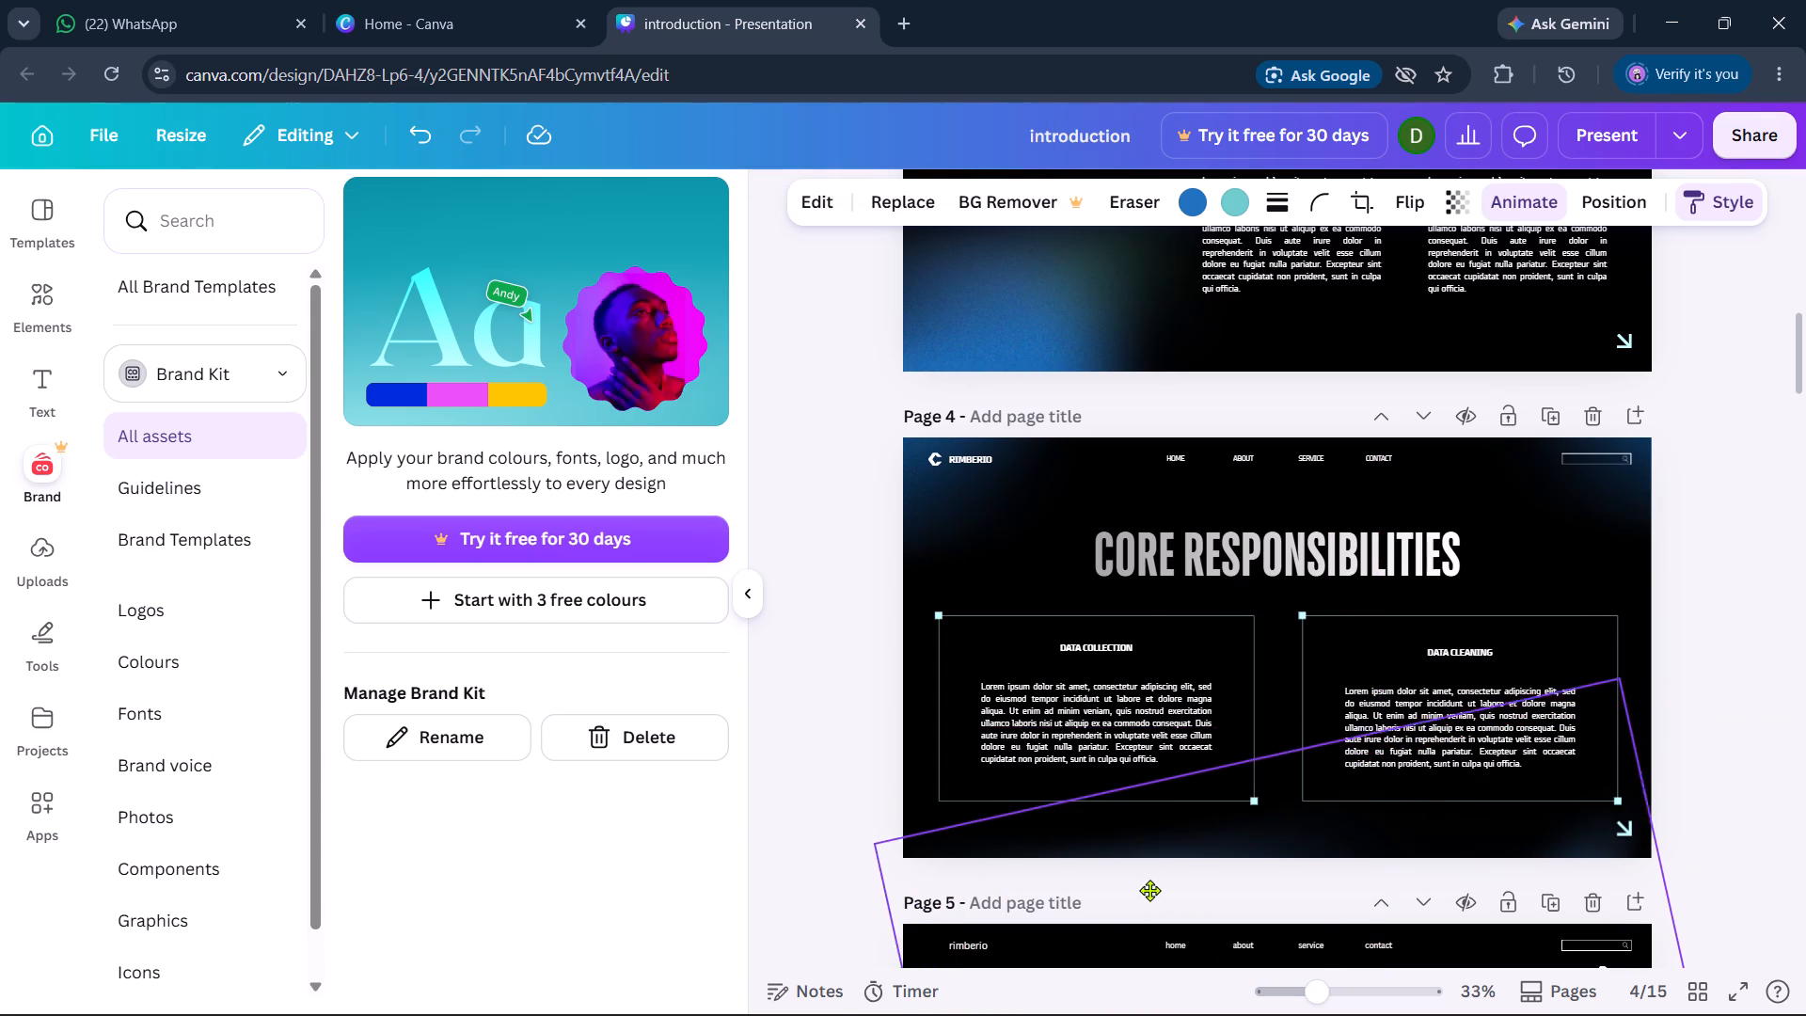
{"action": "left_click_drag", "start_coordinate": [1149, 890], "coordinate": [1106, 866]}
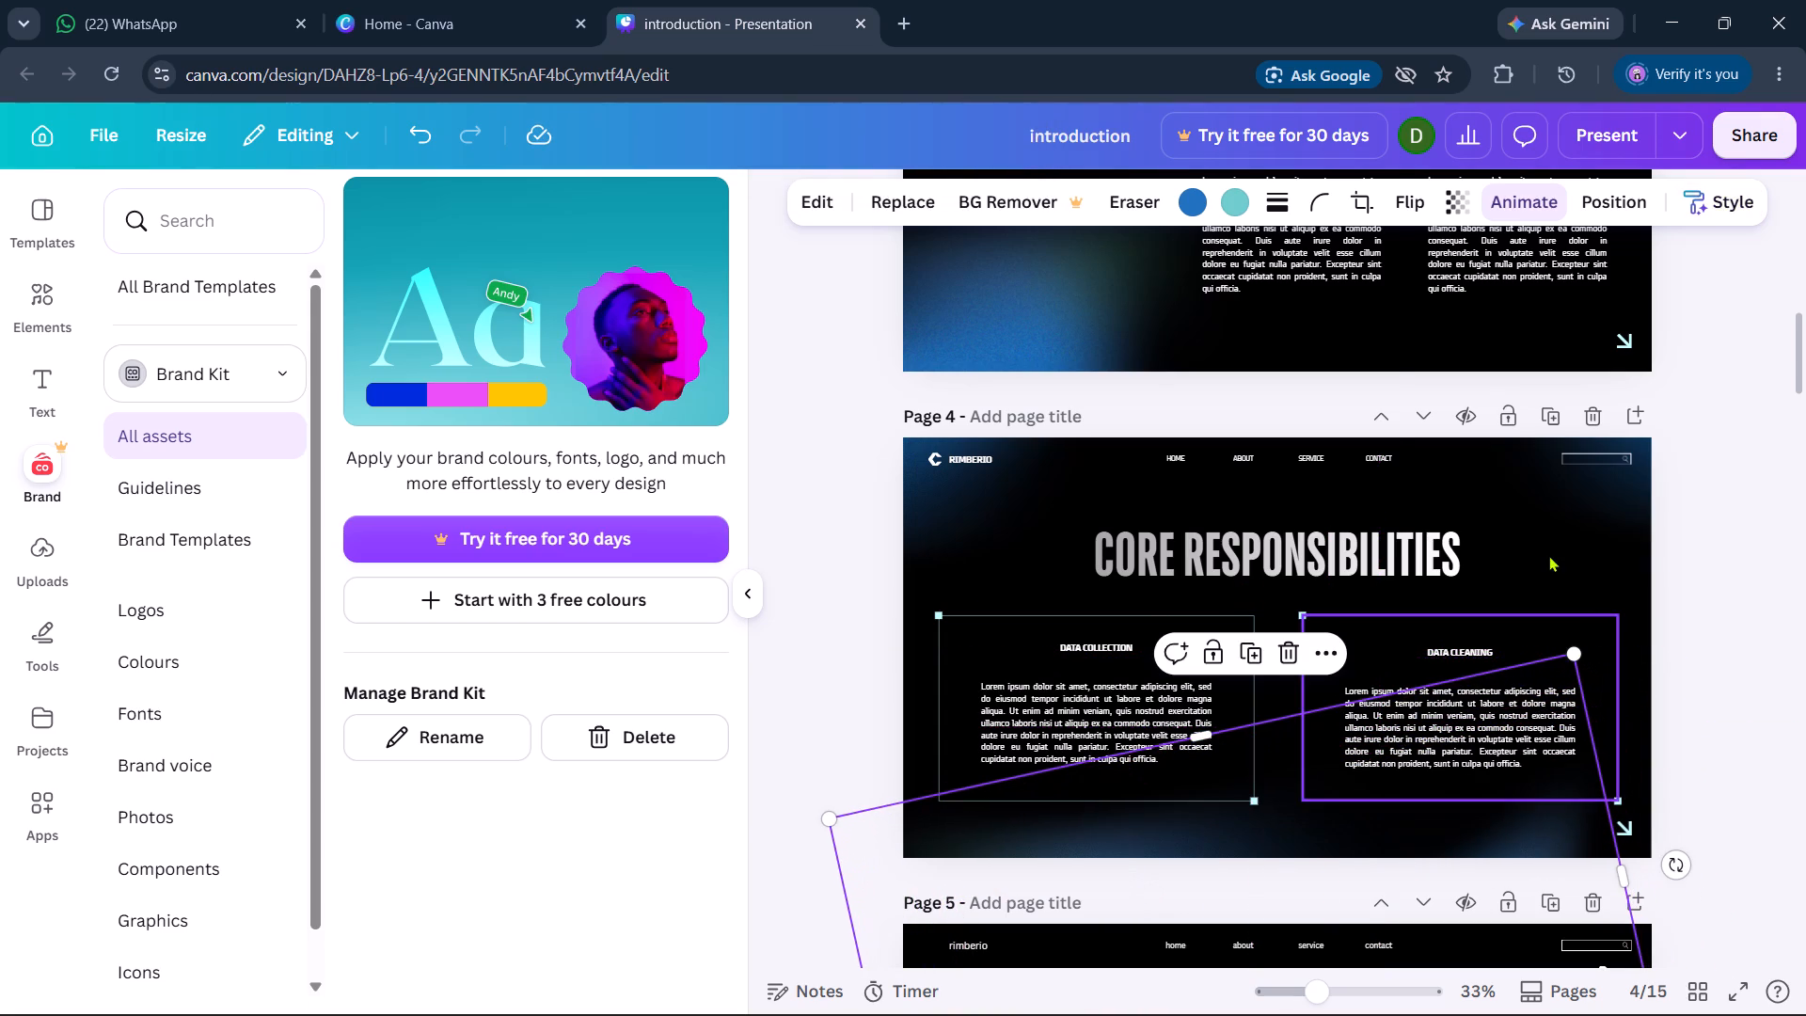
Copy page 3's style and move its blue gradient graphics completely off the page, leaving a plain black background.
{"action": "left_click", "coordinate": [1504, 498]}
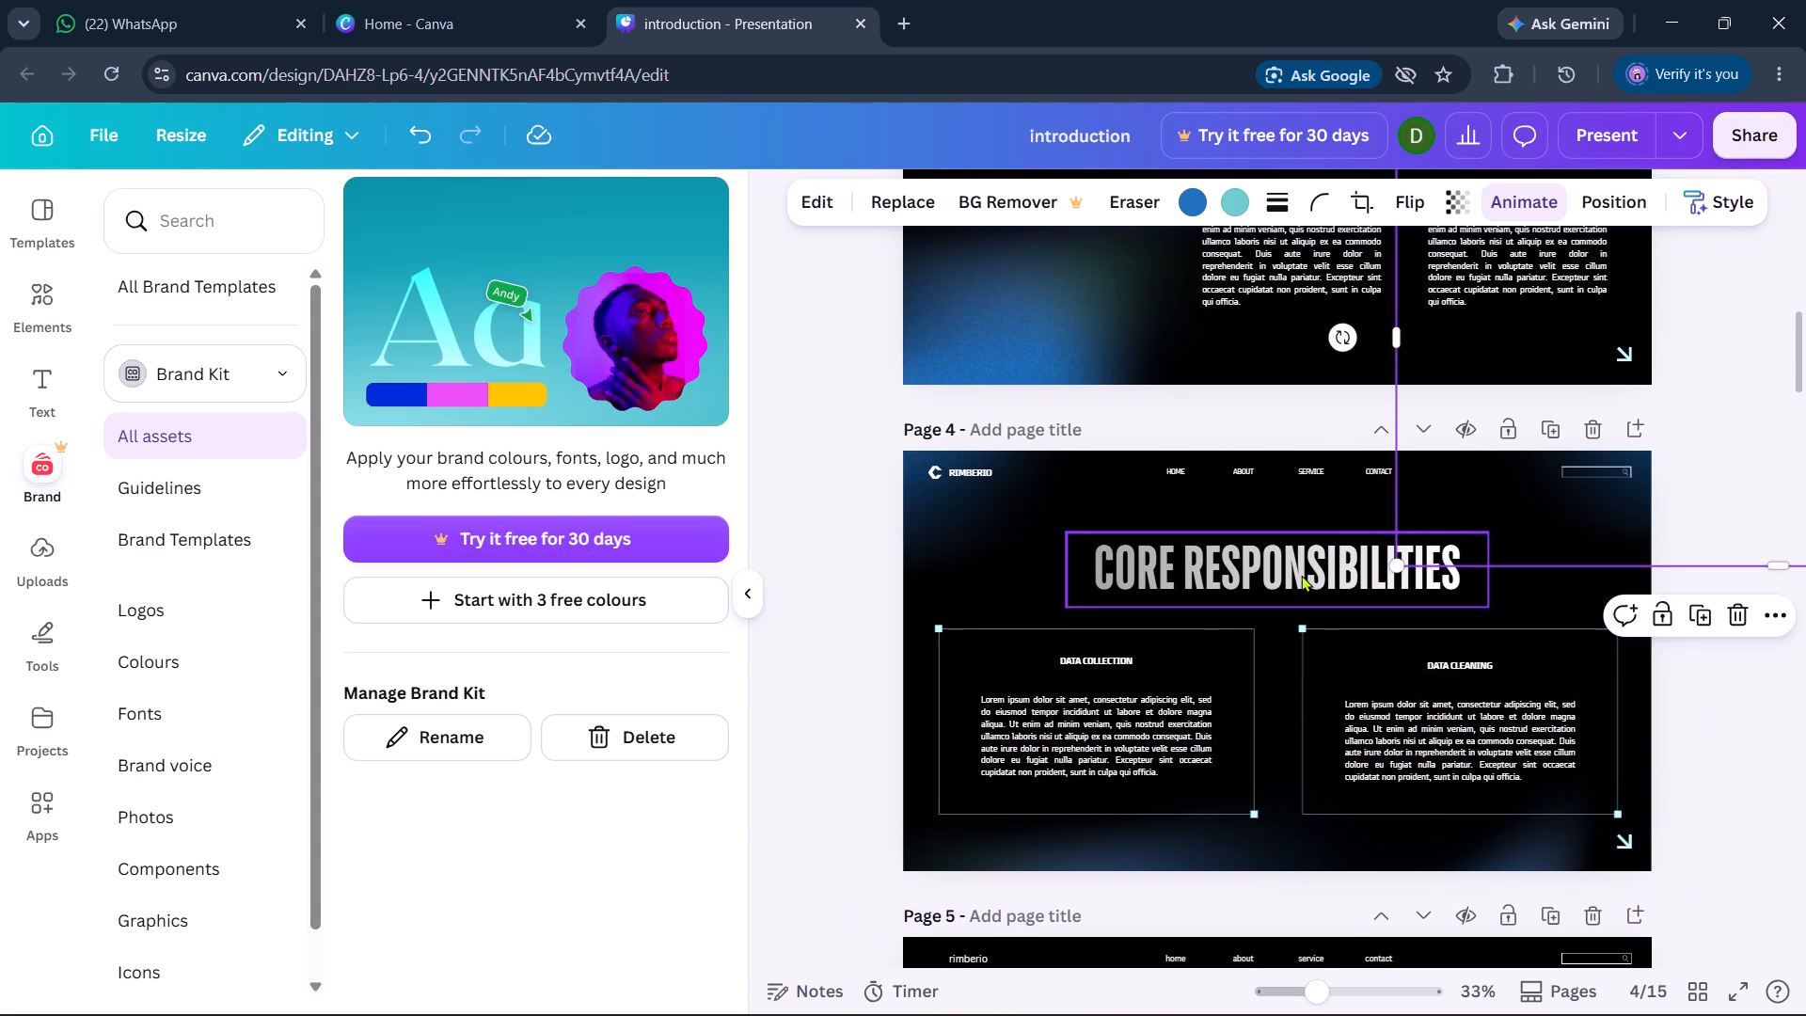
{"action": "scroll", "coordinate": [1291, 592], "scroll_direction": "up", "scroll_amount": 1}
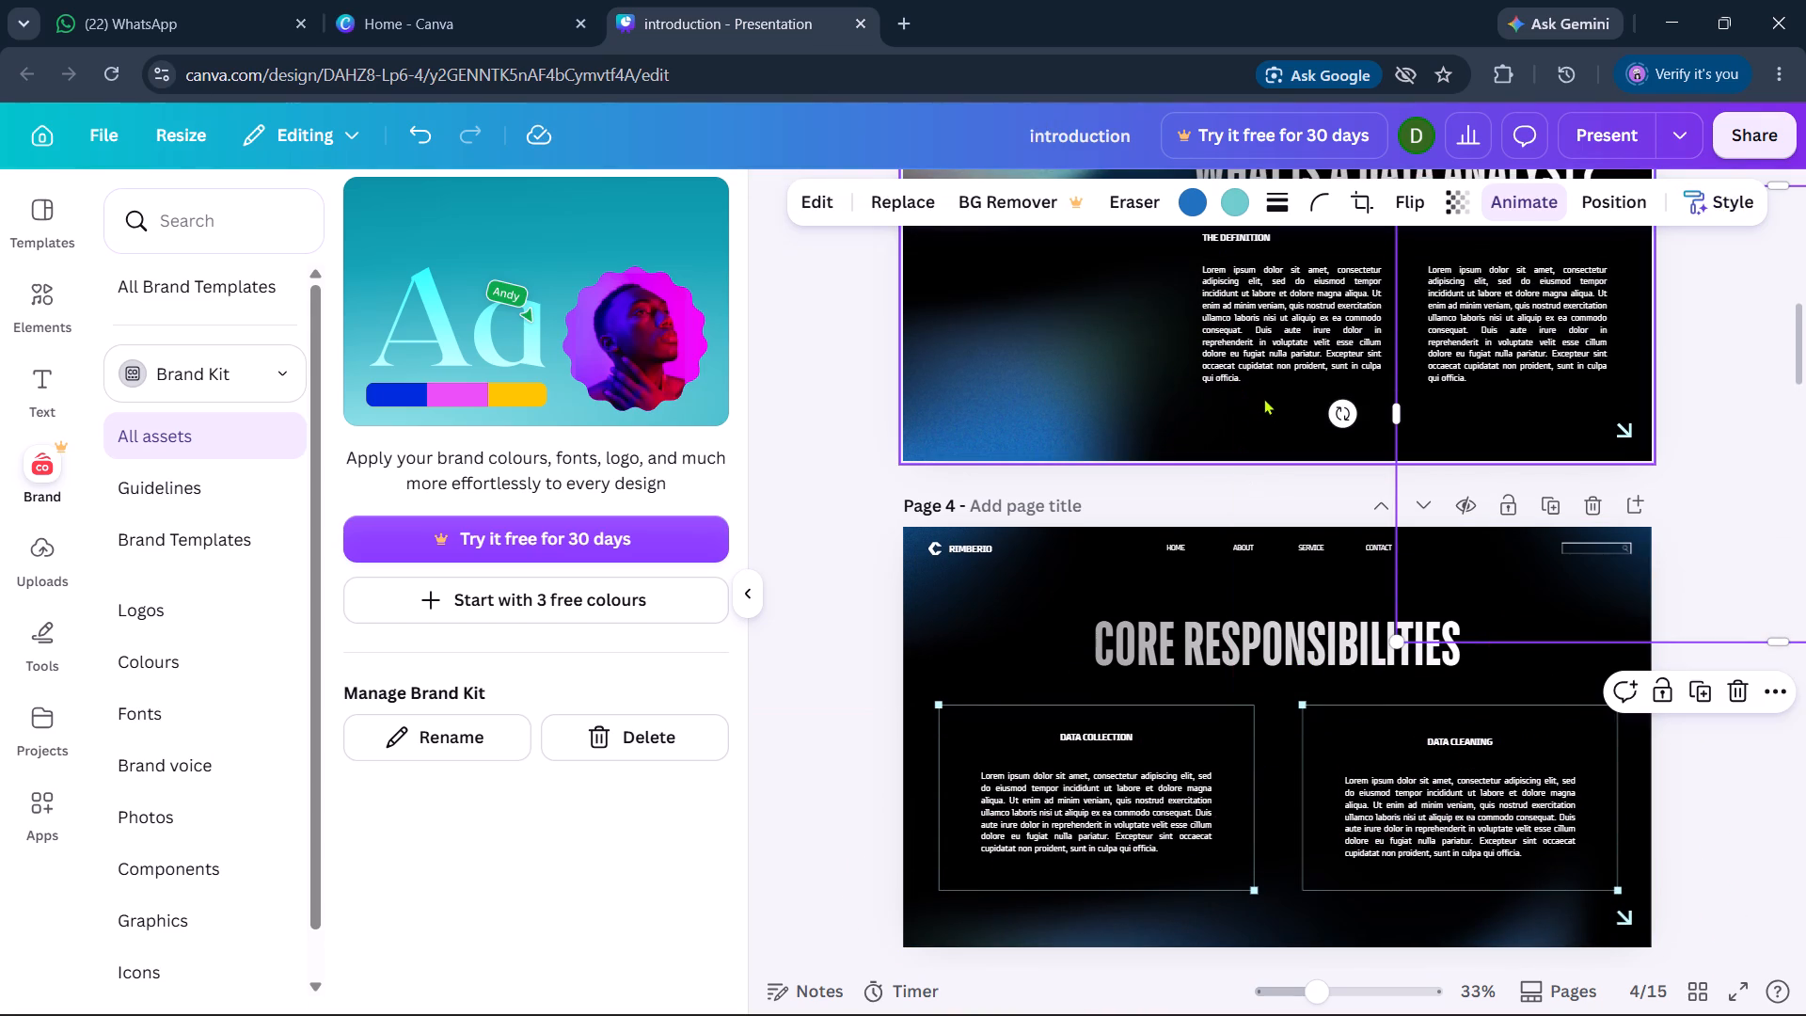
{"action": "left_click", "coordinate": [1271, 417]}
{"action": "left_click", "coordinate": [1482, 198]}
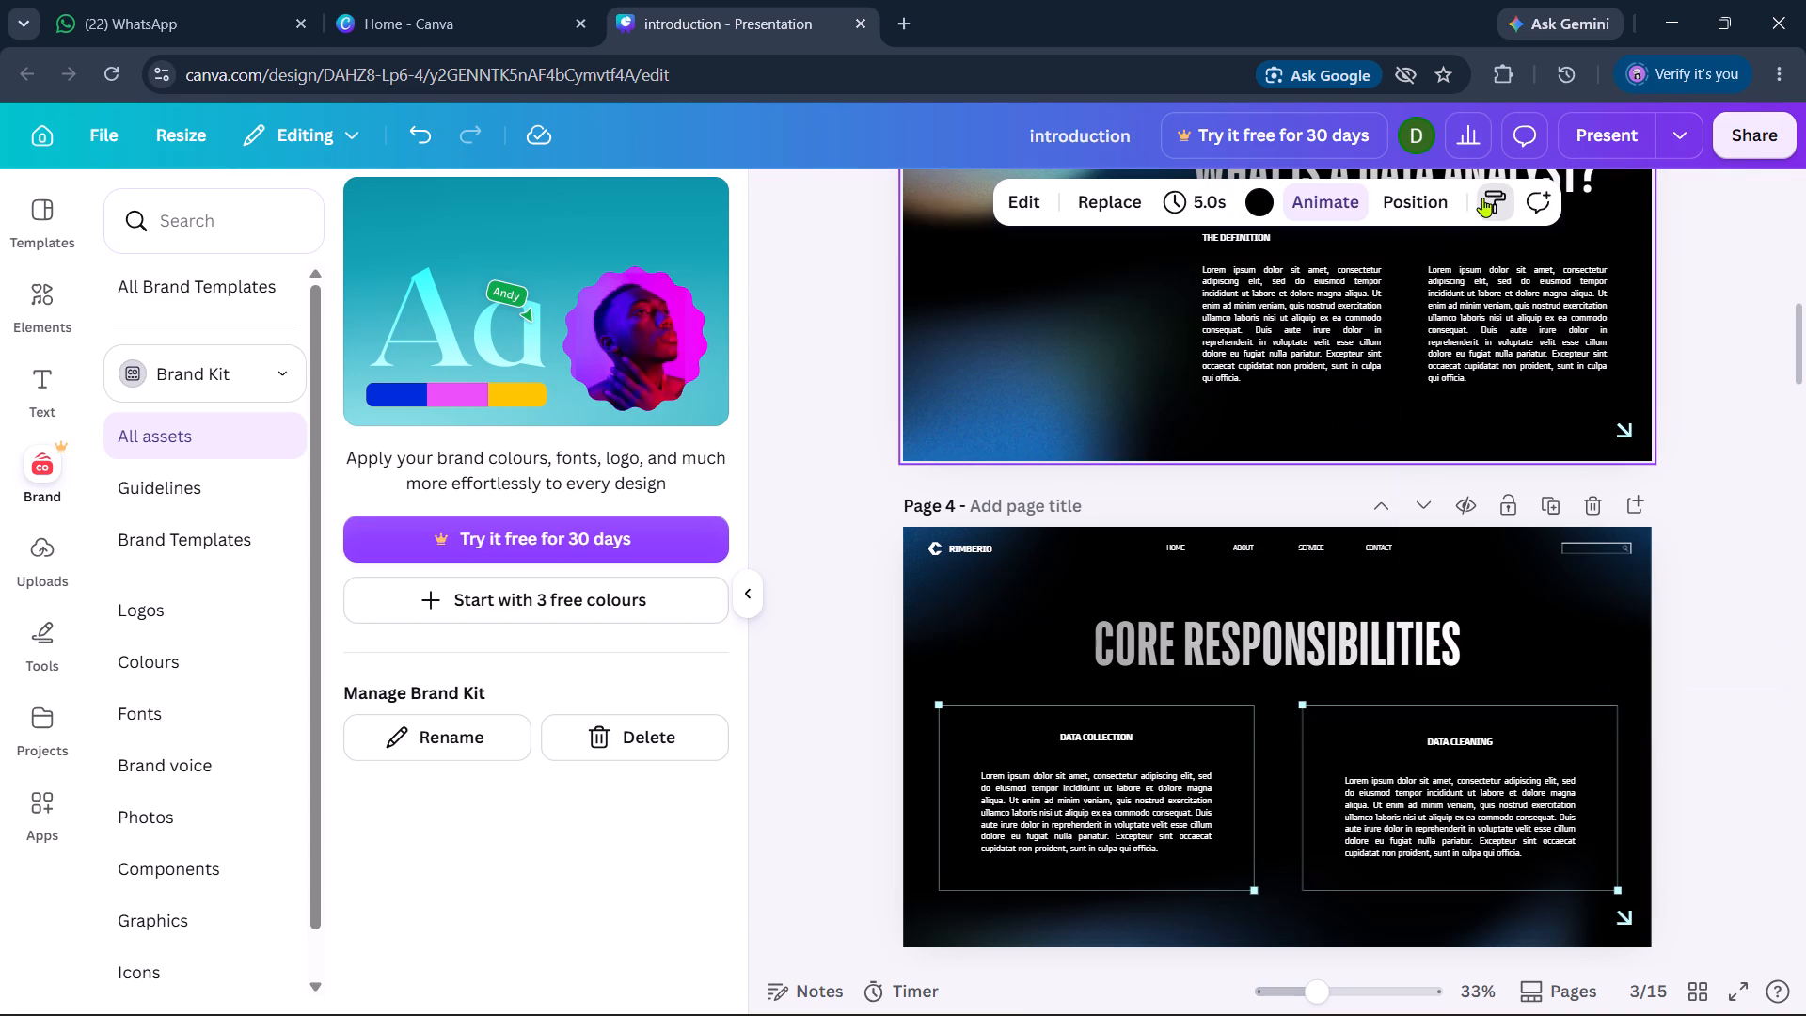
{"action": "scroll", "coordinate": [1291, 357], "scroll_direction": "up", "scroll_amount": 1}
{"action": "left_click_drag", "start_coordinate": [1083, 435], "coordinate": [1102, 724]}
{"action": "left_click_drag", "start_coordinate": [1059, 606], "coordinate": [1059, 636]}
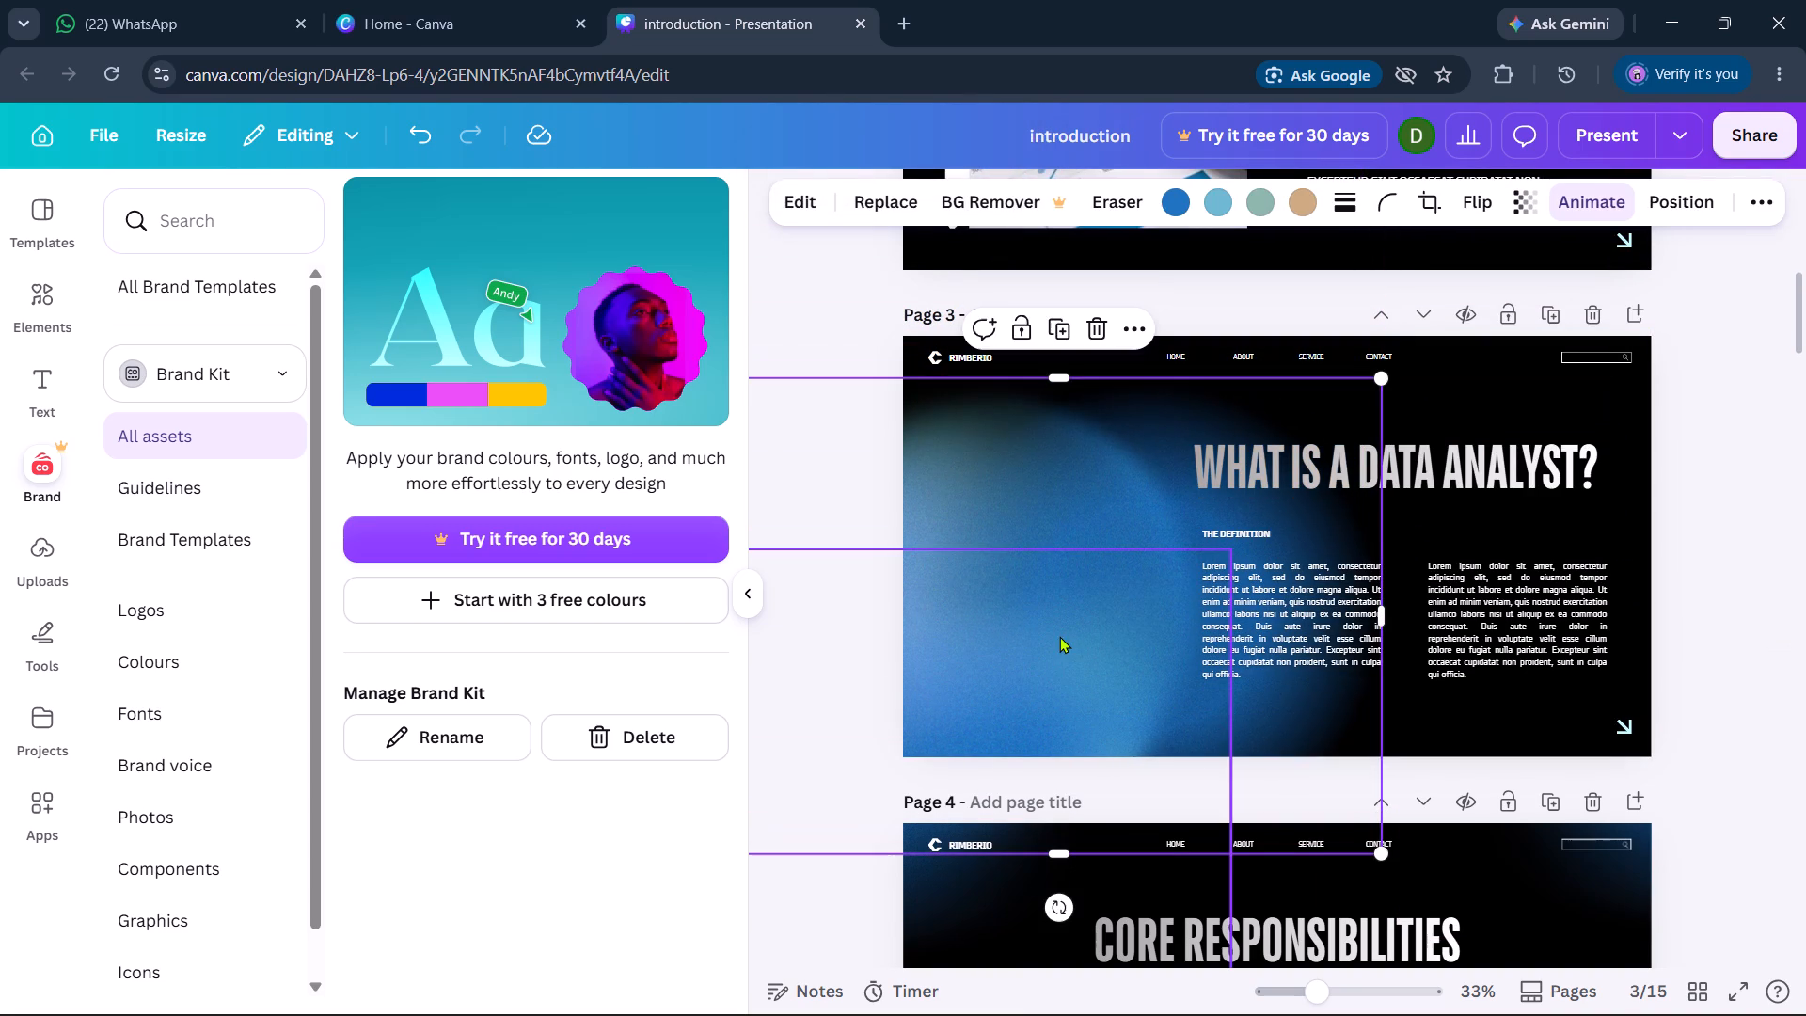
{"action": "left_click_drag", "start_coordinate": [1066, 602], "coordinate": [819, 908]}
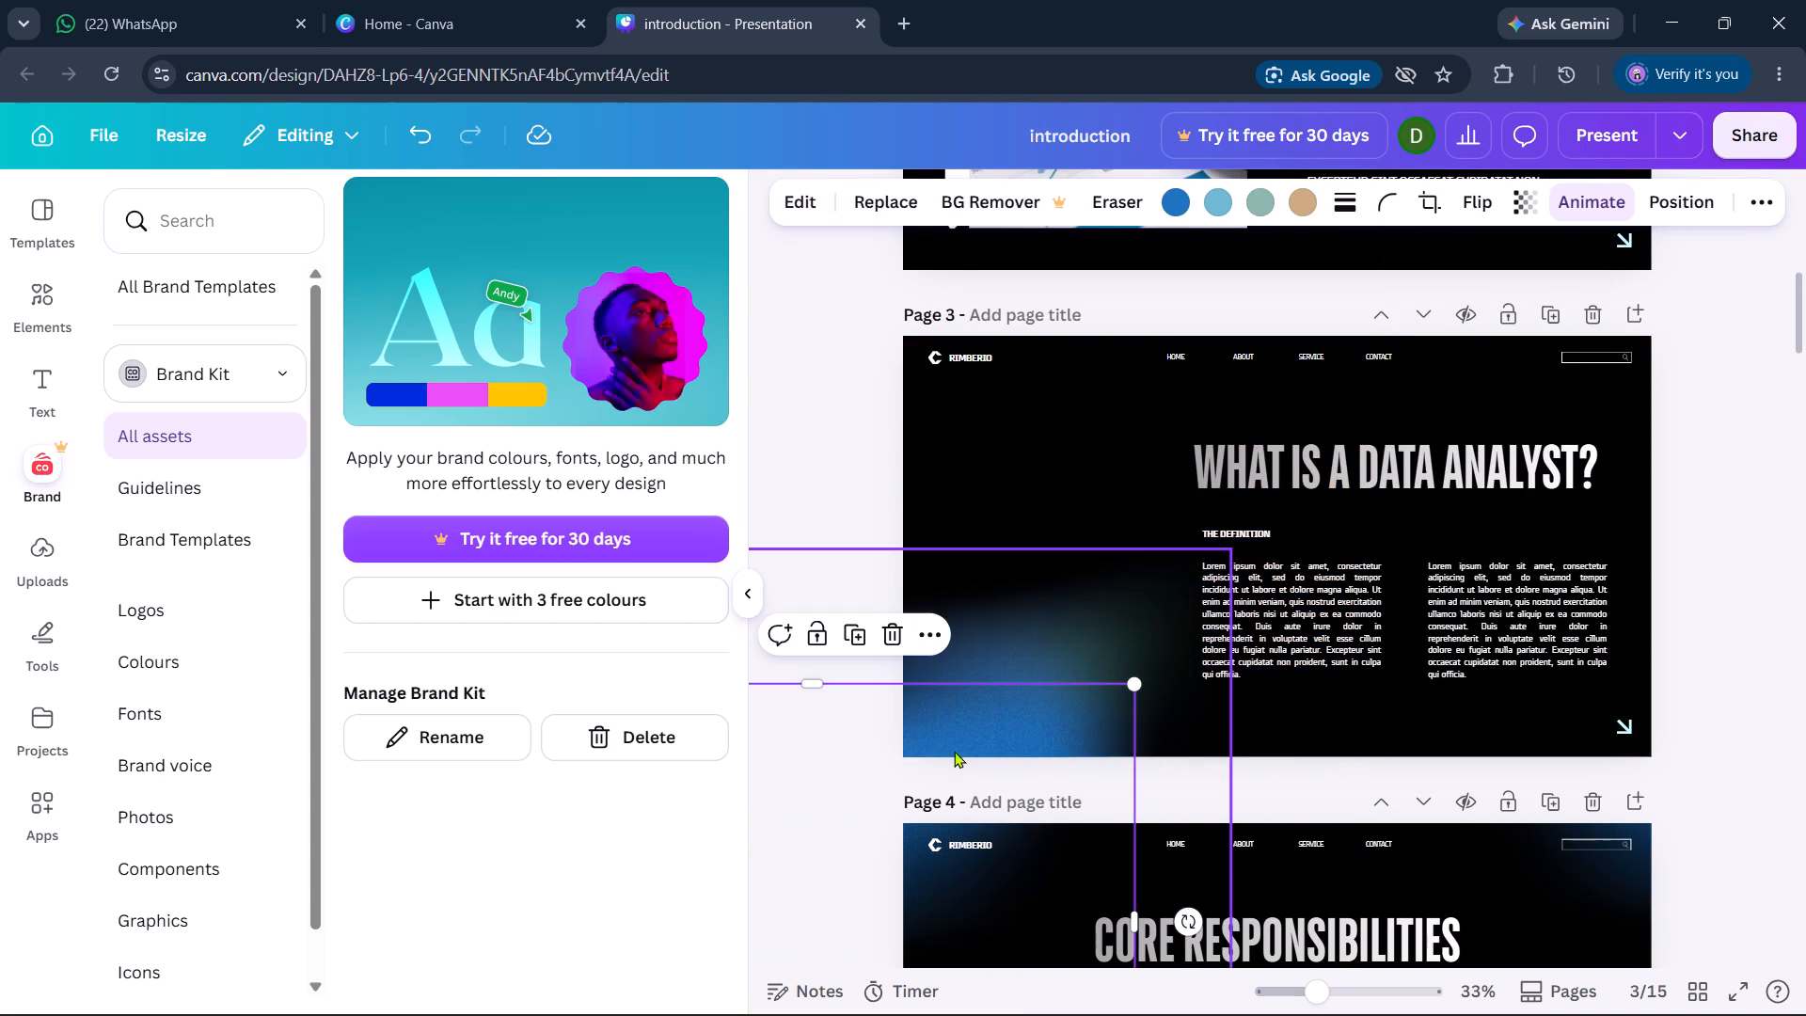
{"action": "left_click_drag", "start_coordinate": [991, 714], "coordinate": [757, 831]}
{"action": "left_click_drag", "start_coordinate": [994, 685], "coordinate": [632, 787]}
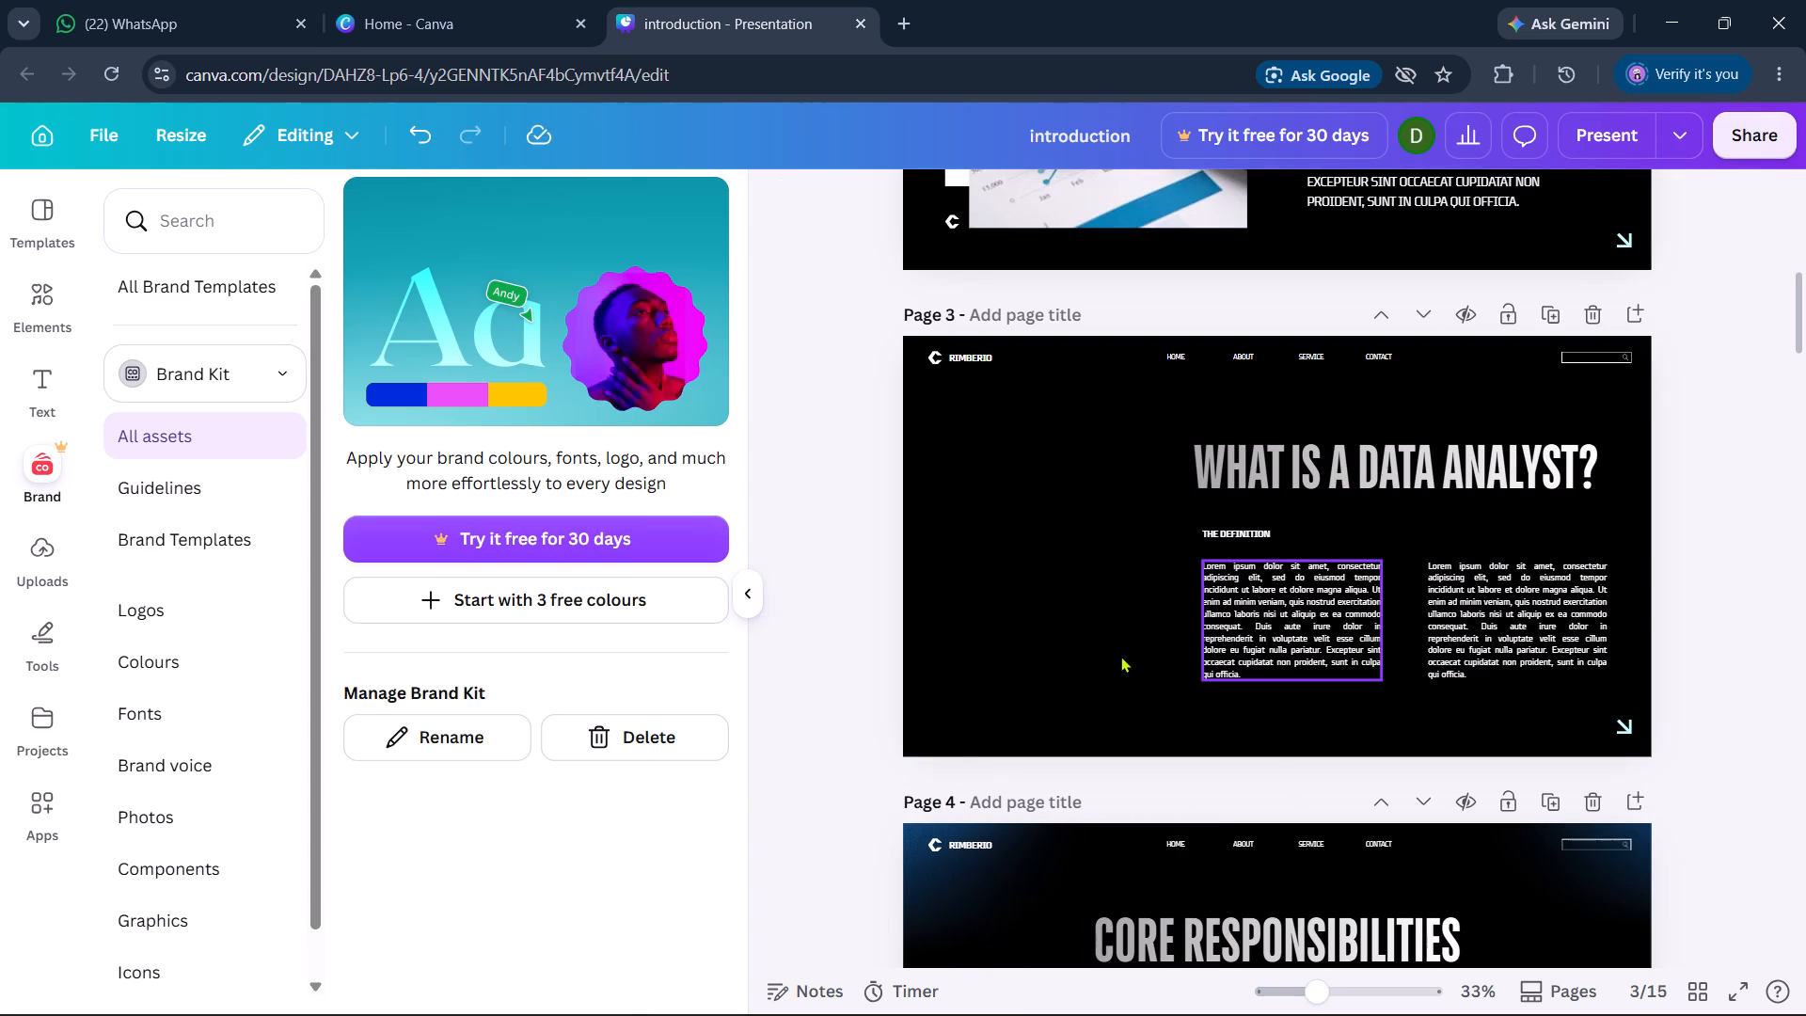
Try the suggested layouts on page 3 and apply the one with a centred title above two text columns.
{"action": "left_click", "coordinate": [1026, 530]}
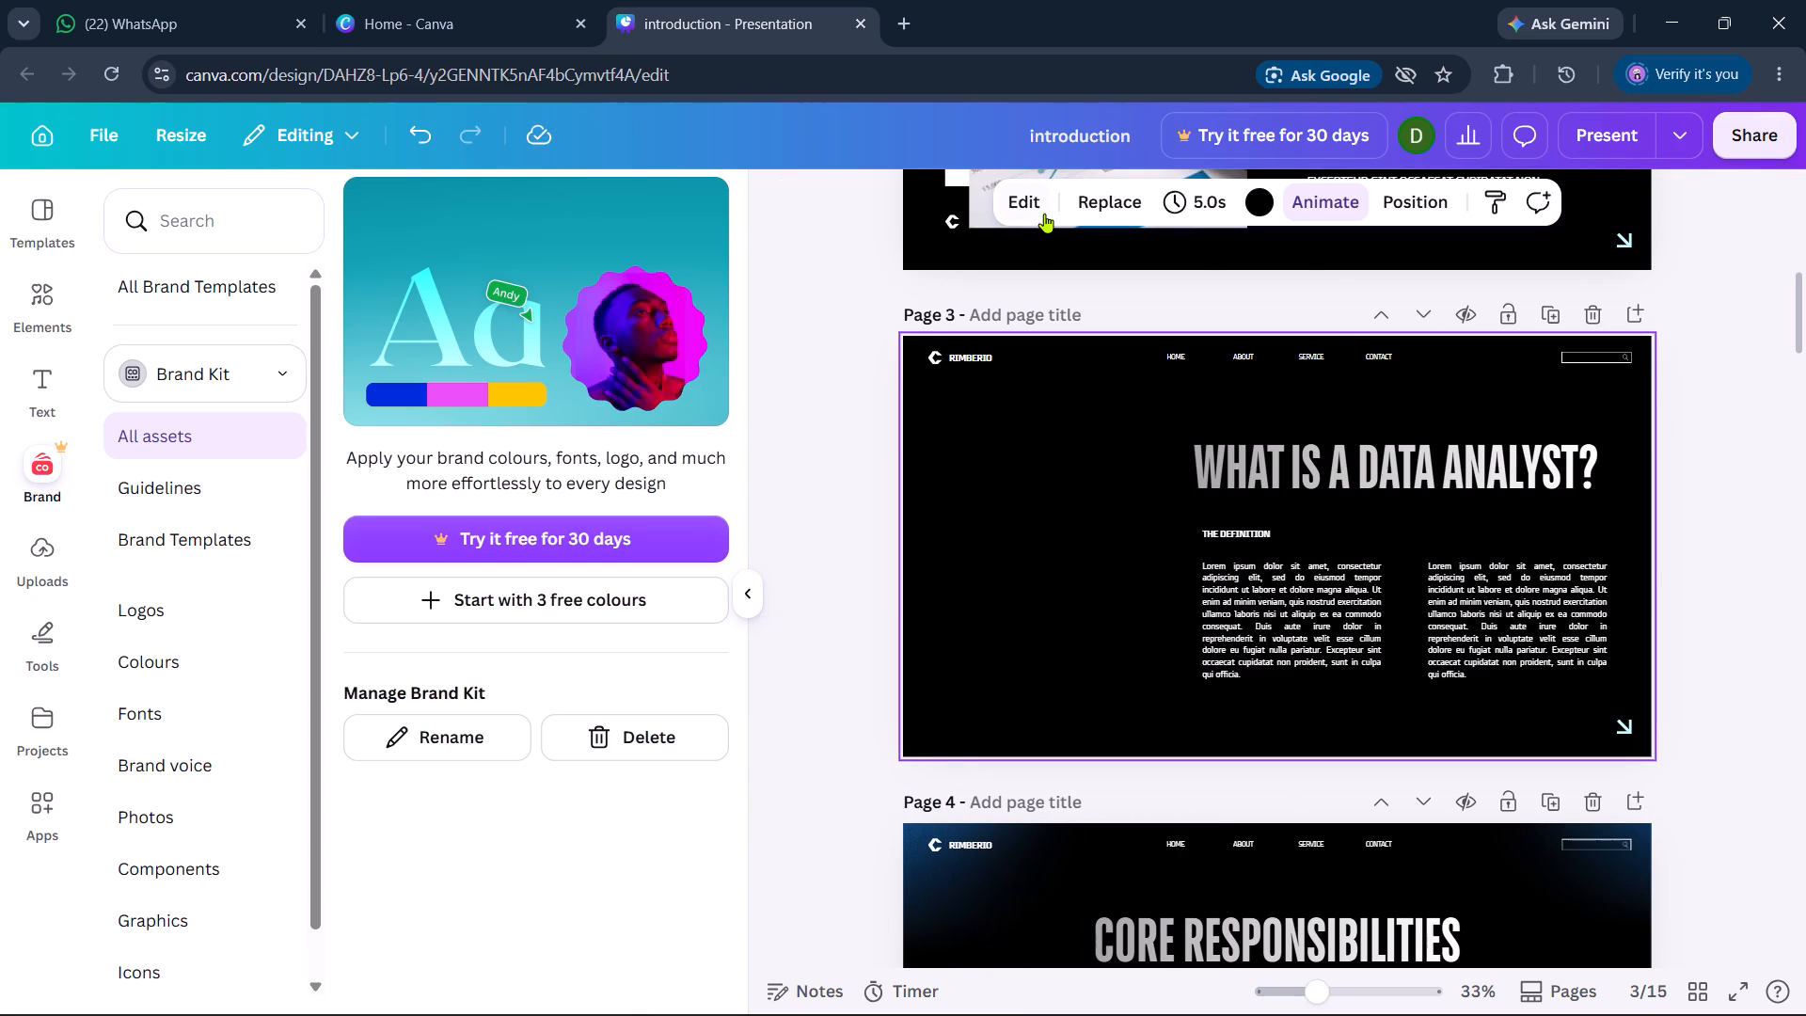
{"action": "left_click", "coordinate": [1037, 208]}
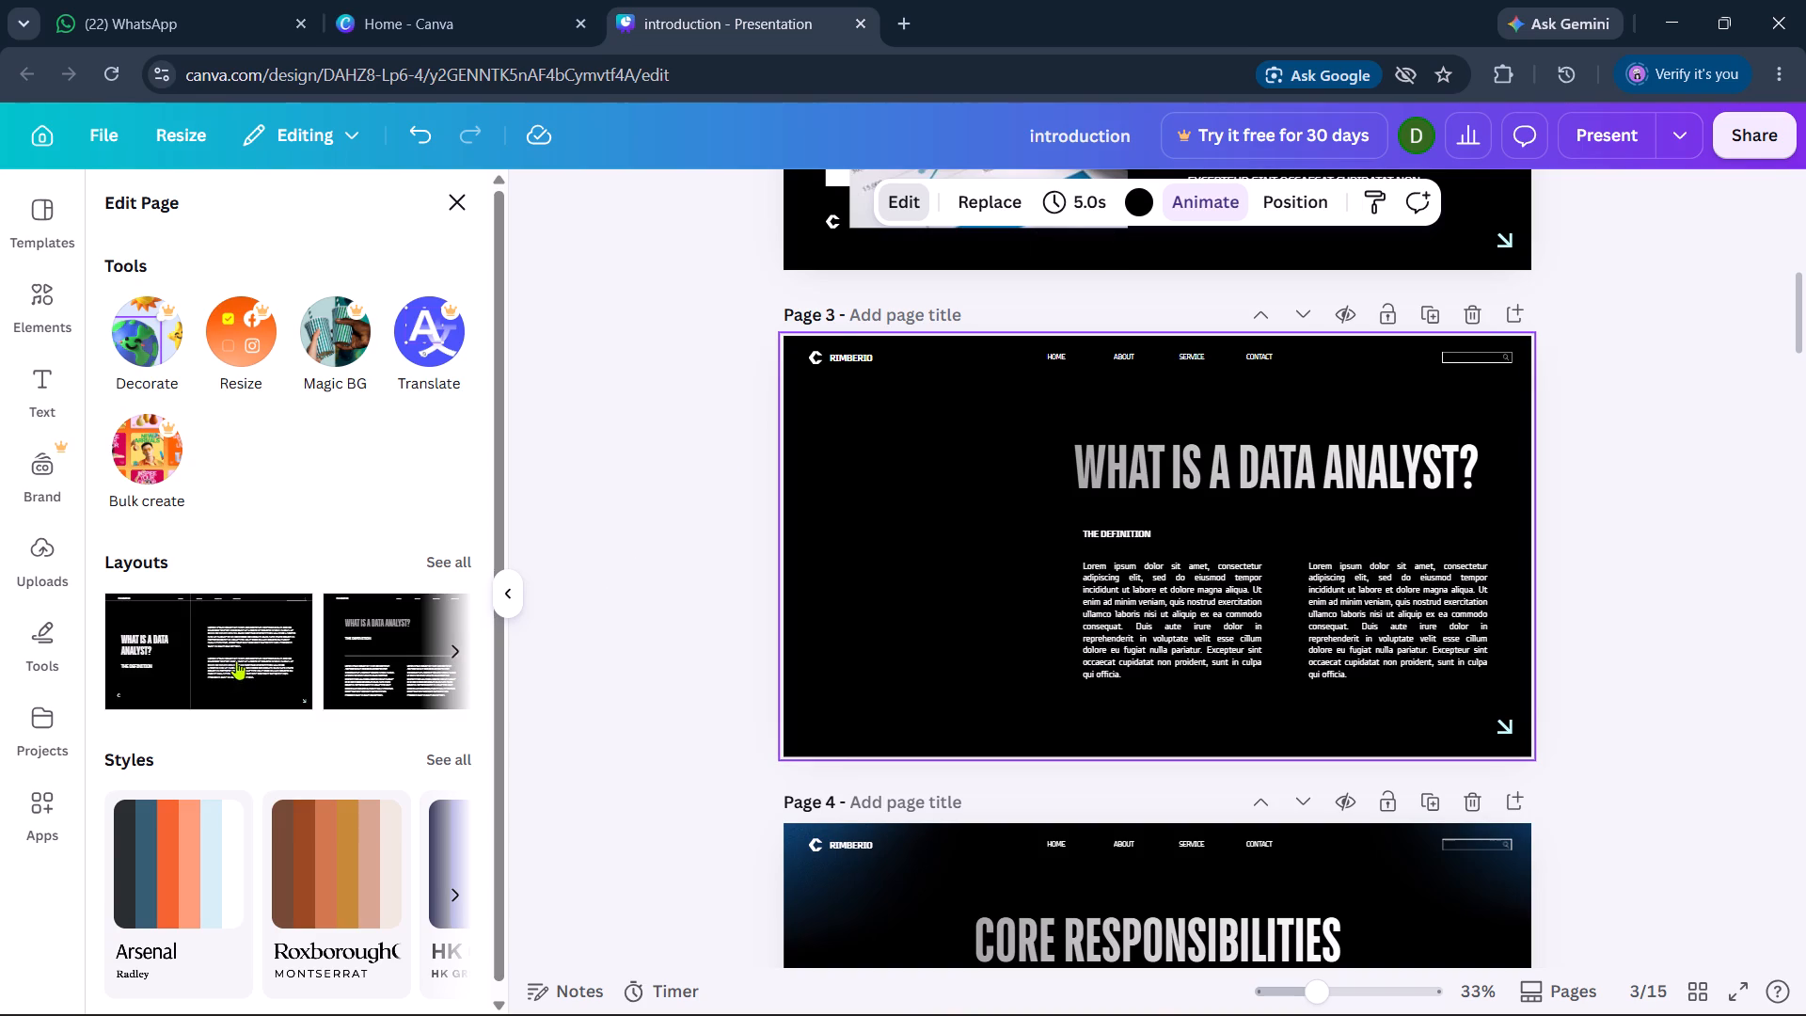
{"action": "left_click", "coordinate": [218, 662]}
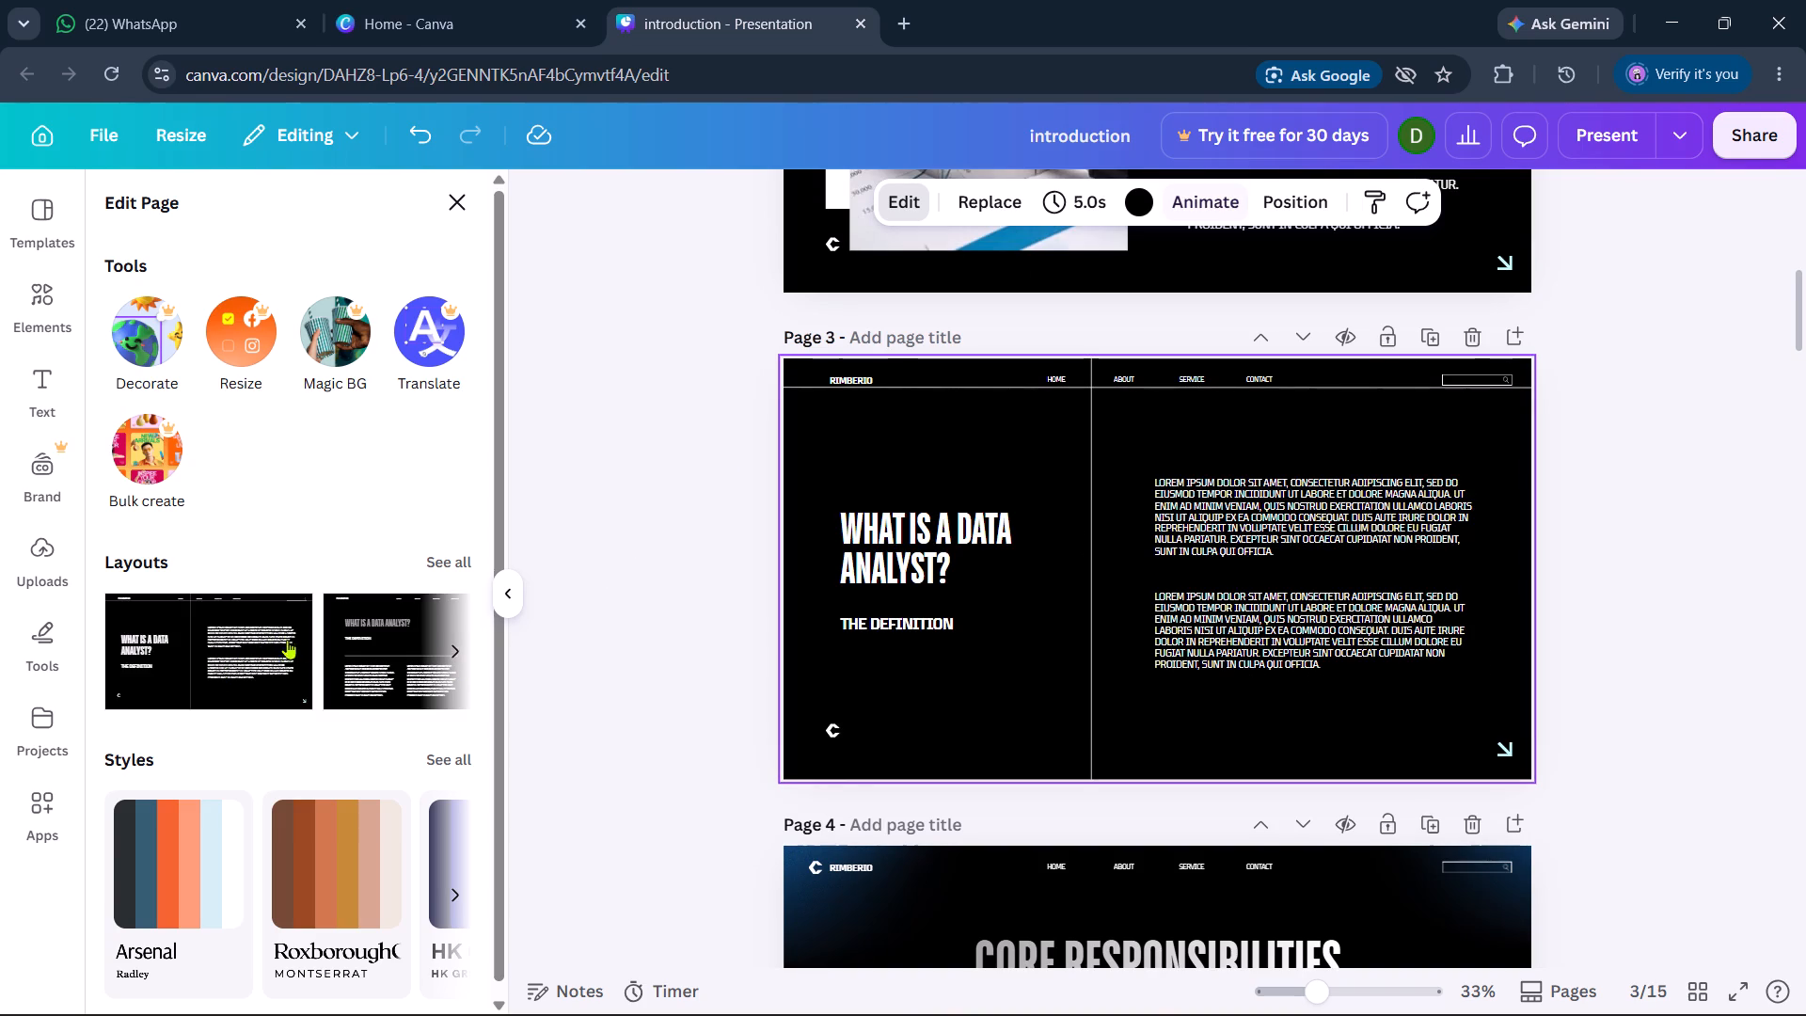
{"action": "left_click", "coordinate": [392, 635]}
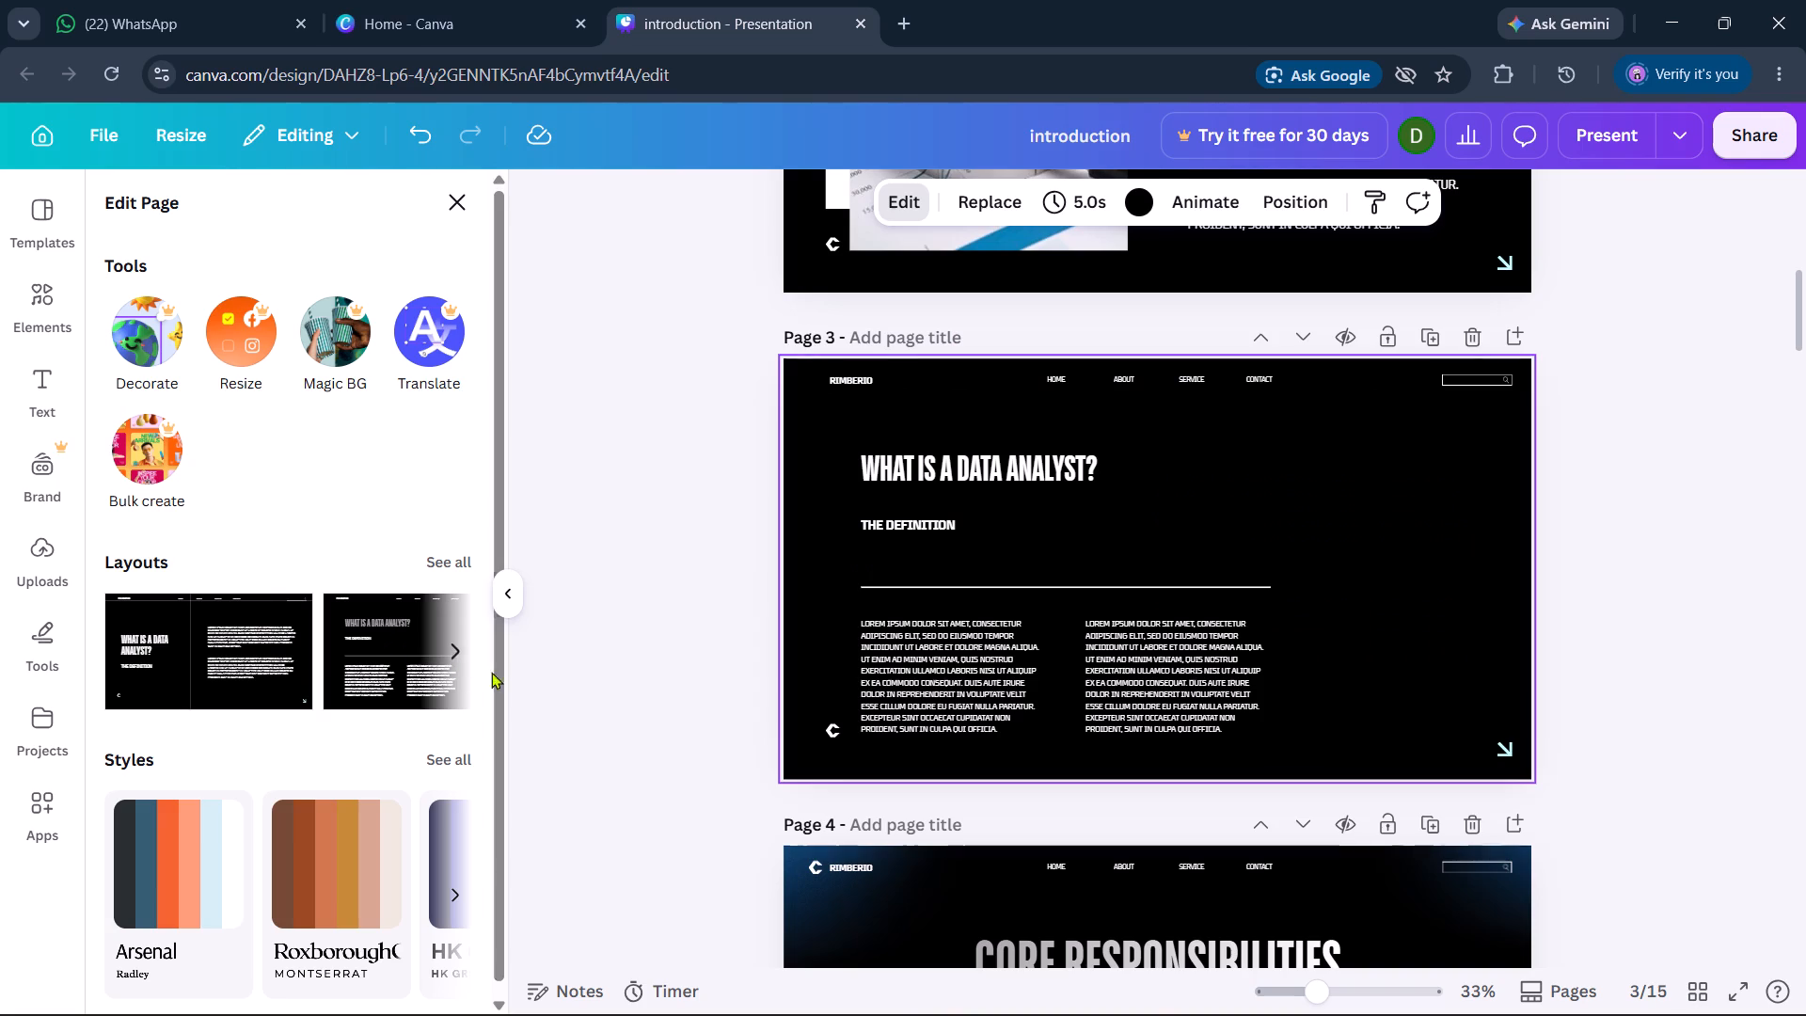
{"action": "left_click", "coordinate": [454, 651]}
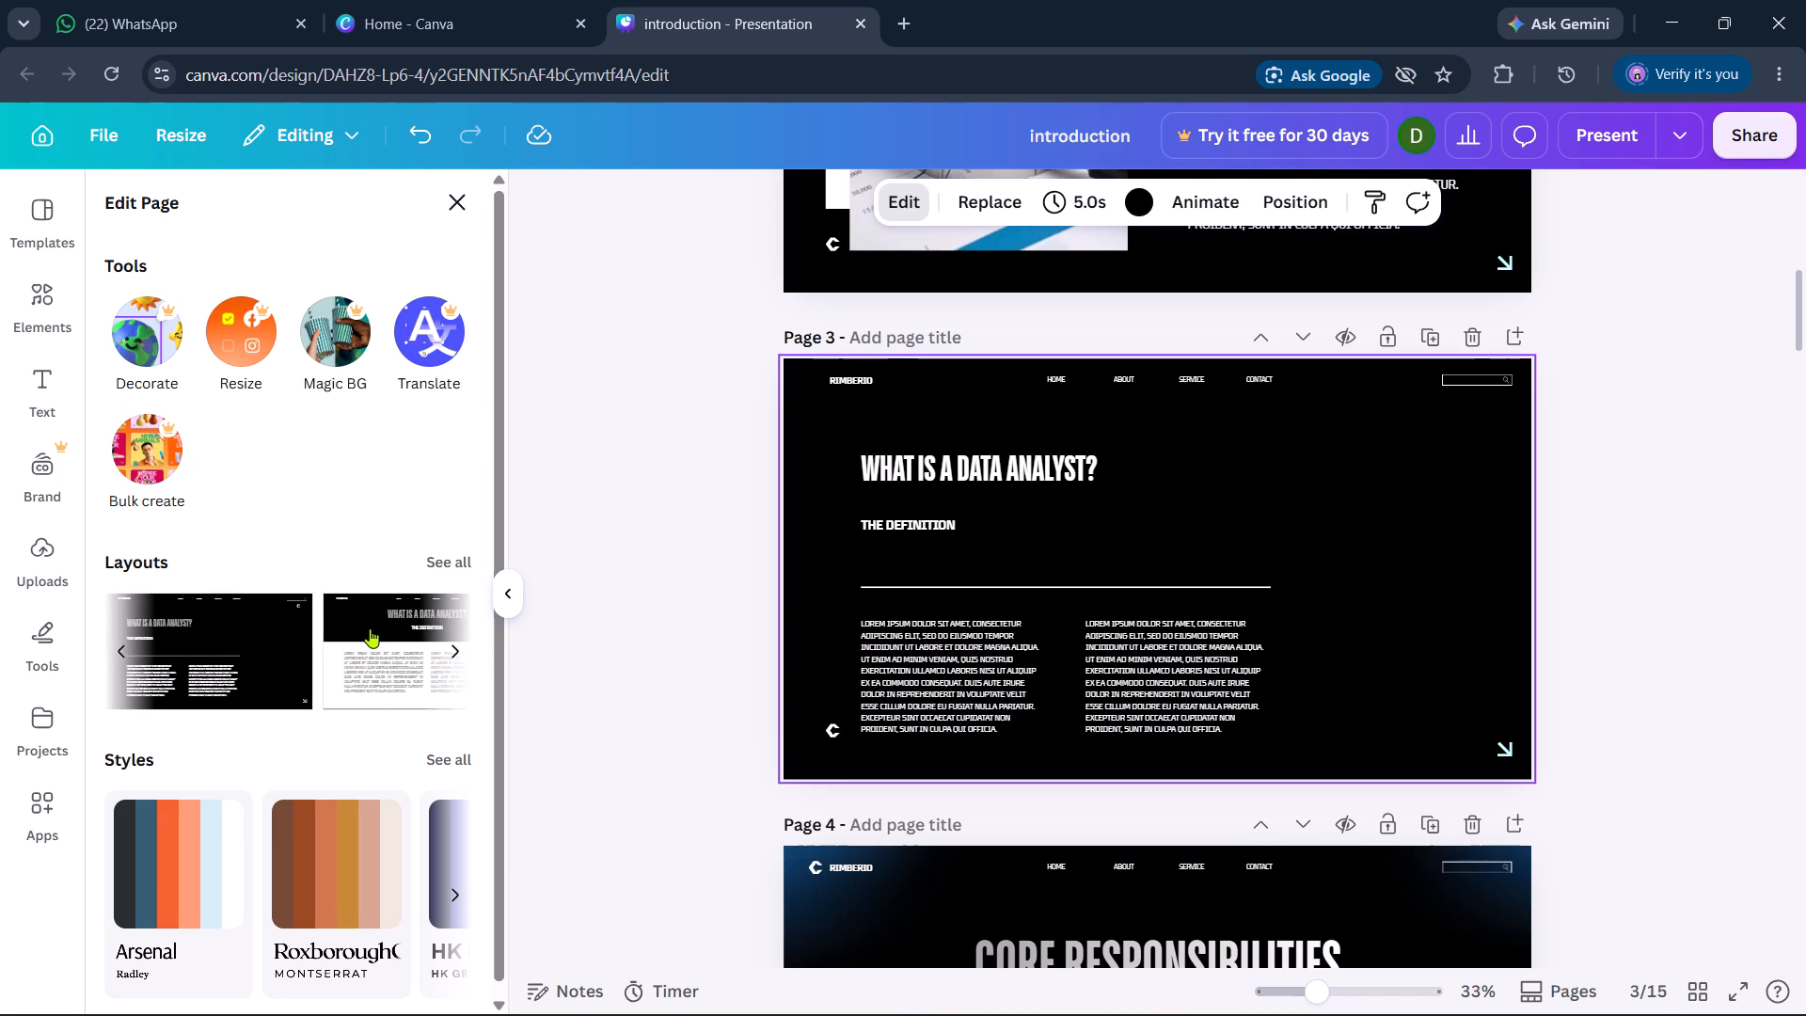
{"action": "left_click", "coordinate": [461, 649]}
{"action": "left_click", "coordinate": [372, 637]}
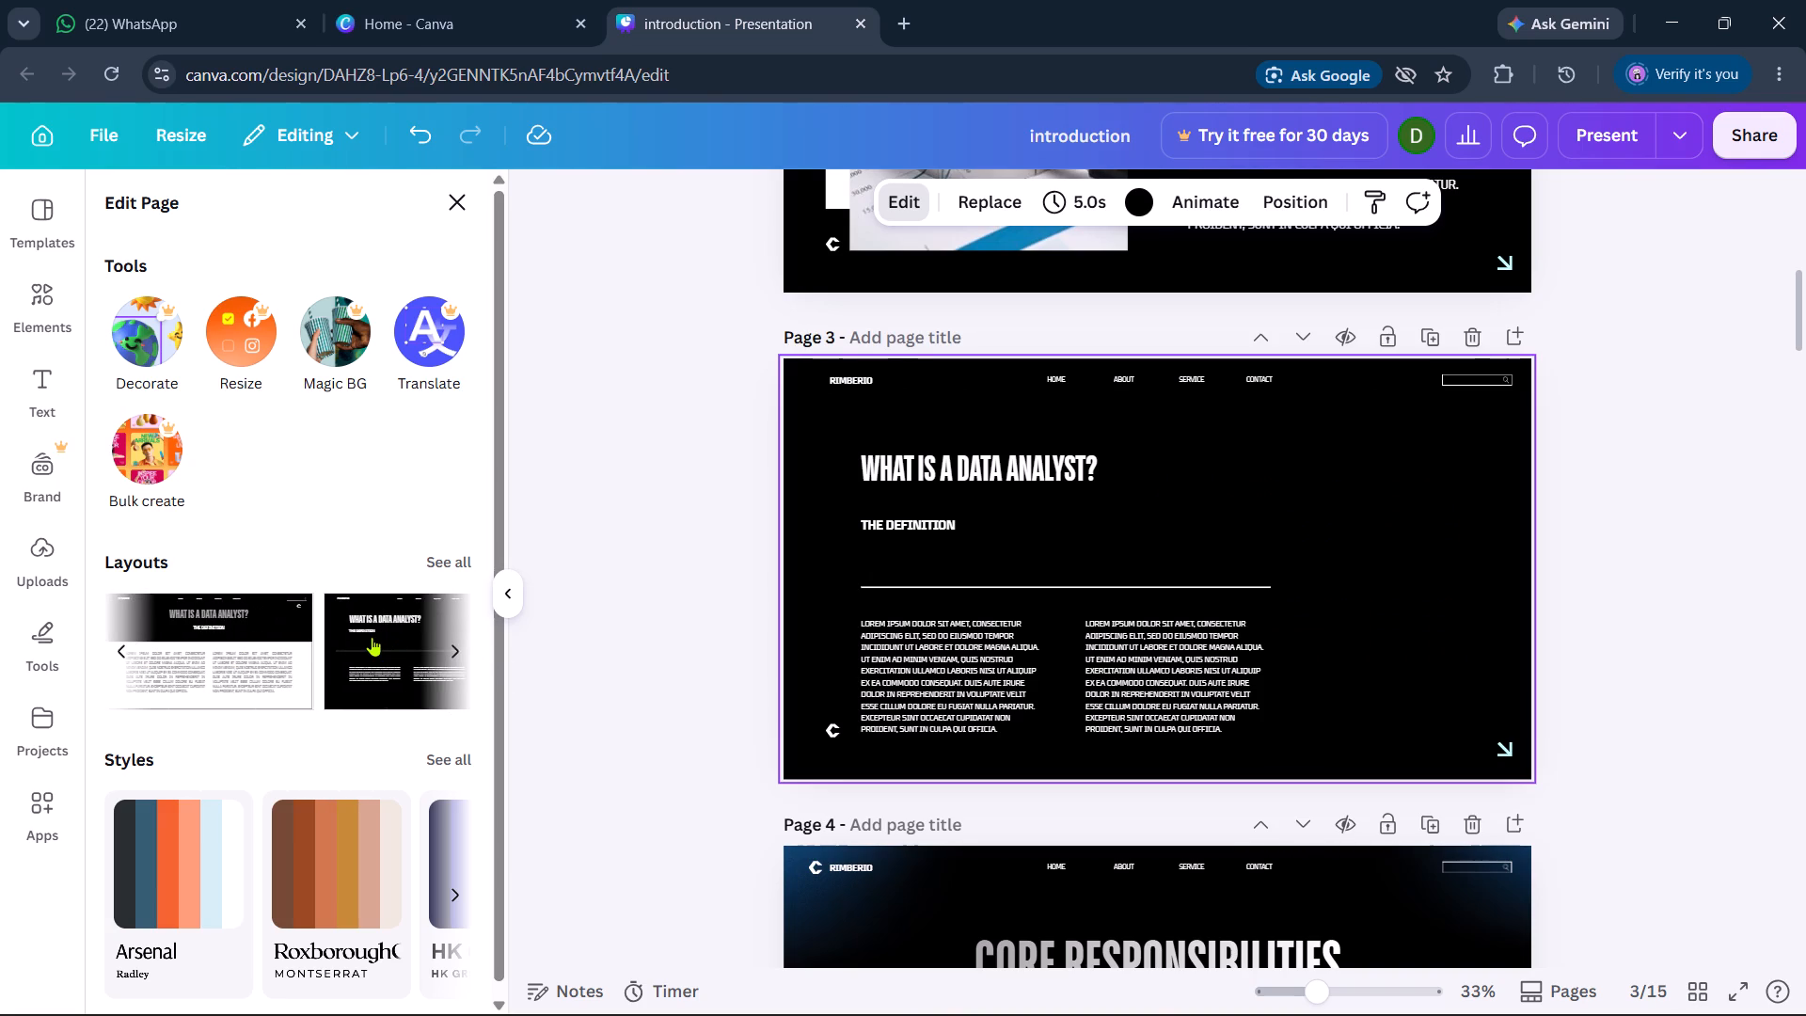
{"action": "left_click", "coordinate": [453, 655]}
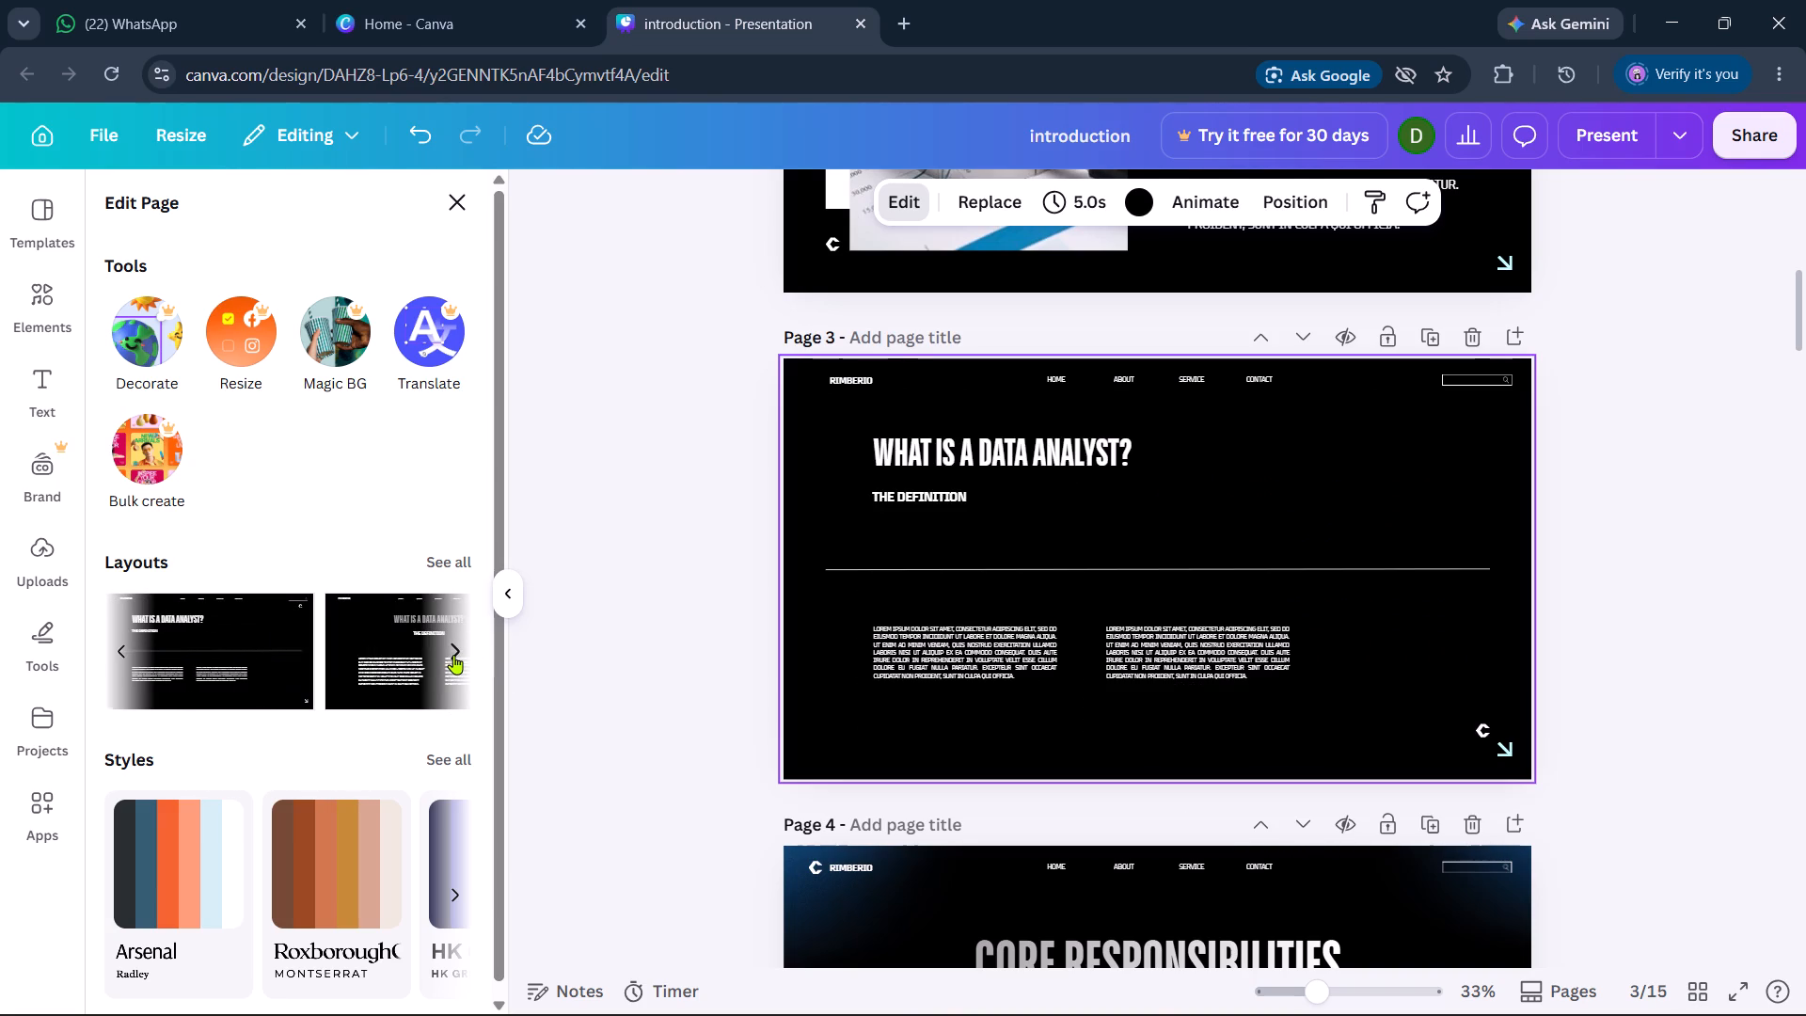
{"action": "left_click", "coordinate": [375, 638]}
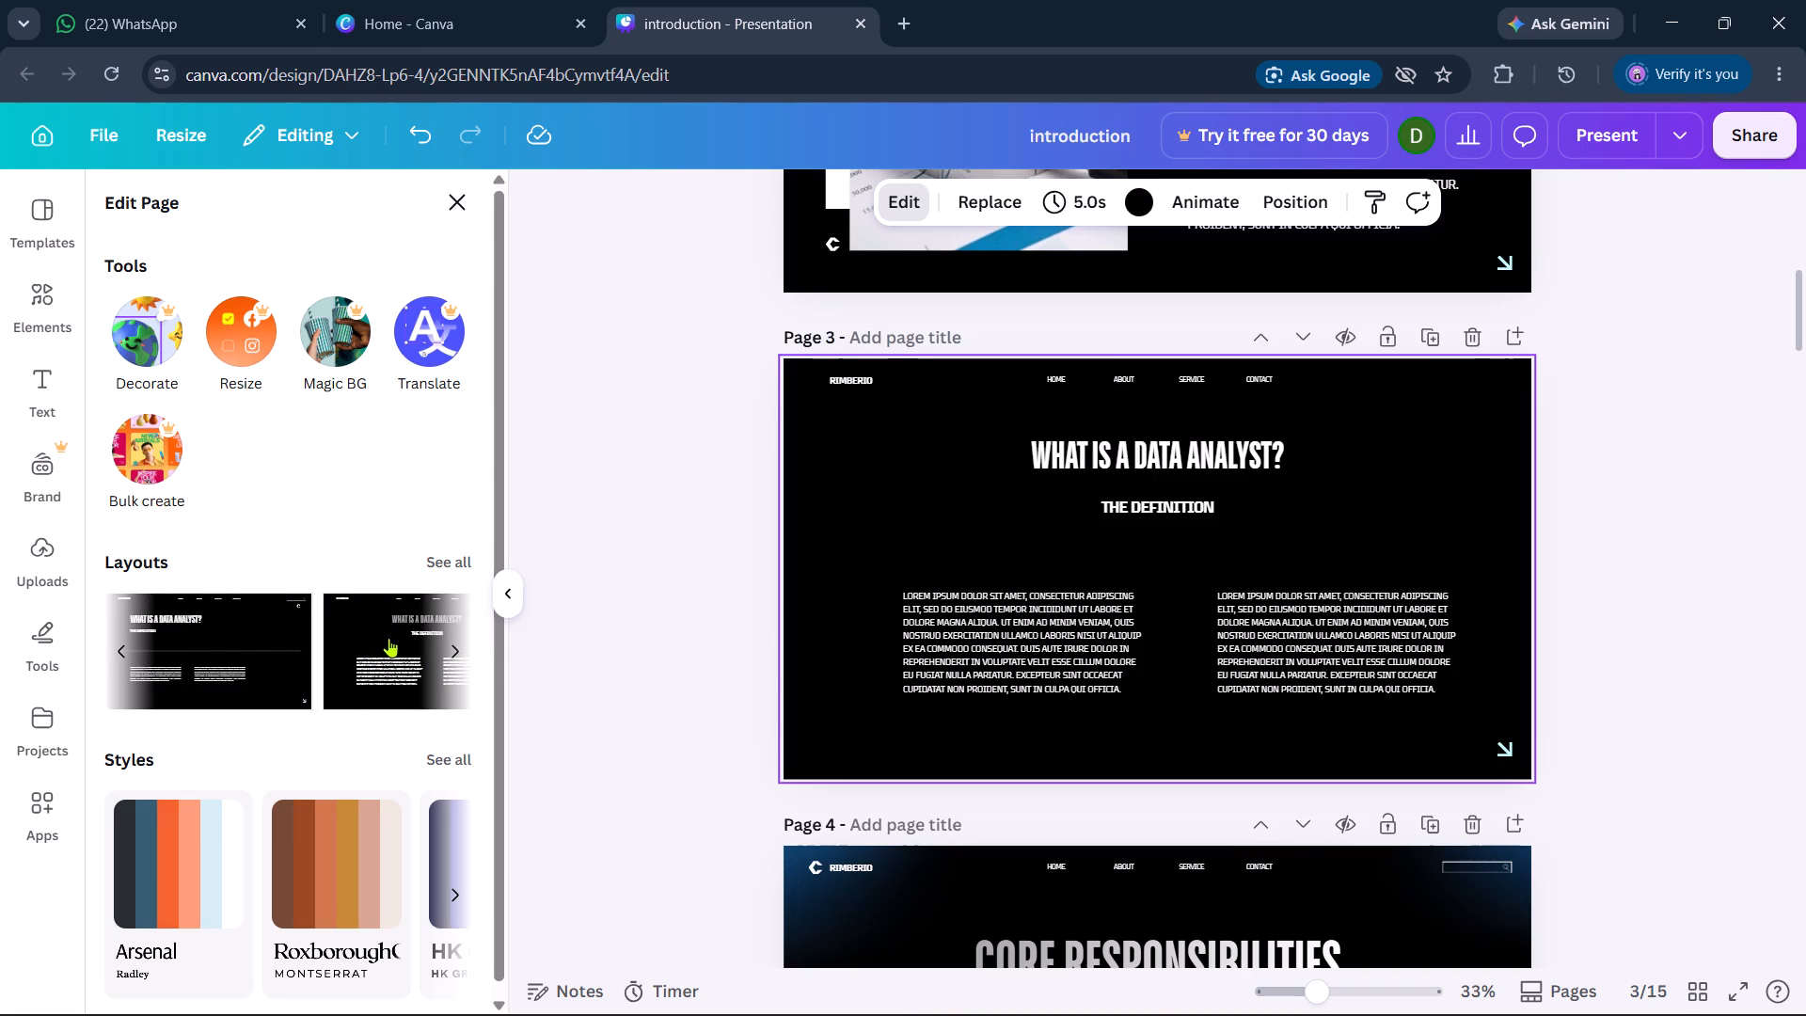
Recolour page 3's title "WHAT IS A DATA ANALYST?" with the light grey-to-white gradient.
{"action": "left_click", "coordinate": [1099, 457]}
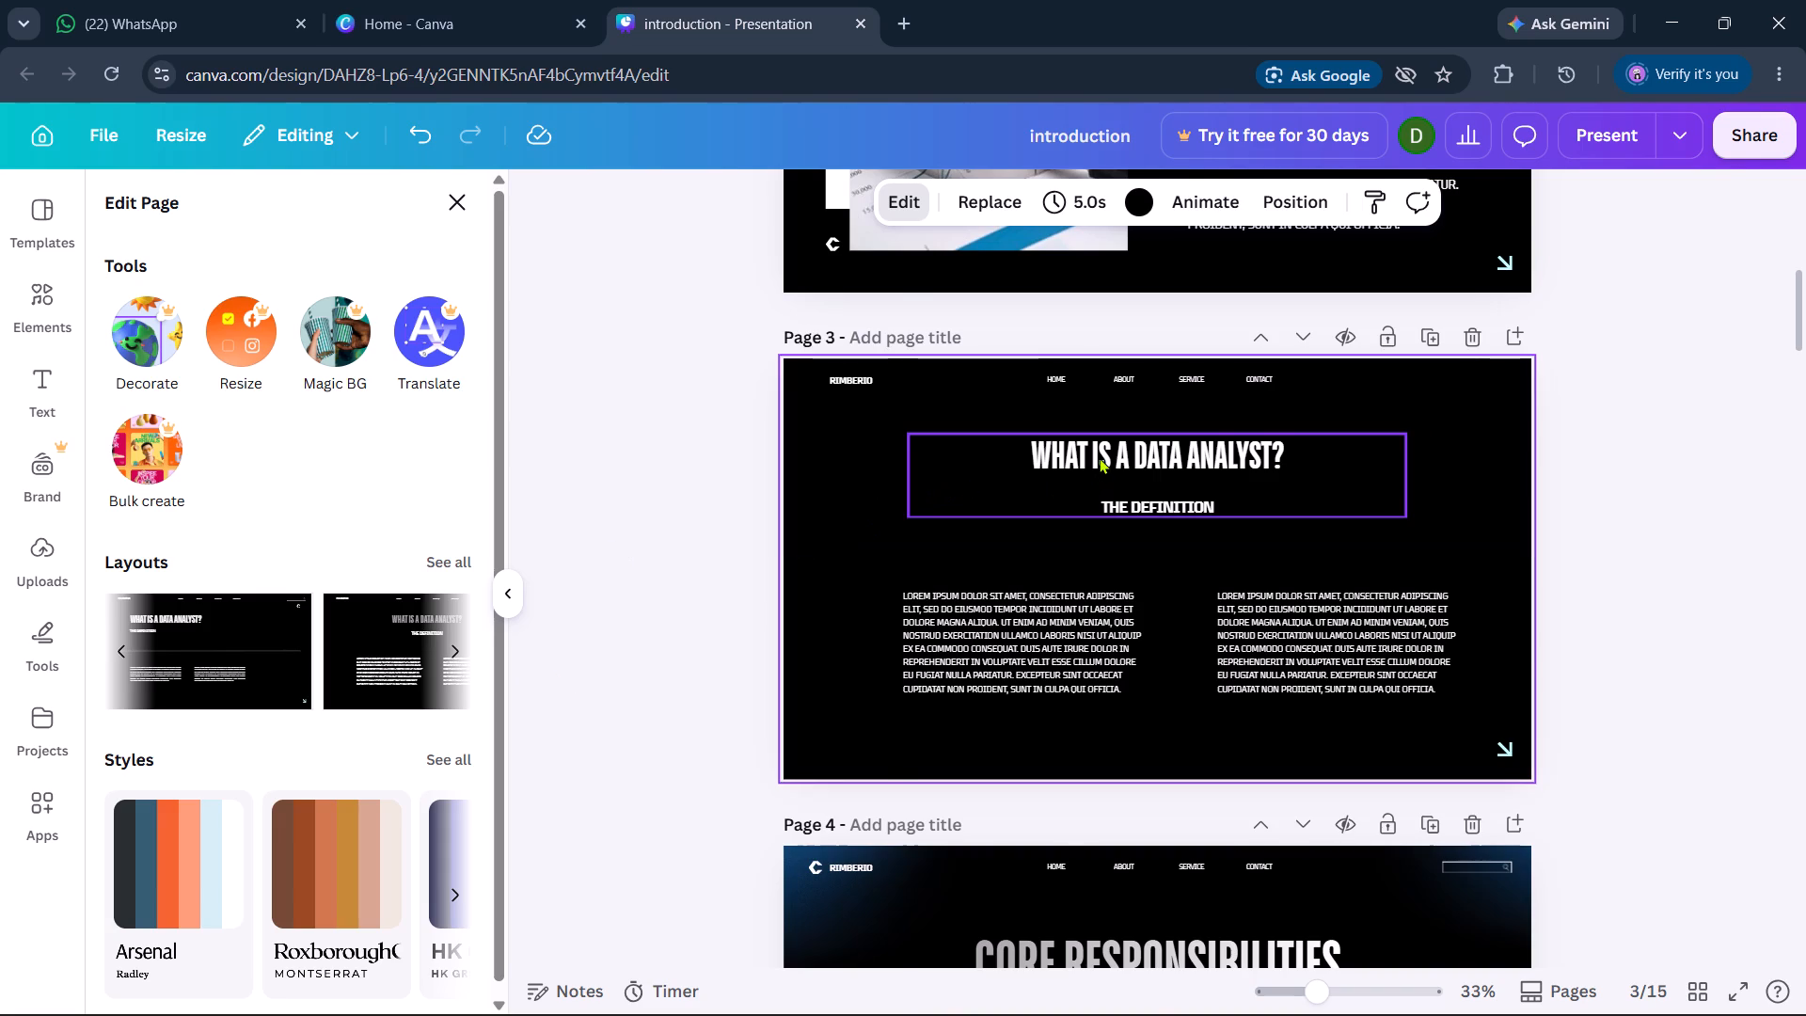
{"action": "double_click", "coordinate": [1342, 442]}
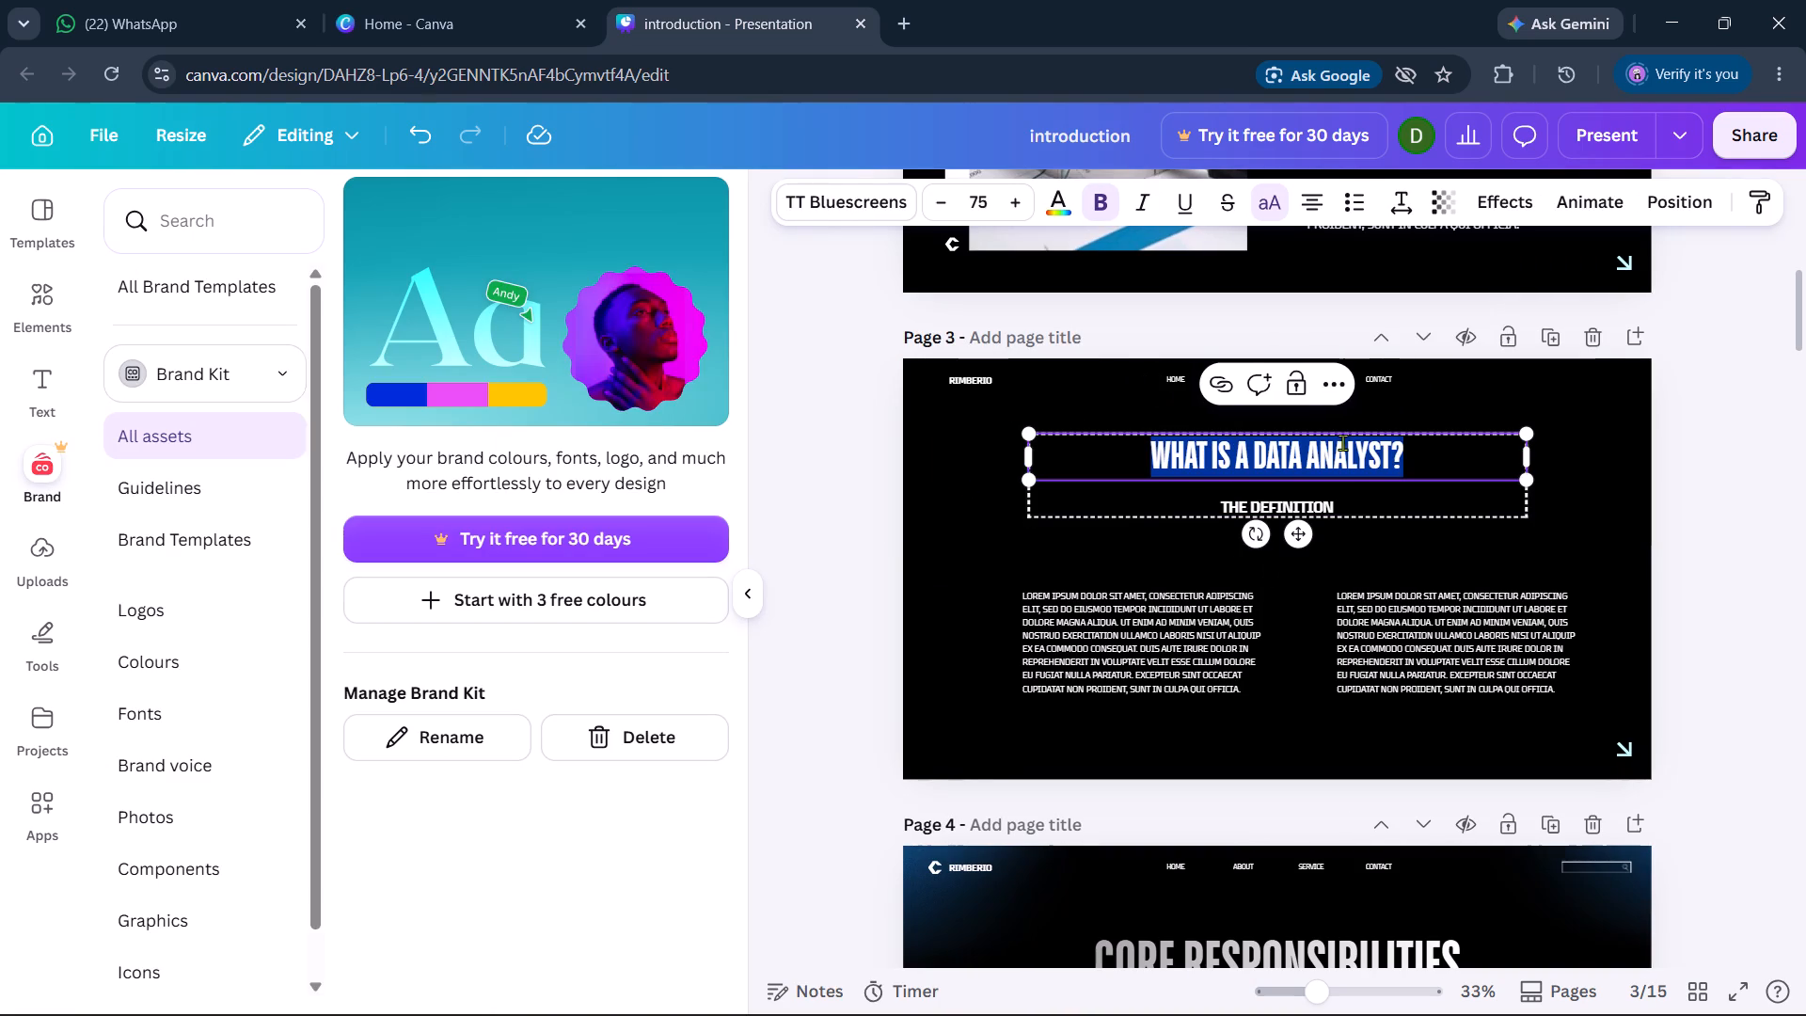
{"action": "left_click", "coordinate": [1076, 210]}
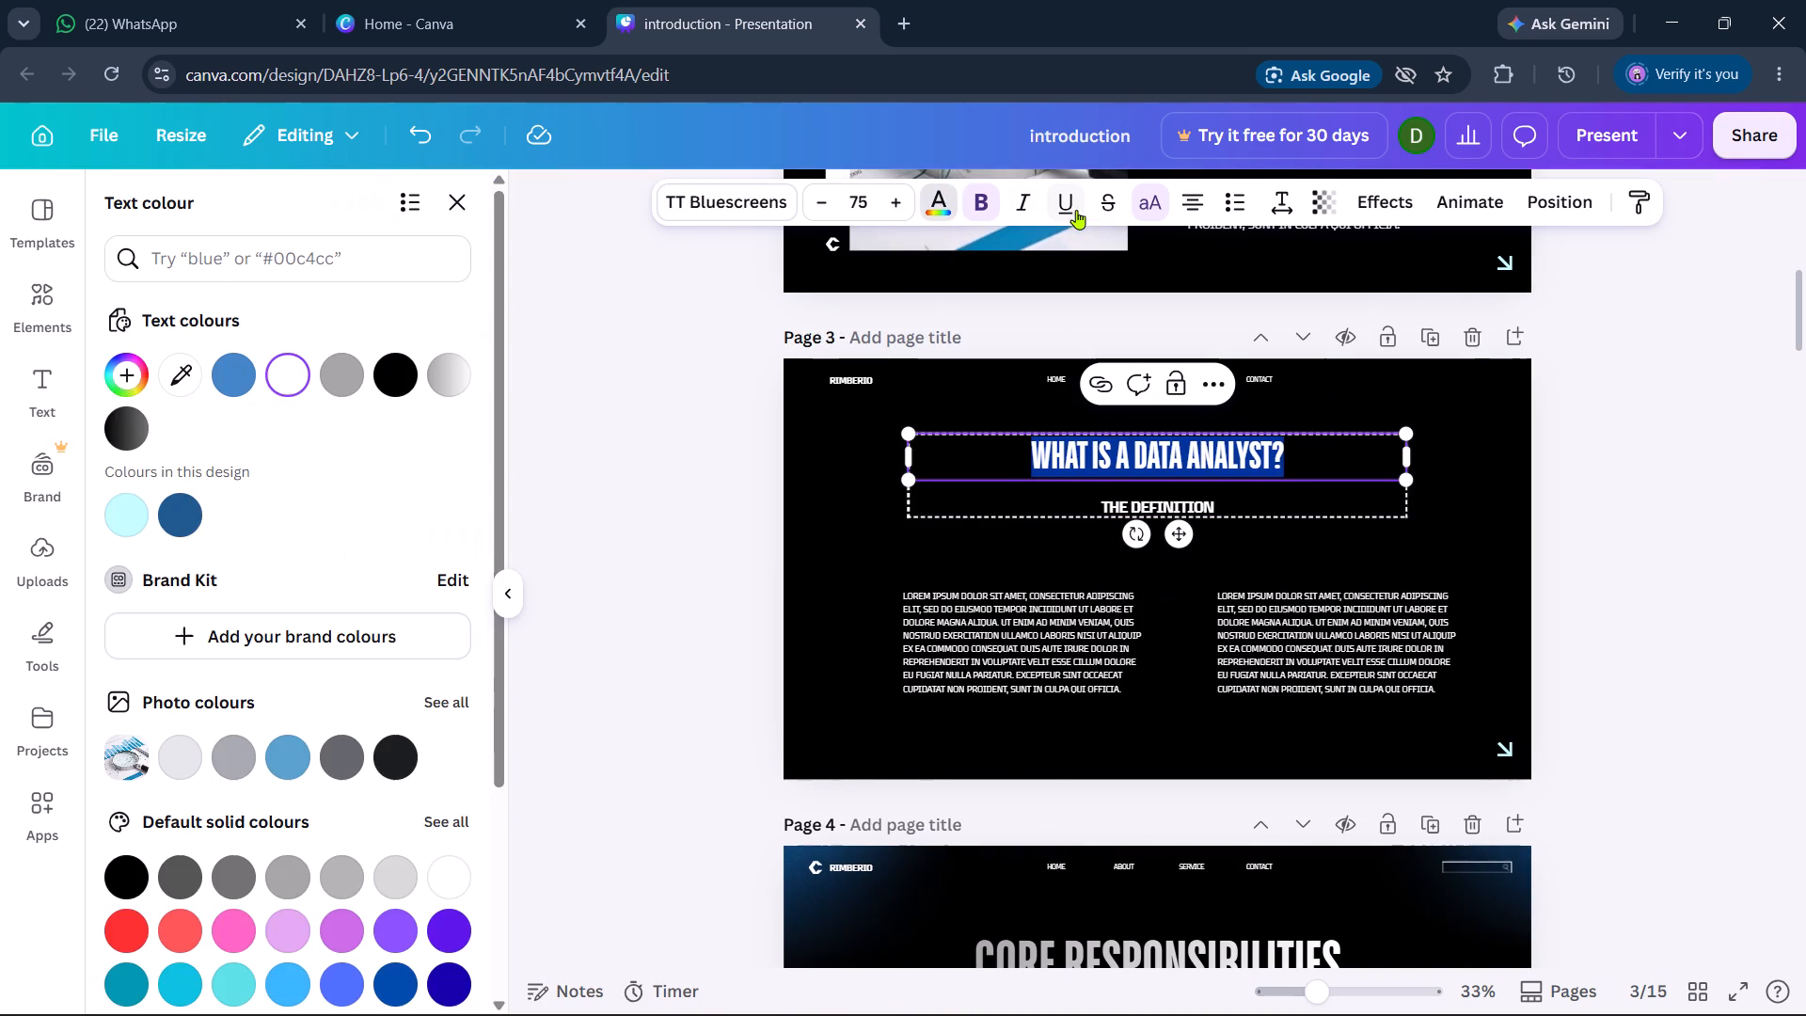
{"action": "left_click", "coordinate": [444, 369]}
{"action": "left_click", "coordinate": [831, 550]}
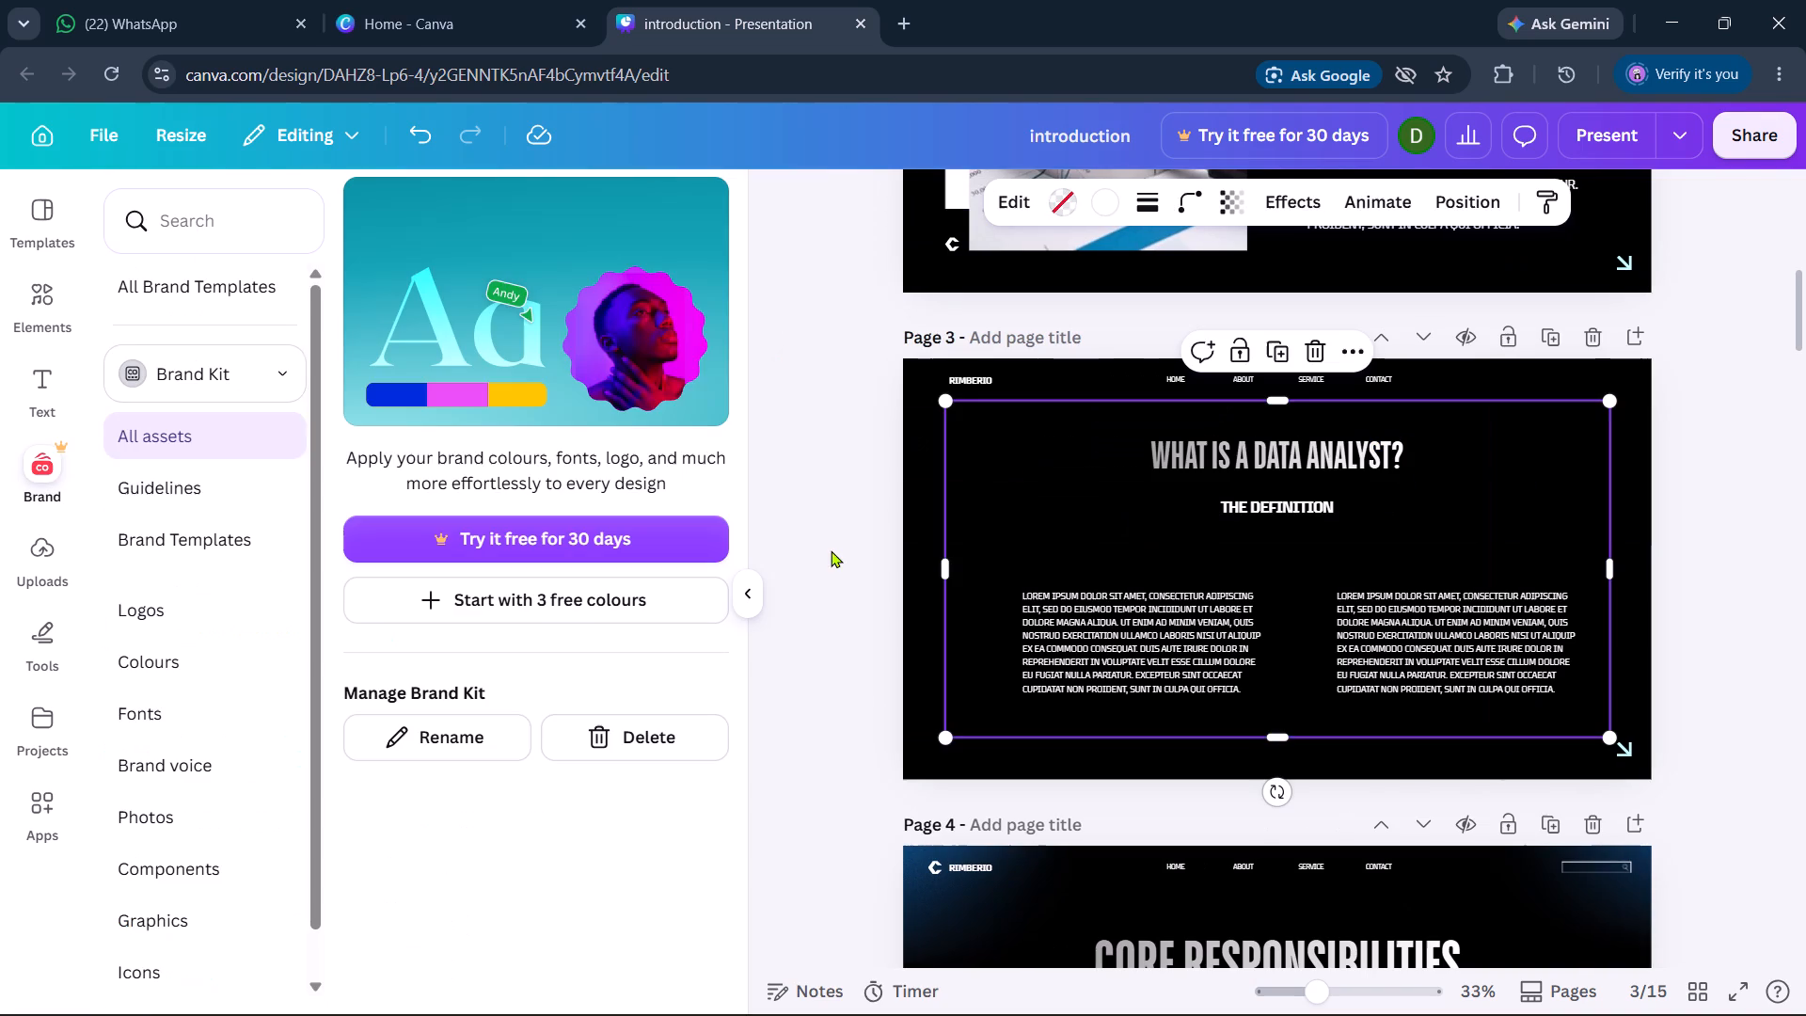
{"action": "left_click", "coordinate": [1105, 525]}
Move page 4's upper-left, bottom and upper-right blue gradients completely off the page, leaving a plain black background.
{"action": "scroll", "coordinate": [1105, 525], "scroll_direction": "down", "scroll_amount": 2}
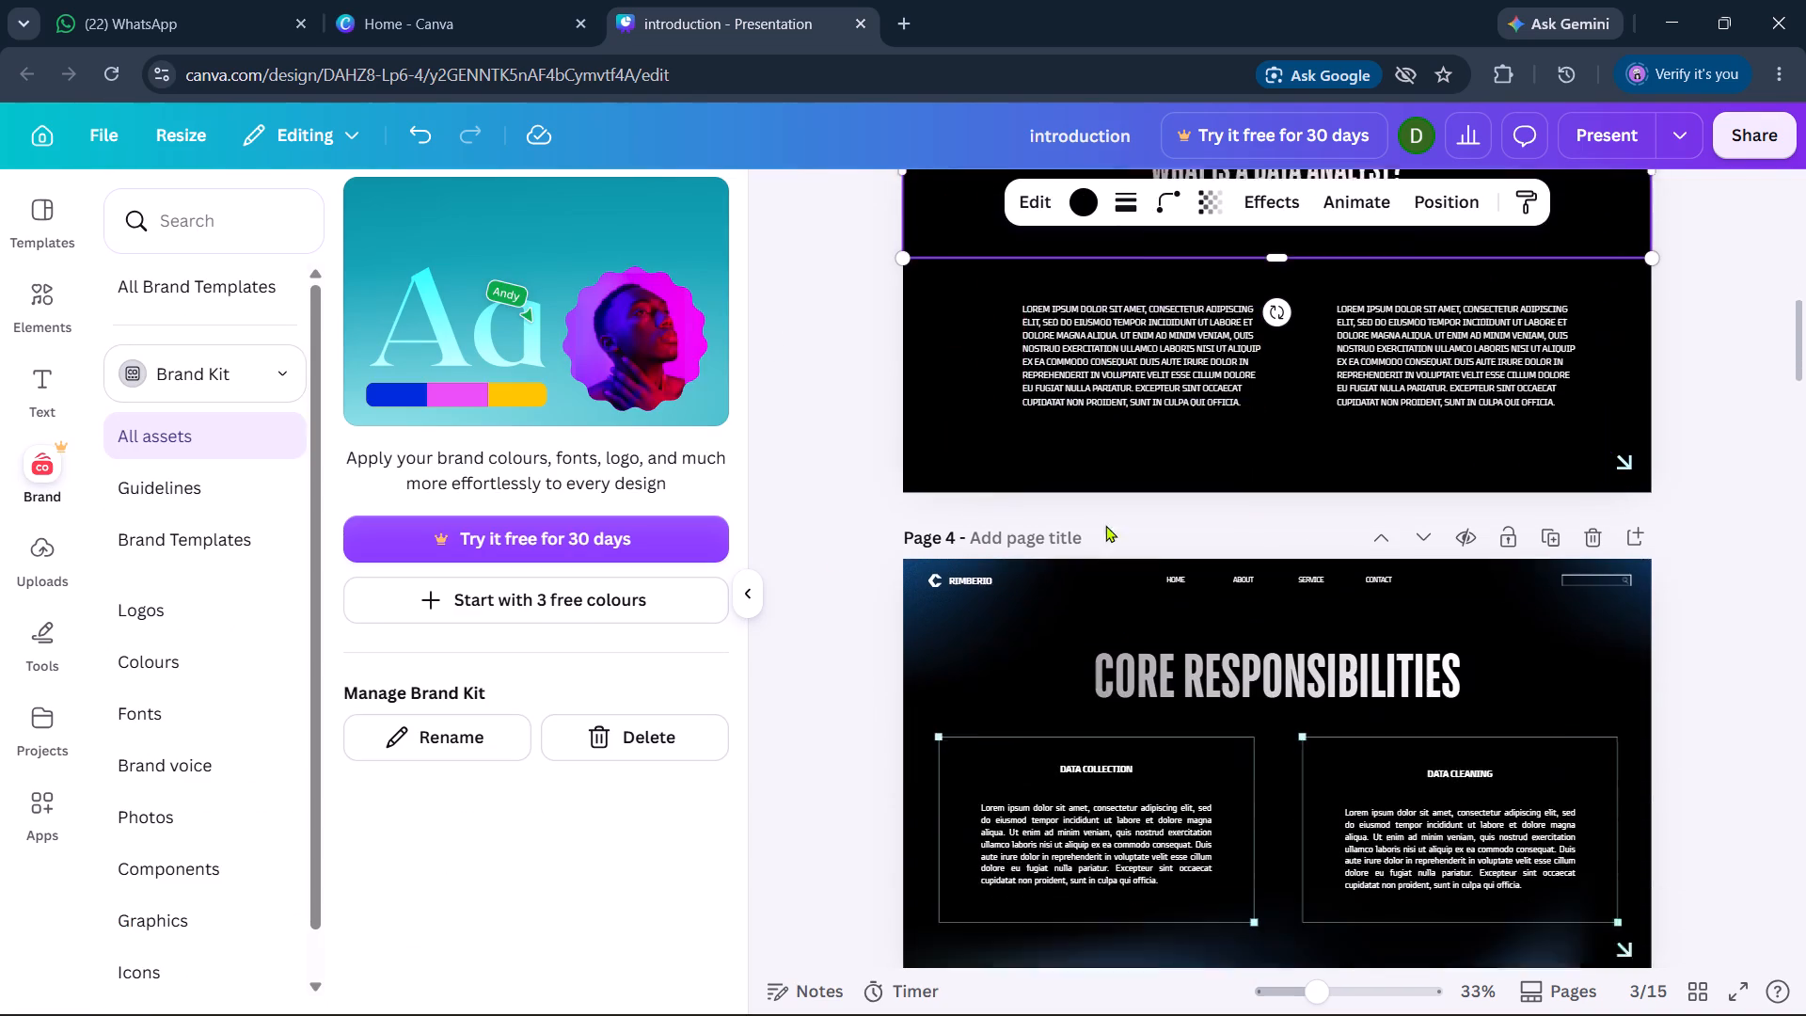
{"action": "scroll", "coordinate": [1105, 525], "scroll_direction": "down", "scroll_amount": 1}
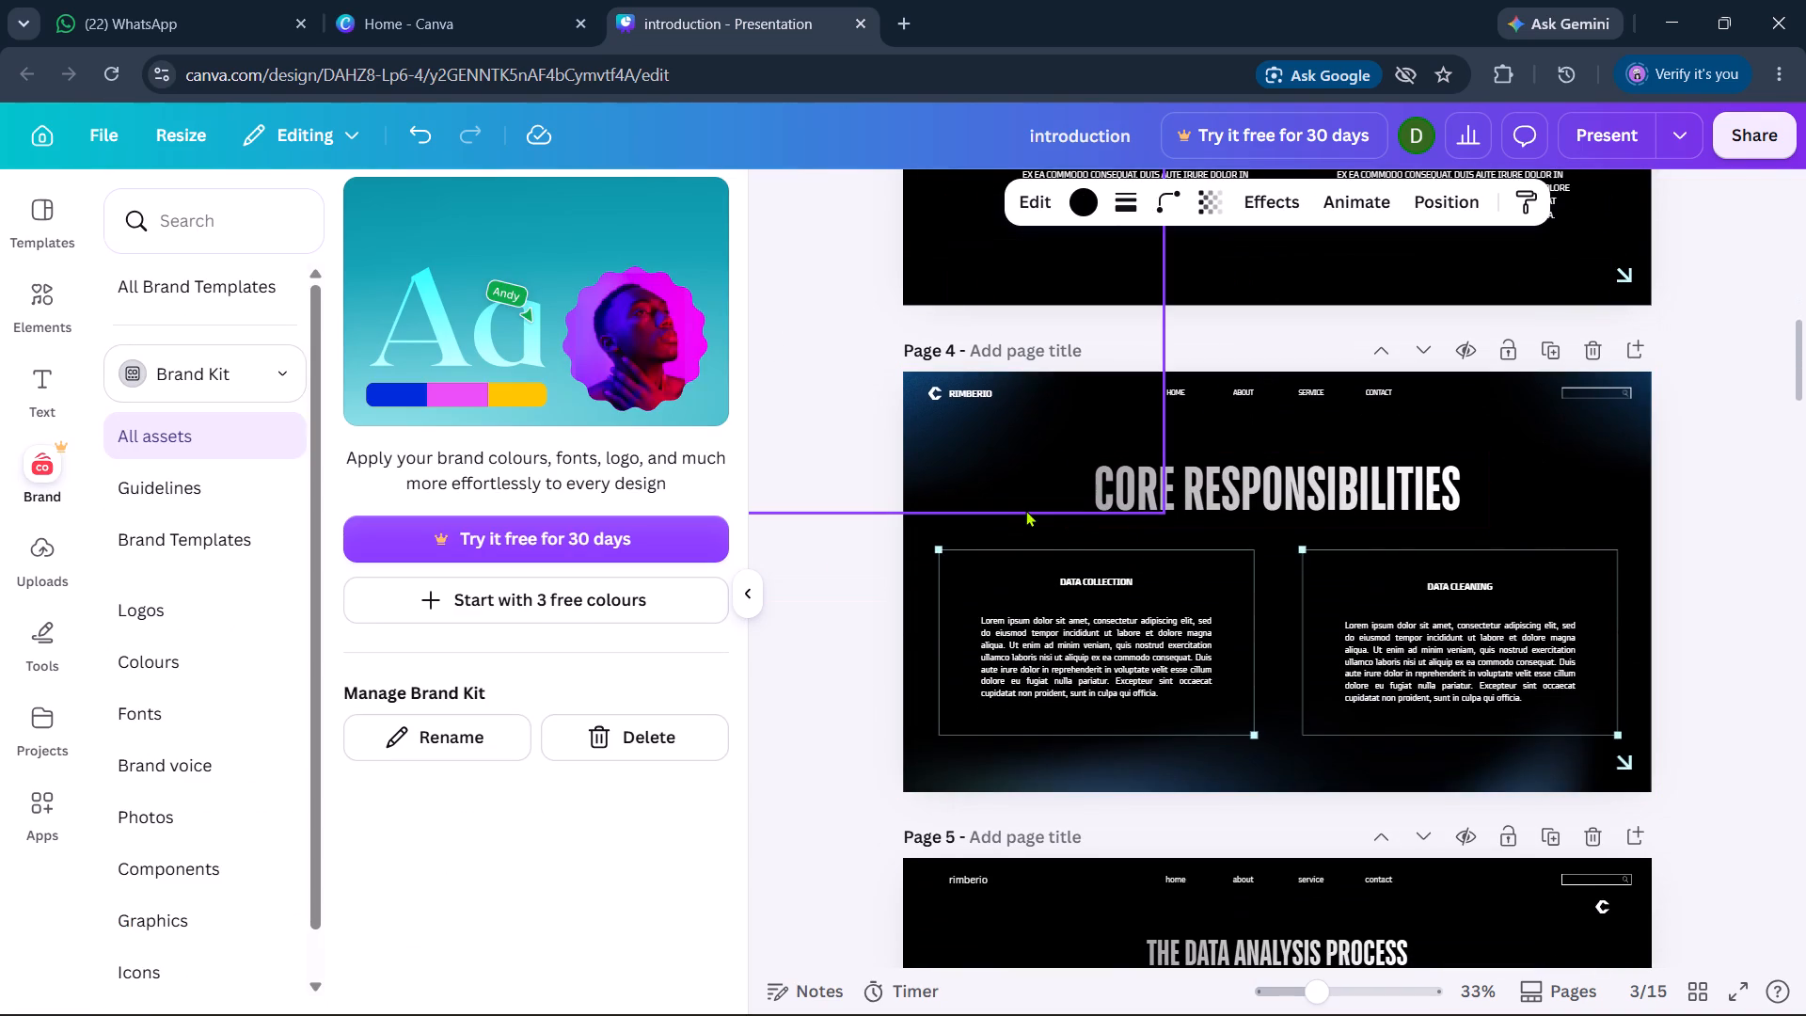
{"action": "left_click", "coordinate": [1003, 447]}
{"action": "left_click_drag", "start_coordinate": [991, 440], "coordinate": [958, 426]}
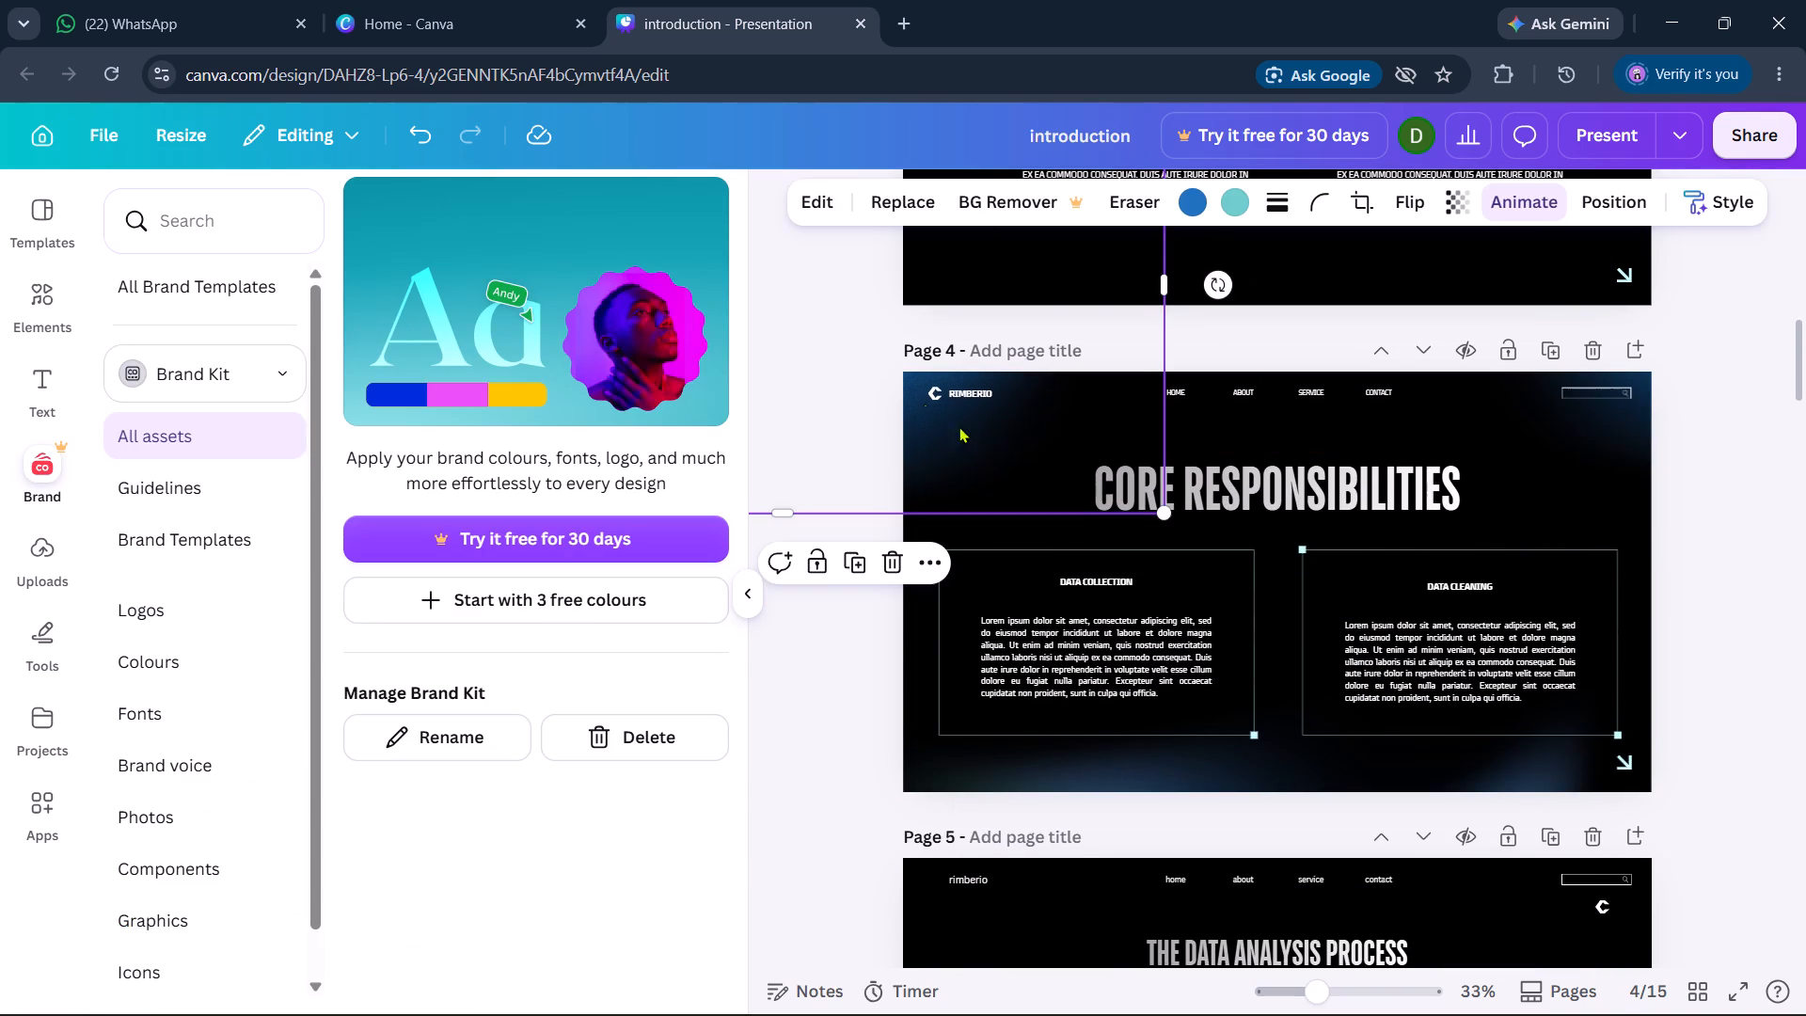
{"action": "left_click_drag", "start_coordinate": [958, 426], "coordinate": [779, 361]}
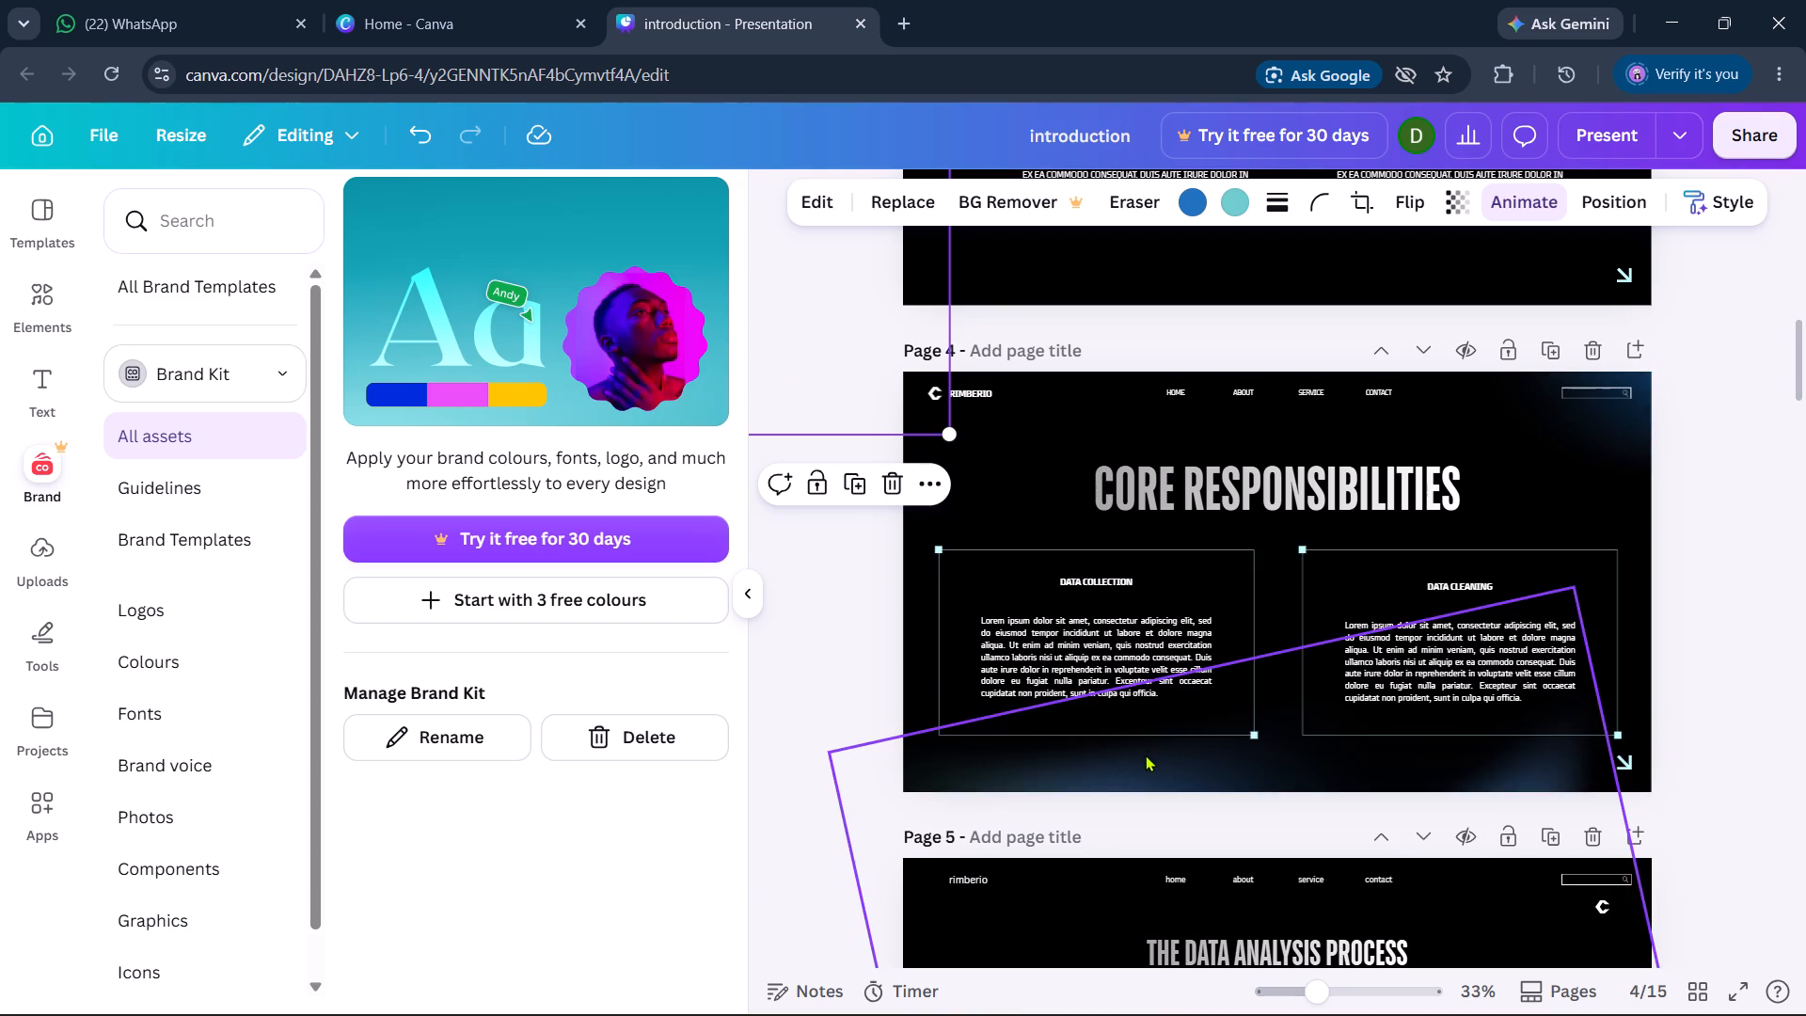
{"action": "left_click_drag", "start_coordinate": [1145, 754], "coordinate": [893, 897]}
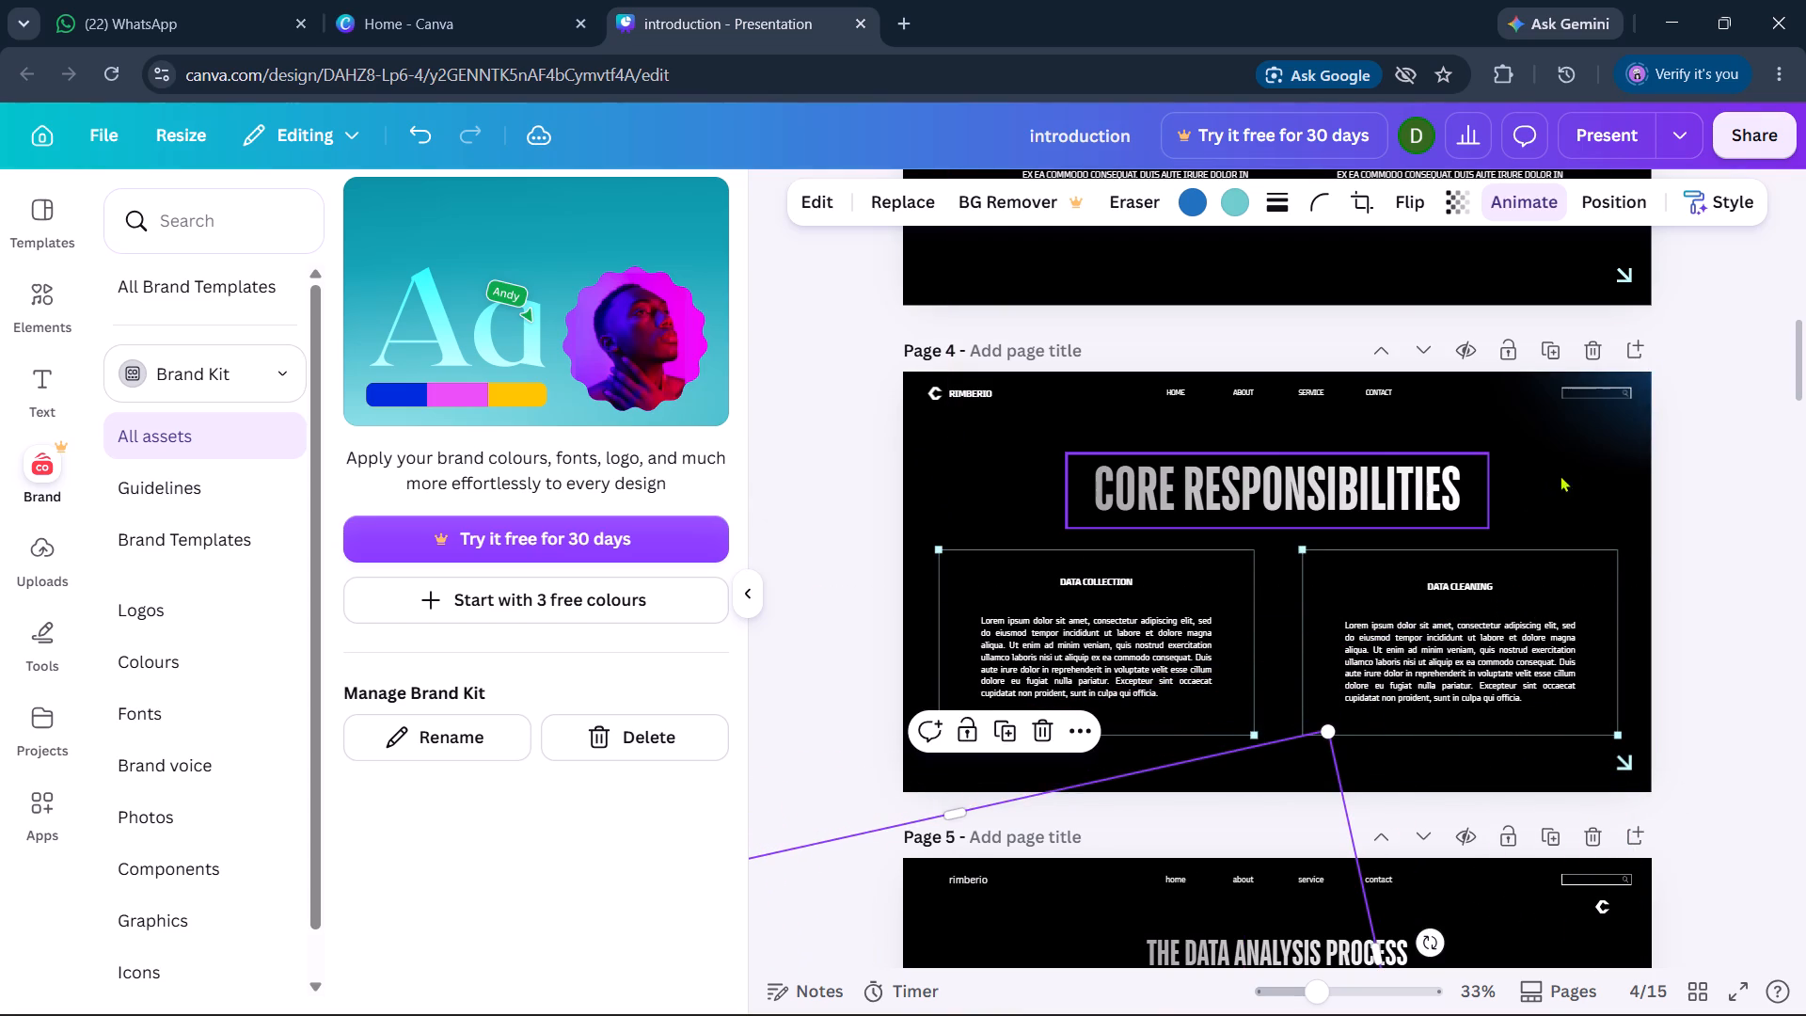
{"action": "left_click_drag", "start_coordinate": [1566, 445], "coordinate": [1747, 323]}
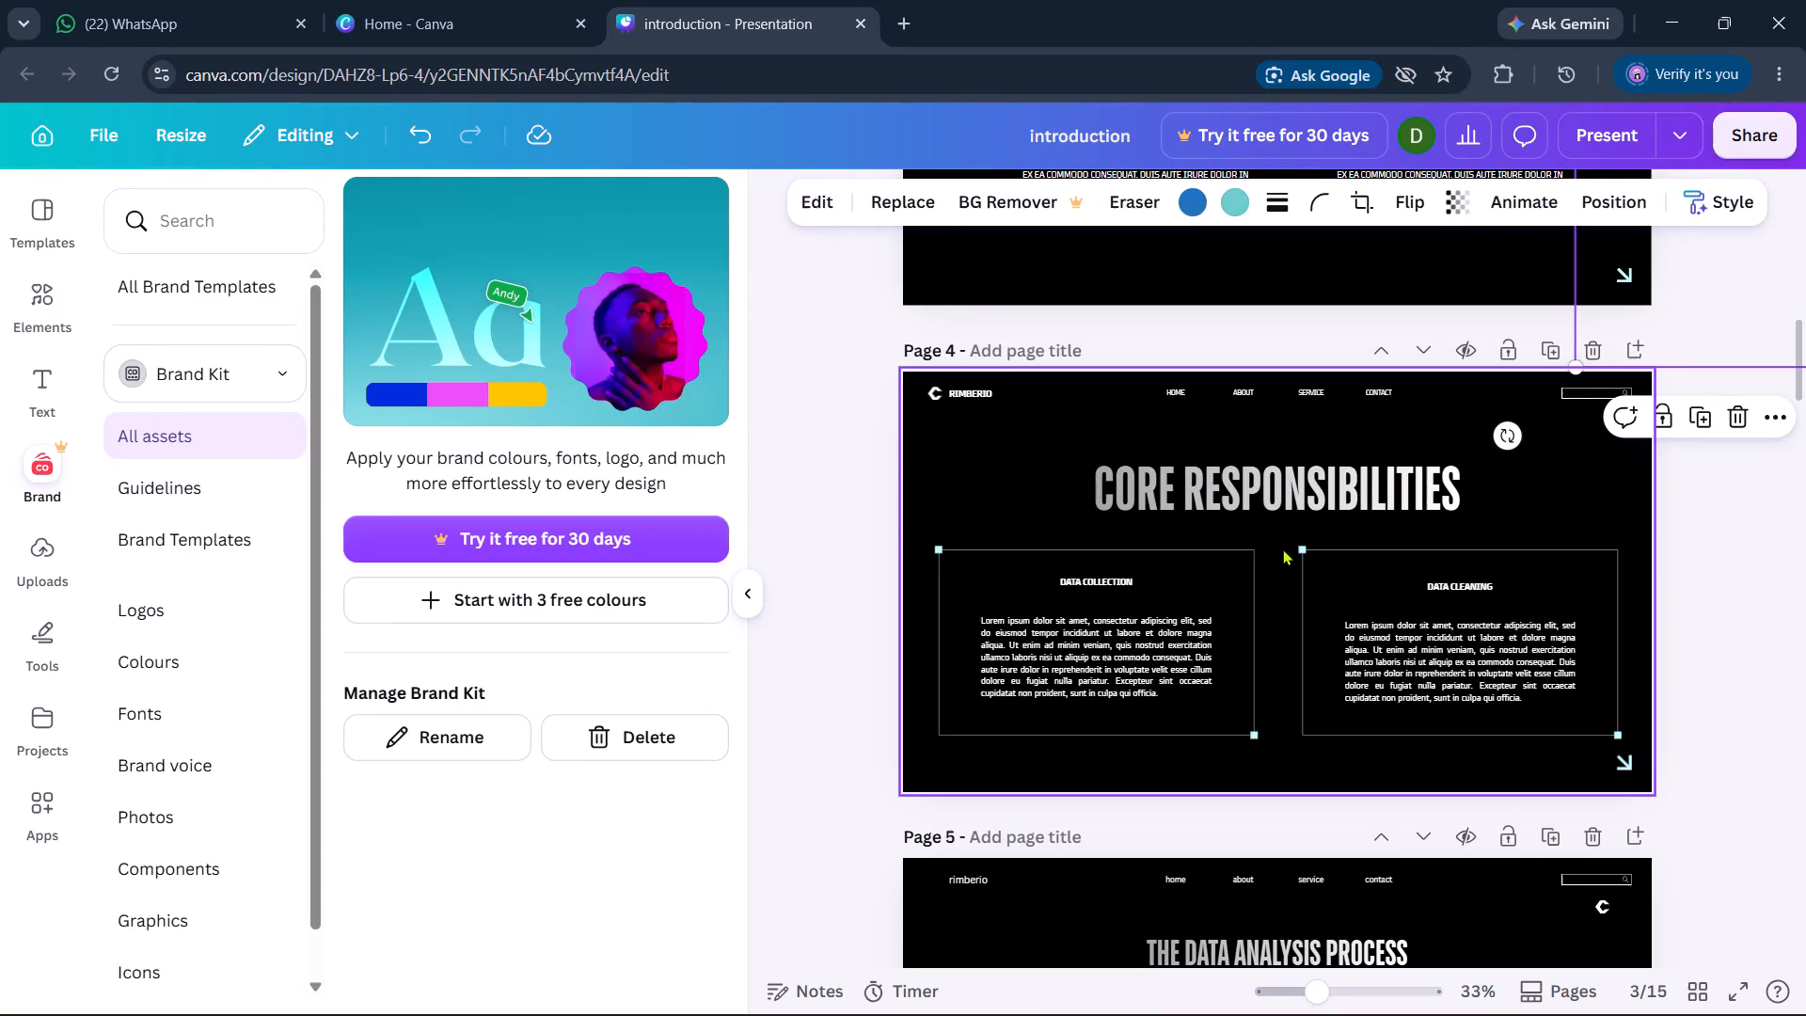
{"action": "left_click", "coordinate": [1273, 577]}
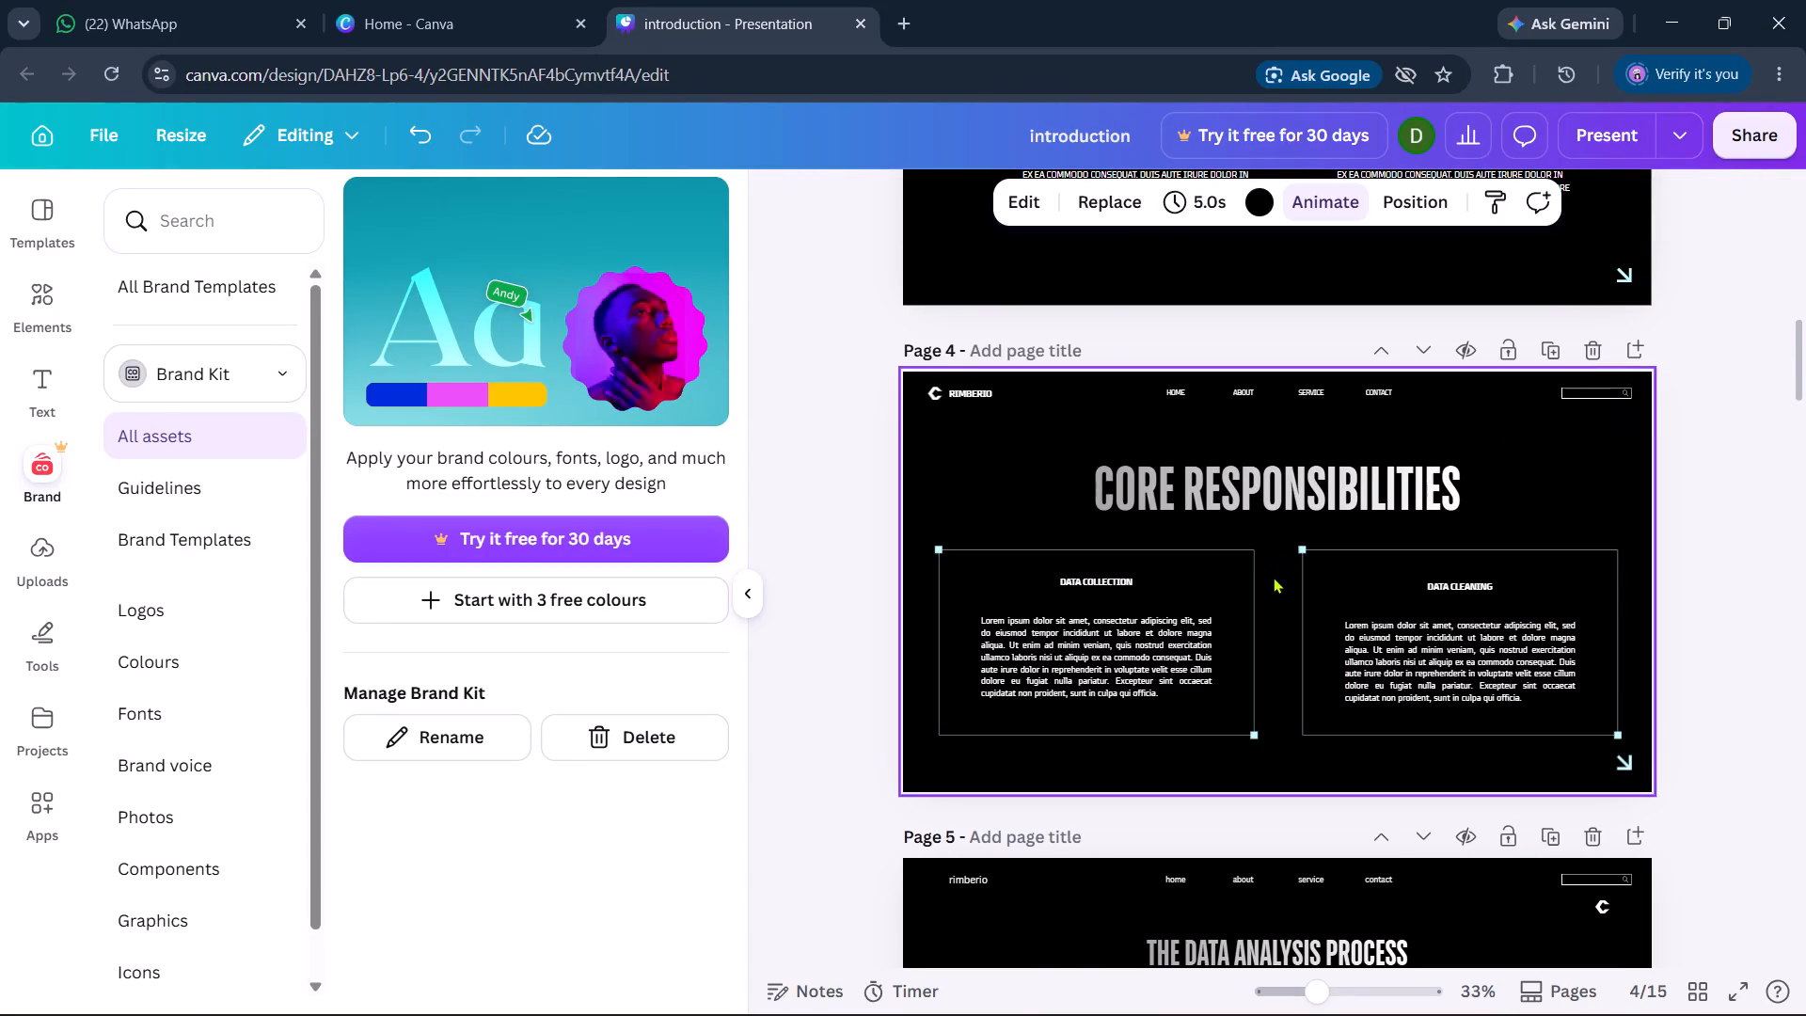
Review pages 5 to 15 of the deck for consistent styling, then return to page 1.
{"action": "scroll", "coordinate": [1348, 723], "scroll_direction": "down", "scroll_amount": 5}
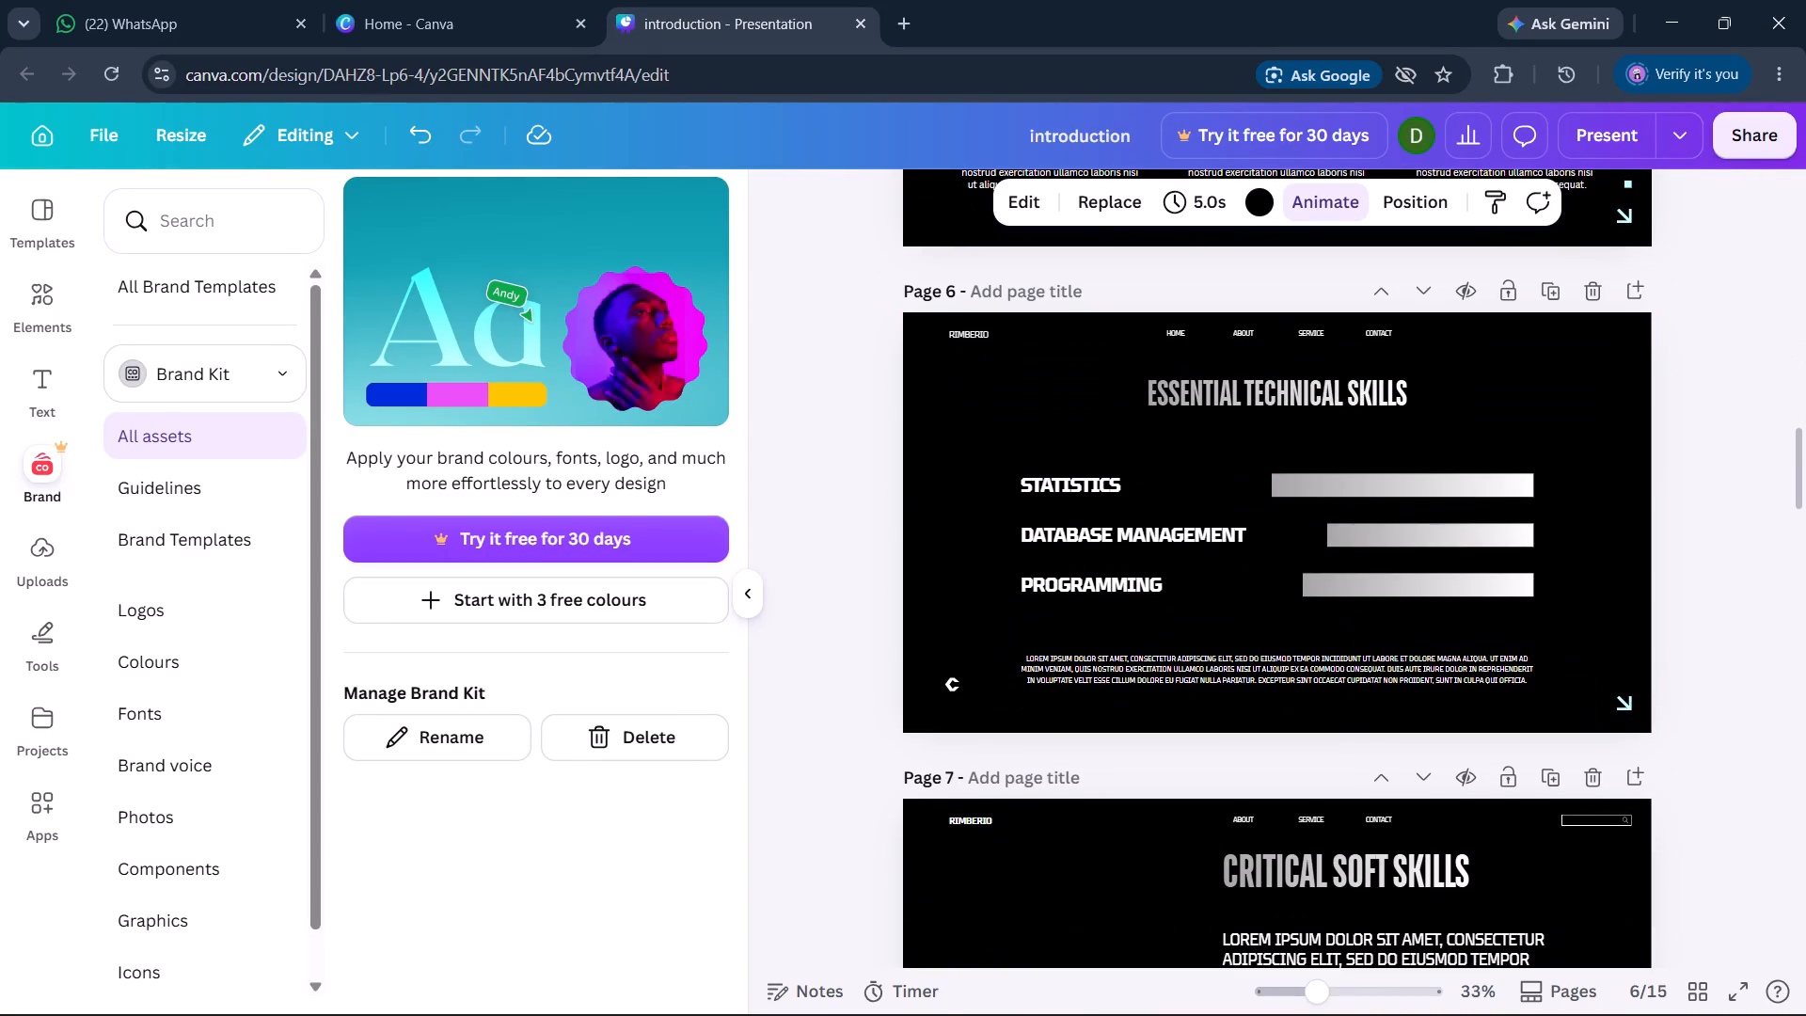
{"action": "scroll", "coordinate": [1371, 801], "scroll_direction": "down", "scroll_amount": 5}
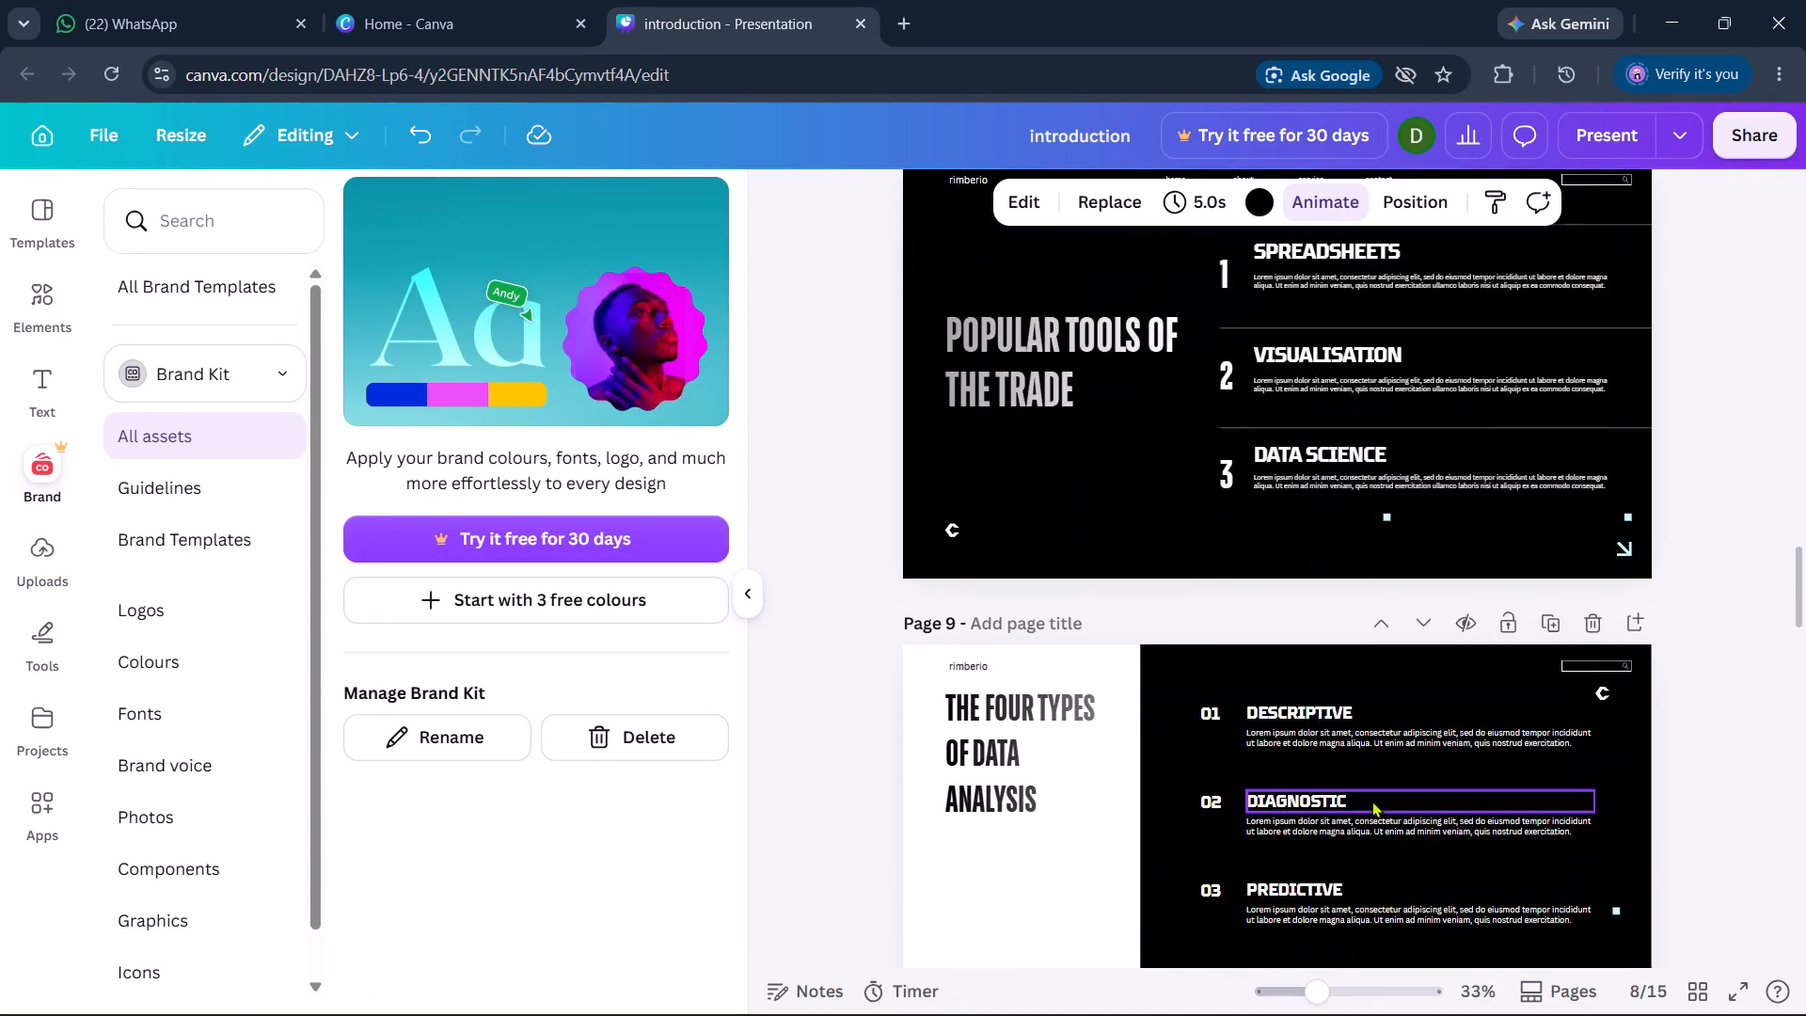
{"action": "scroll", "coordinate": [1371, 801], "scroll_direction": "down", "scroll_amount": 2}
{"action": "scroll", "coordinate": [1265, 758], "scroll_direction": "down", "scroll_amount": 4}
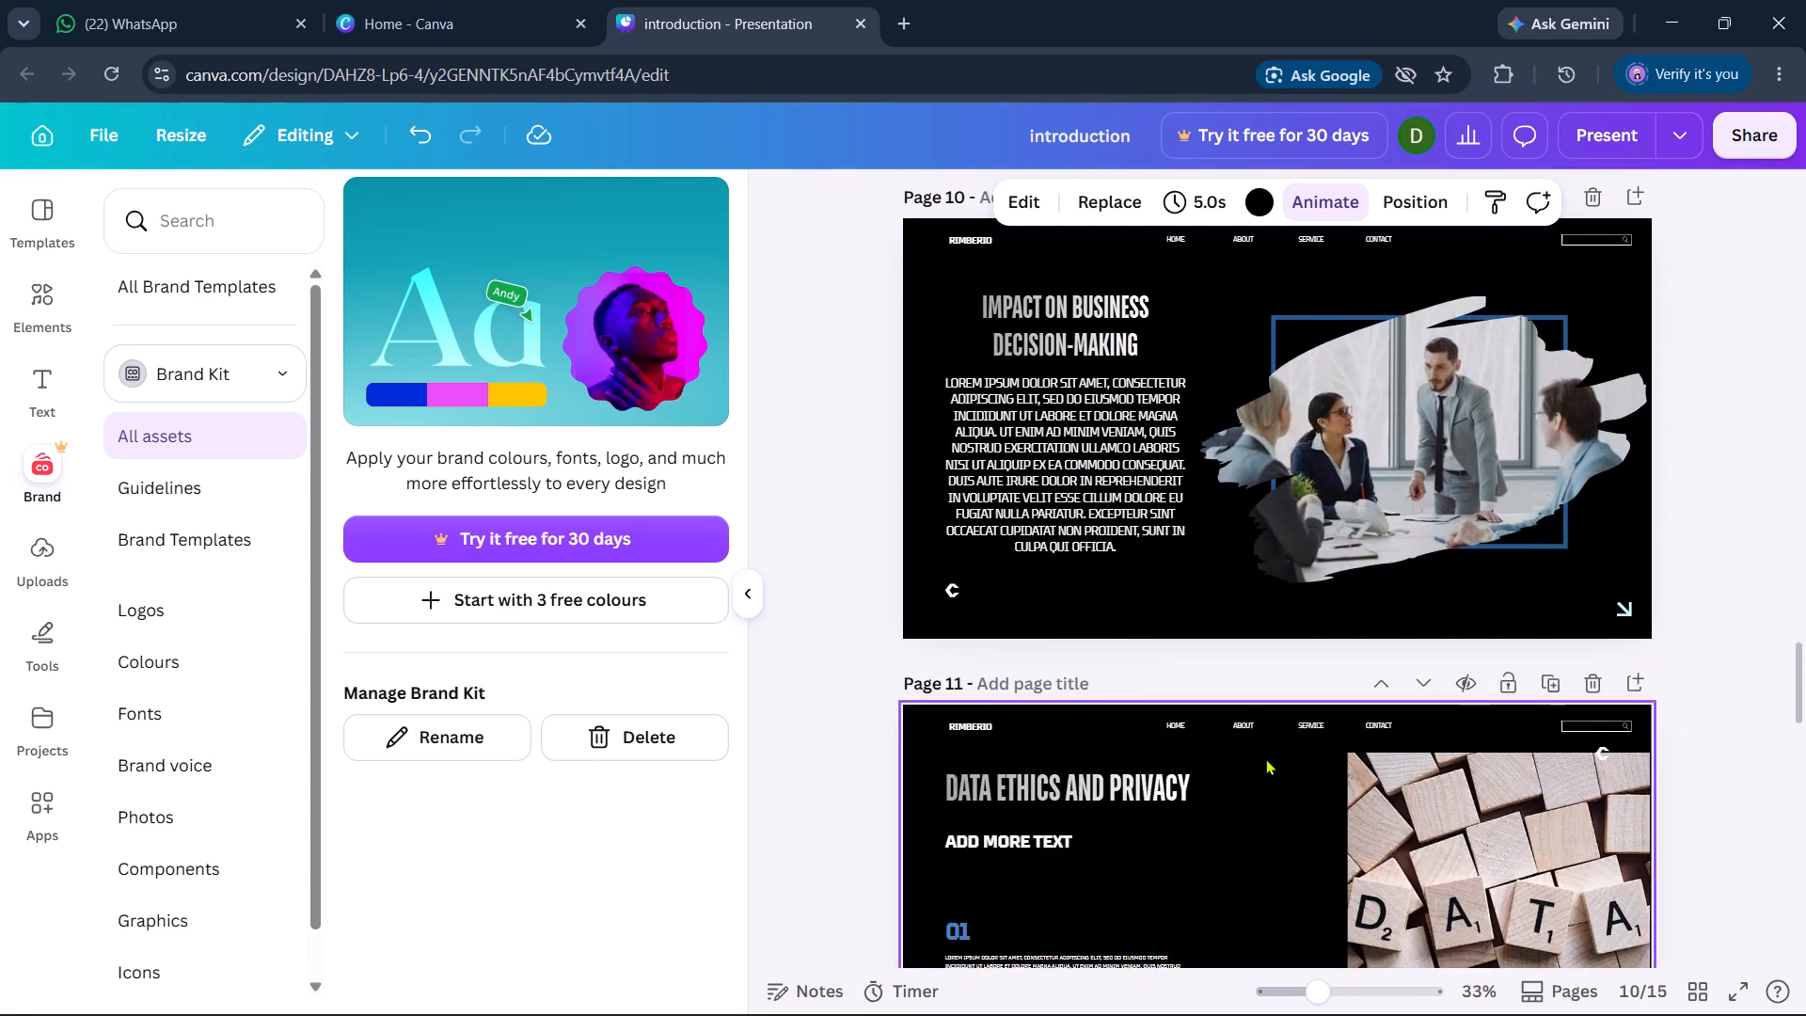
{"action": "scroll", "coordinate": [1265, 758], "scroll_direction": "down", "scroll_amount": 7}
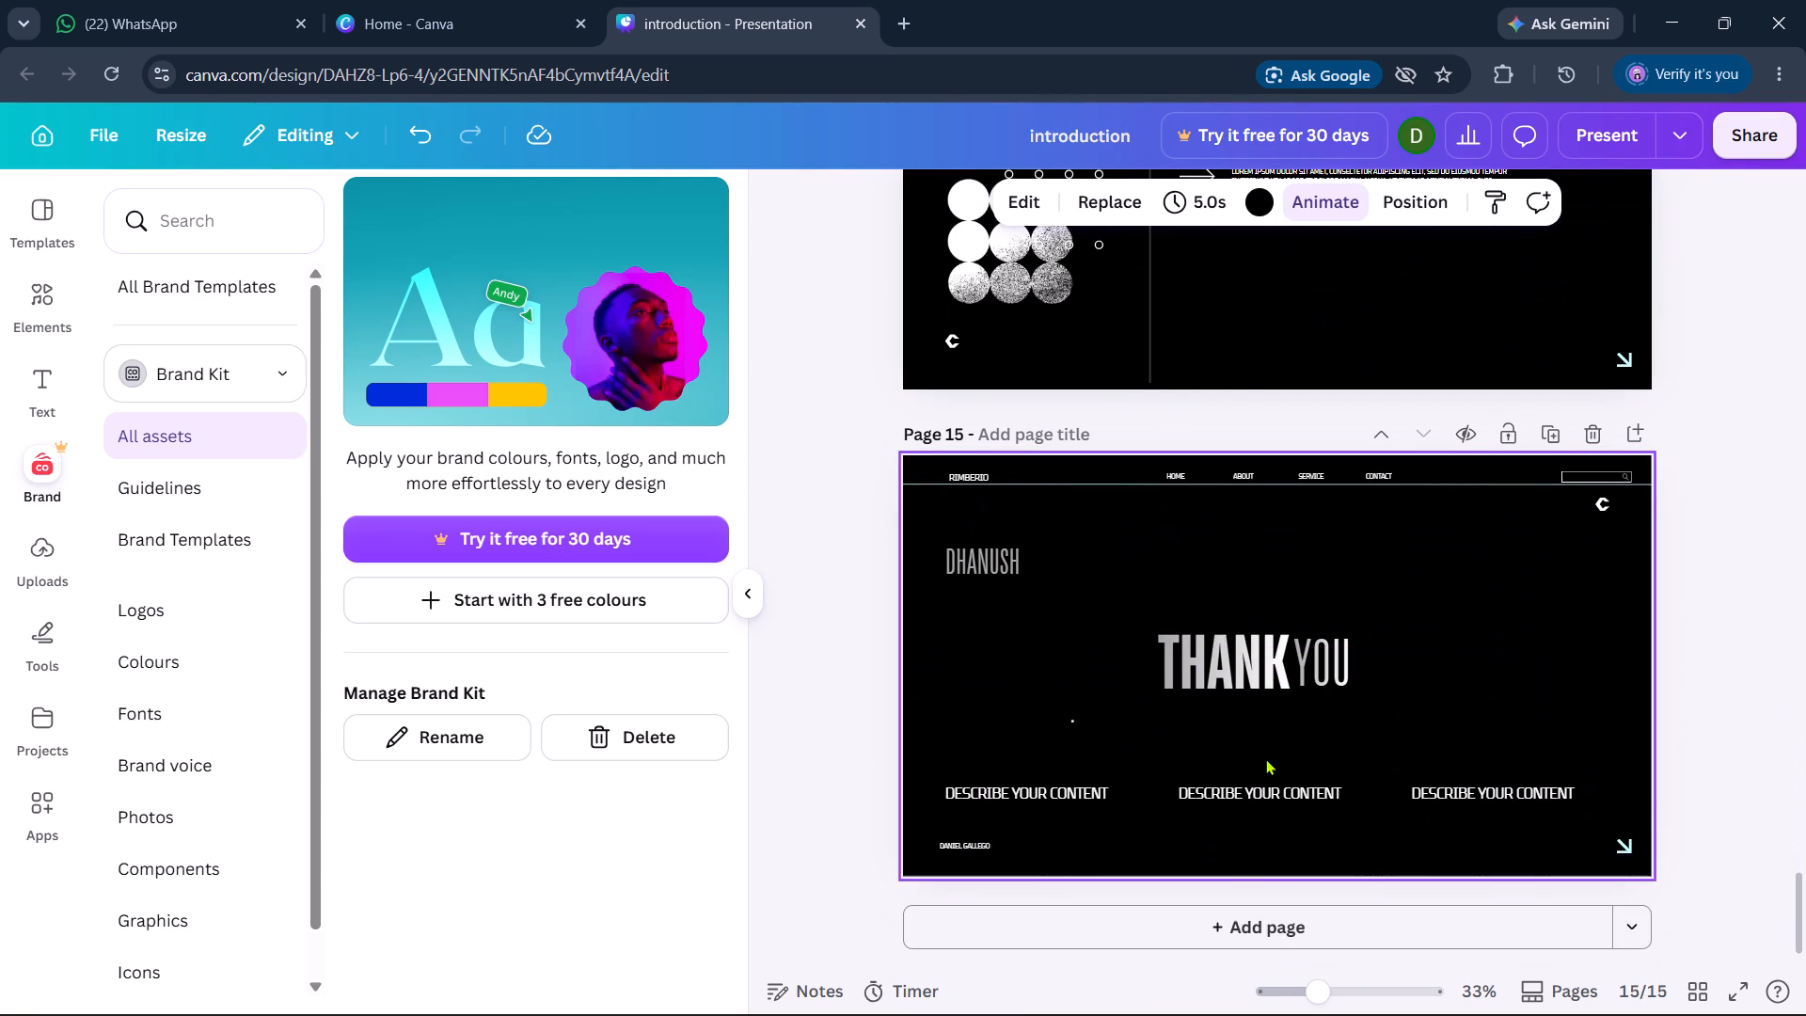
{"action": "scroll", "coordinate": [1265, 758], "scroll_direction": "up", "scroll_amount": 20}
{"action": "scroll", "coordinate": [1265, 758], "scroll_direction": "up", "scroll_amount": 4}
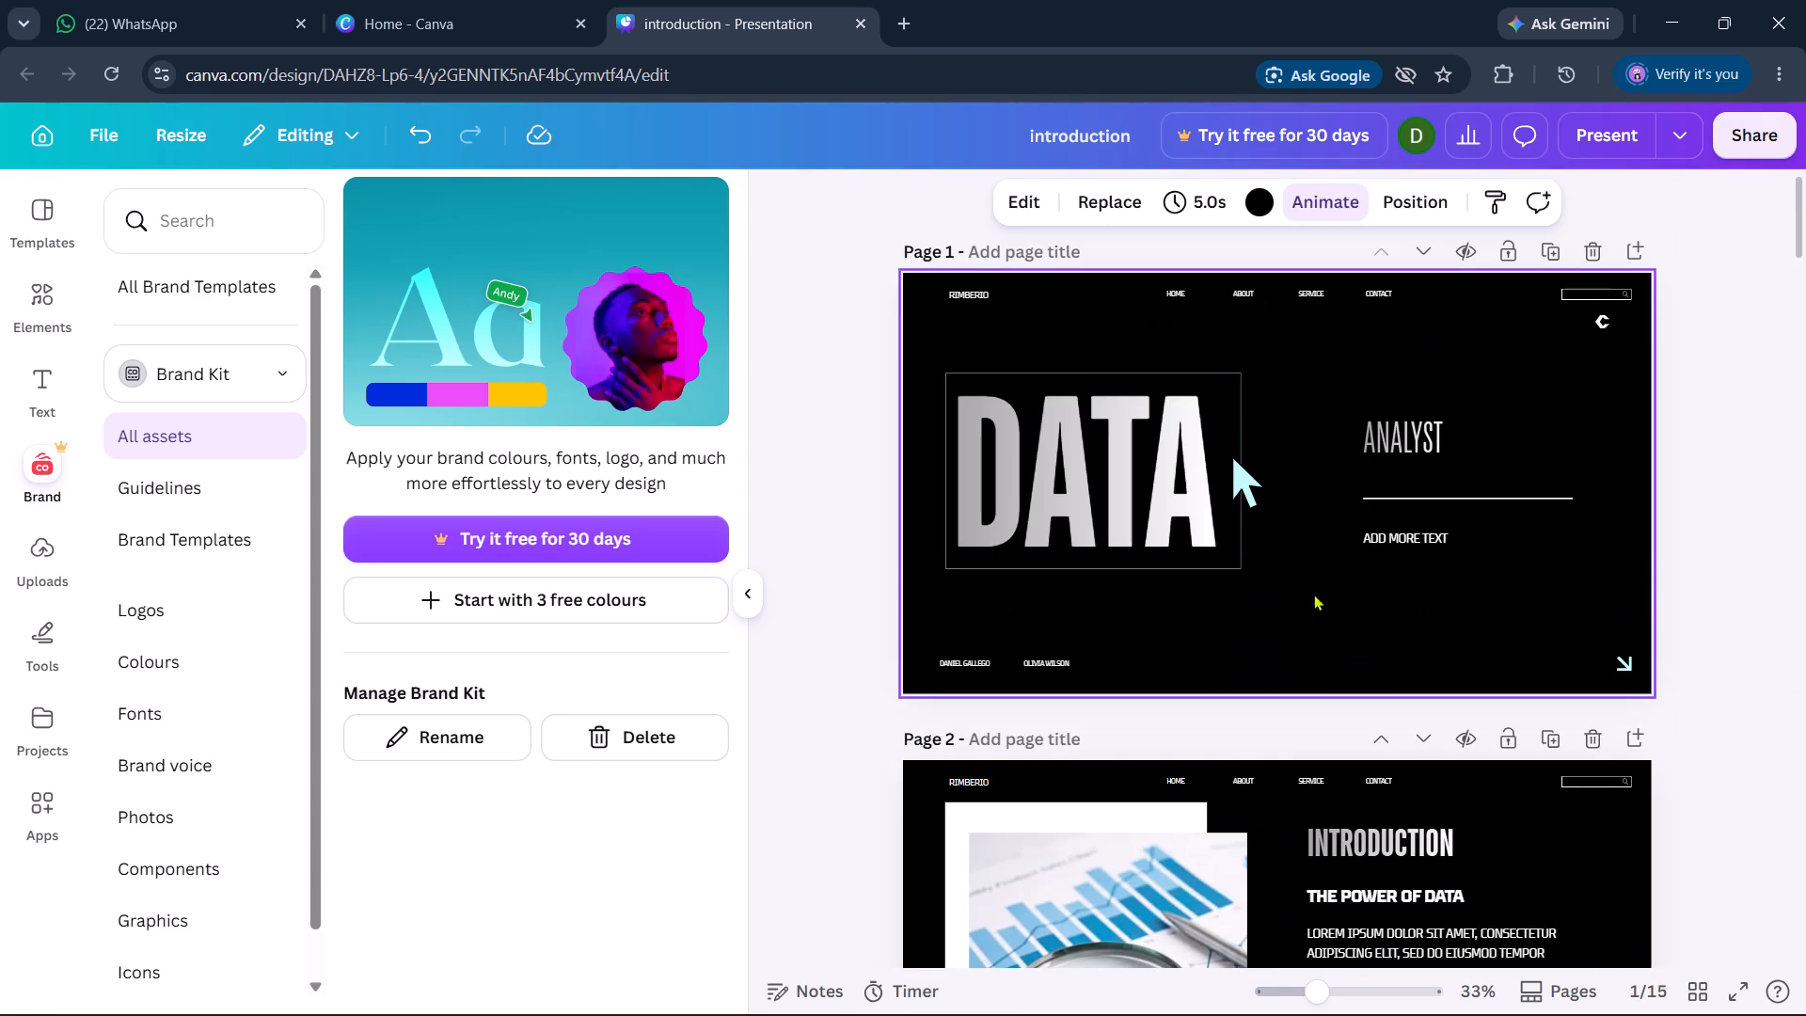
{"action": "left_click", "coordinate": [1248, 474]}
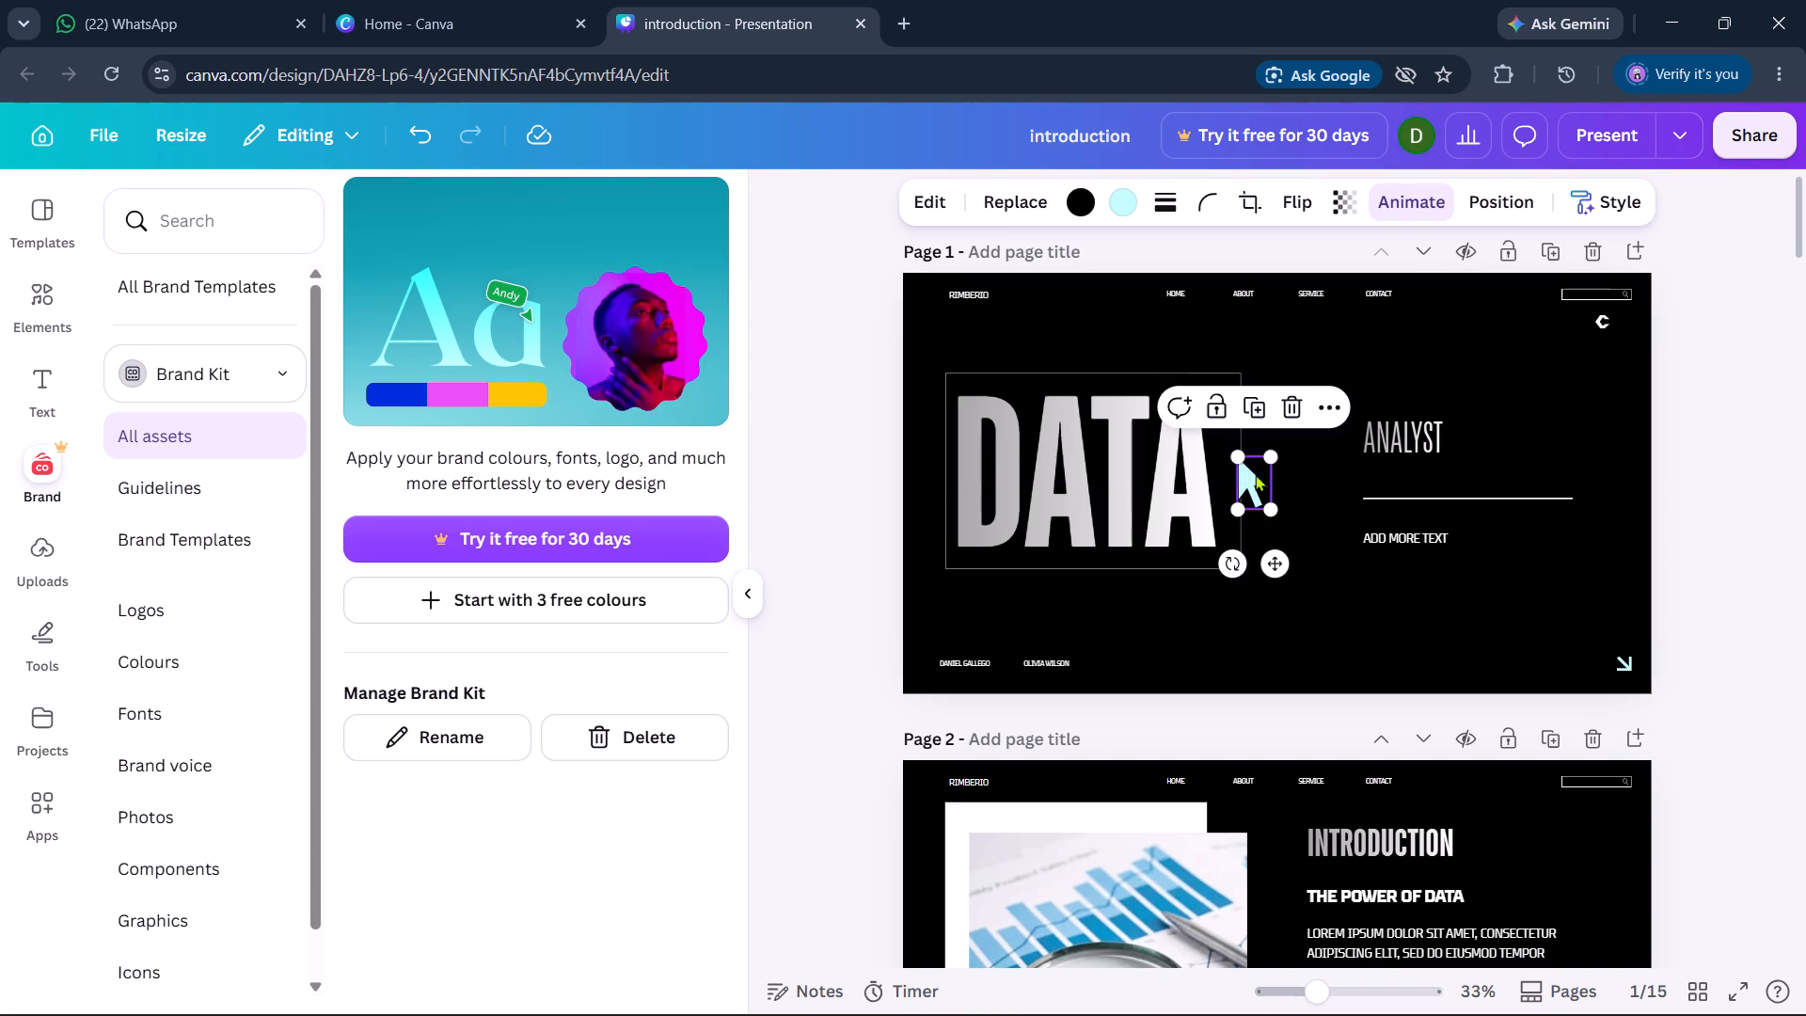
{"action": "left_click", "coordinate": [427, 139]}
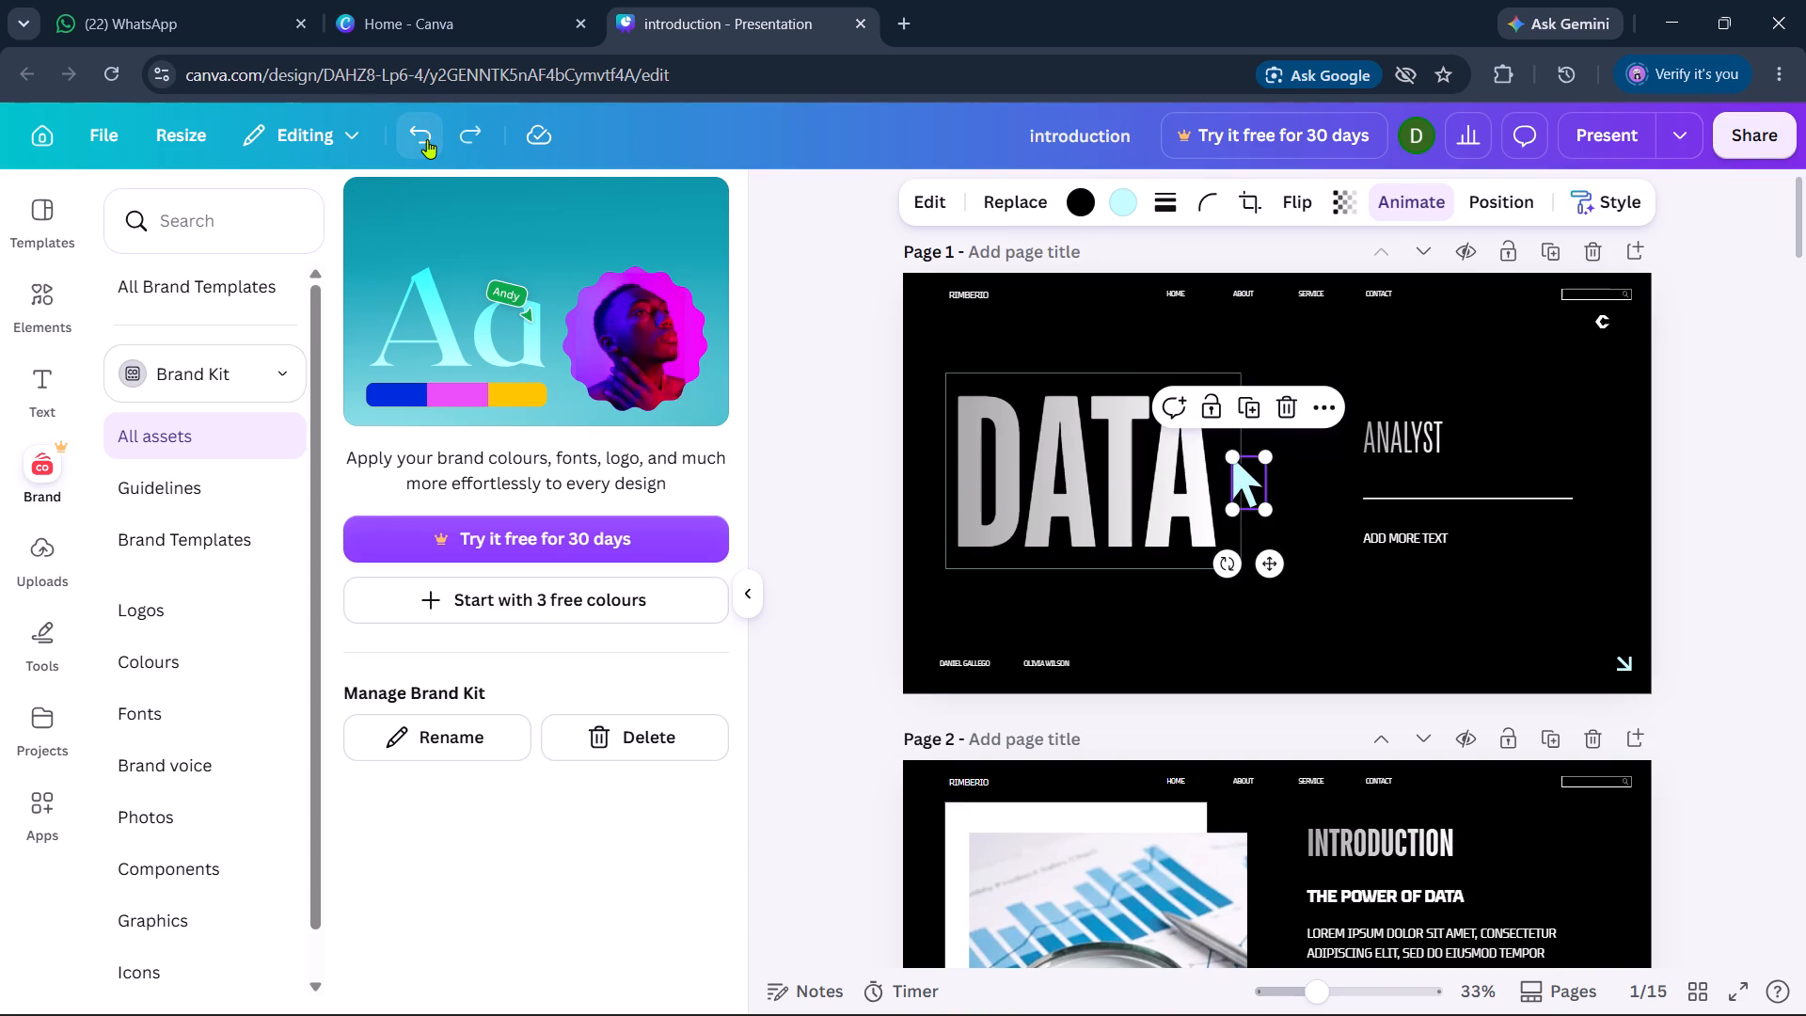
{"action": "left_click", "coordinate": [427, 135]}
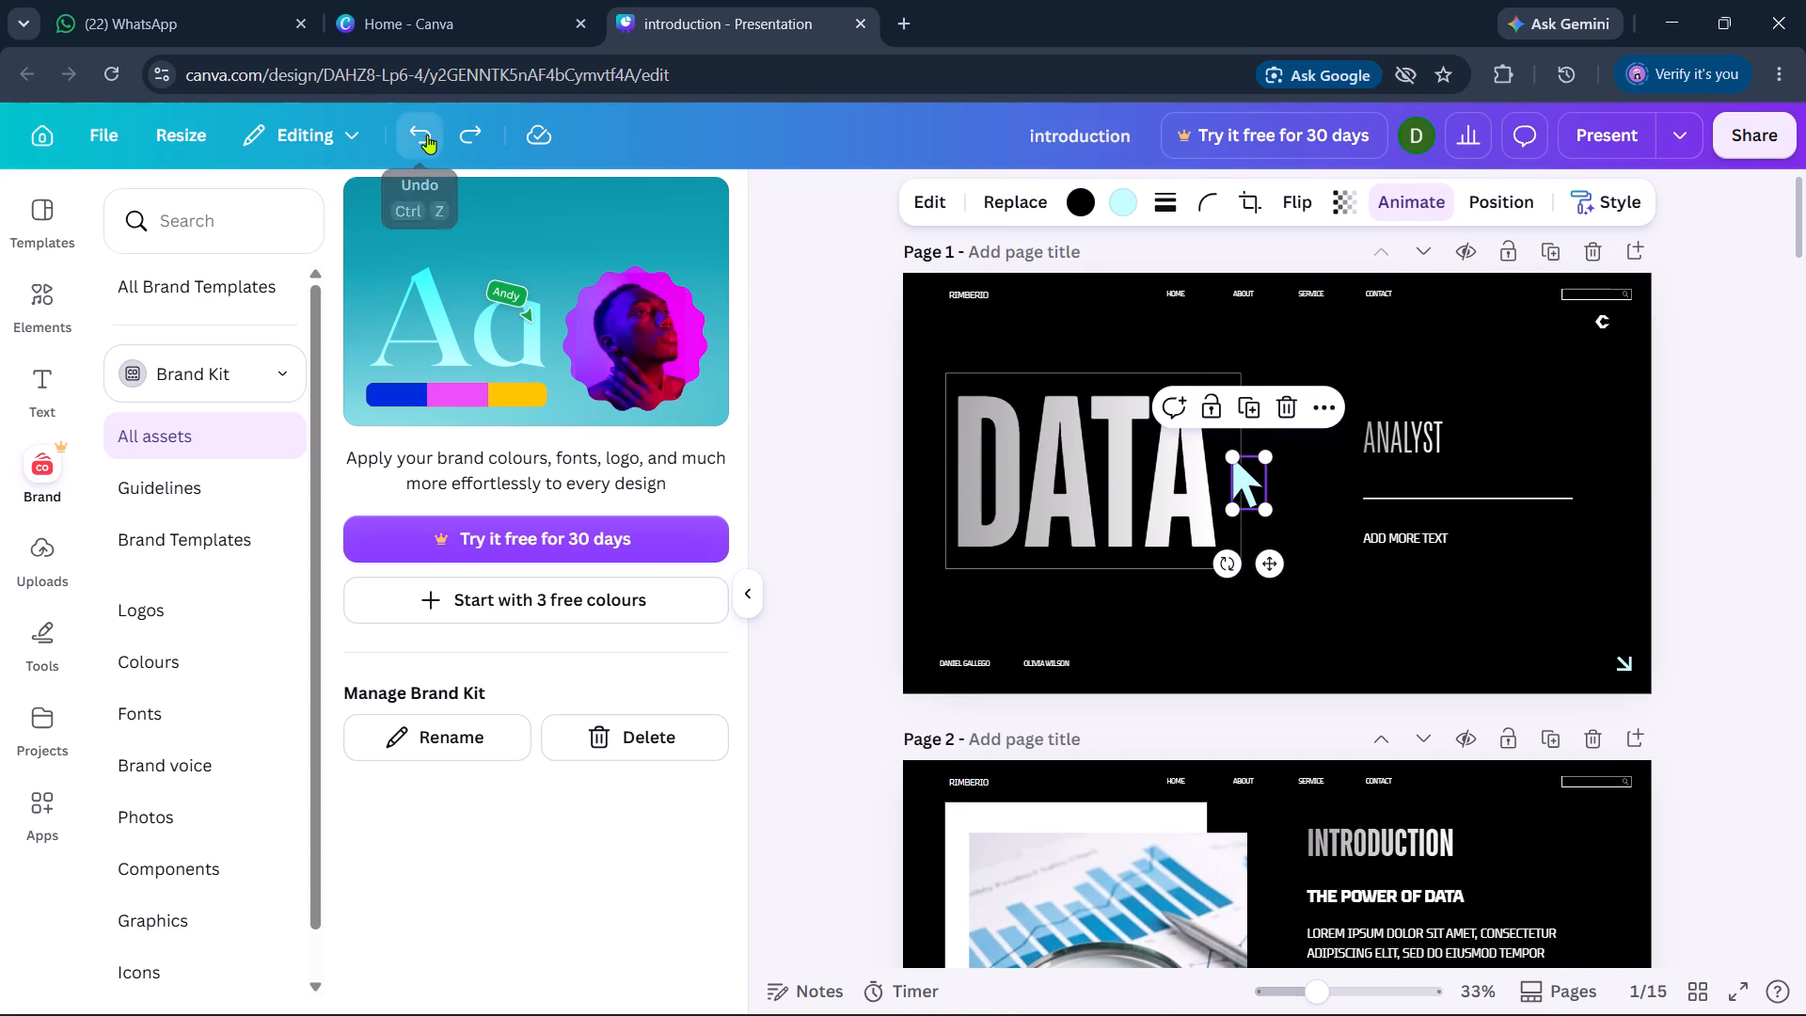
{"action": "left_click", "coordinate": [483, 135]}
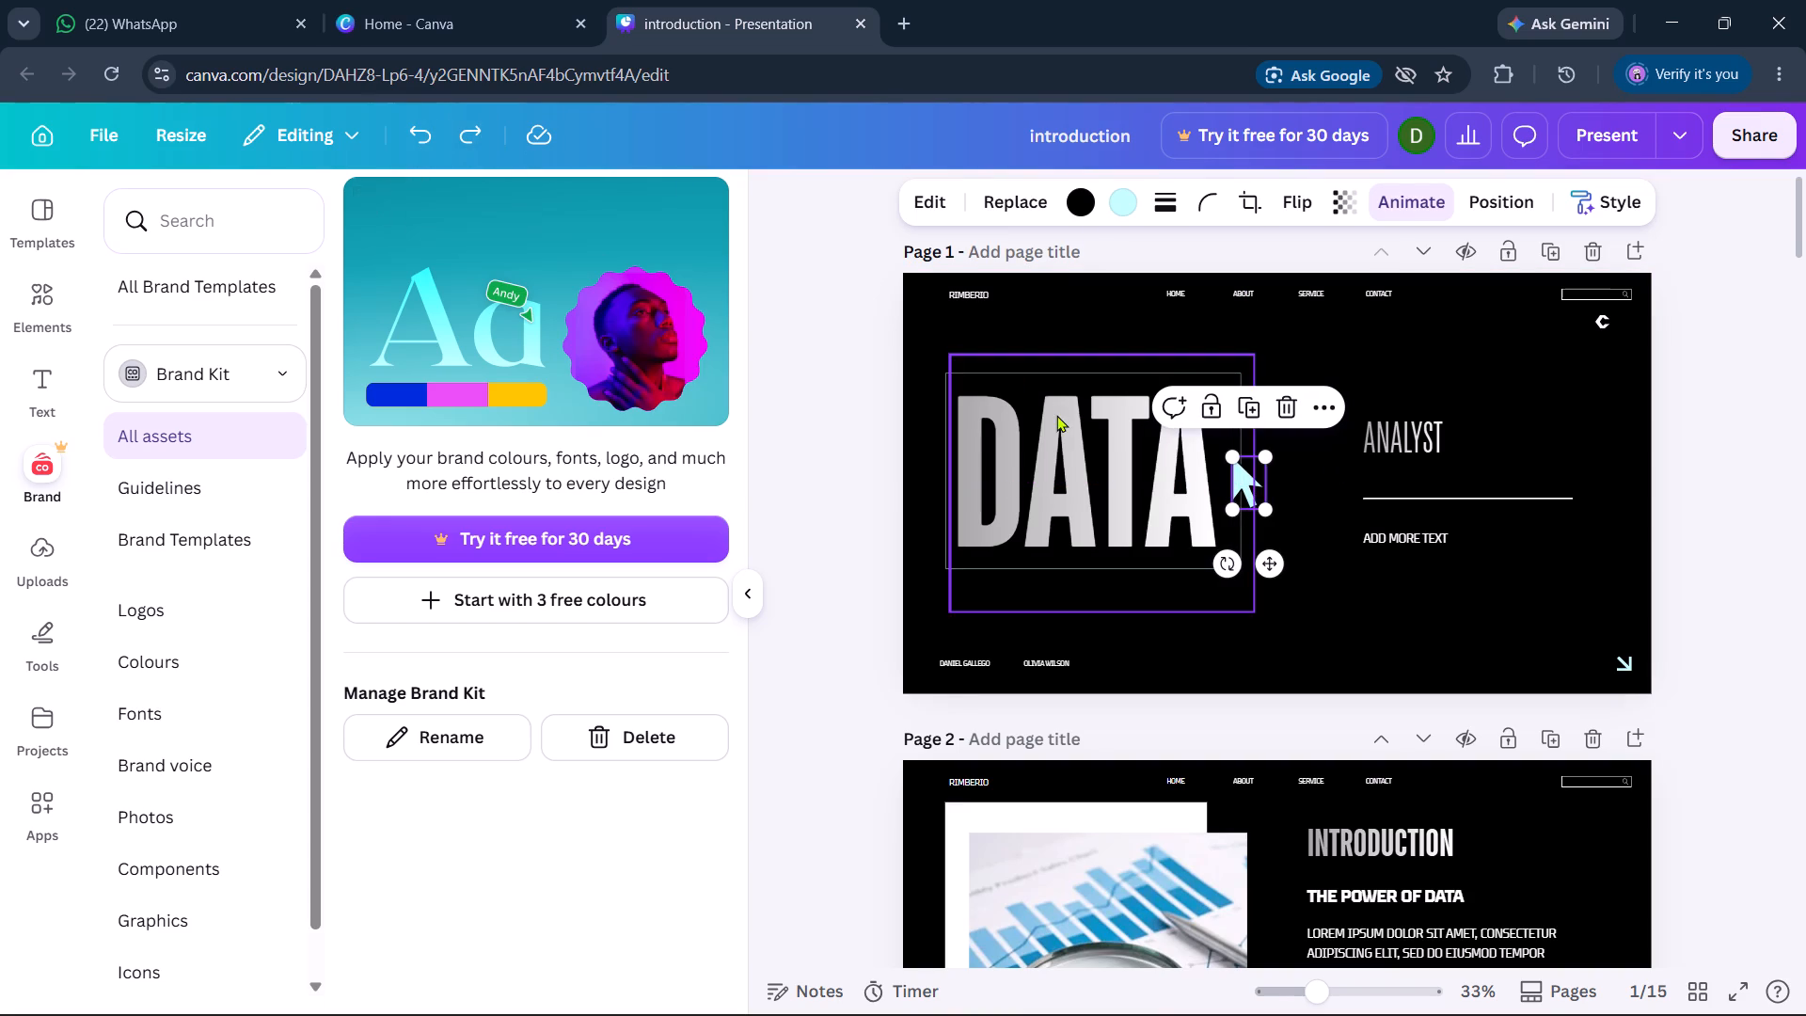
Replace the "ADD MORE TEXT" placeholder beneath ANALYST on page 1 with "ENTHUISIAST".
{"action": "left_click", "coordinate": [1407, 536]}
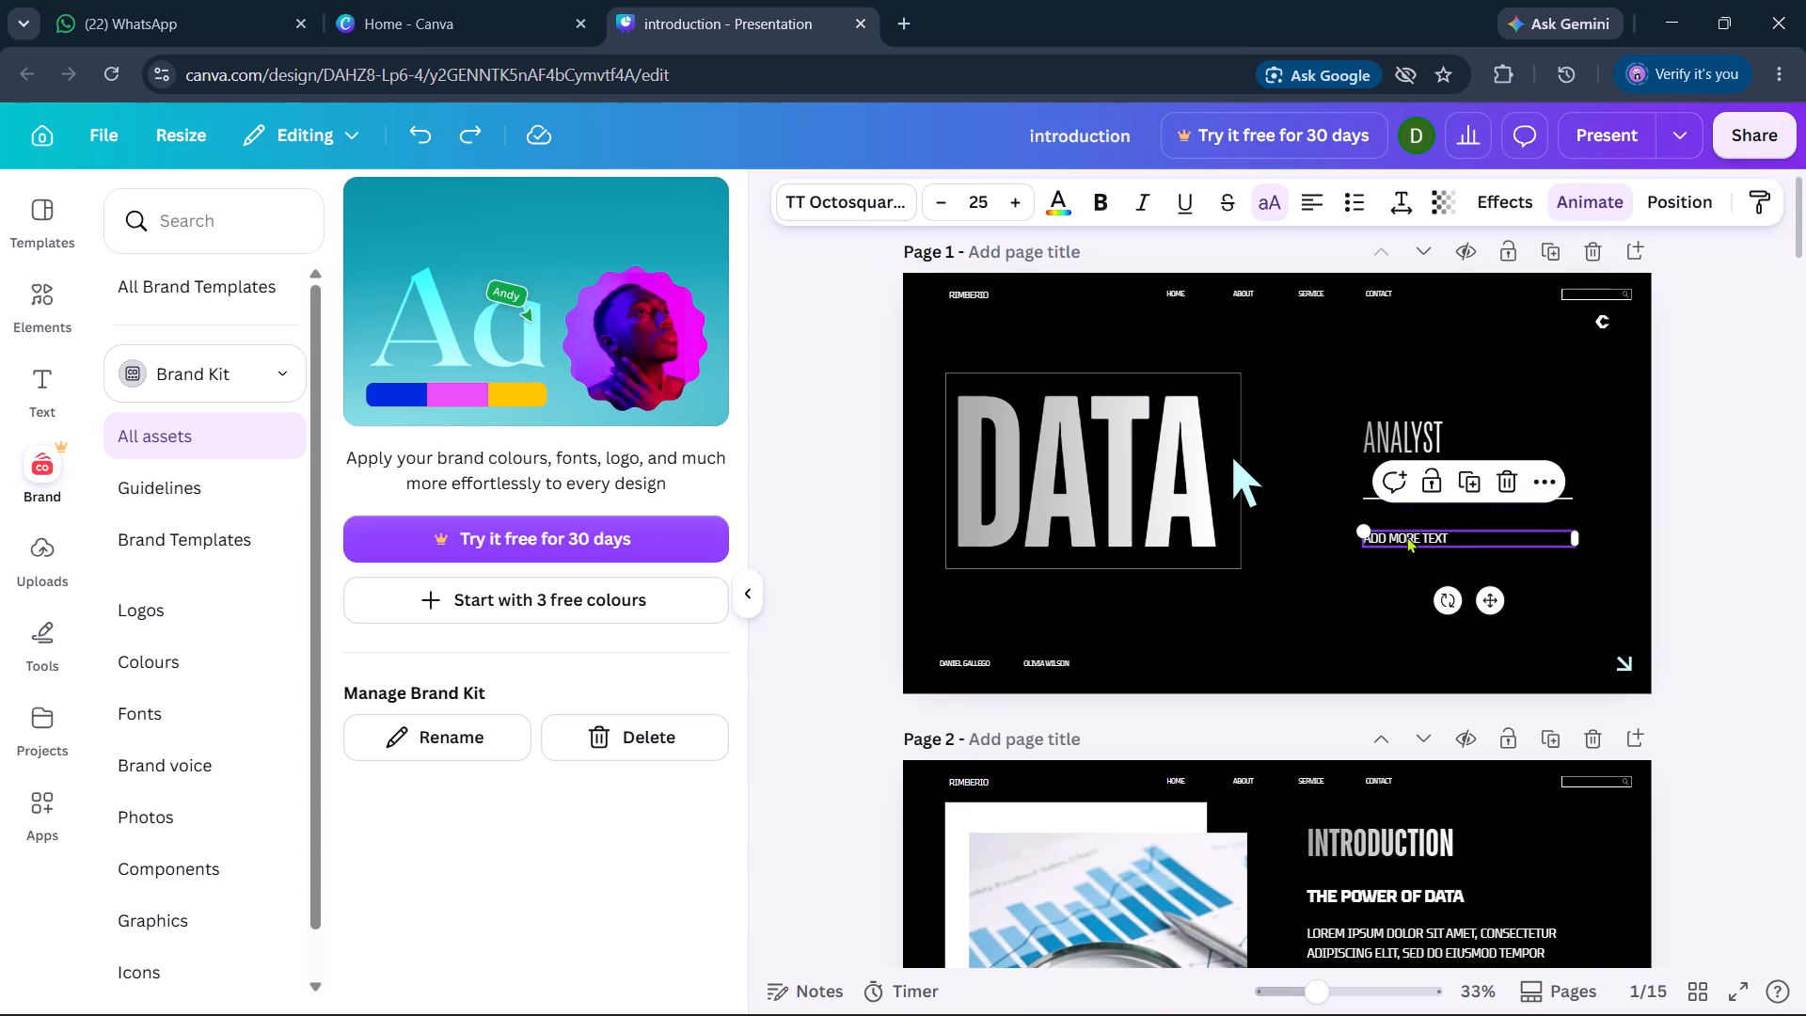
{"action": "left_click", "coordinate": [1398, 535]}
{"action": "left_click", "coordinate": [1447, 532]}
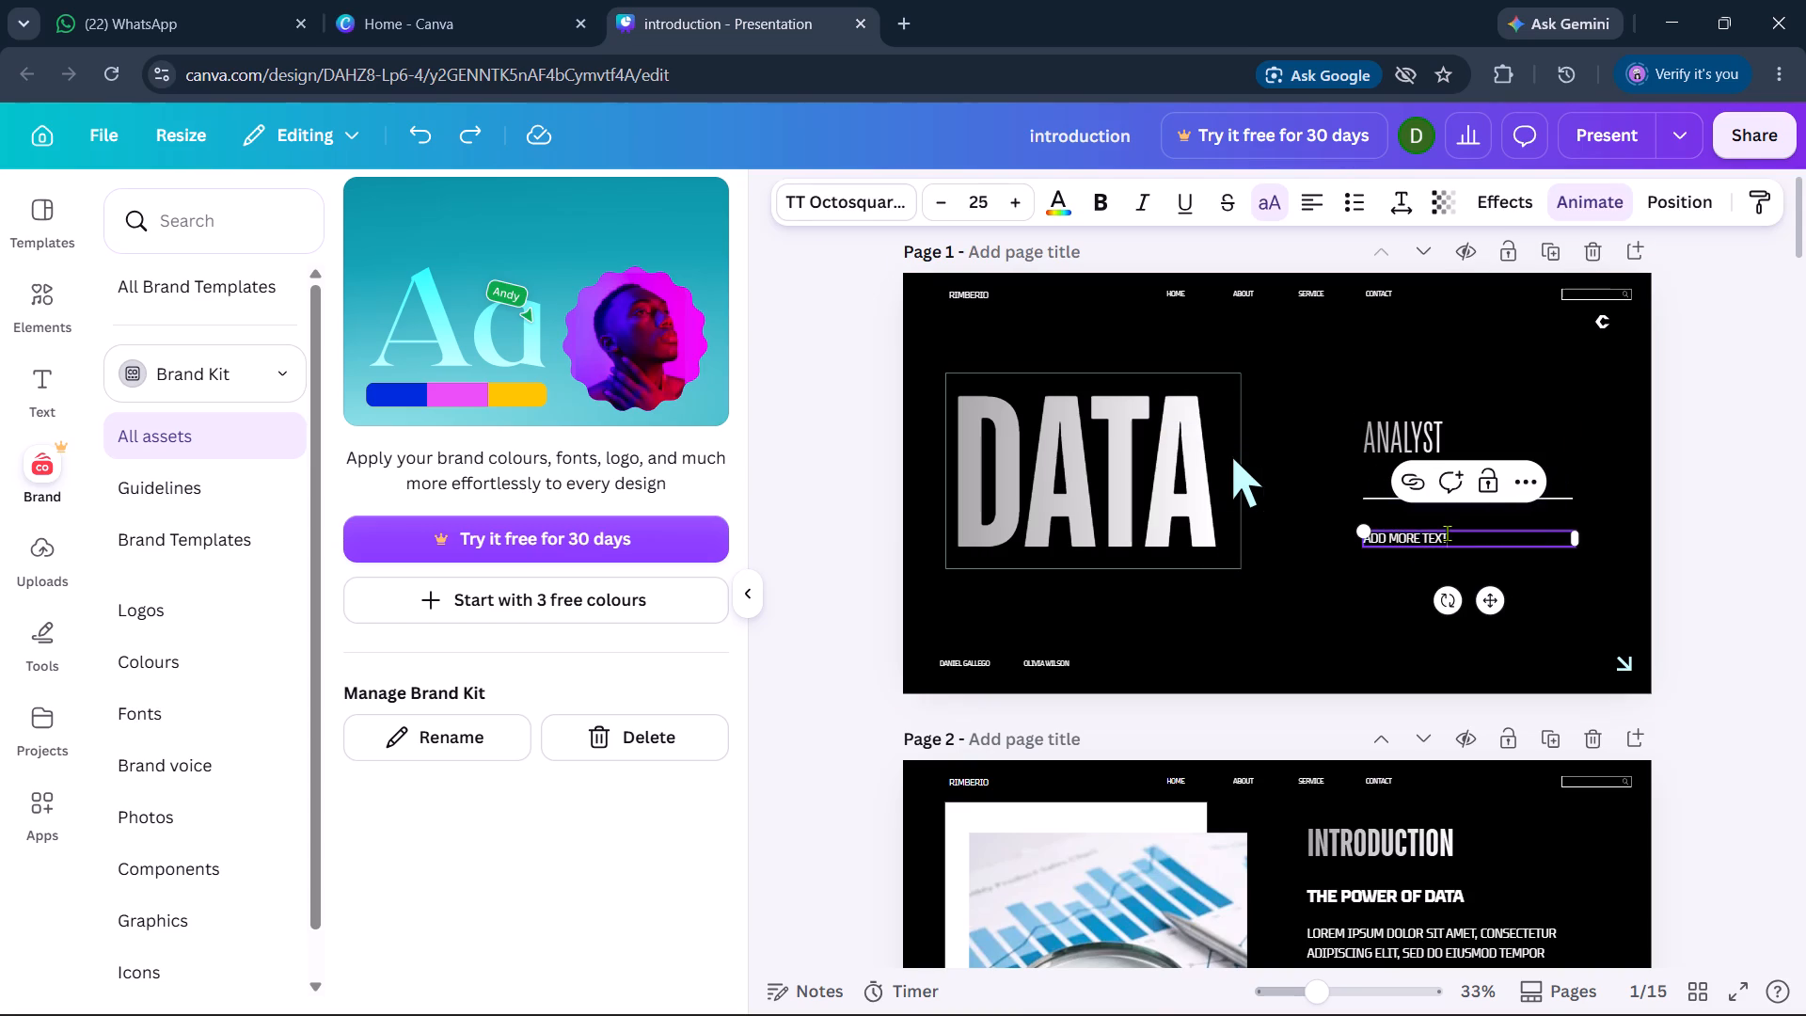
{"action": "left_click", "coordinate": [1449, 532]}
{"action": "left_click_drag", "start_coordinate": [1465, 535], "coordinate": [1405, 524]}
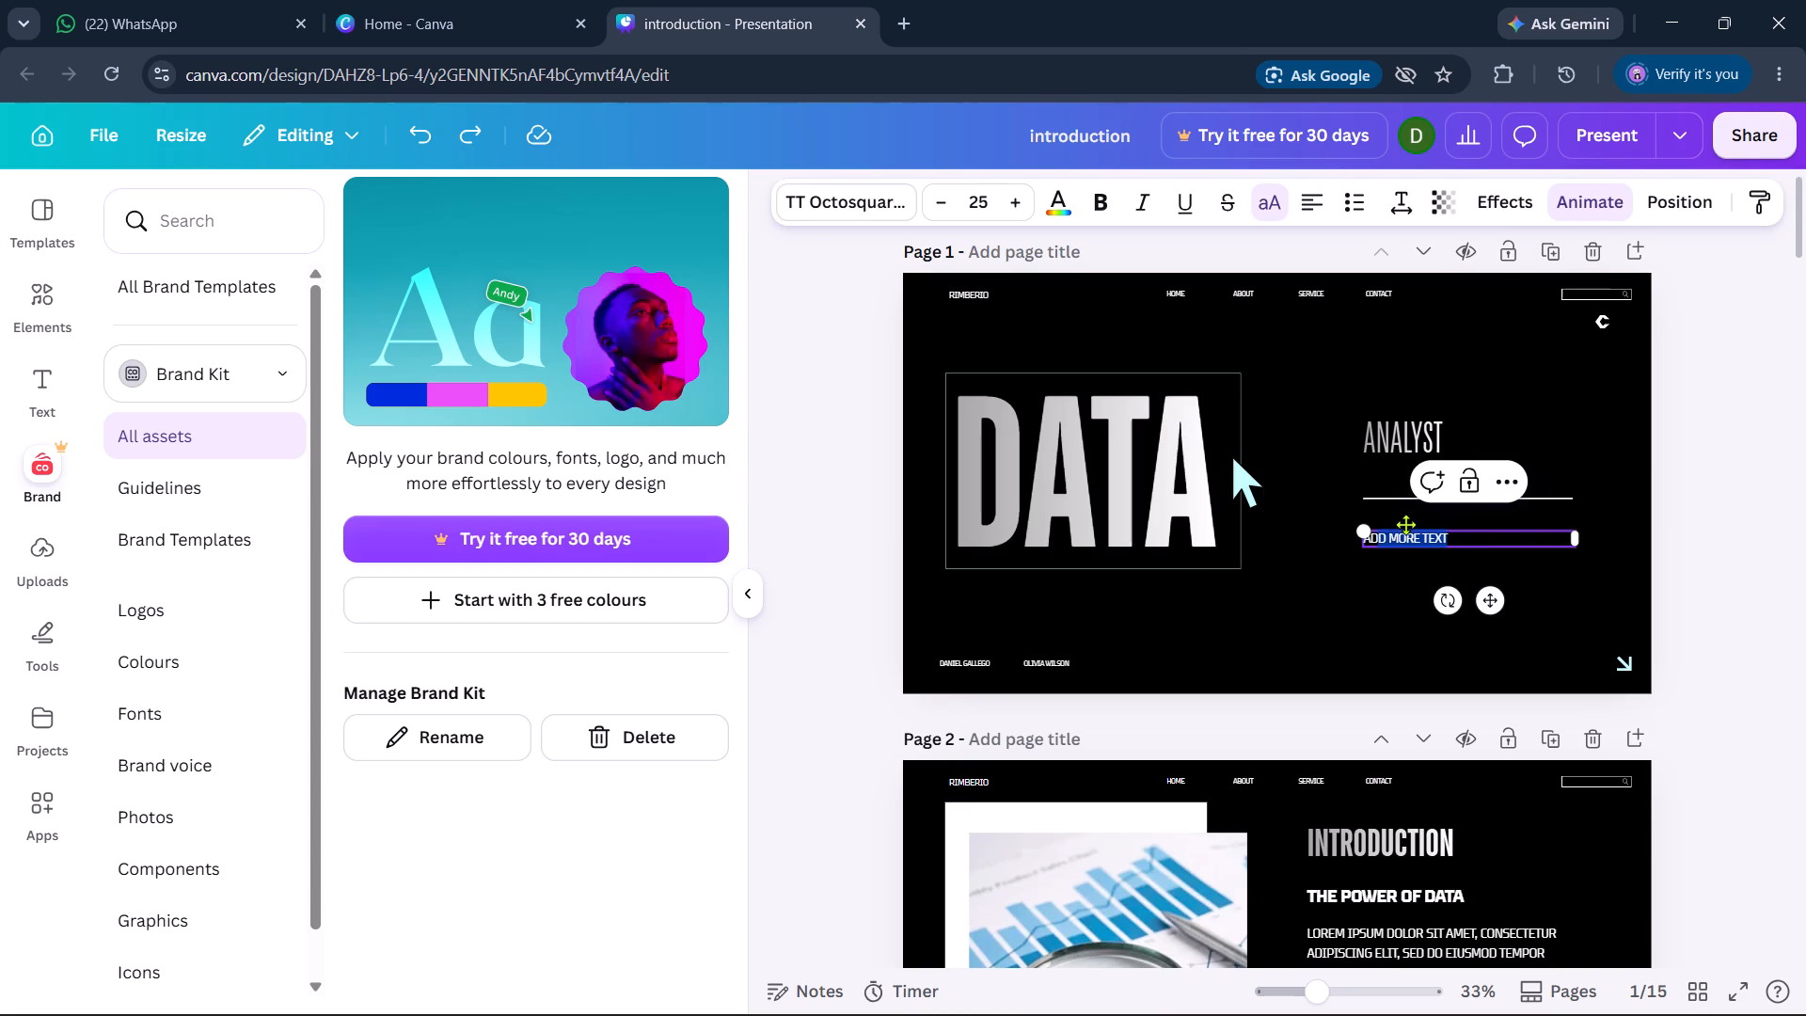
{"action": "left_click_drag", "start_coordinate": [1405, 524], "coordinate": [1390, 527]}
{"action": "key", "text": "BackSpace"}
{"action": "key", "text": "BackSpace"}
{"action": "key", "text": "e"}
{"action": "type", "text": "THU"}
{"action": "type", "text": "ISISA=="}
{"action": "key", "text": "BackSpace"}
{"action": "key", "text": "BackSpace"}
{"action": "key", "text": "BackSpace"}
{"action": "key", "text": "BackSpace"}
{"action": "key", "text": "a"}
{"action": "key", "text": "s"}
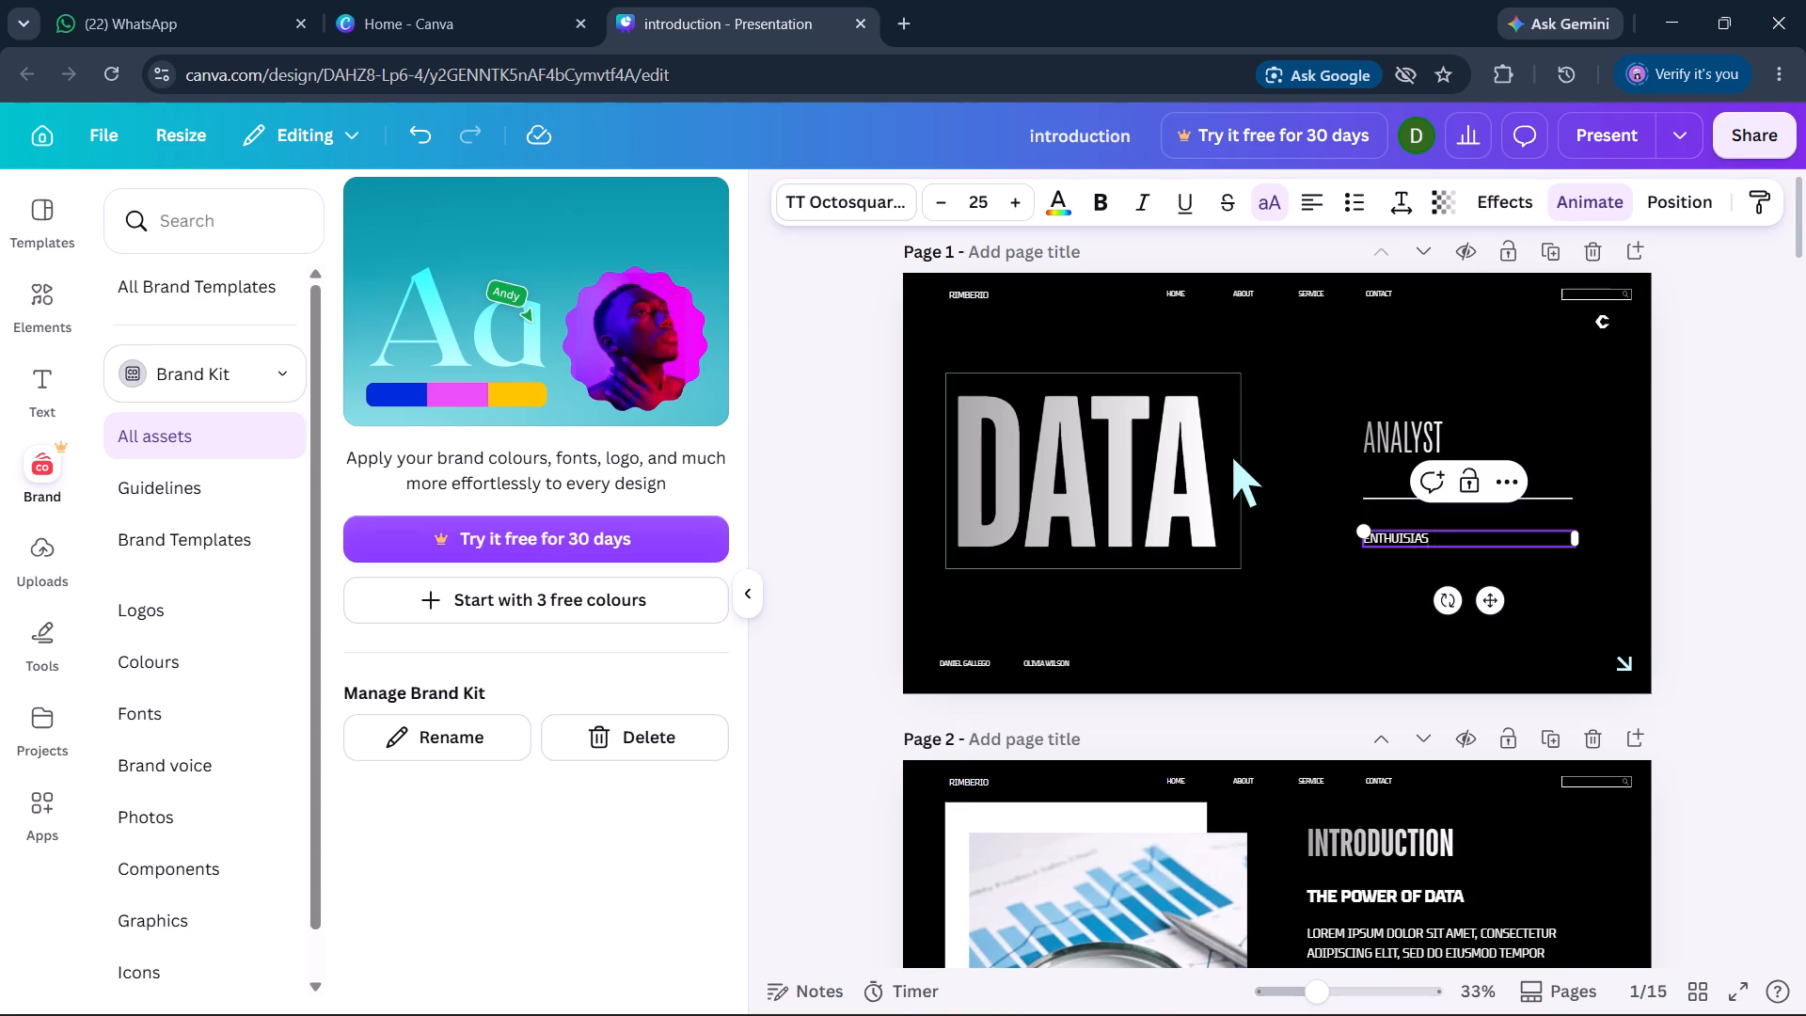
{"action": "key", "text": "t"}
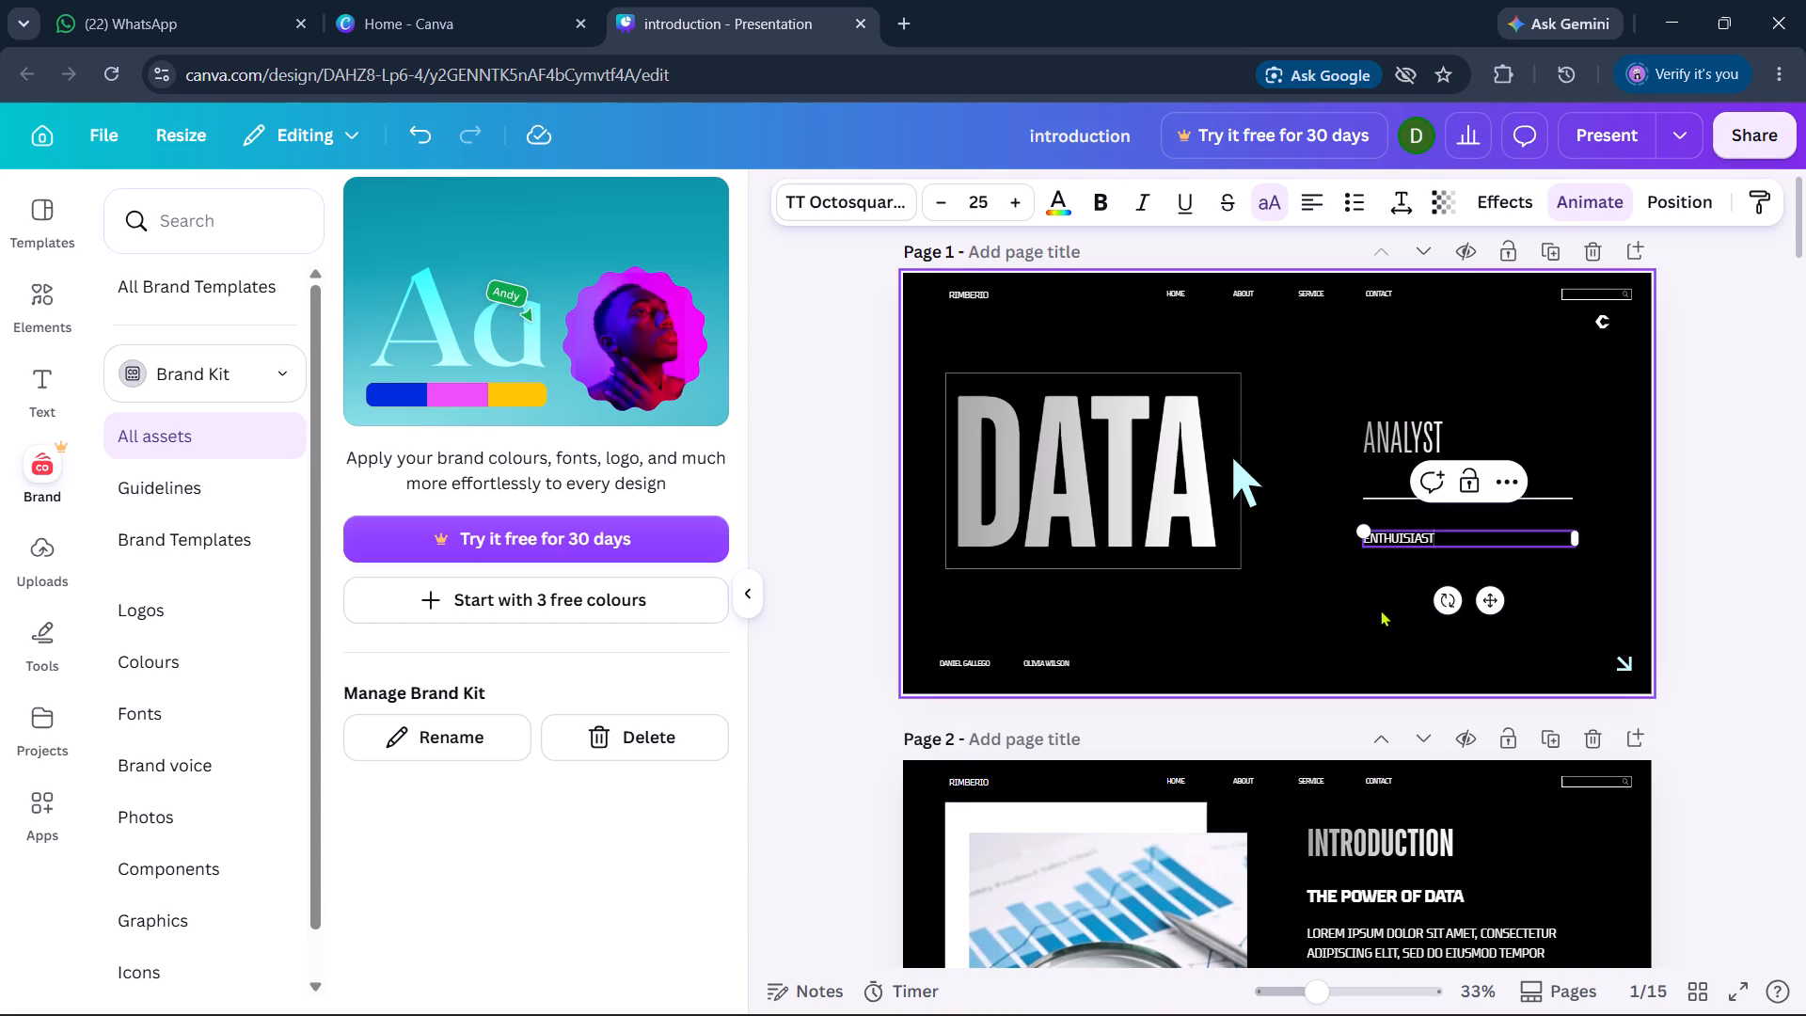
{"action": "left_click", "coordinate": [1380, 610]}
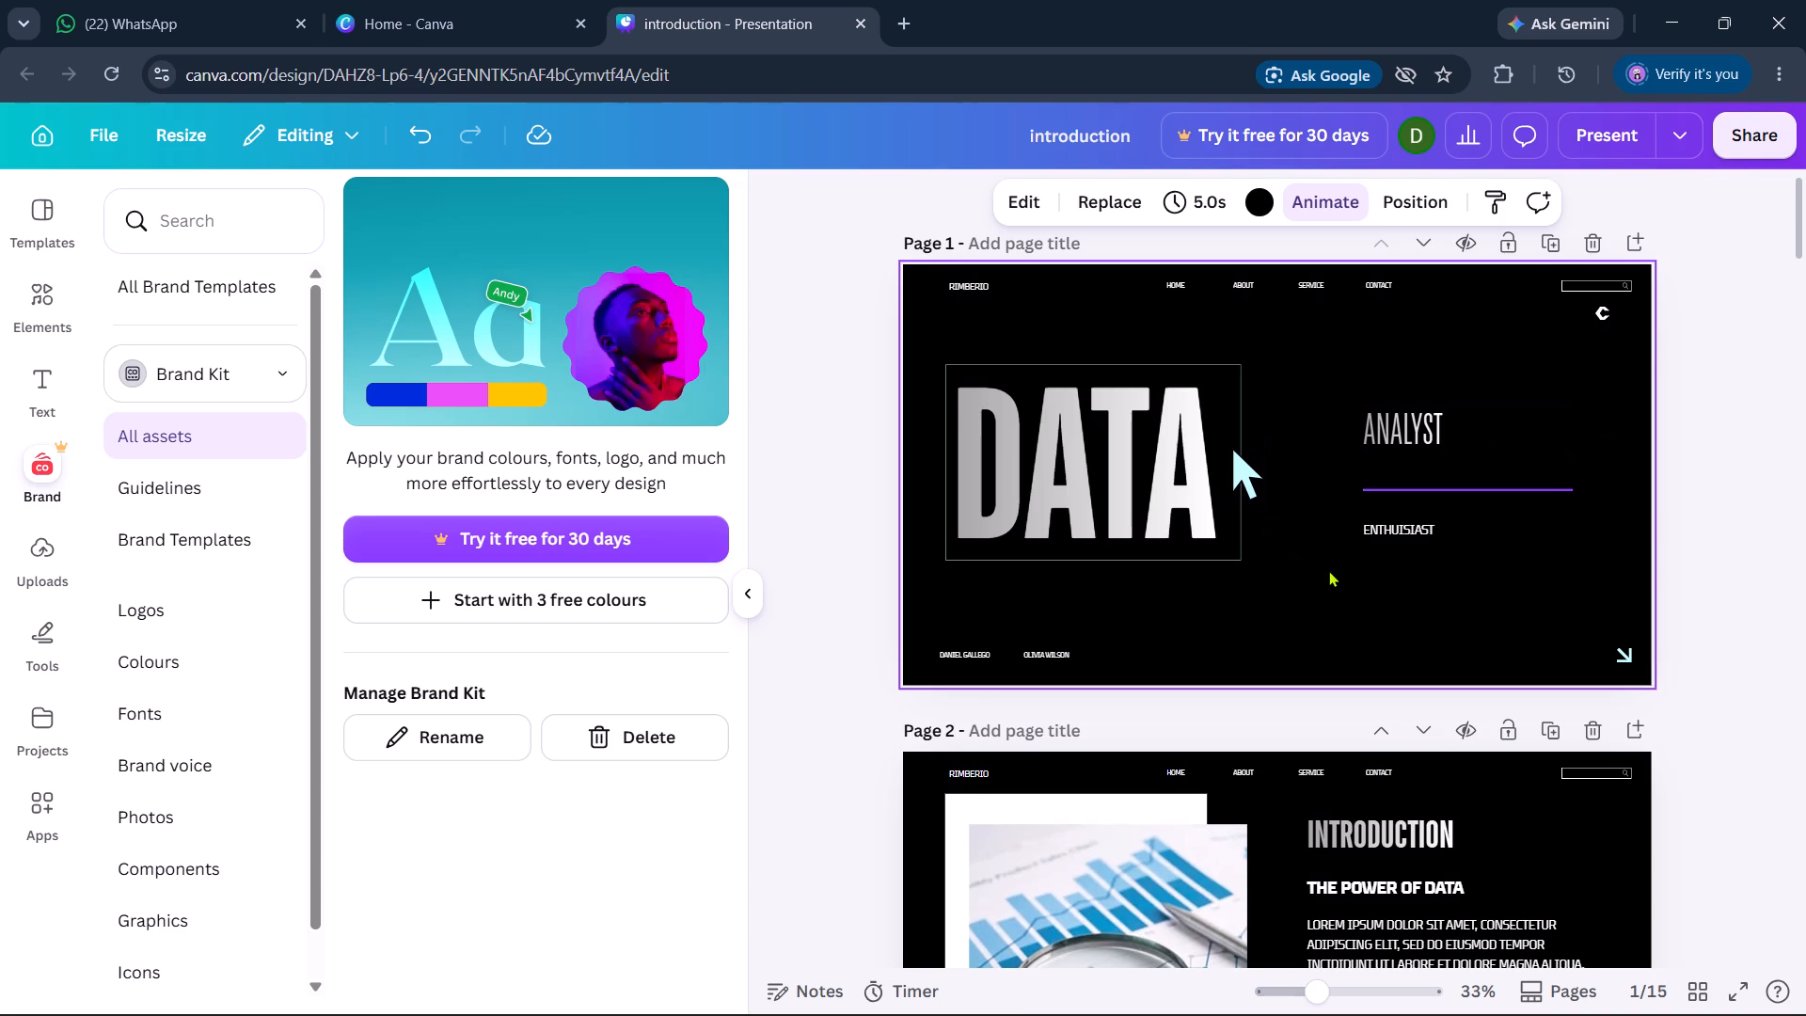
Open the "ENTHUISIAST" text beneath ANALYST on page 1 for editing.
{"action": "scroll", "coordinate": [1328, 570], "scroll_direction": "down", "scroll_amount": 1}
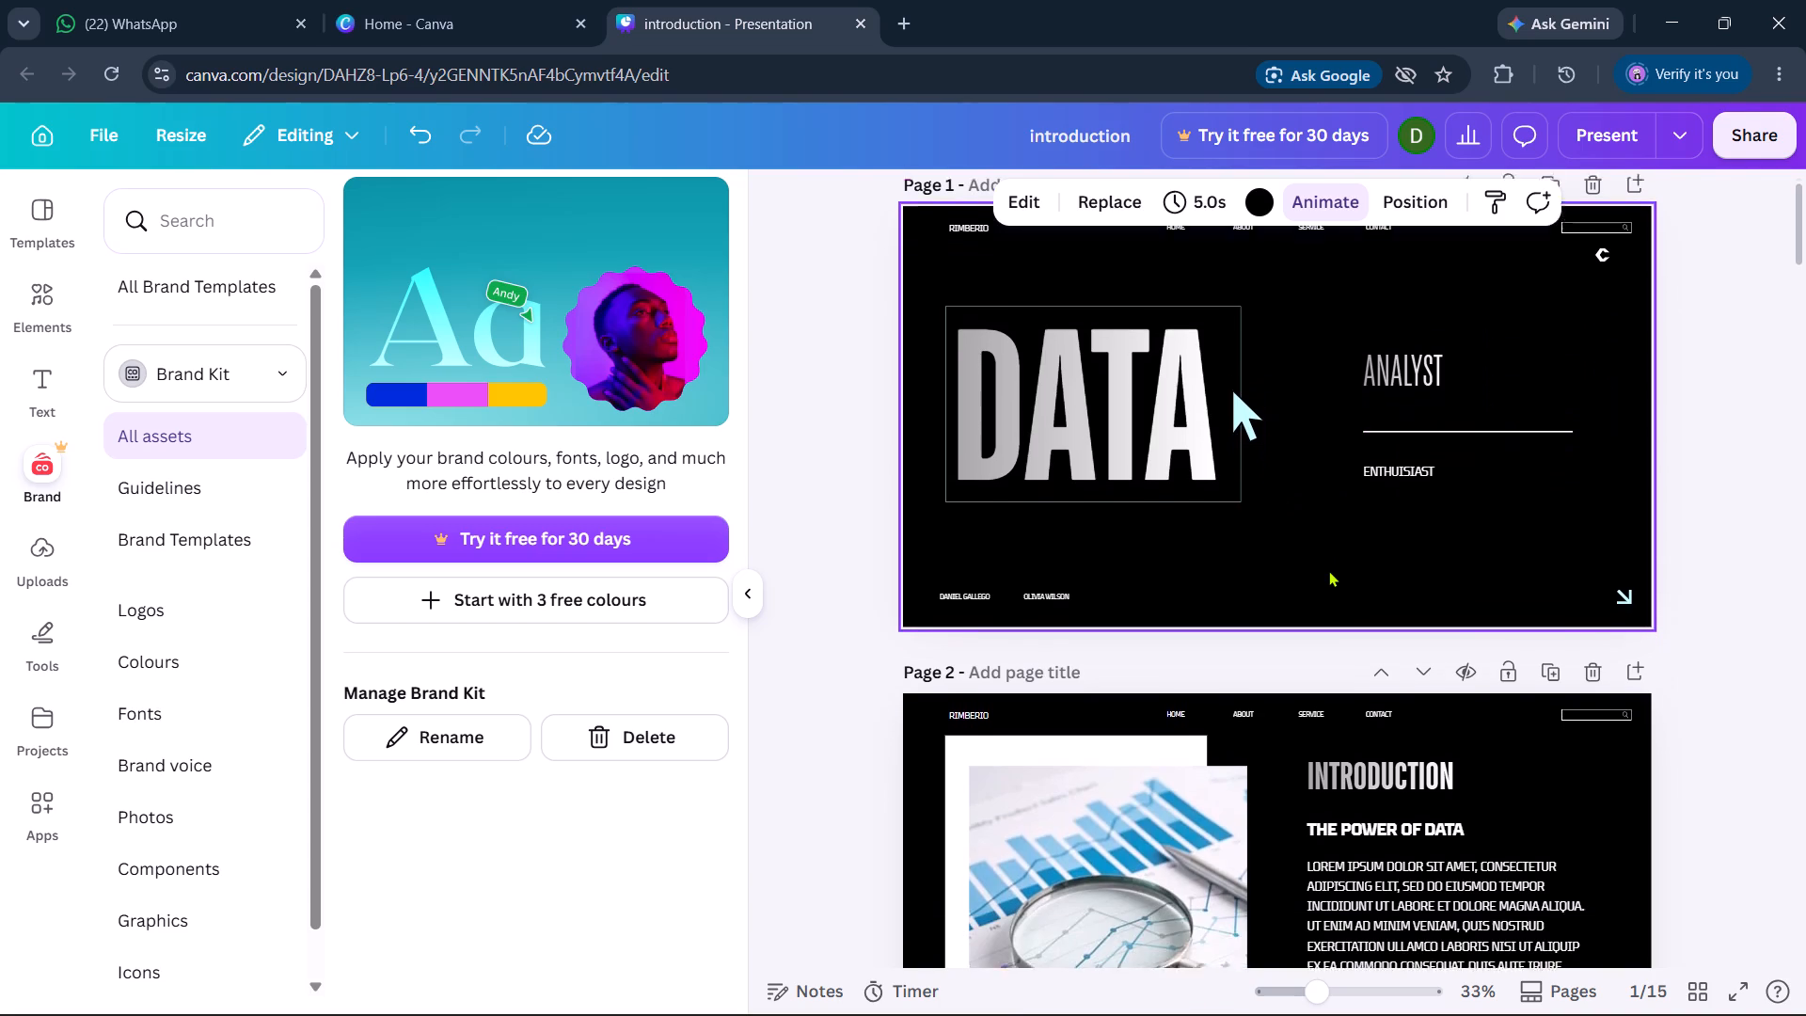
{"action": "scroll", "coordinate": [1328, 570], "scroll_direction": "down", "scroll_amount": 1}
{"action": "left_click", "coordinate": [1414, 452]}
{"action": "left_click", "coordinate": [1426, 449]}
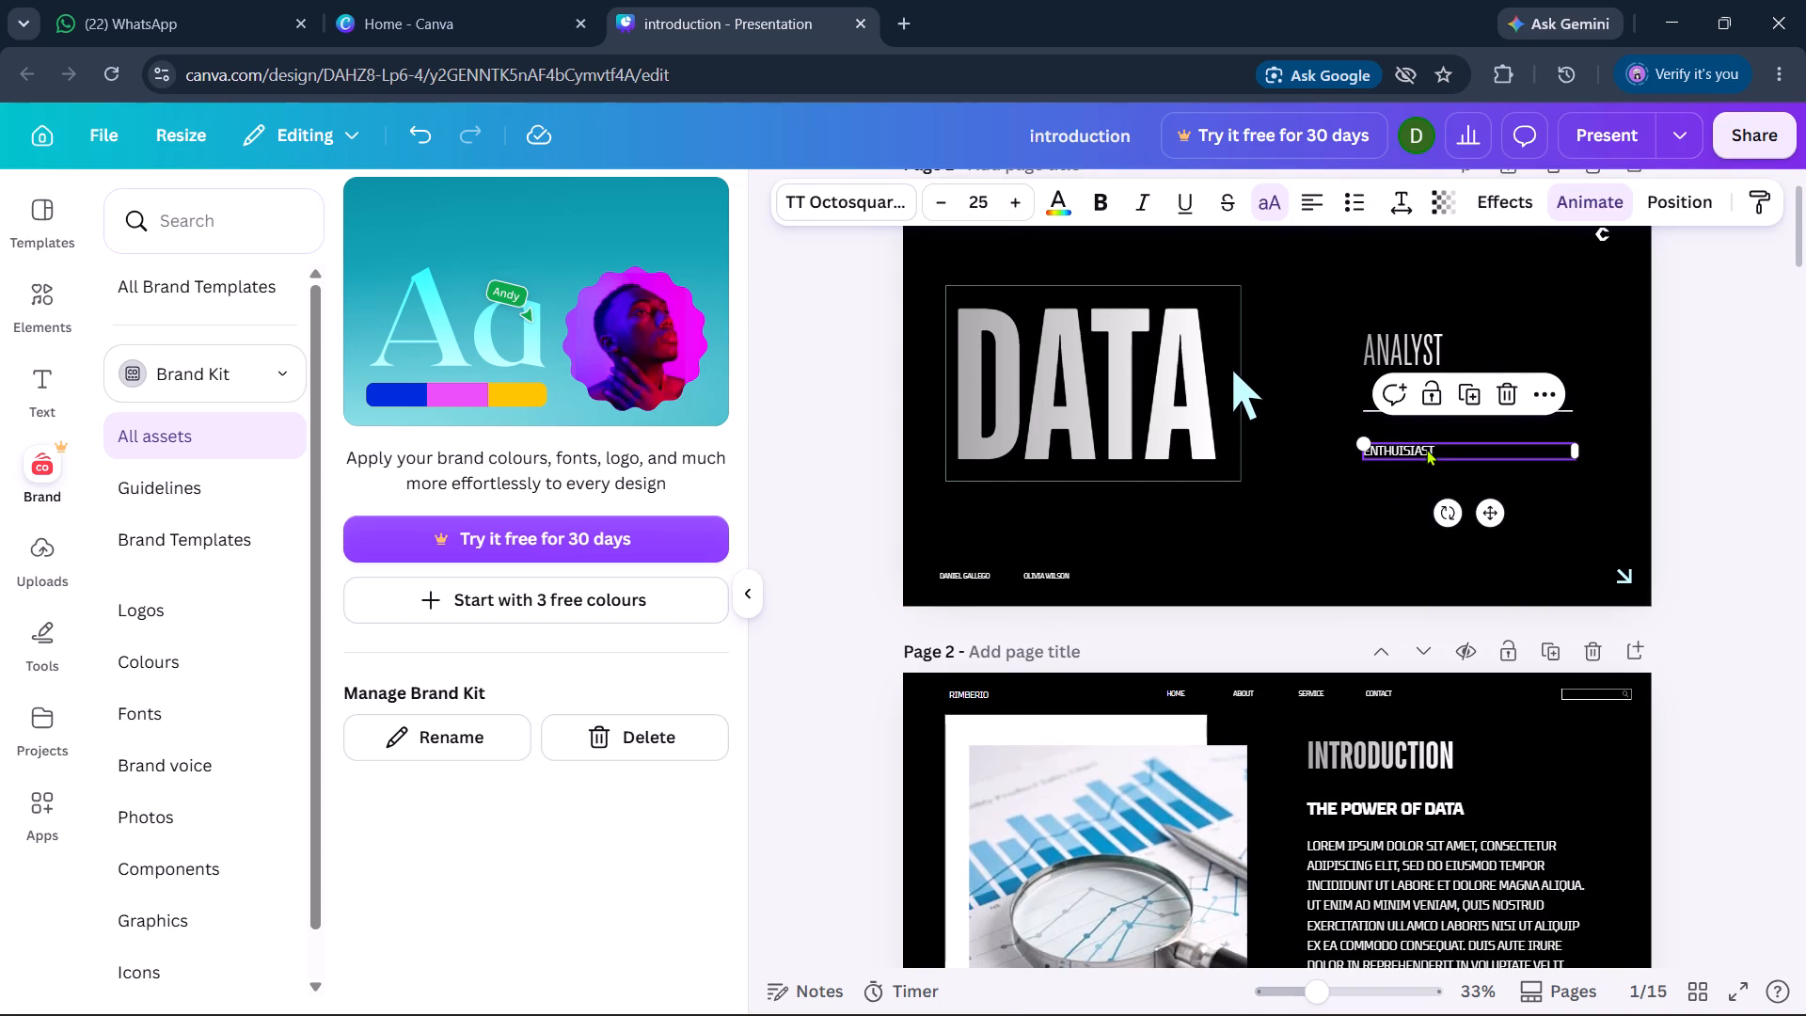
Copy the "ENTHUISIAST" text from page 1 and search Google in a new browser tab for "enthusiast correct spelling".
{"action": "left_click", "coordinate": [1426, 449]}
{"action": "double_click", "coordinate": [1410, 452]}
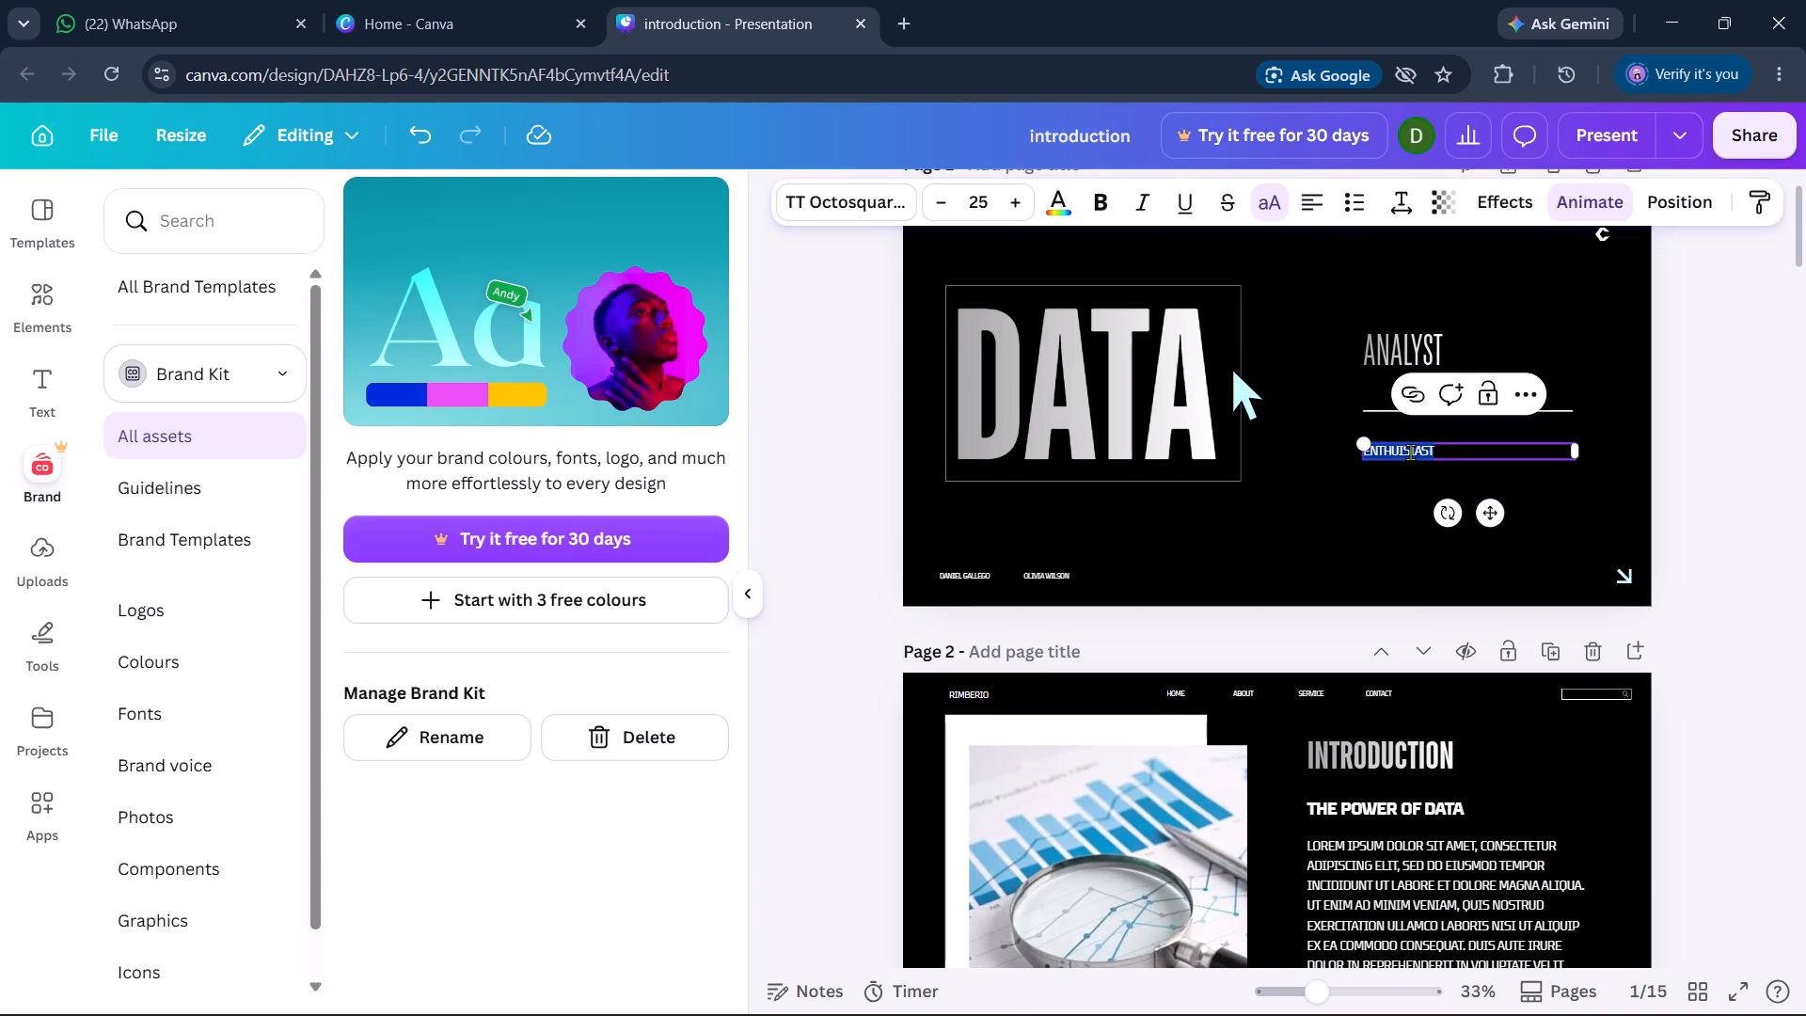
{"action": "key", "text": "ctrl+a"}
{"action": "key", "text": "ctrl+c"}
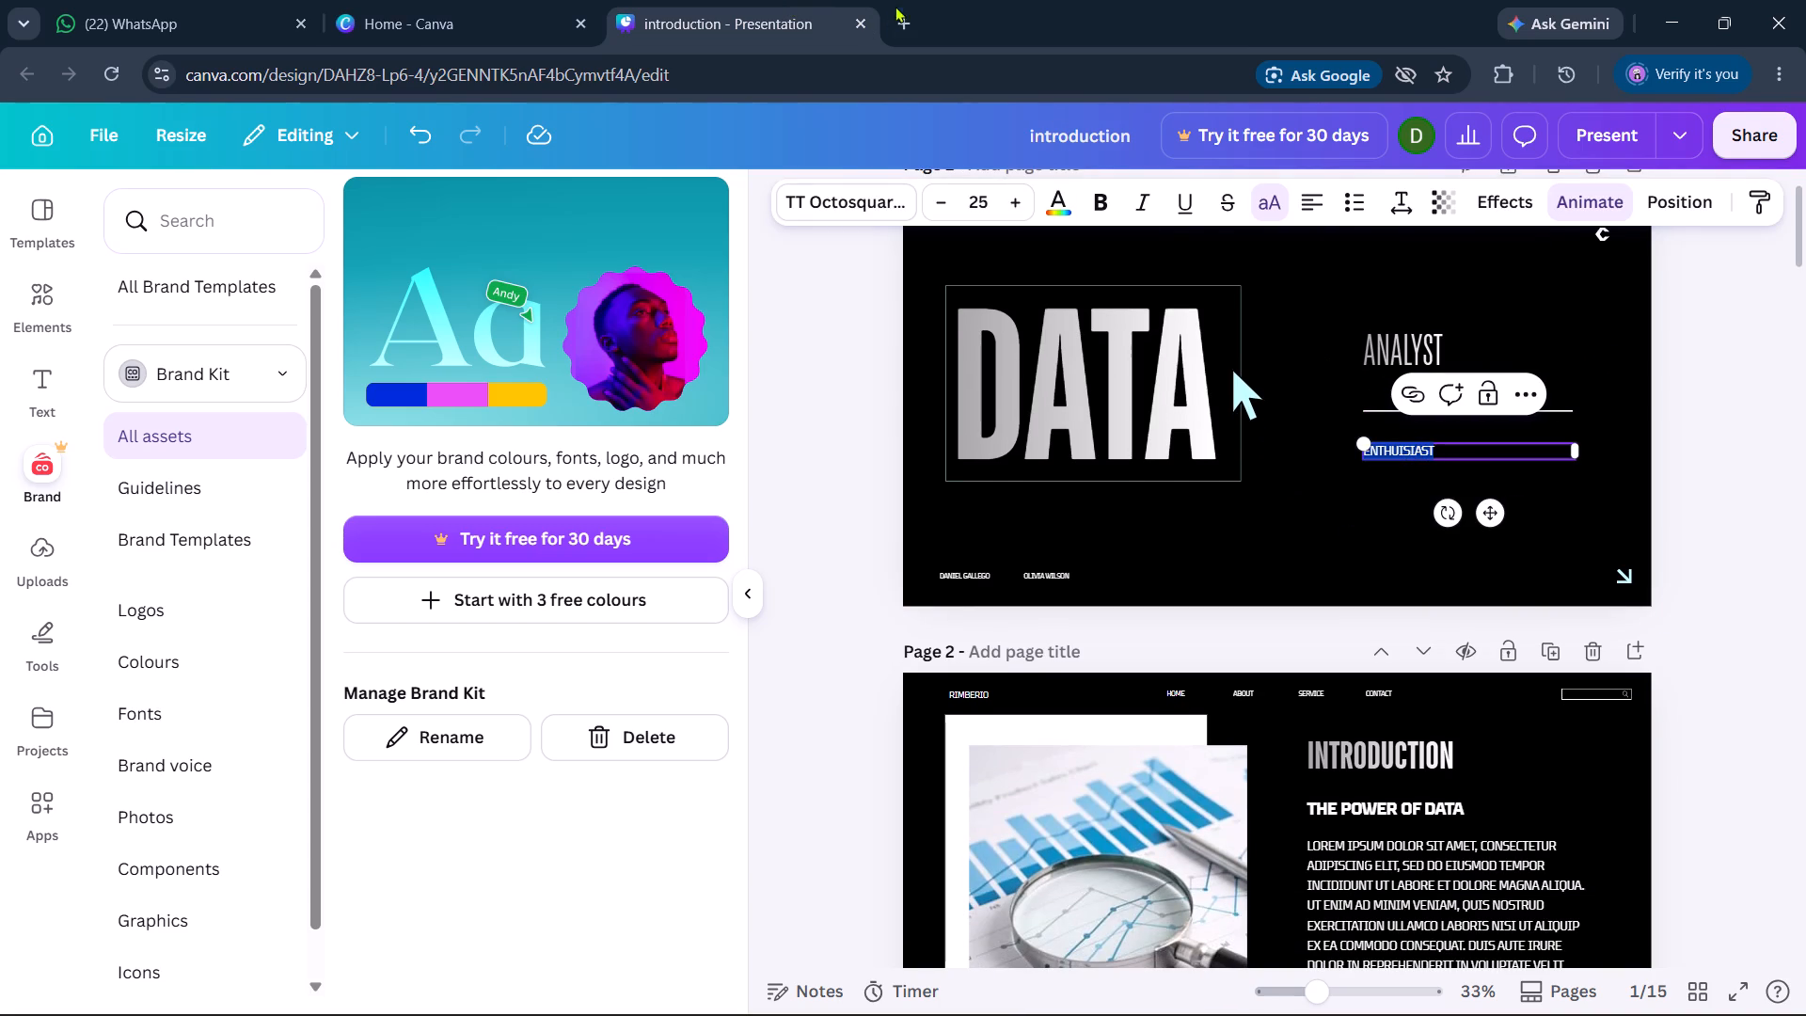
{"action": "left_click", "coordinate": [900, 6]}
{"action": "key", "text": "ctrl+v"}
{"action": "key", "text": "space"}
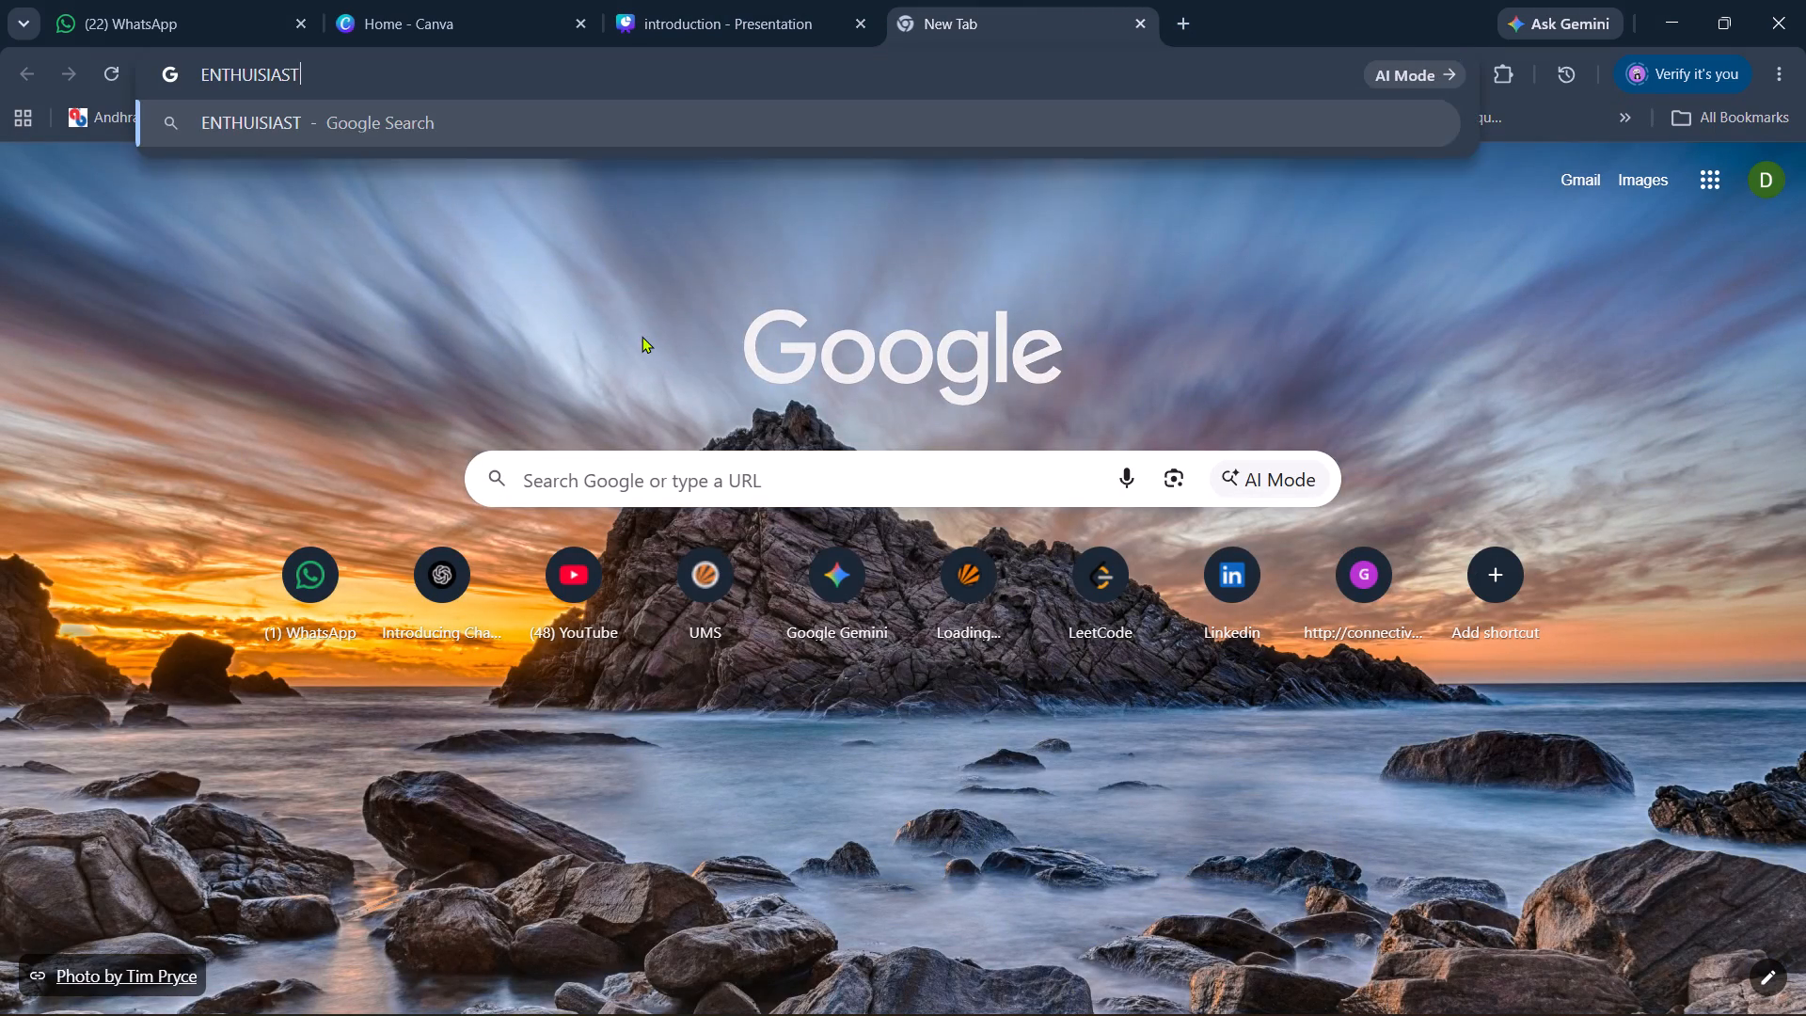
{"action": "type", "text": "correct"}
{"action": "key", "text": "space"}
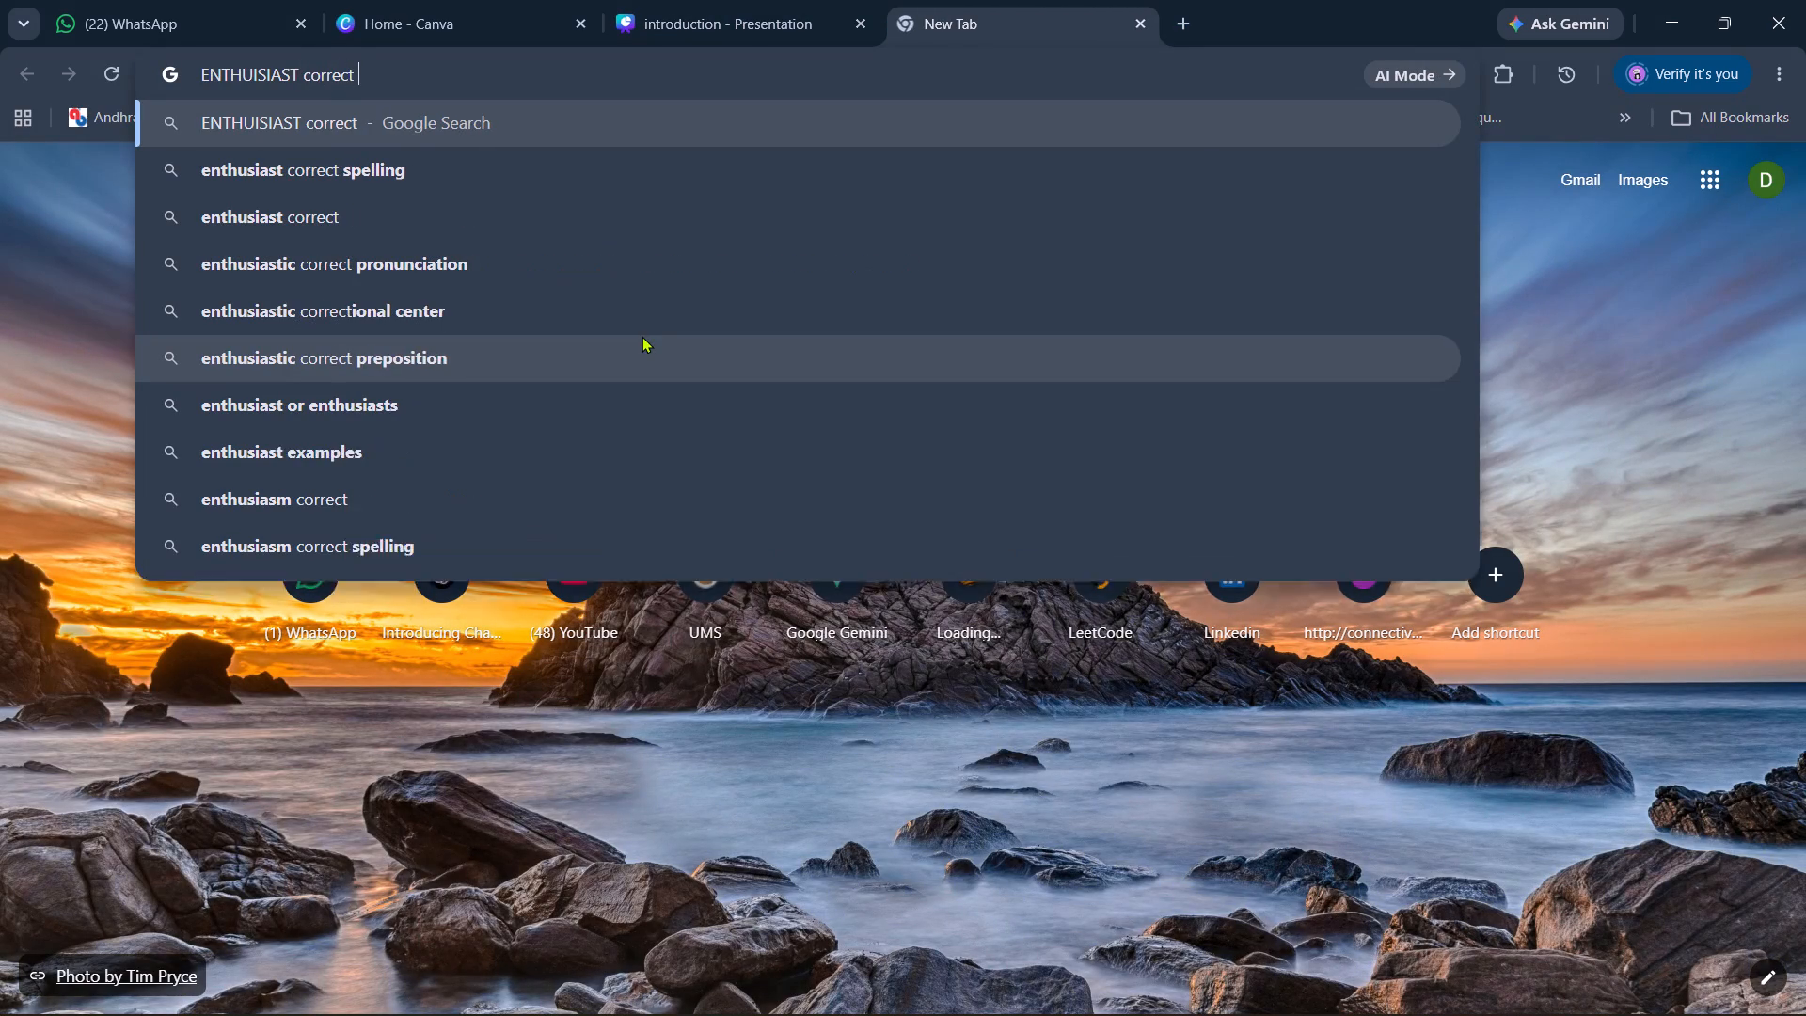
{"action": "left_click", "coordinate": [371, 176]}
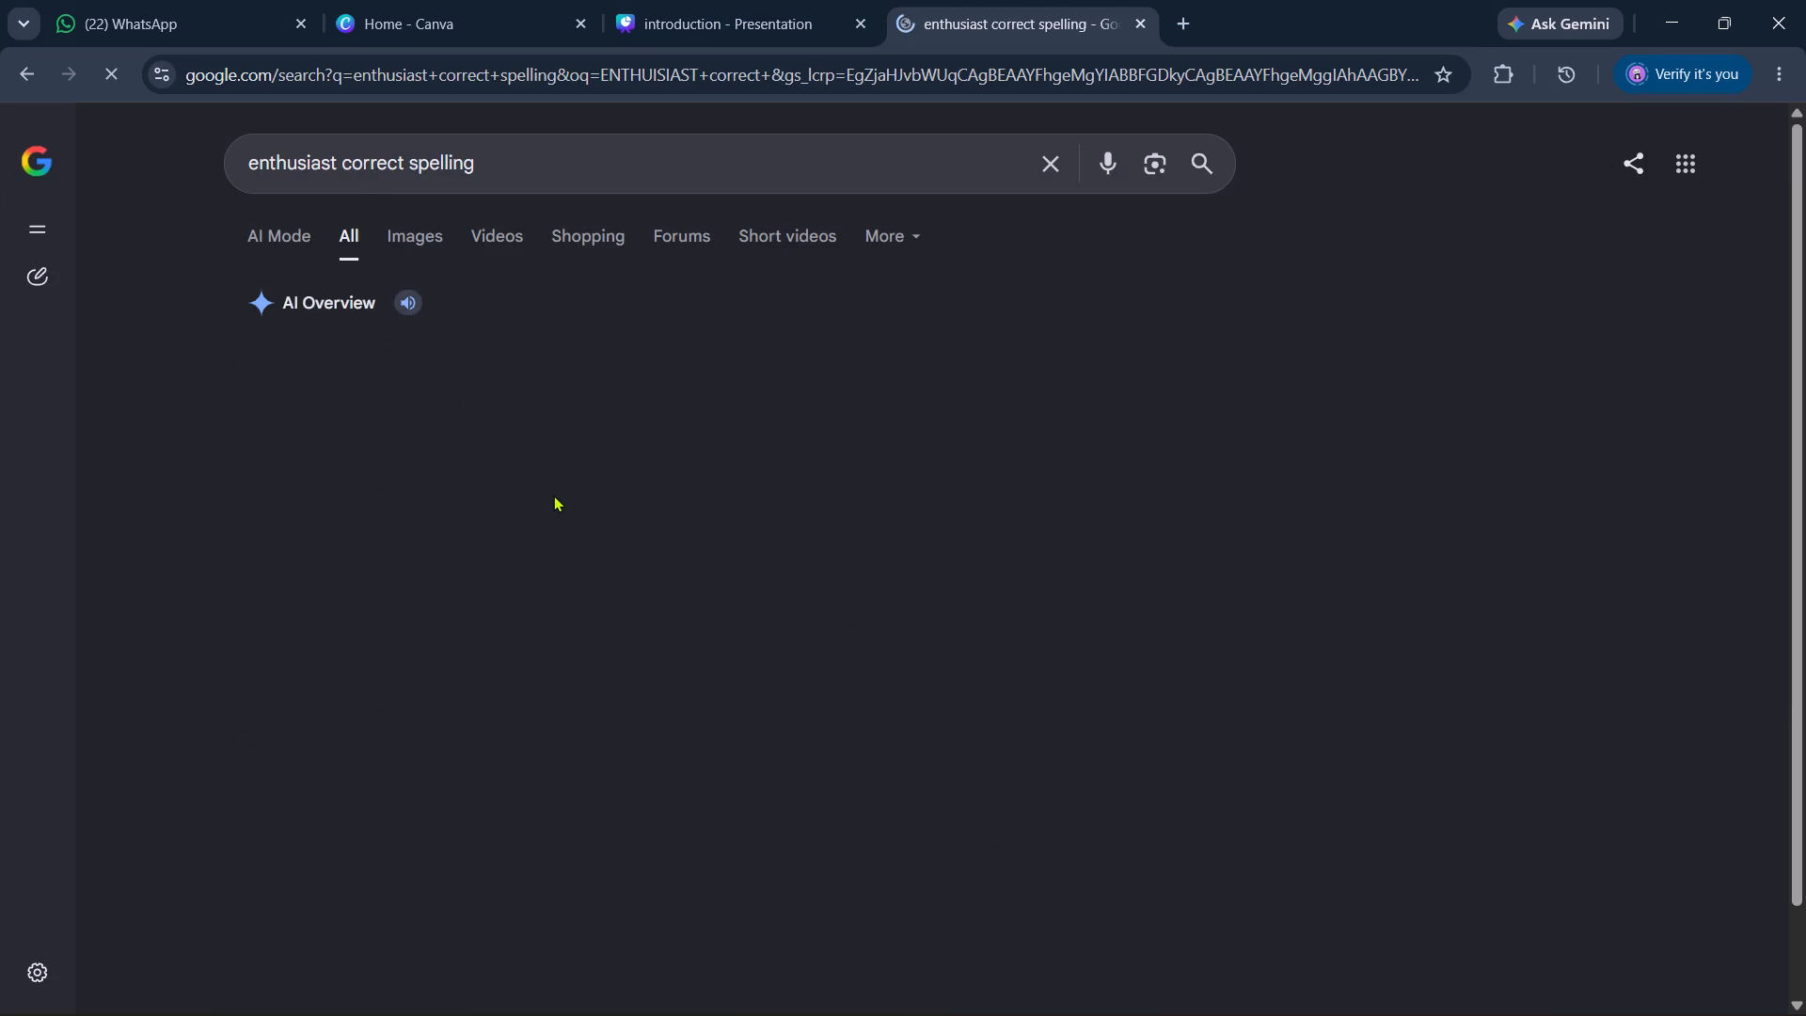
Copy the correctly spelled heading word "enthusiast" from the AI Overview in the search results.
{"action": "left_click_drag", "start_coordinate": [458, 357], "coordinate": [377, 357]}
{"action": "left_click", "coordinate": [377, 357]}
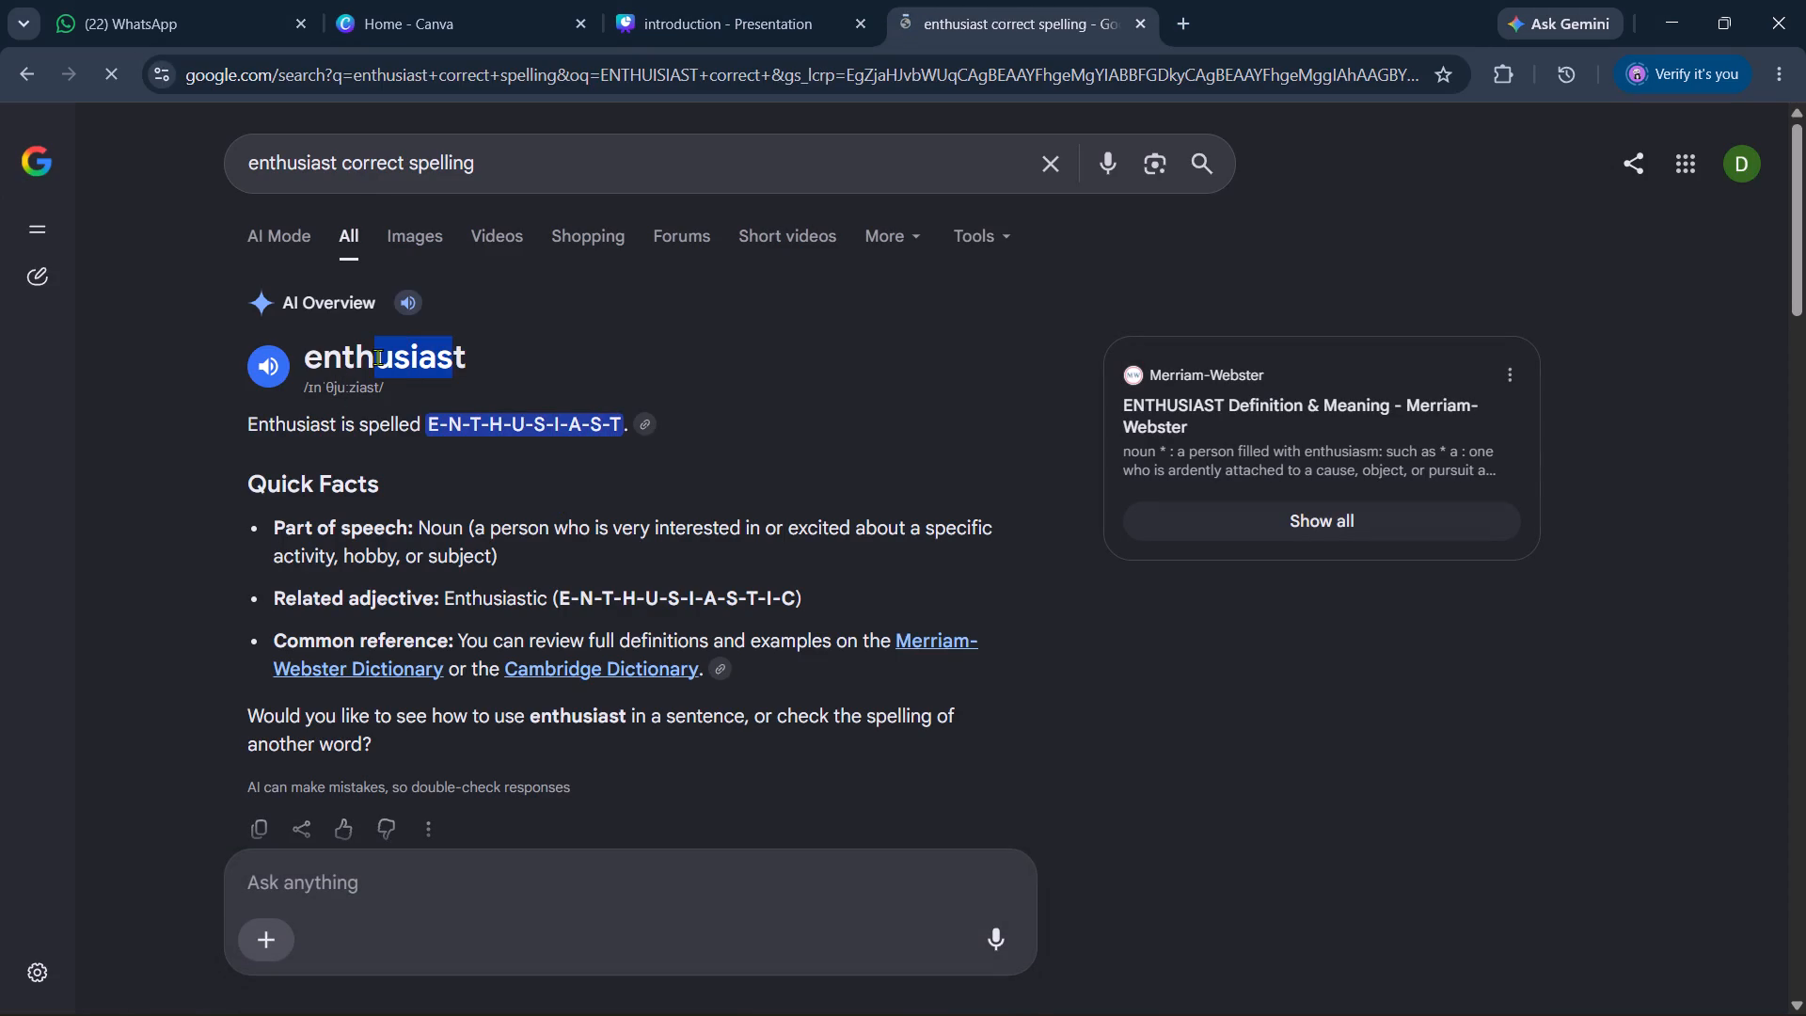
{"action": "left_click_drag", "start_coordinate": [314, 362], "coordinate": [336, 363]}
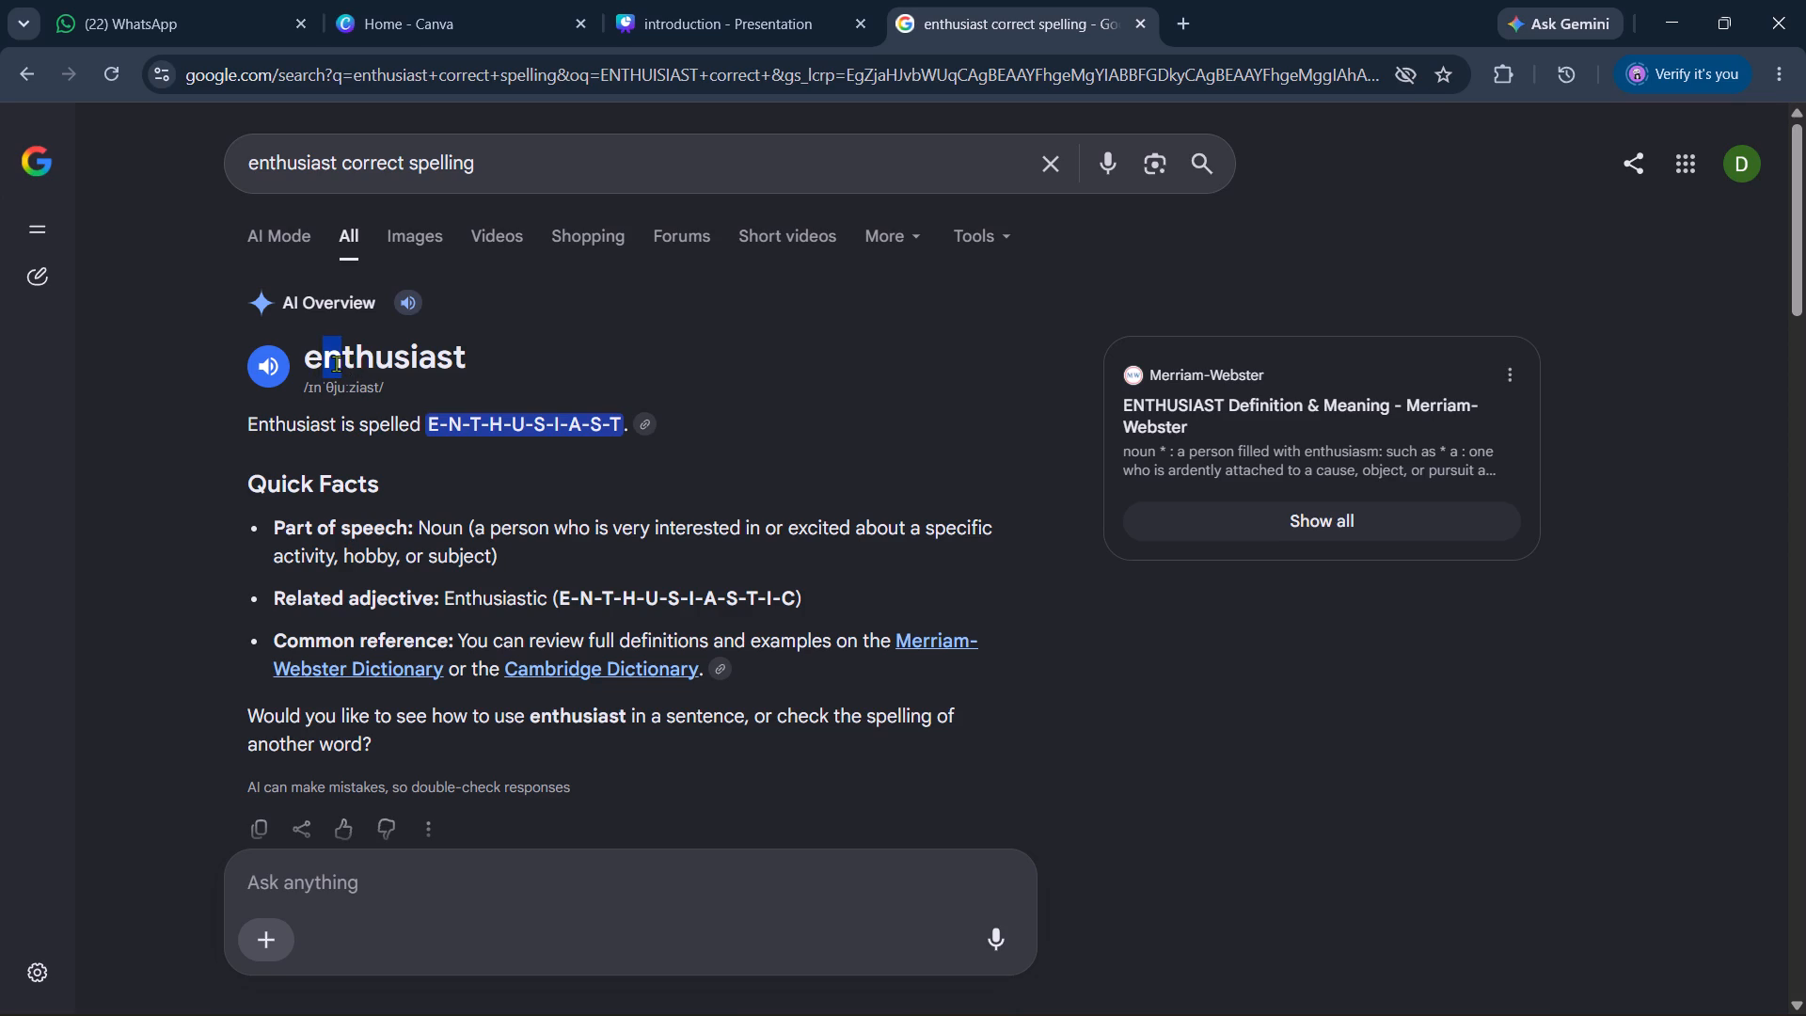
{"action": "left_click", "coordinate": [336, 363]}
{"action": "left_click_drag", "start_coordinate": [309, 358], "coordinate": [461, 341]}
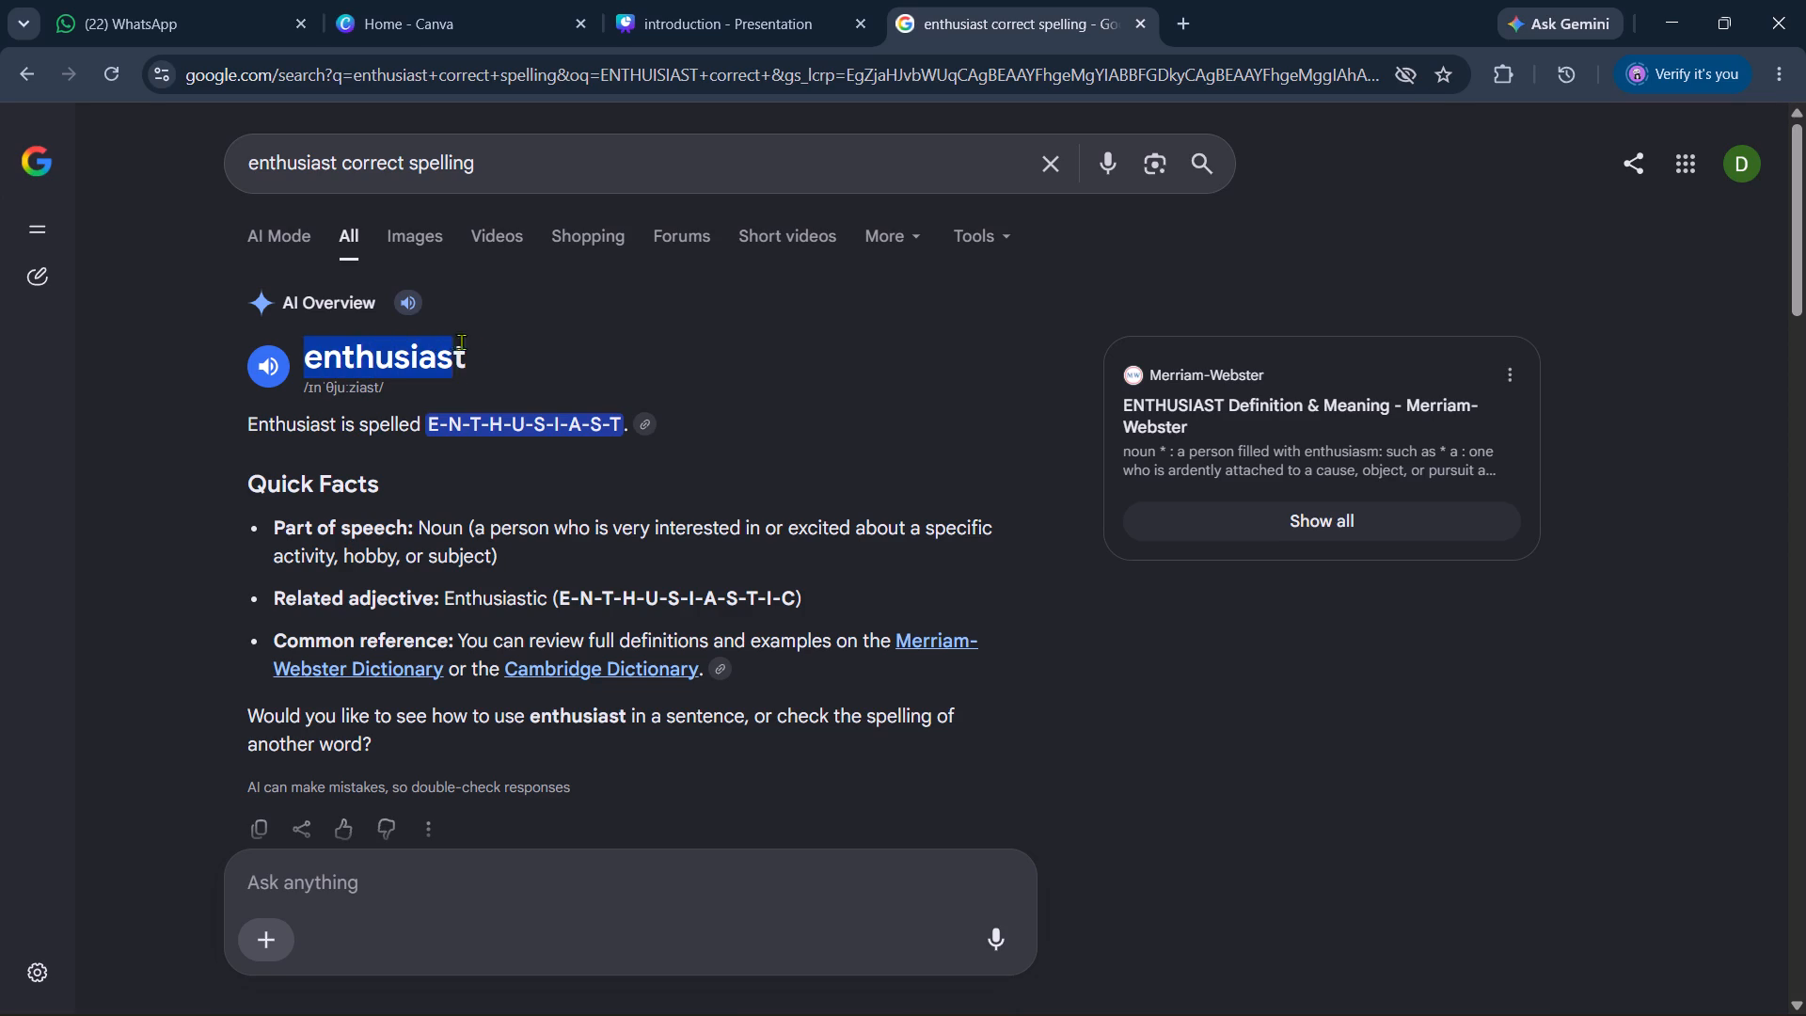
{"action": "left_click_drag", "start_coordinate": [461, 341], "coordinate": [482, 336]}
{"action": "left_click", "coordinate": [482, 336]}
{"action": "left_click_drag", "start_coordinate": [473, 341], "coordinate": [342, 342]}
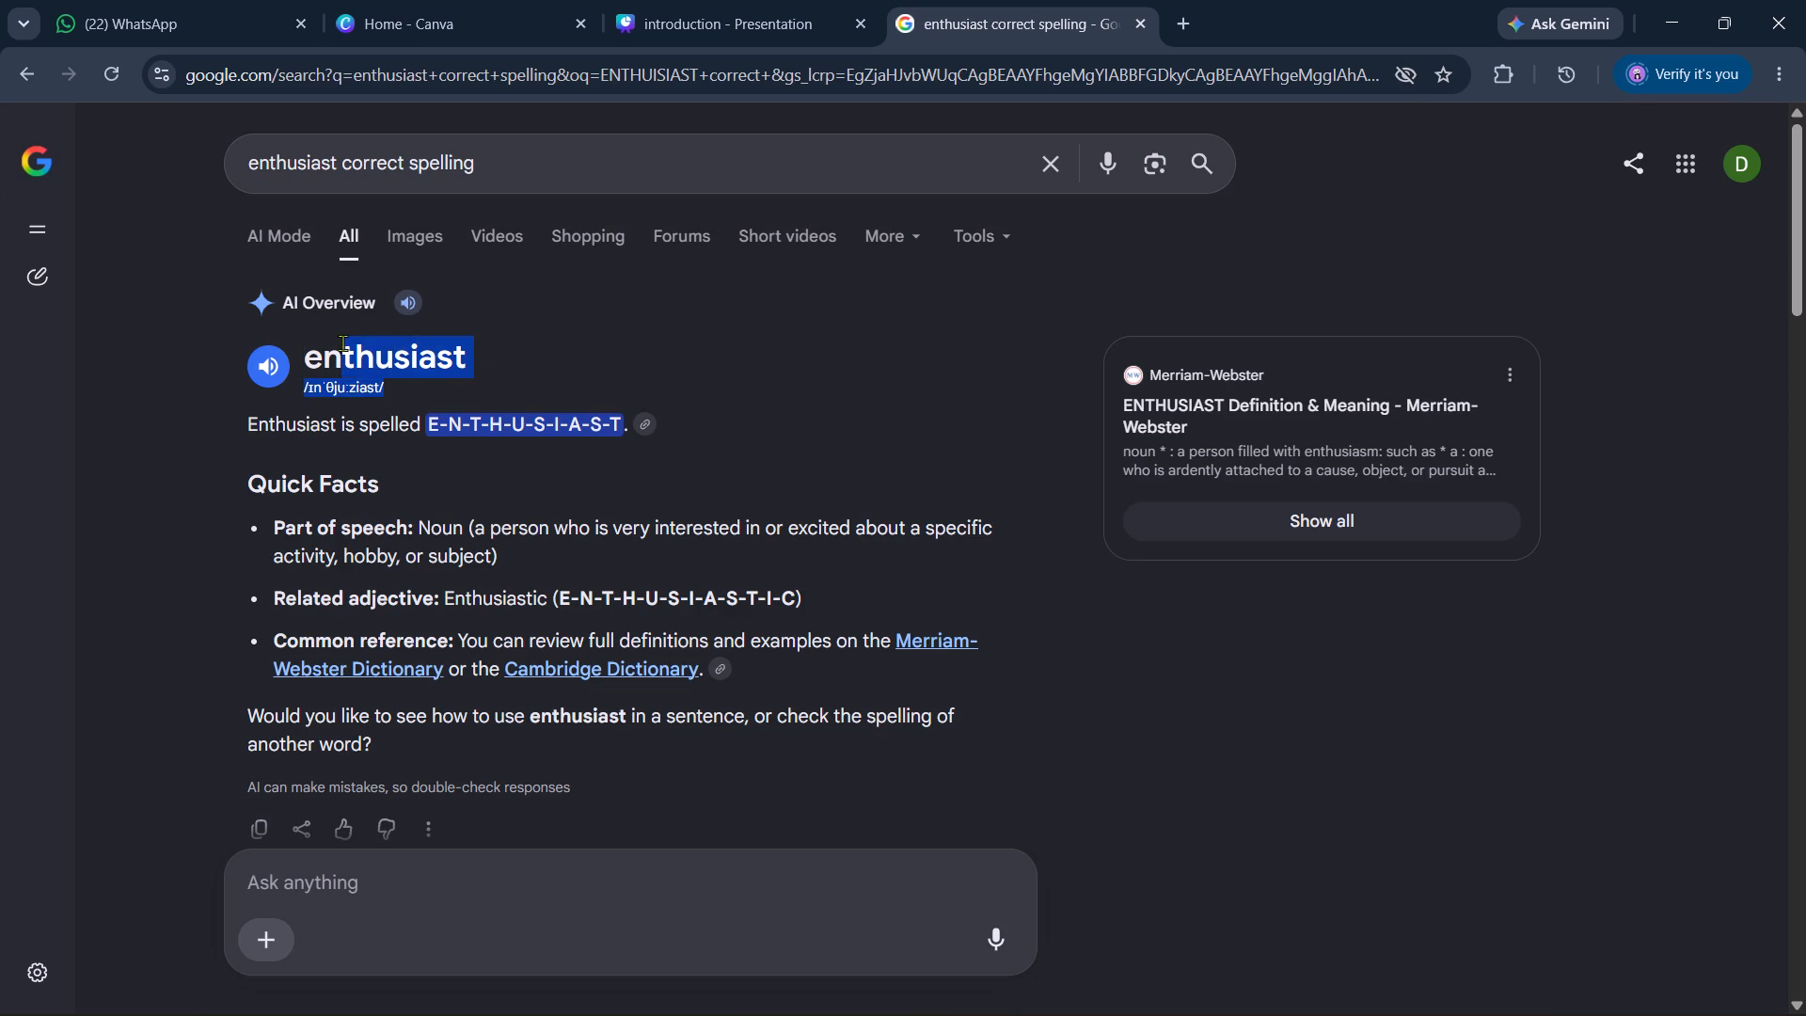
{"action": "left_click_drag", "start_coordinate": [342, 342], "coordinate": [311, 351]}
{"action": "key", "text": "ctrl+c"}
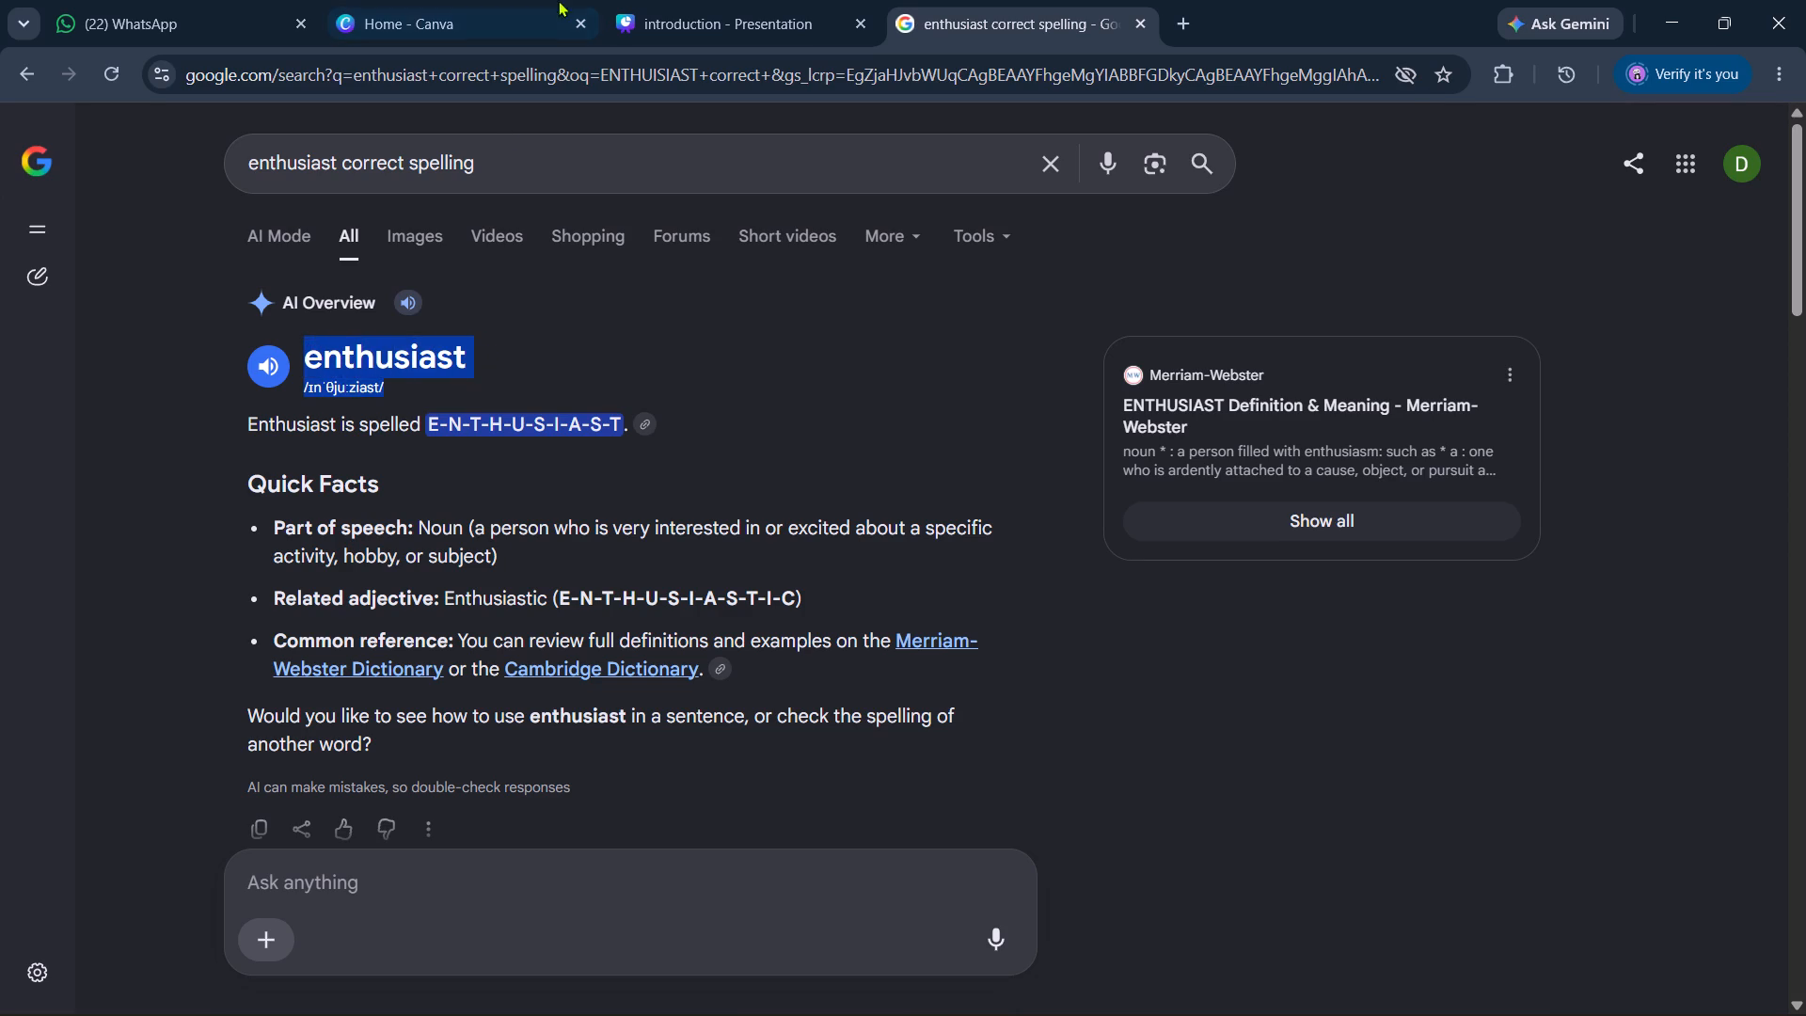
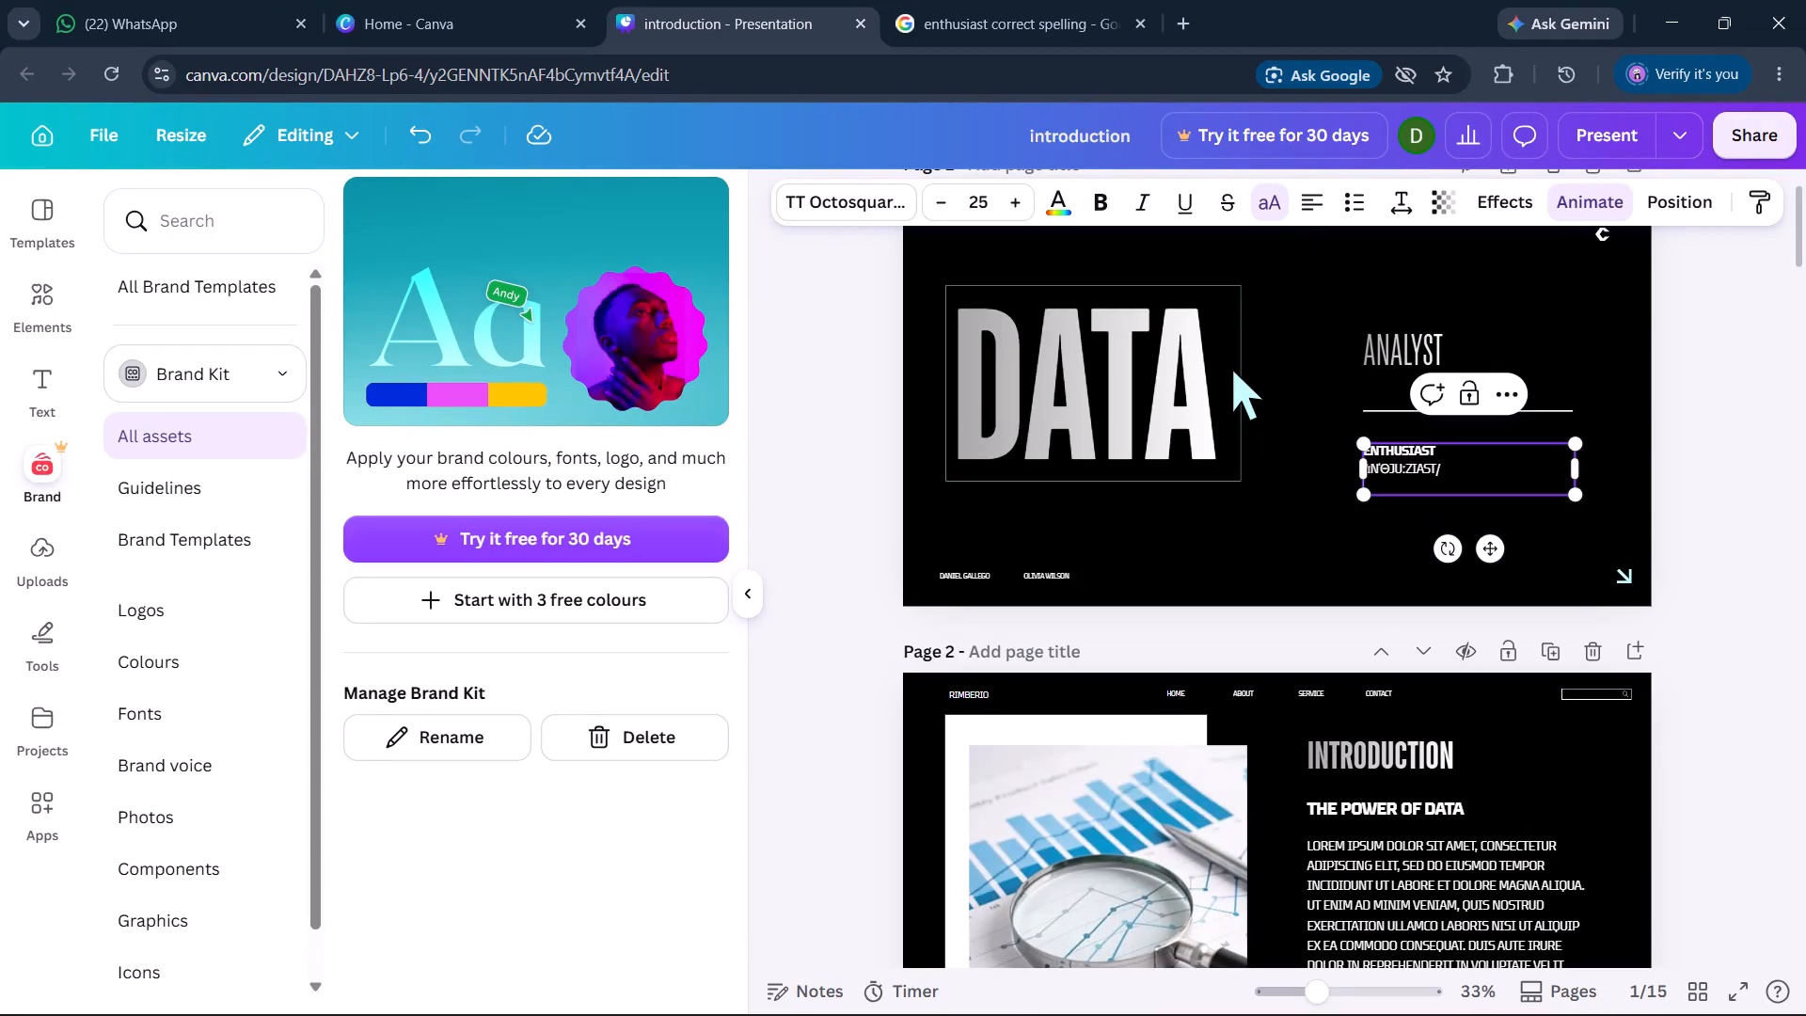
Delete the pasted phonetic pronunciation line beneath "ENTHUSIAST" in page 1's subtitle, keeping only the word itself.
{"action": "left_click_drag", "start_coordinate": [1453, 464], "coordinate": [1369, 473]}
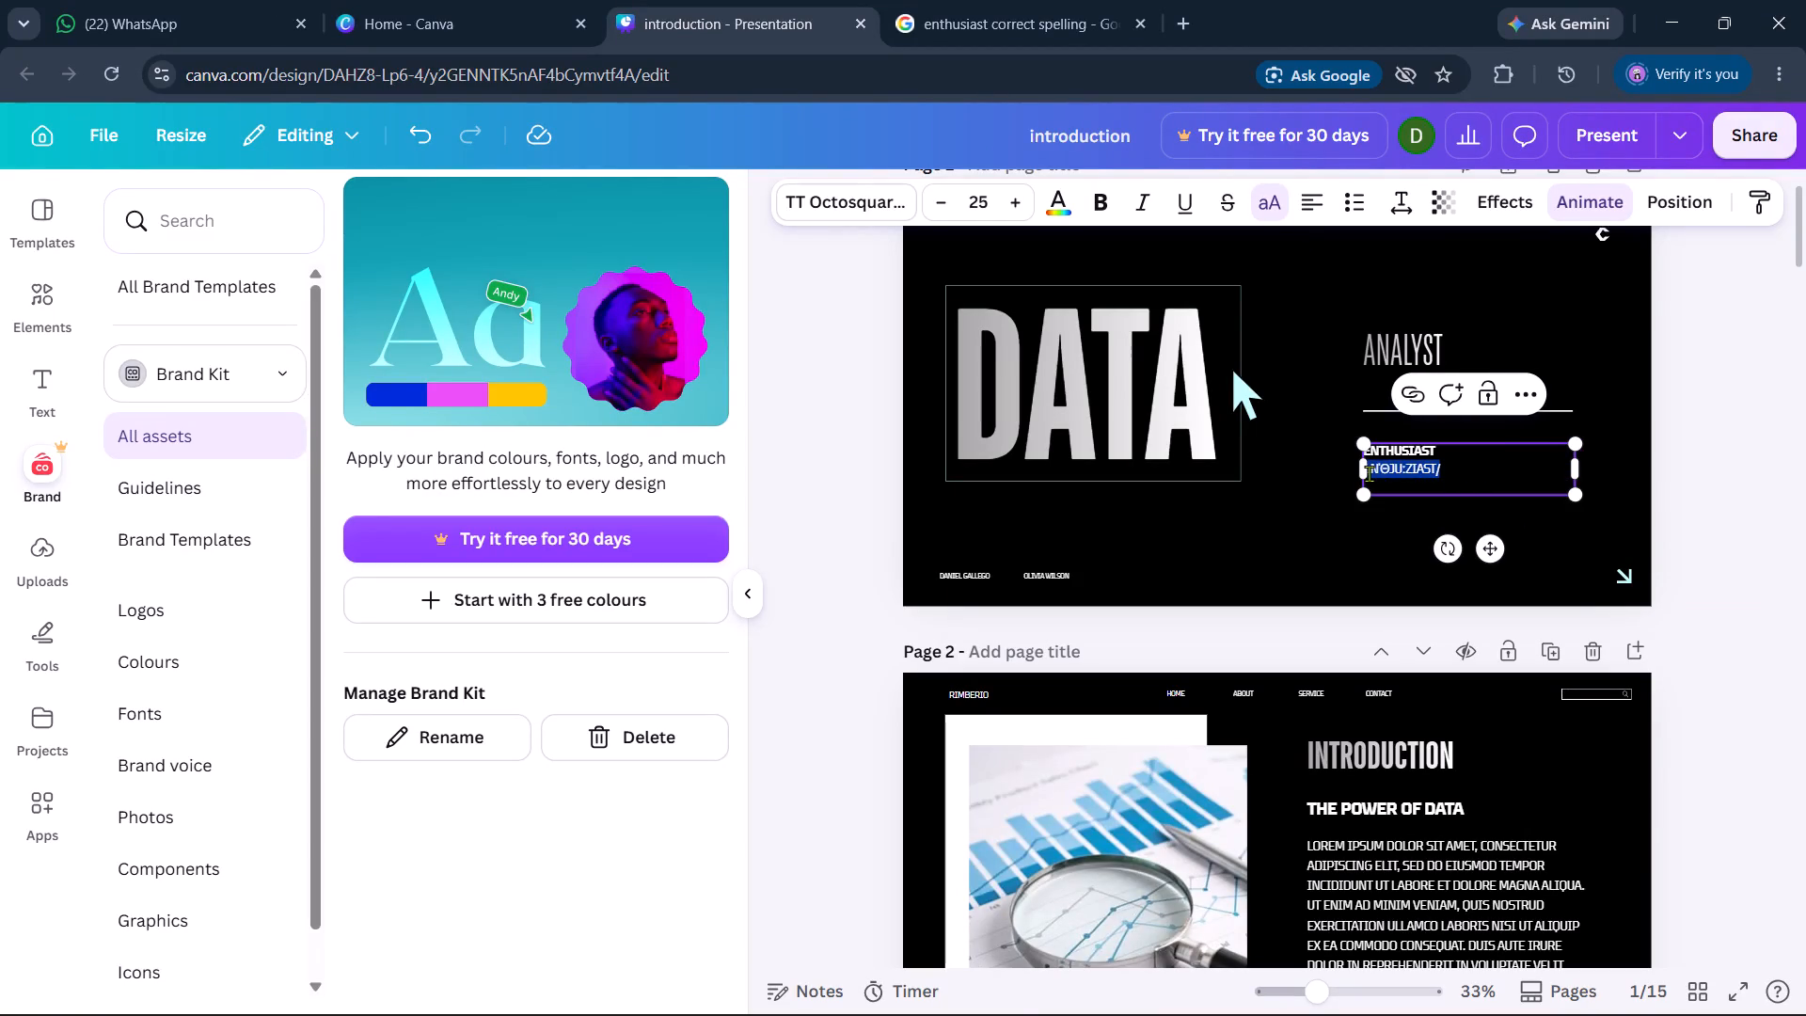
{"action": "key", "text": "BackSpace"}
{"action": "key", "text": "BackSpace"}
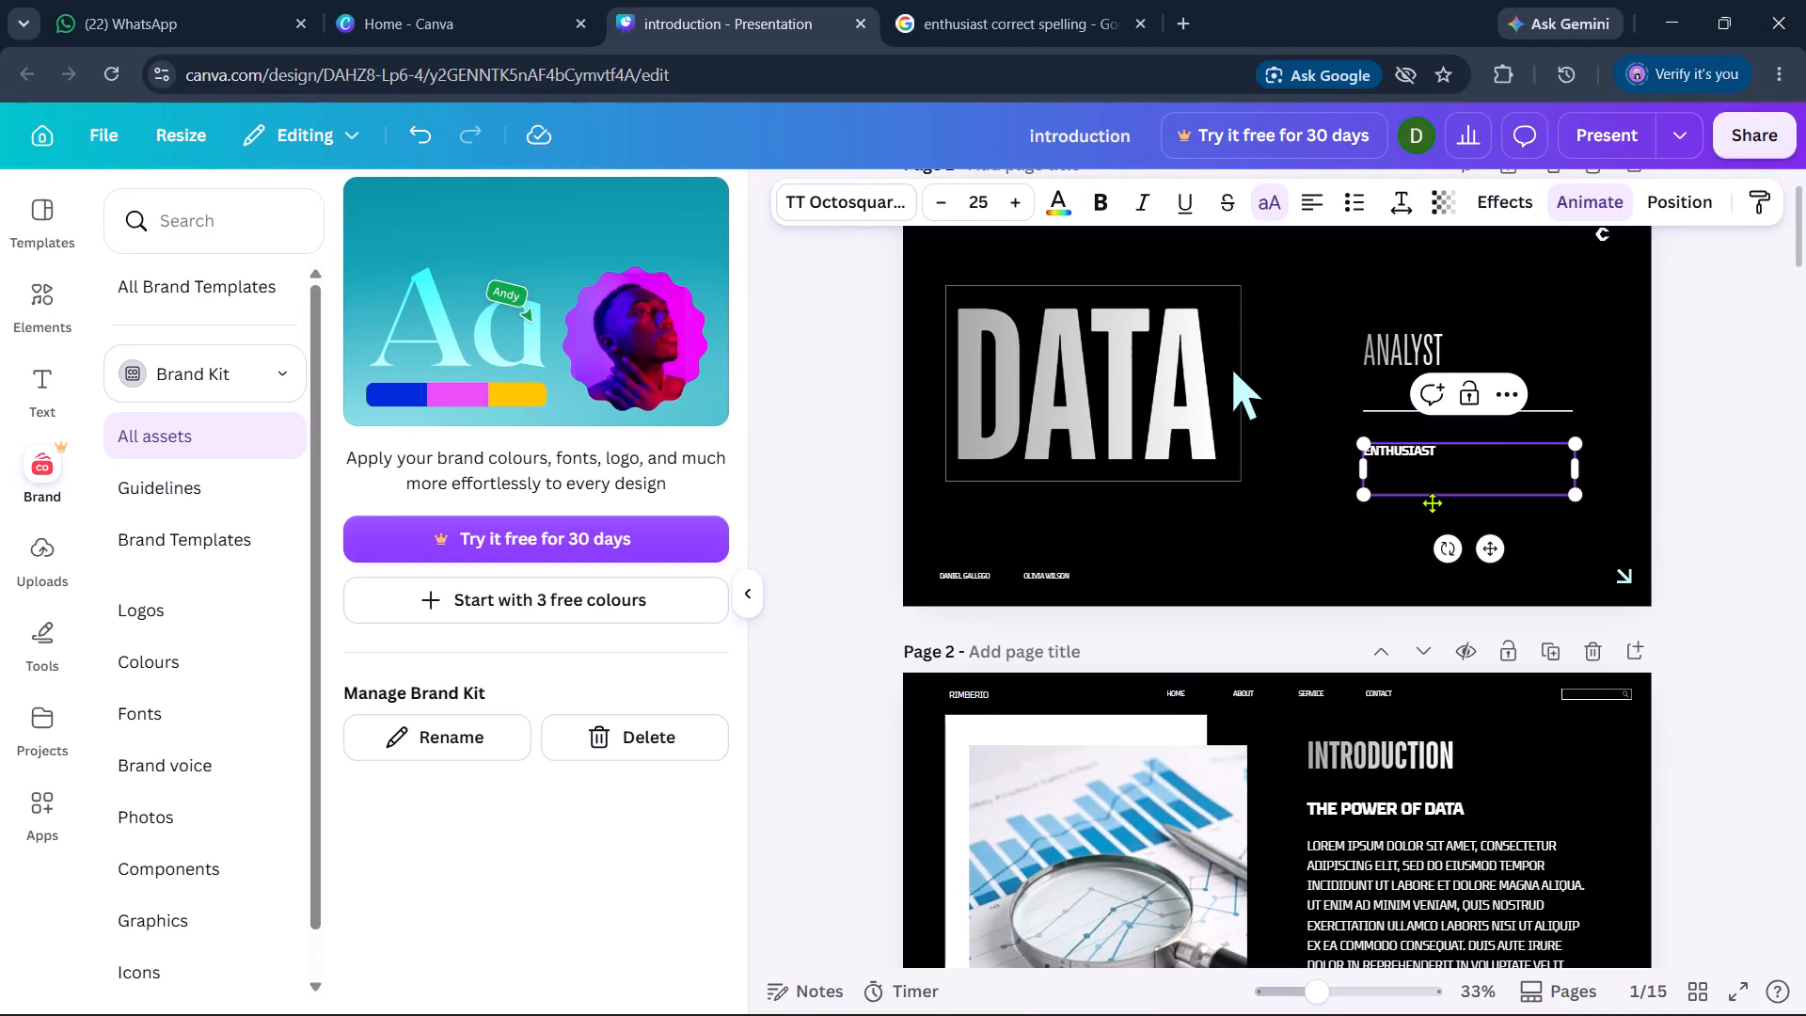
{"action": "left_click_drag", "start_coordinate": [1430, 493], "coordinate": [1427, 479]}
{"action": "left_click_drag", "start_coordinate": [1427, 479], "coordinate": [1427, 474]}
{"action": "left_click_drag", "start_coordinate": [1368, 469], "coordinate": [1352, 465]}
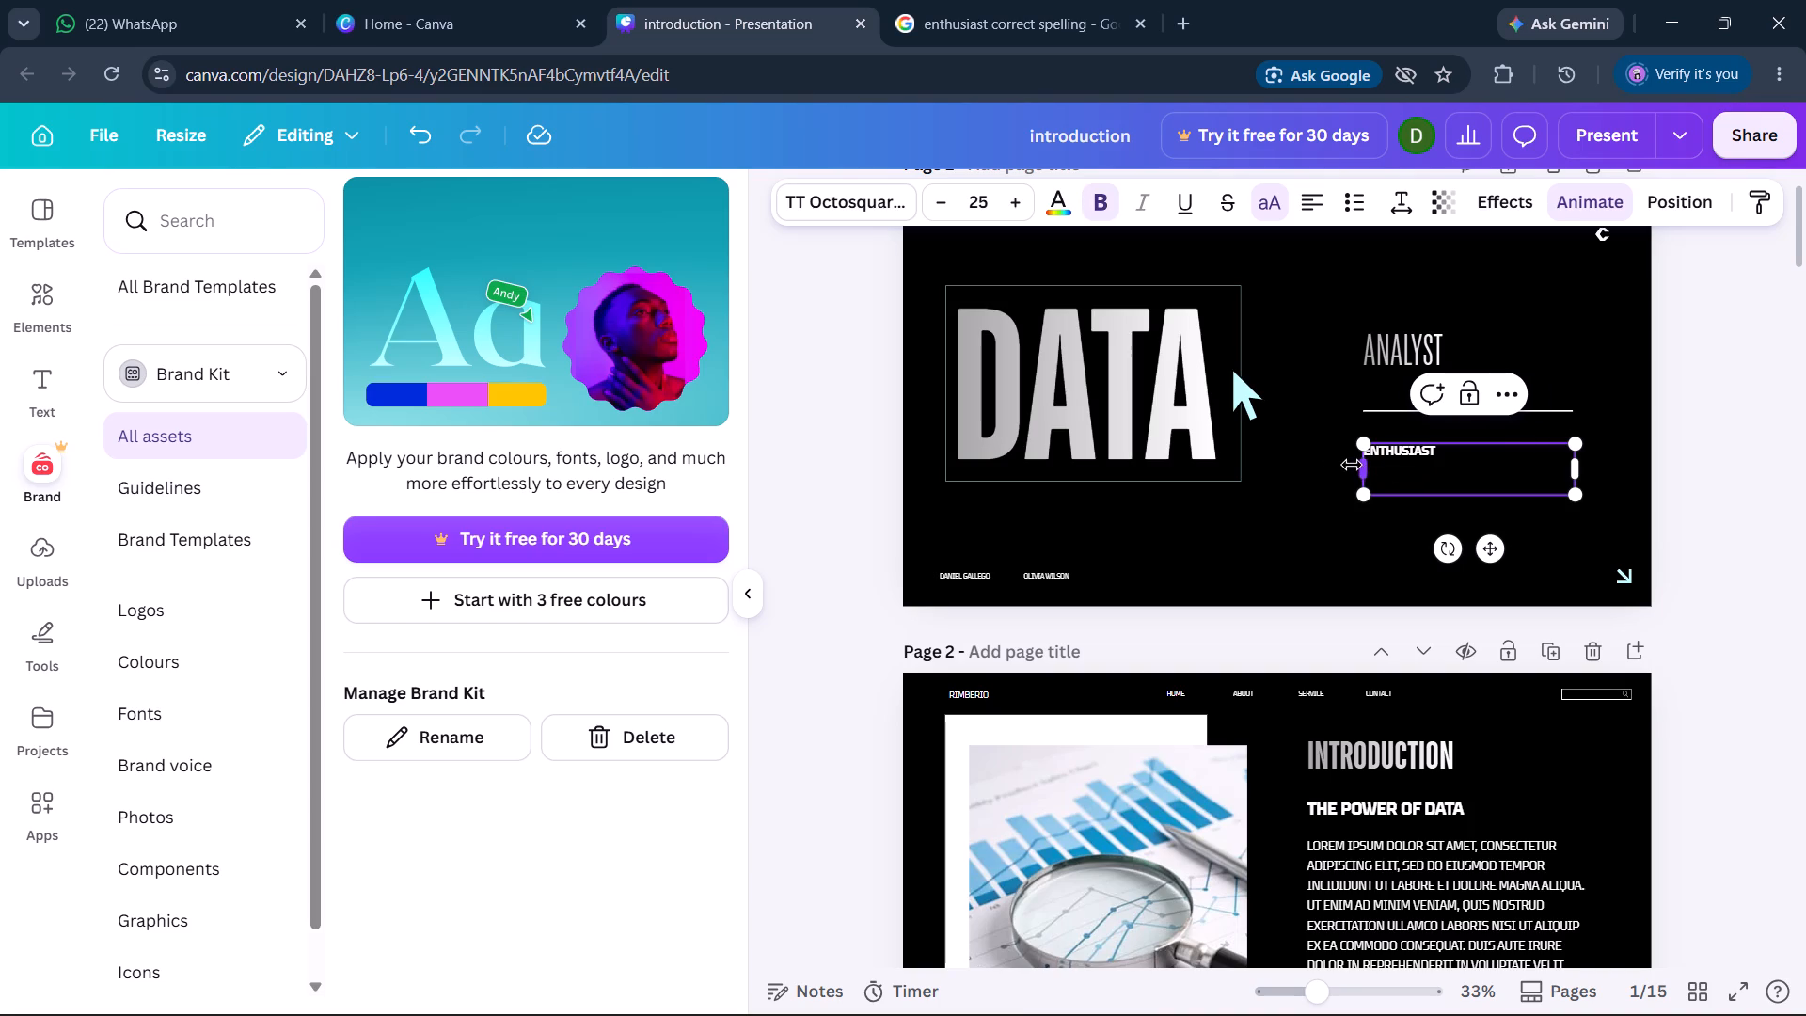
Change the ENTHUSIAST text beneath ANALYST on page 1 to solid grey.
{"action": "left_click", "coordinate": [1315, 459]}
{"action": "left_click", "coordinate": [1384, 438]}
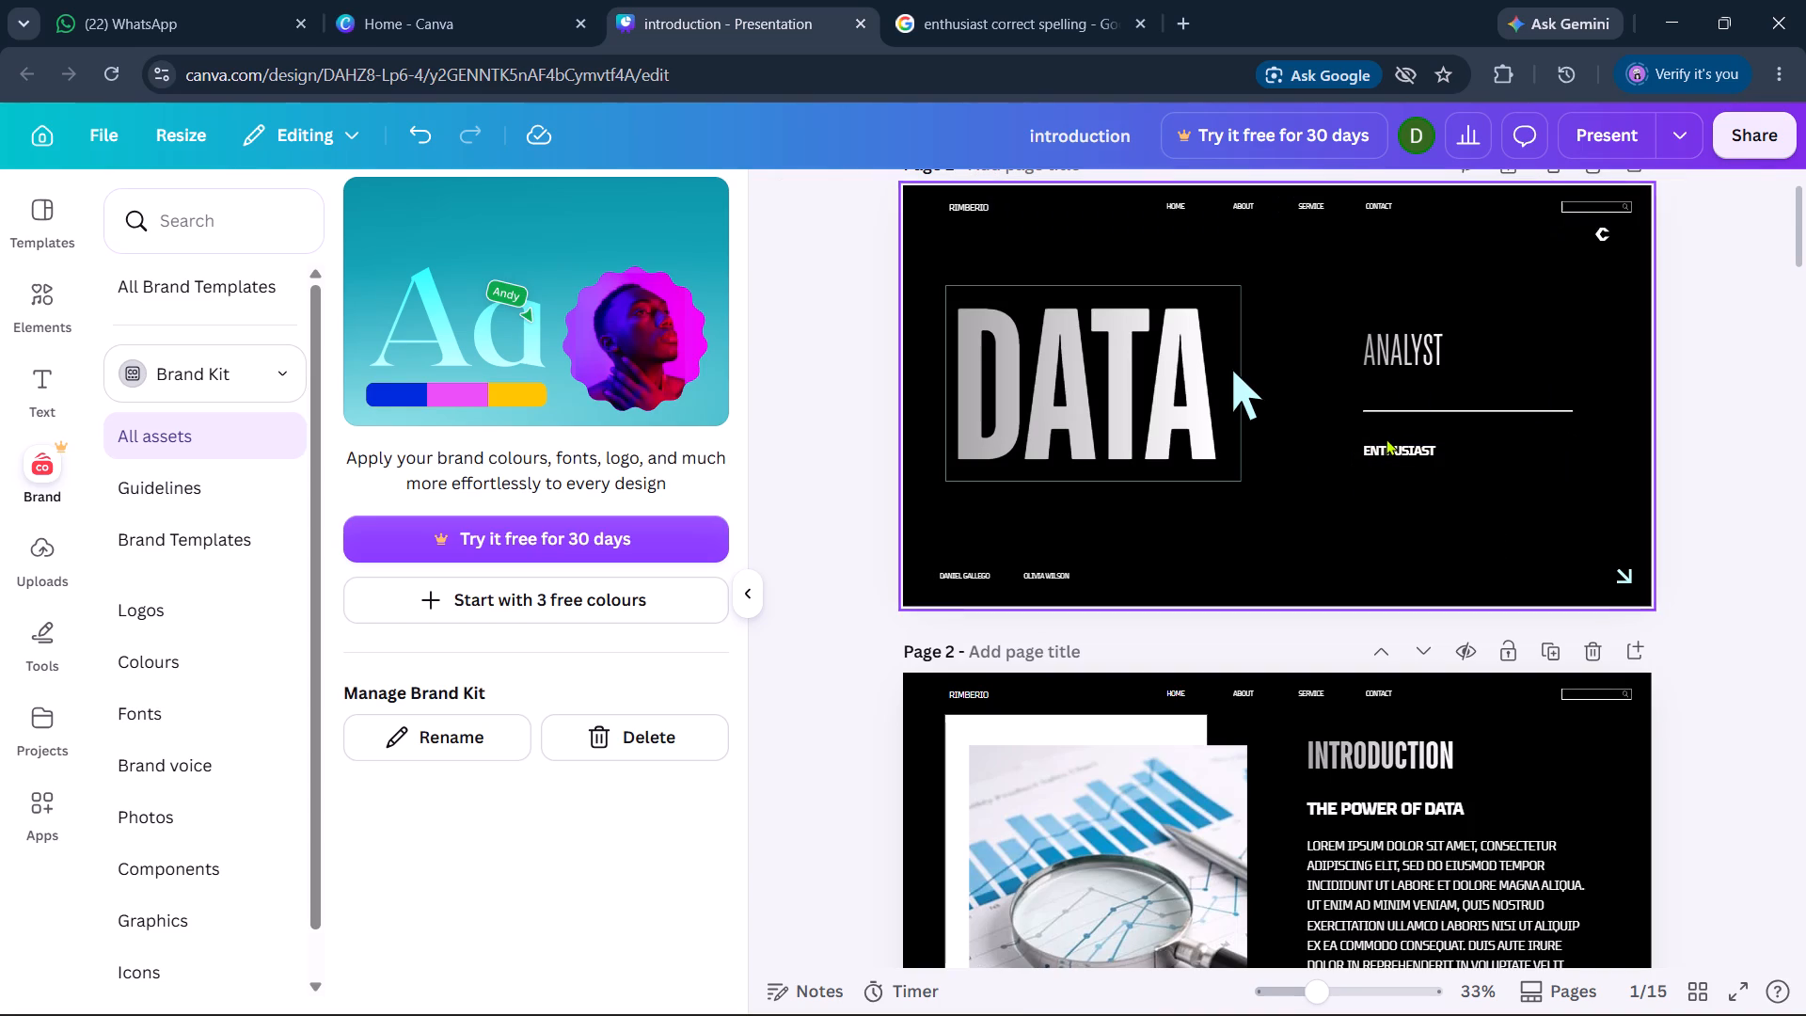
{"action": "left_click", "coordinate": [1402, 447]}
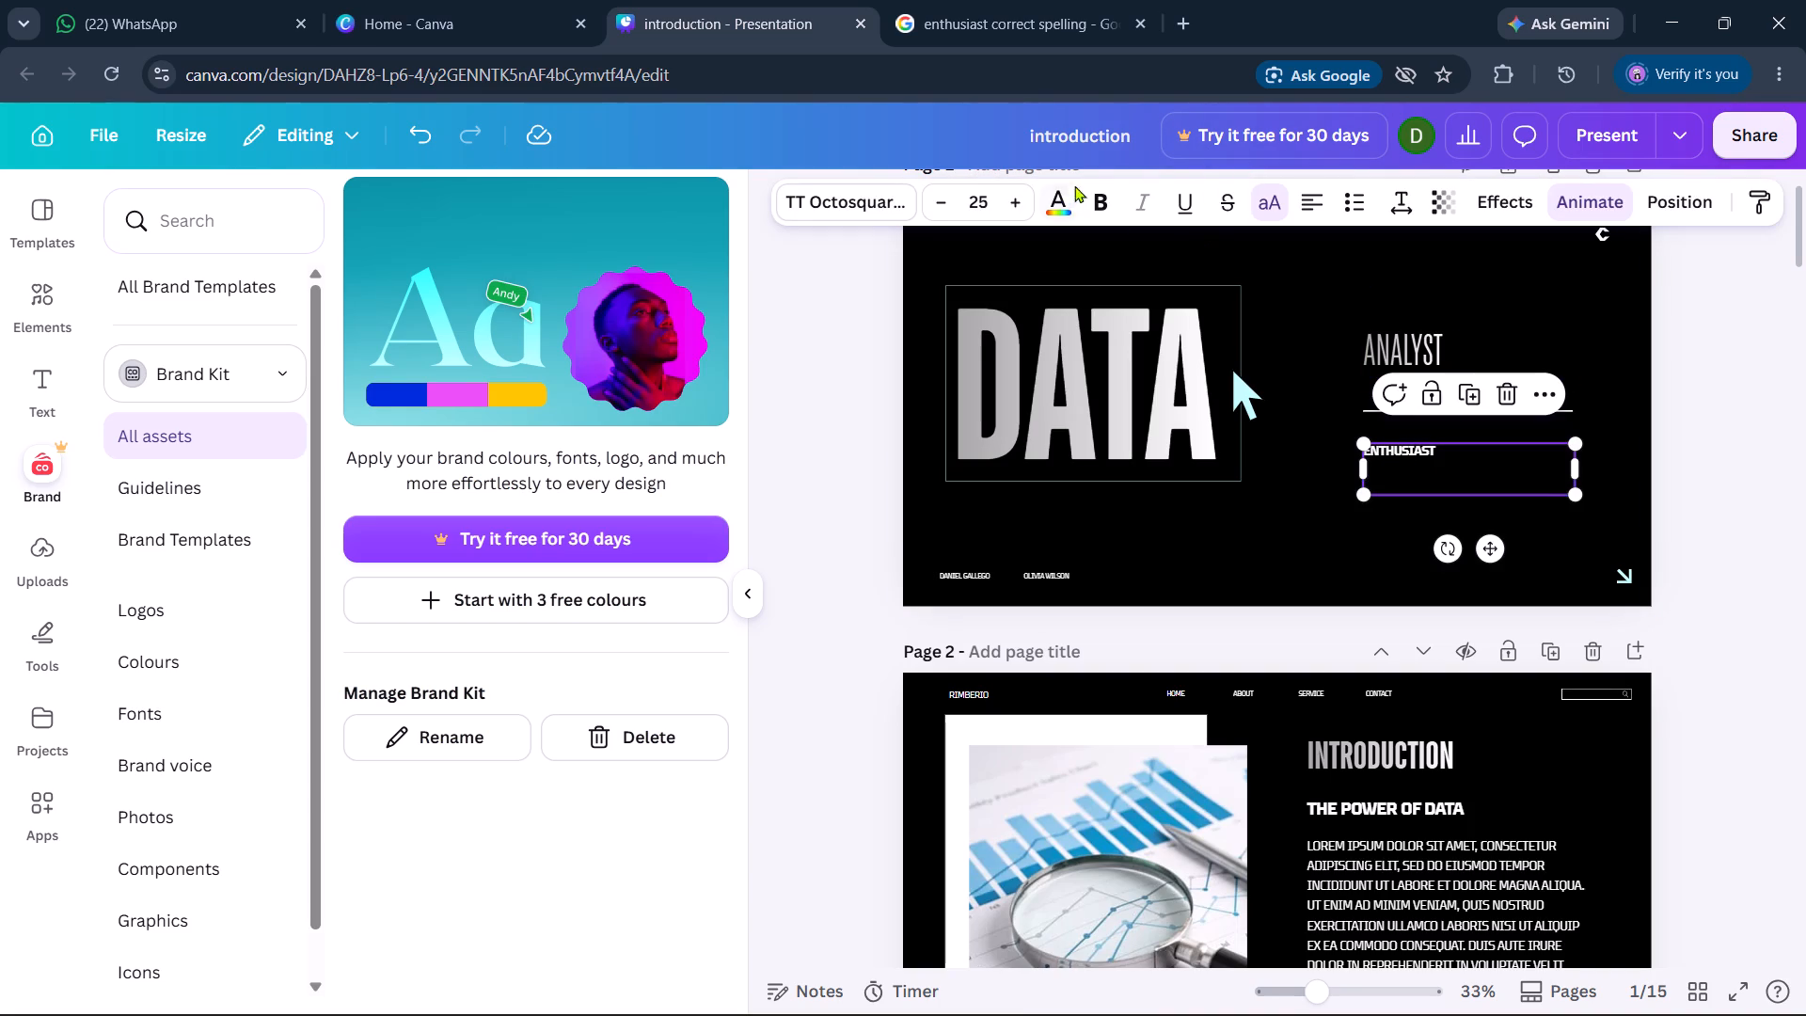
{"action": "left_click", "coordinate": [1065, 197]}
{"action": "left_click", "coordinate": [345, 382]}
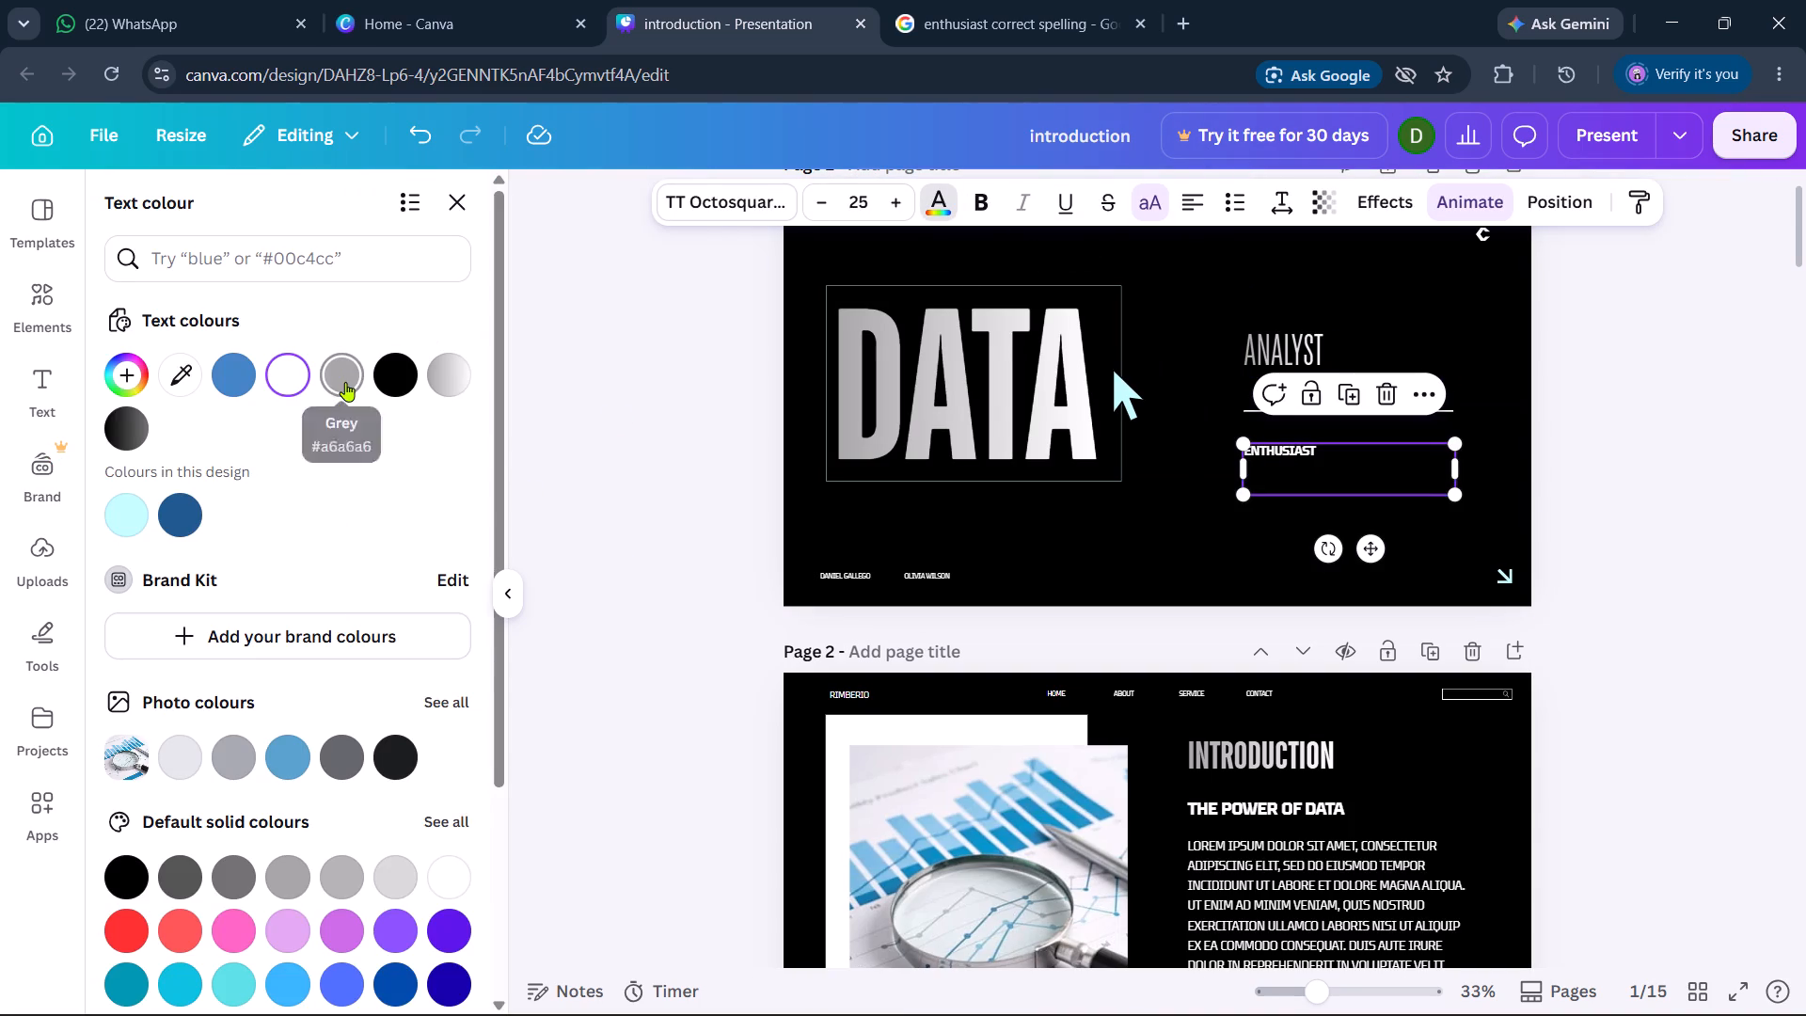
Set the ENTHUSIAST text on page 1 to the TT Bluescreens font, matching ANALYST.
{"action": "left_click", "coordinate": [1293, 444]}
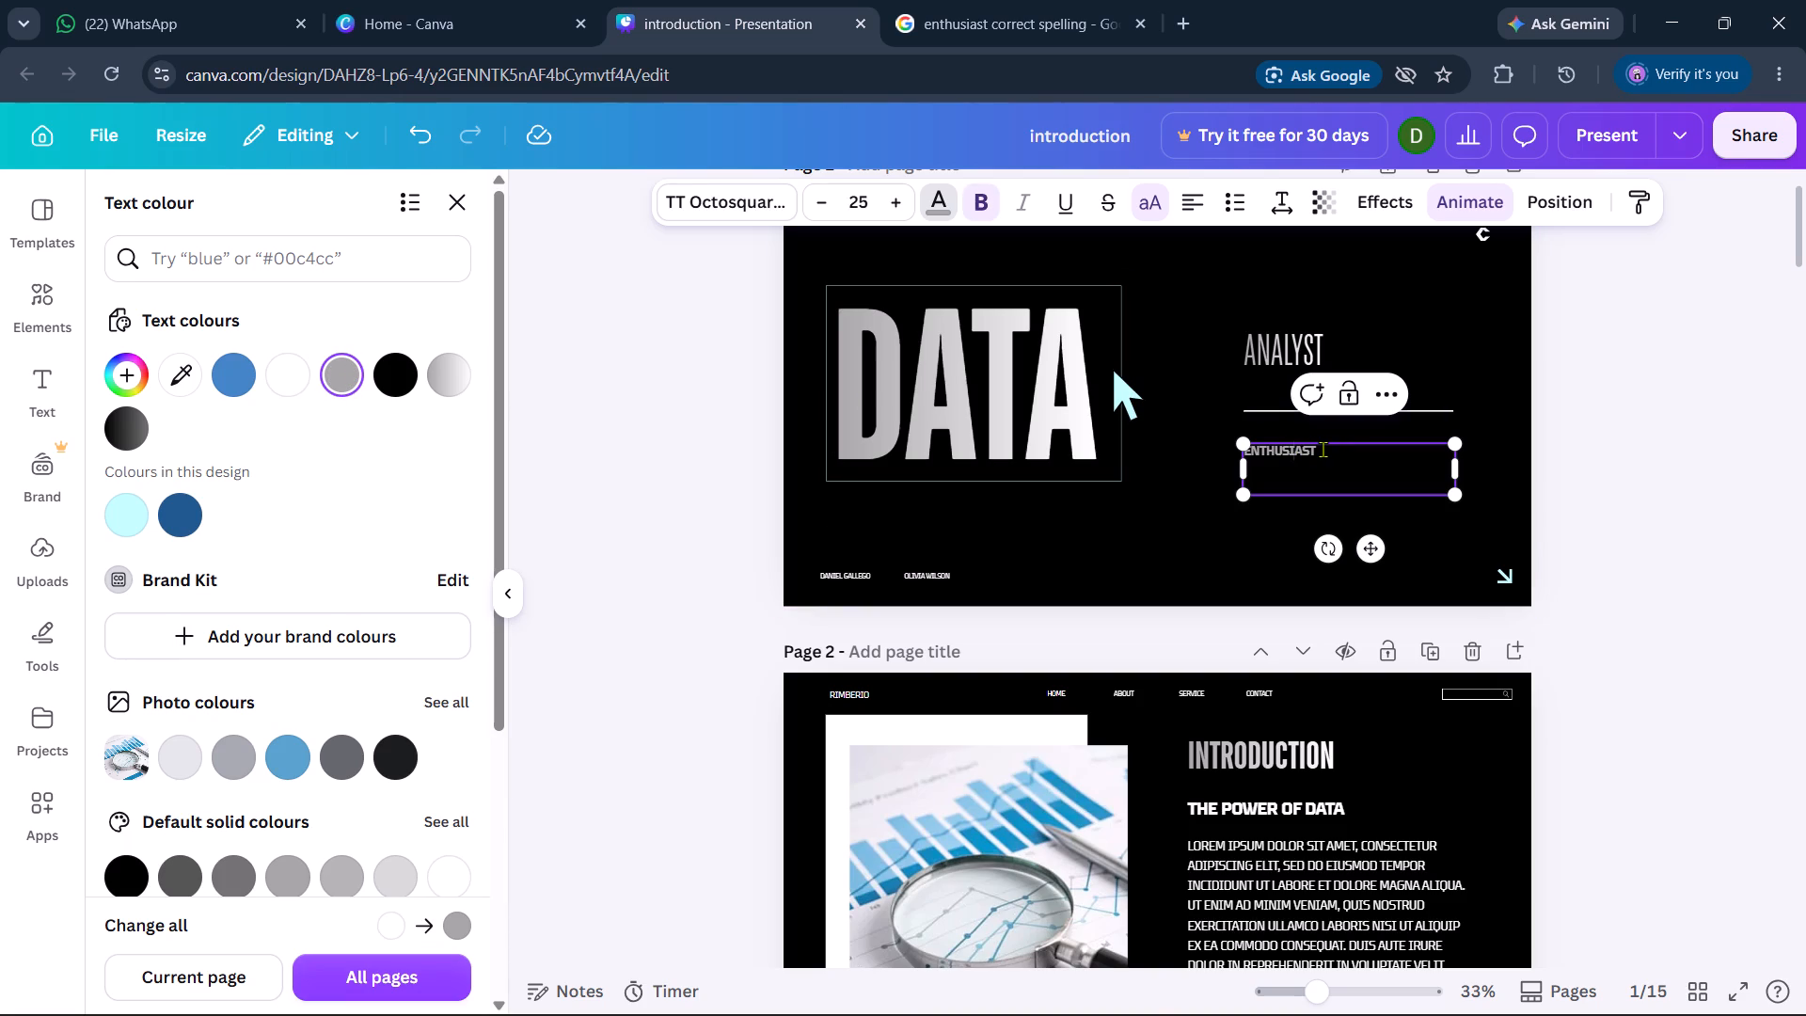
{"action": "left_click", "coordinate": [1283, 335]}
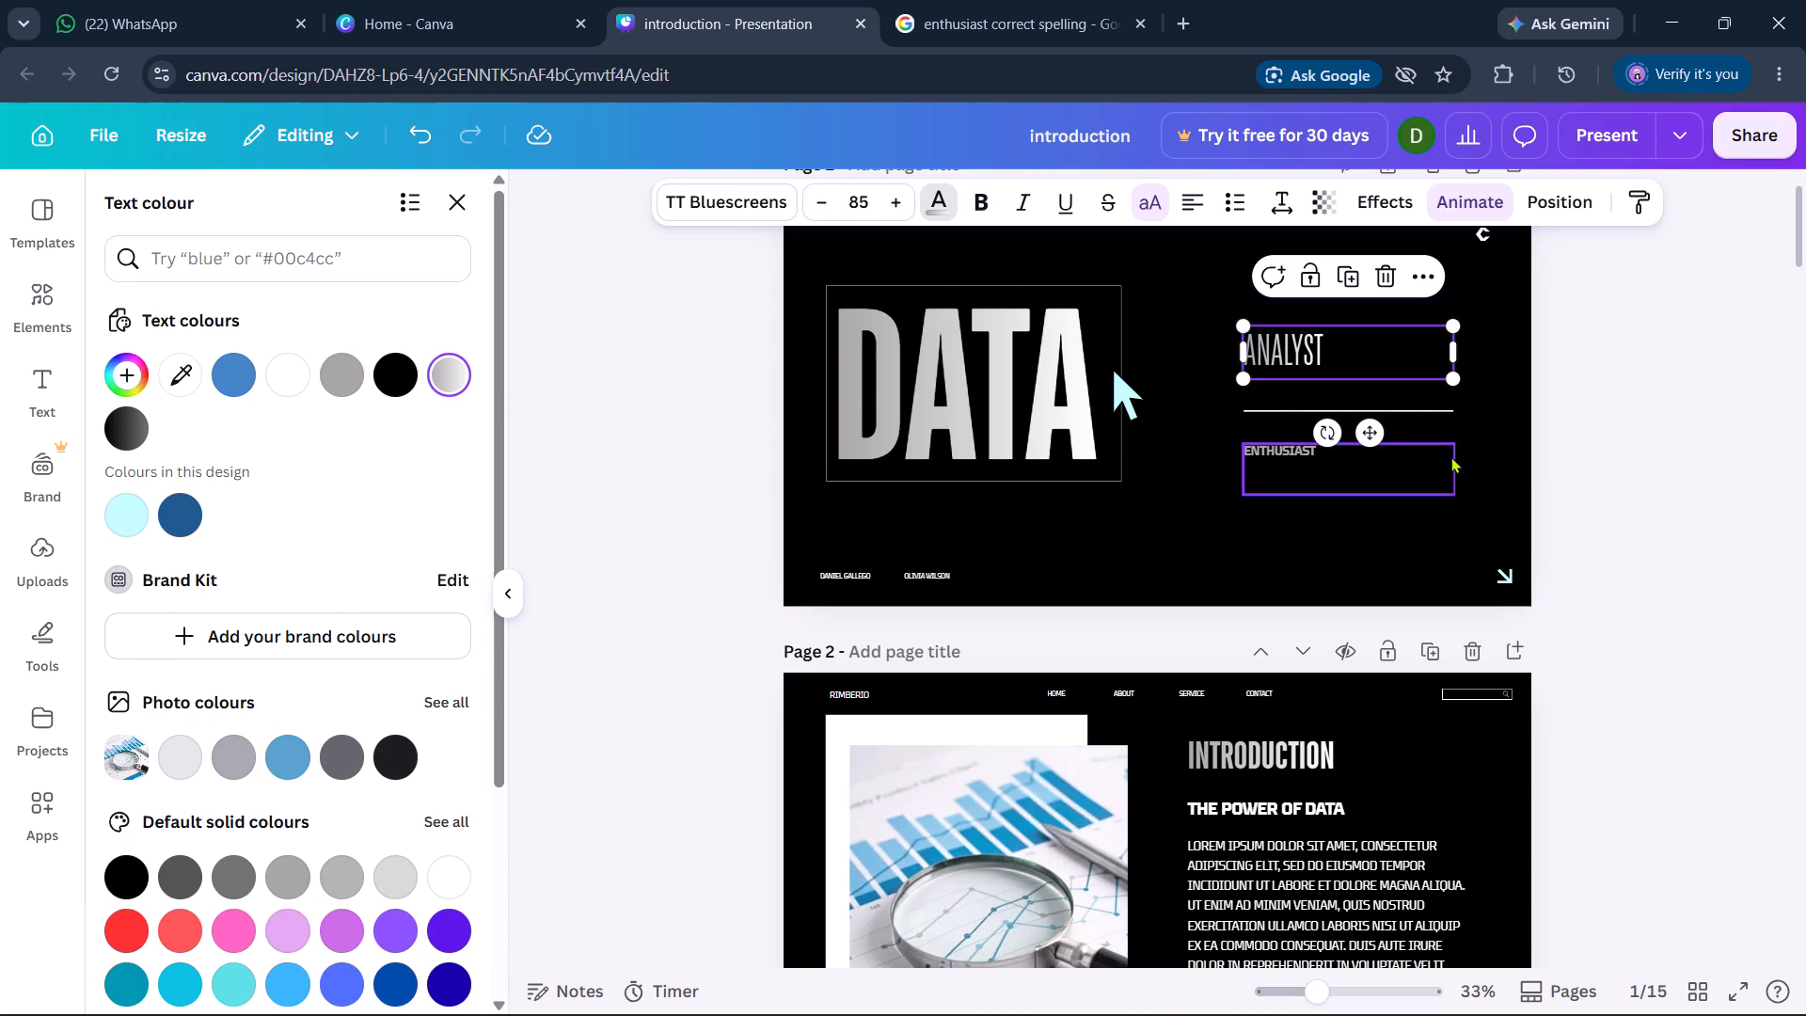
{"action": "left_click", "coordinate": [1289, 440]}
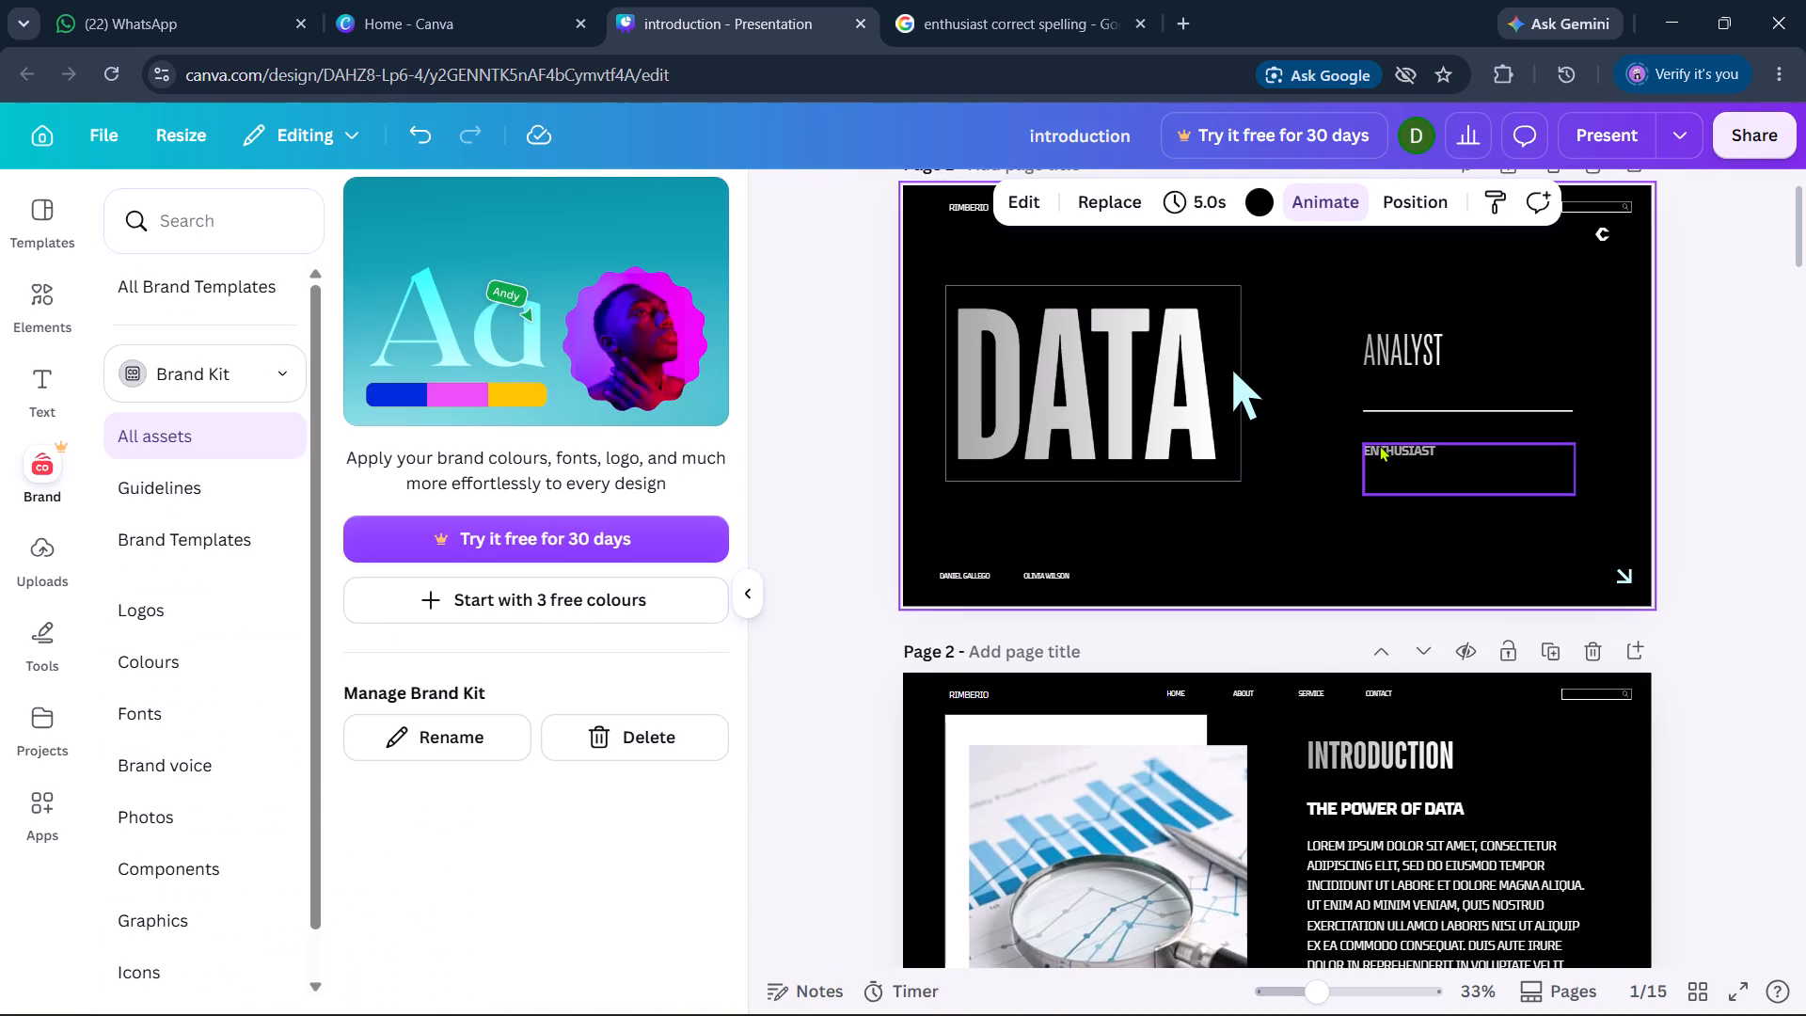
{"action": "left_click", "coordinate": [1379, 445]}
{"action": "left_click", "coordinate": [900, 210]}
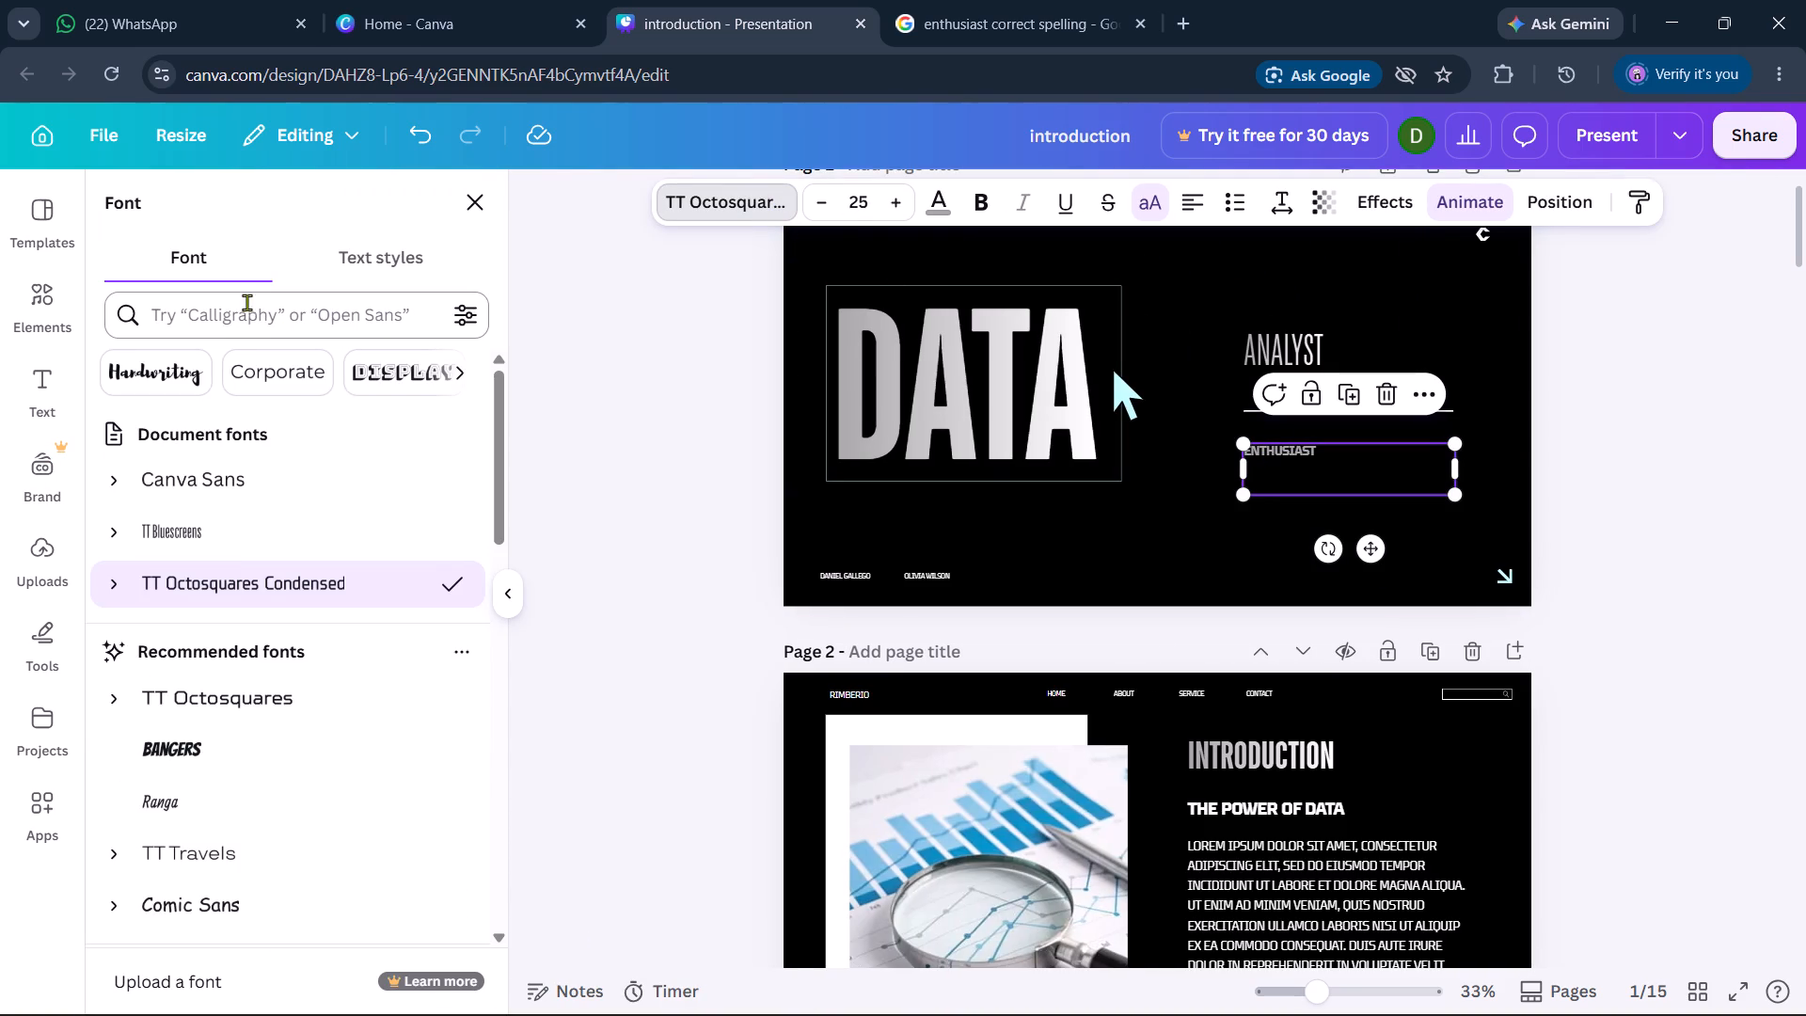
{"action": "left_click", "coordinate": [245, 312]}
{"action": "type", "text": "blue"}
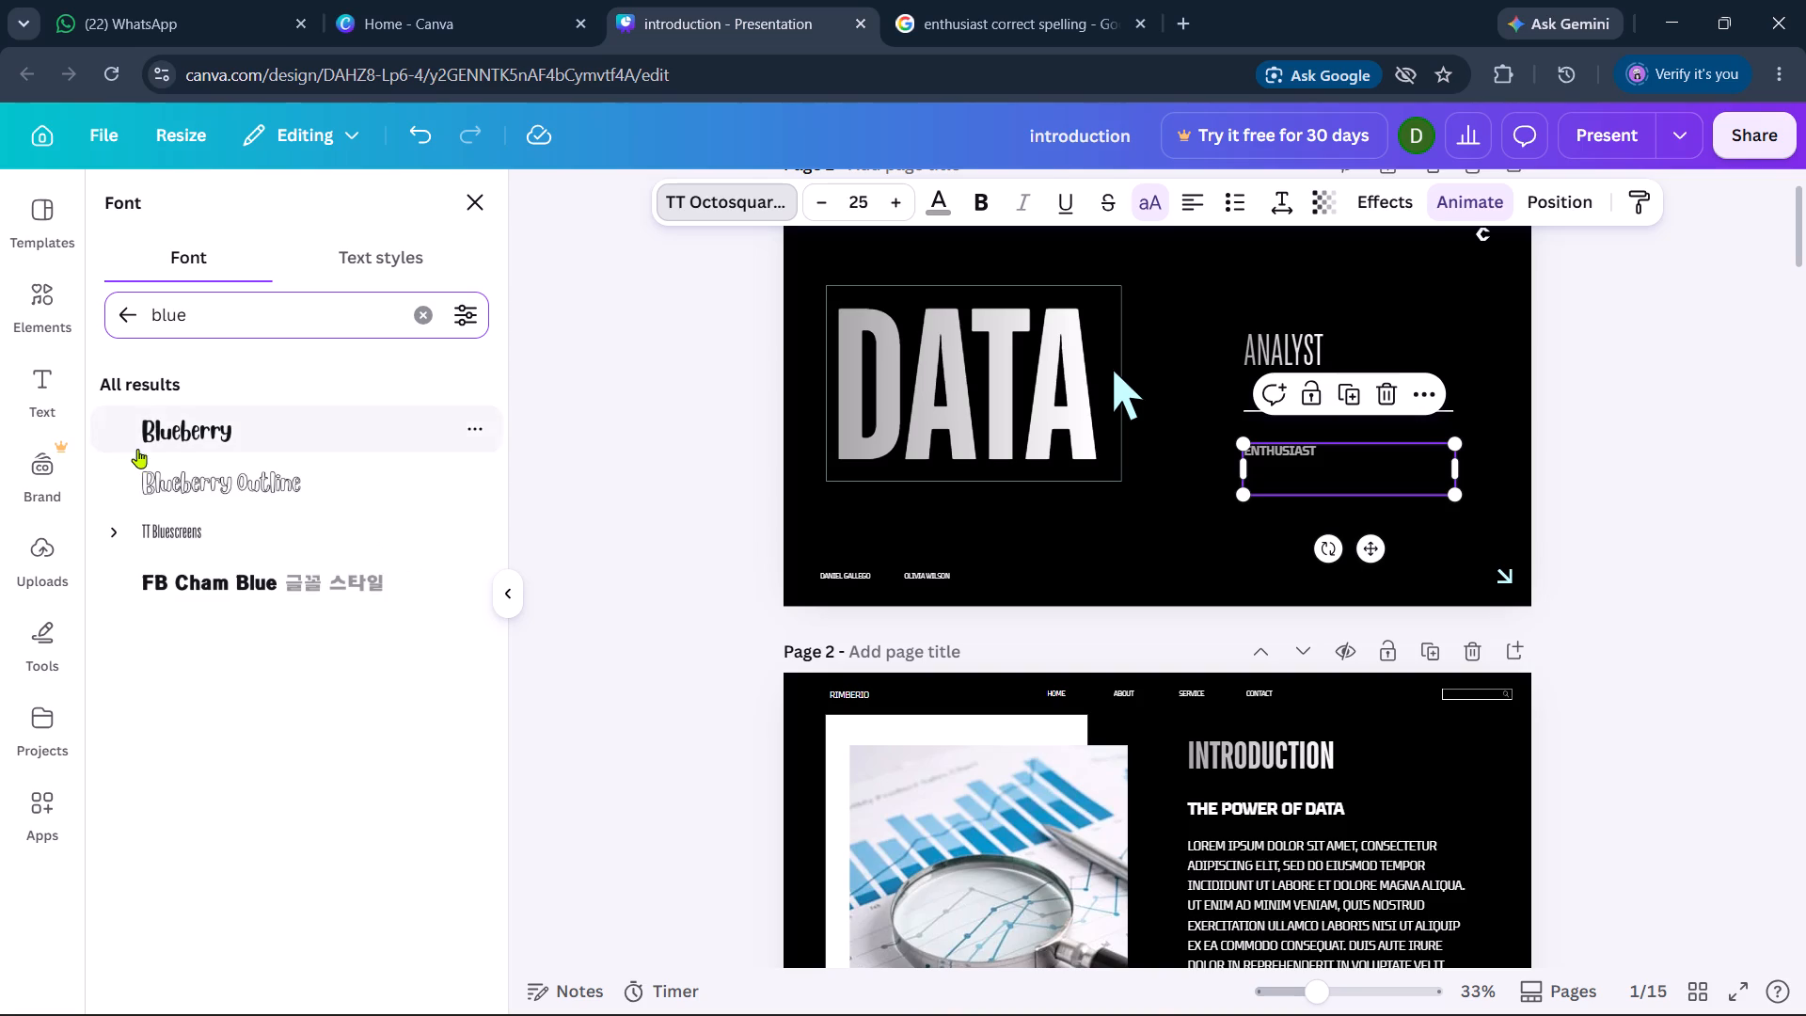
{"action": "left_click", "coordinate": [228, 542]}
{"action": "left_click", "coordinate": [1241, 506]}
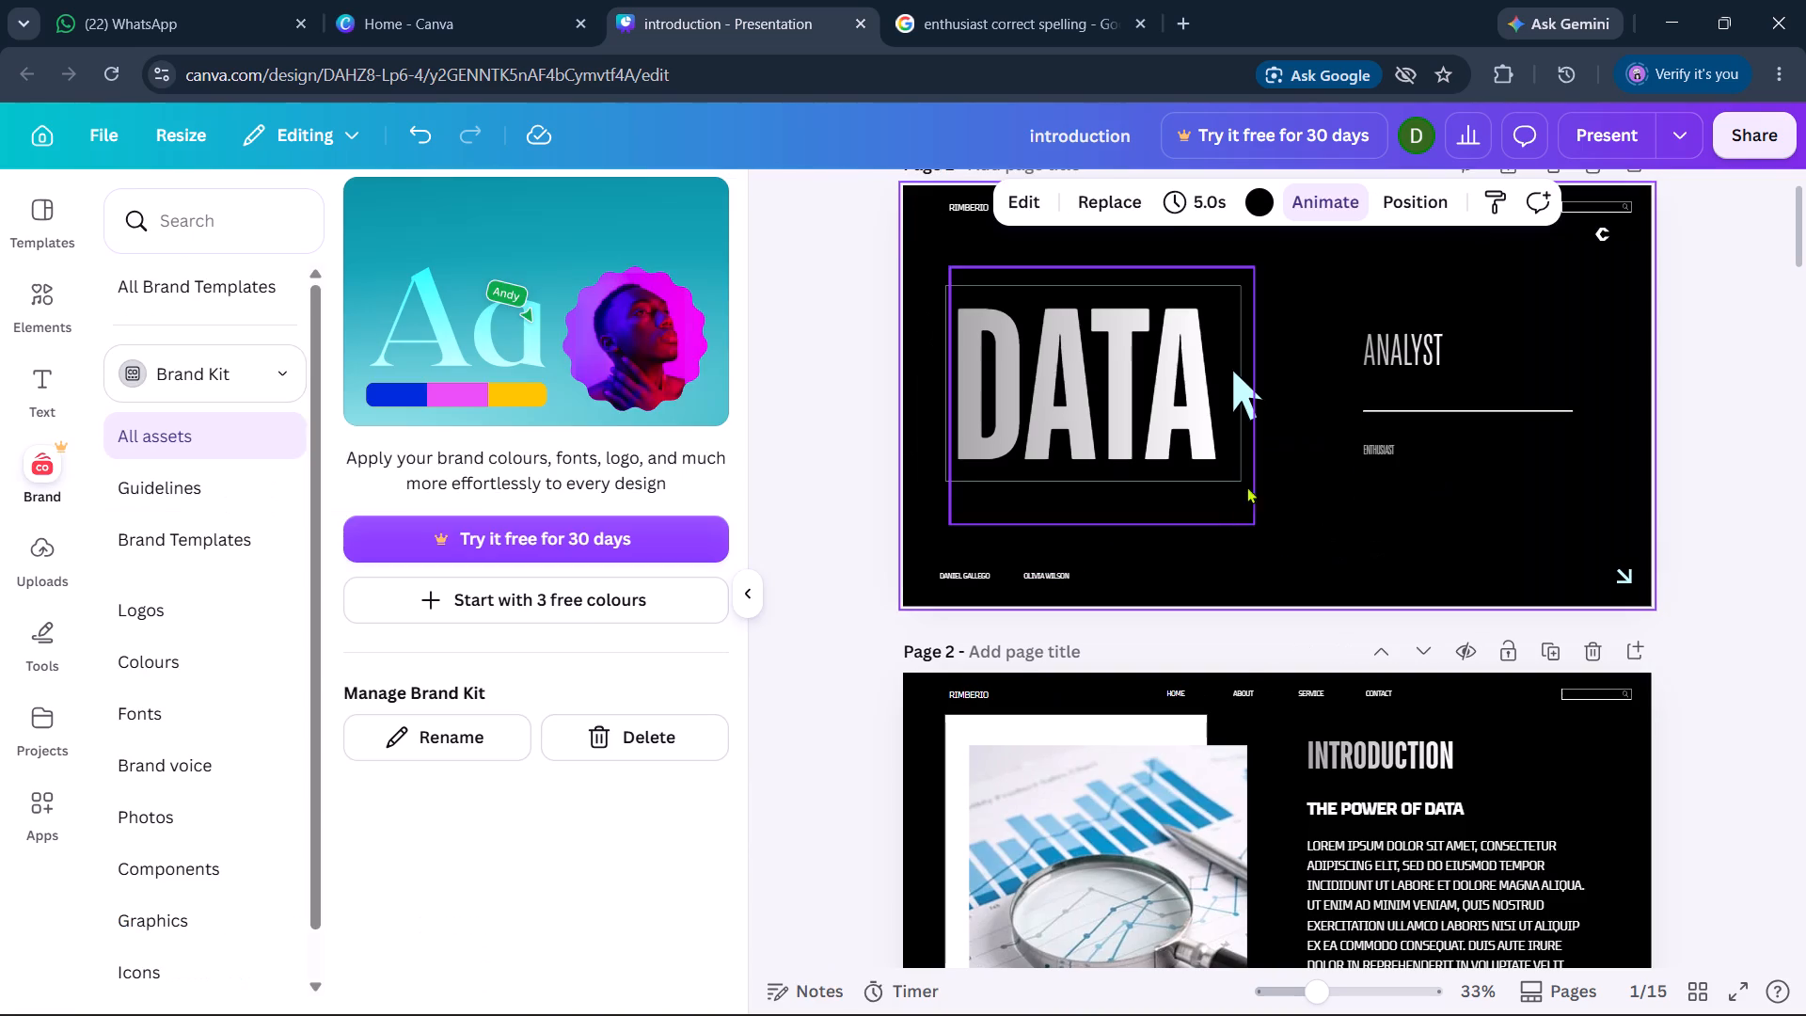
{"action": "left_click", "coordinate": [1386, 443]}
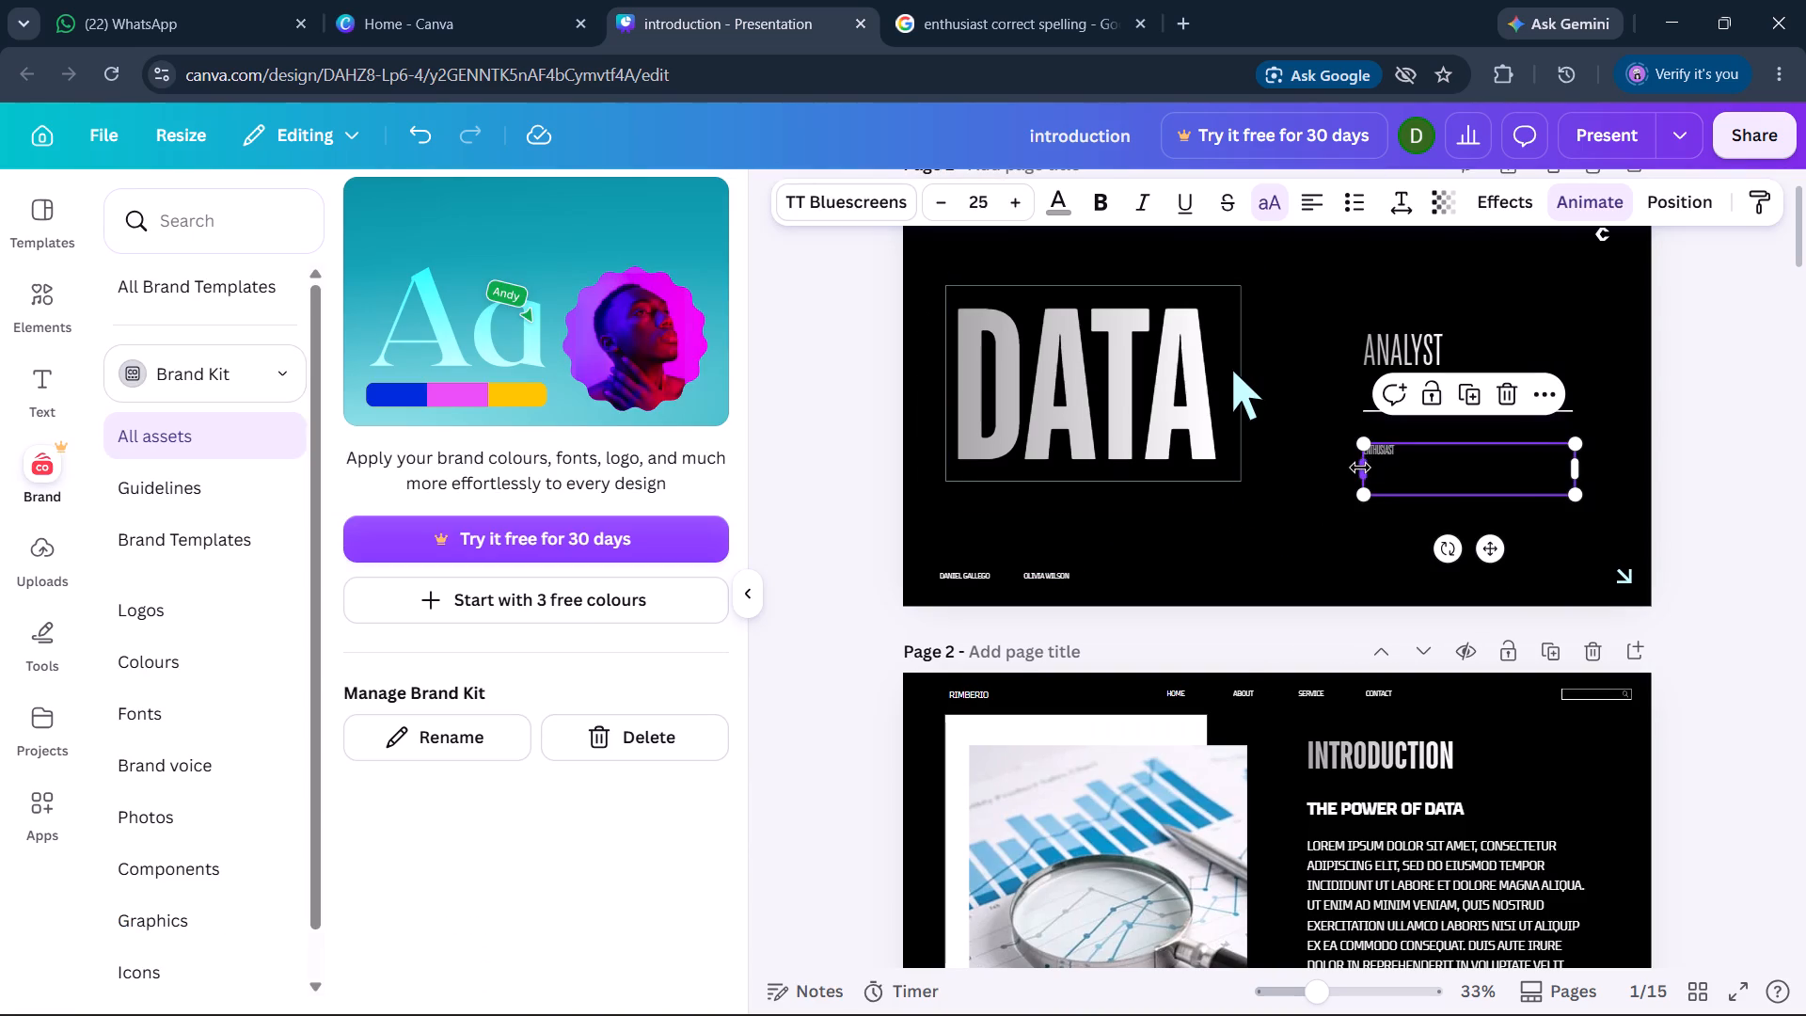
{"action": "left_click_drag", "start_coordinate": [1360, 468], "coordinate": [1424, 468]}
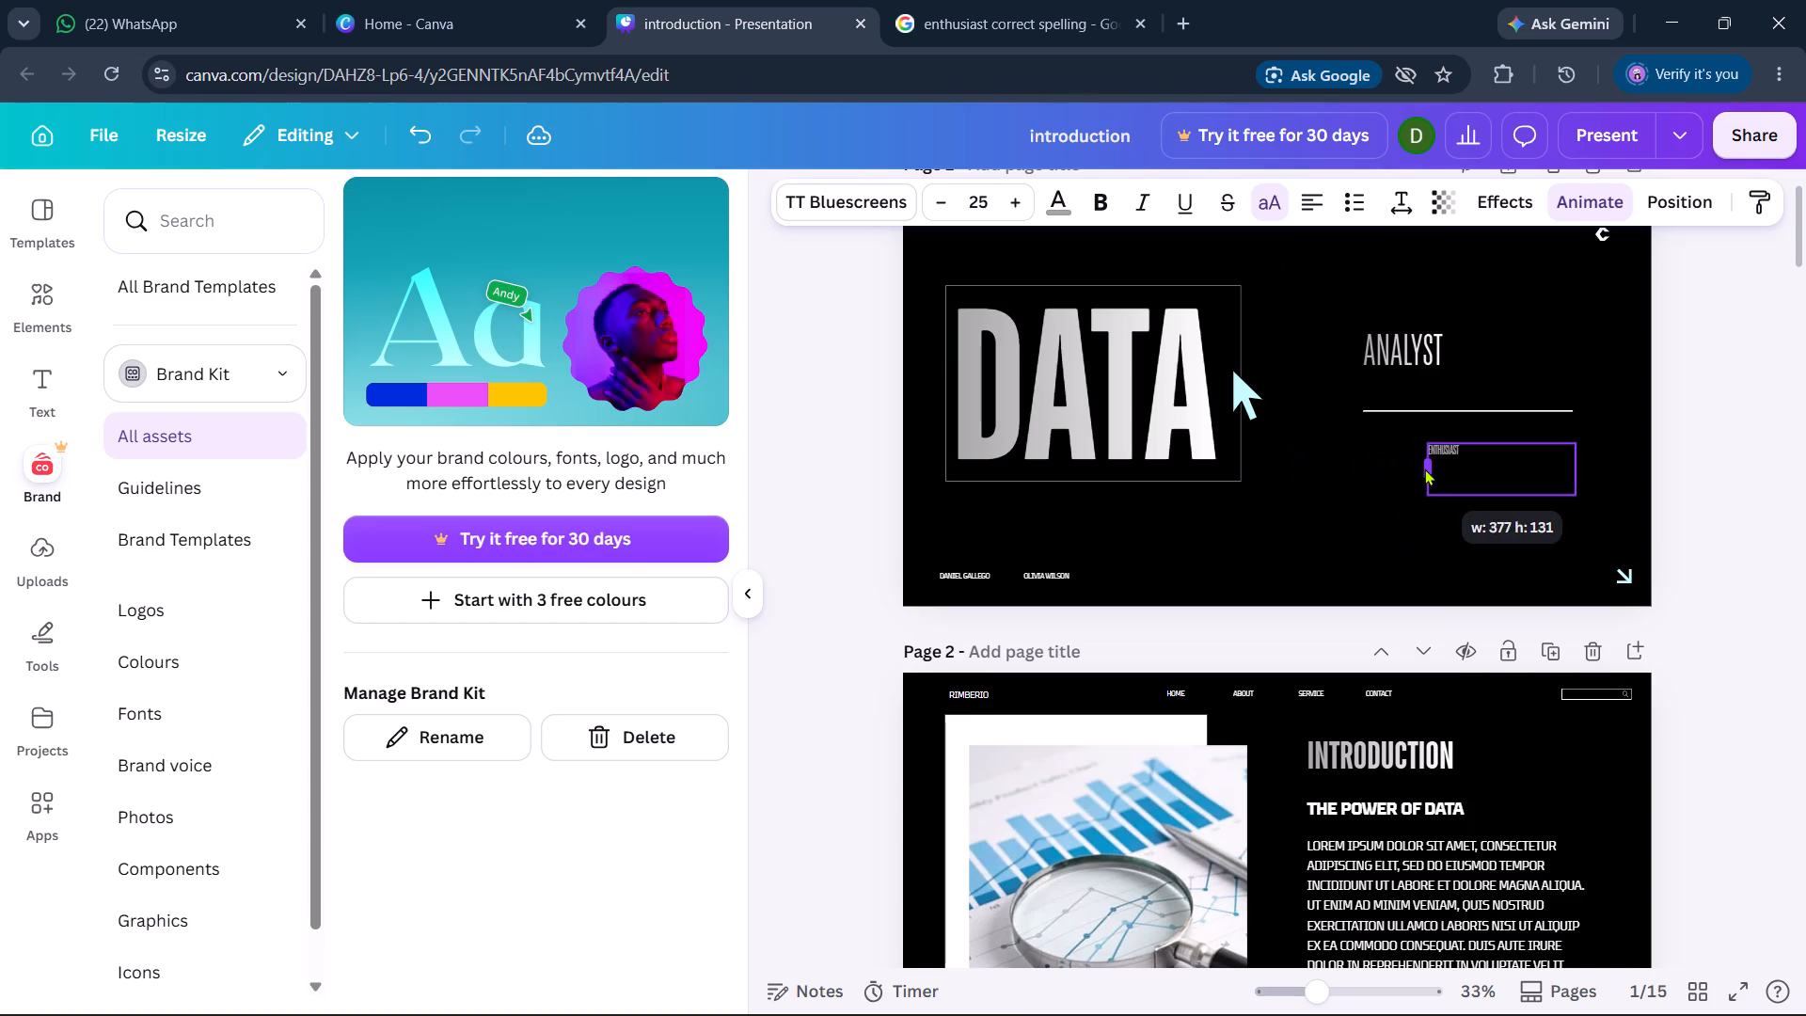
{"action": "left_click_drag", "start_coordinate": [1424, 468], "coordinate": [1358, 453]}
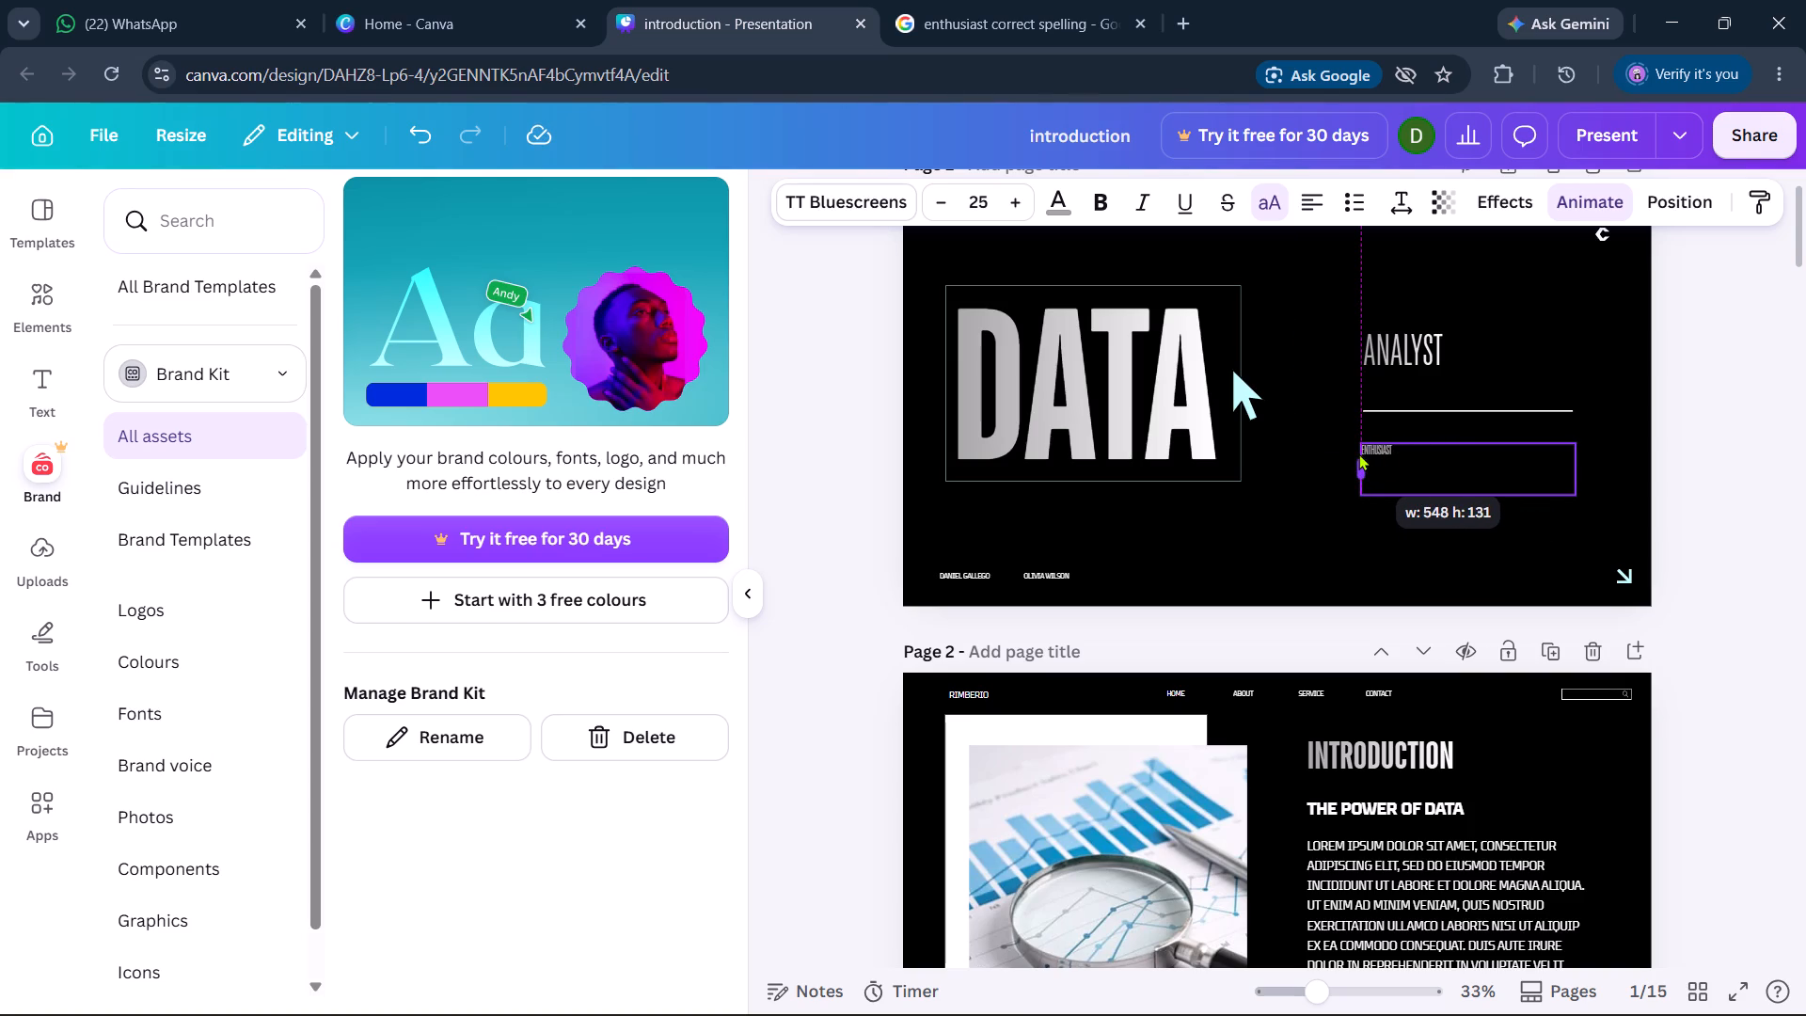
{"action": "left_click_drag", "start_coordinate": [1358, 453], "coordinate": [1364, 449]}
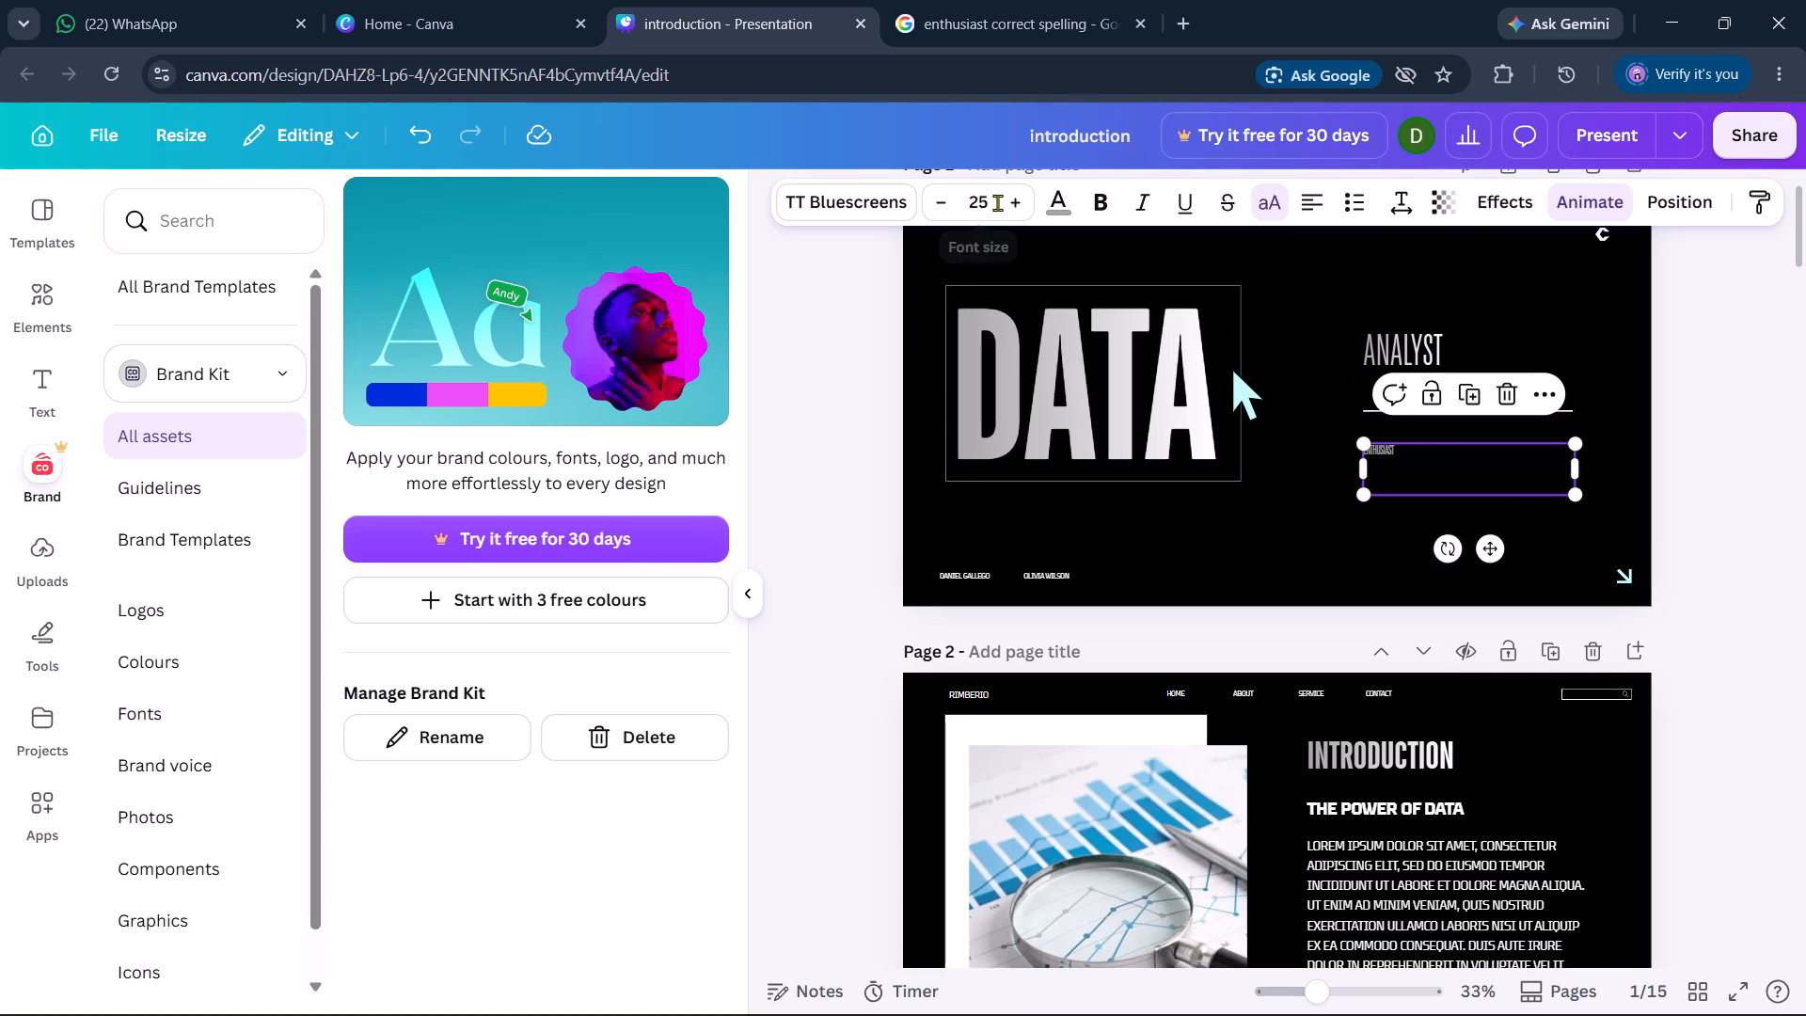
Set the font size of the ENTHUSIAST text on page 1 to 40.
{"action": "double_click", "coordinate": [1004, 202]}
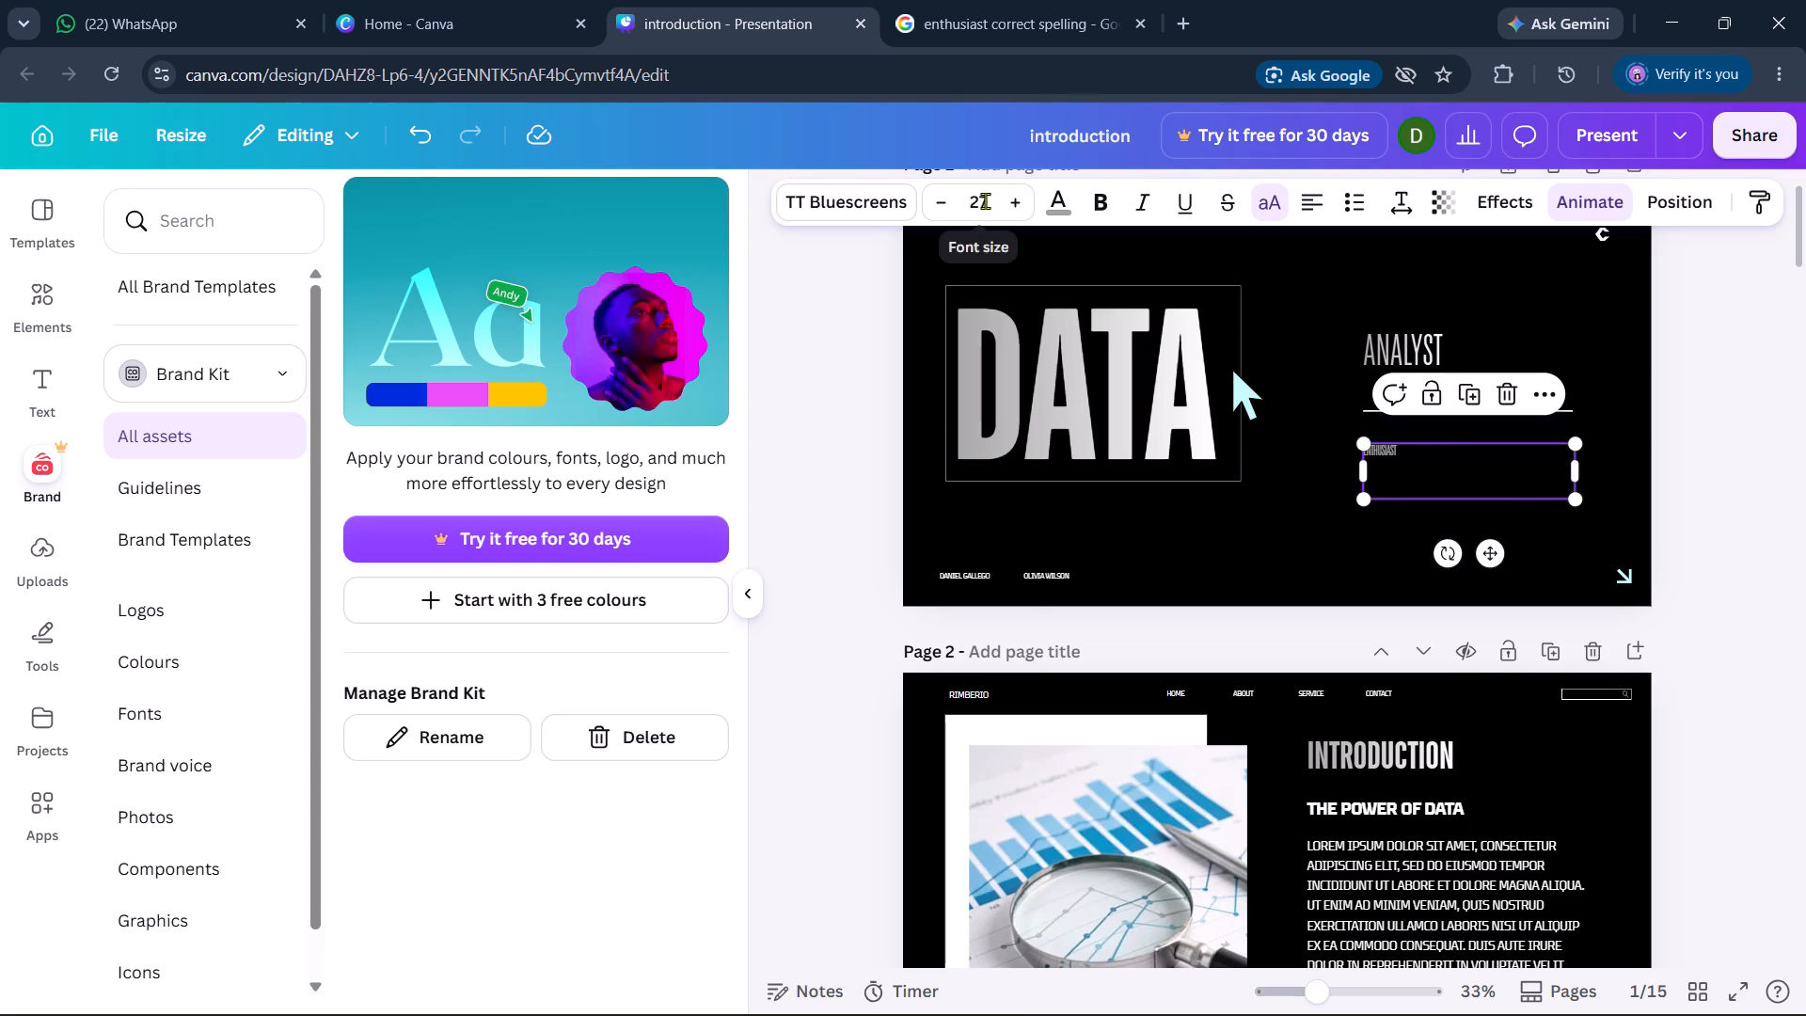
{"action": "triple_click", "coordinate": [978, 198]}
{"action": "key", "text": "equal"}
{"action": "key", "text": "BackSpace"}
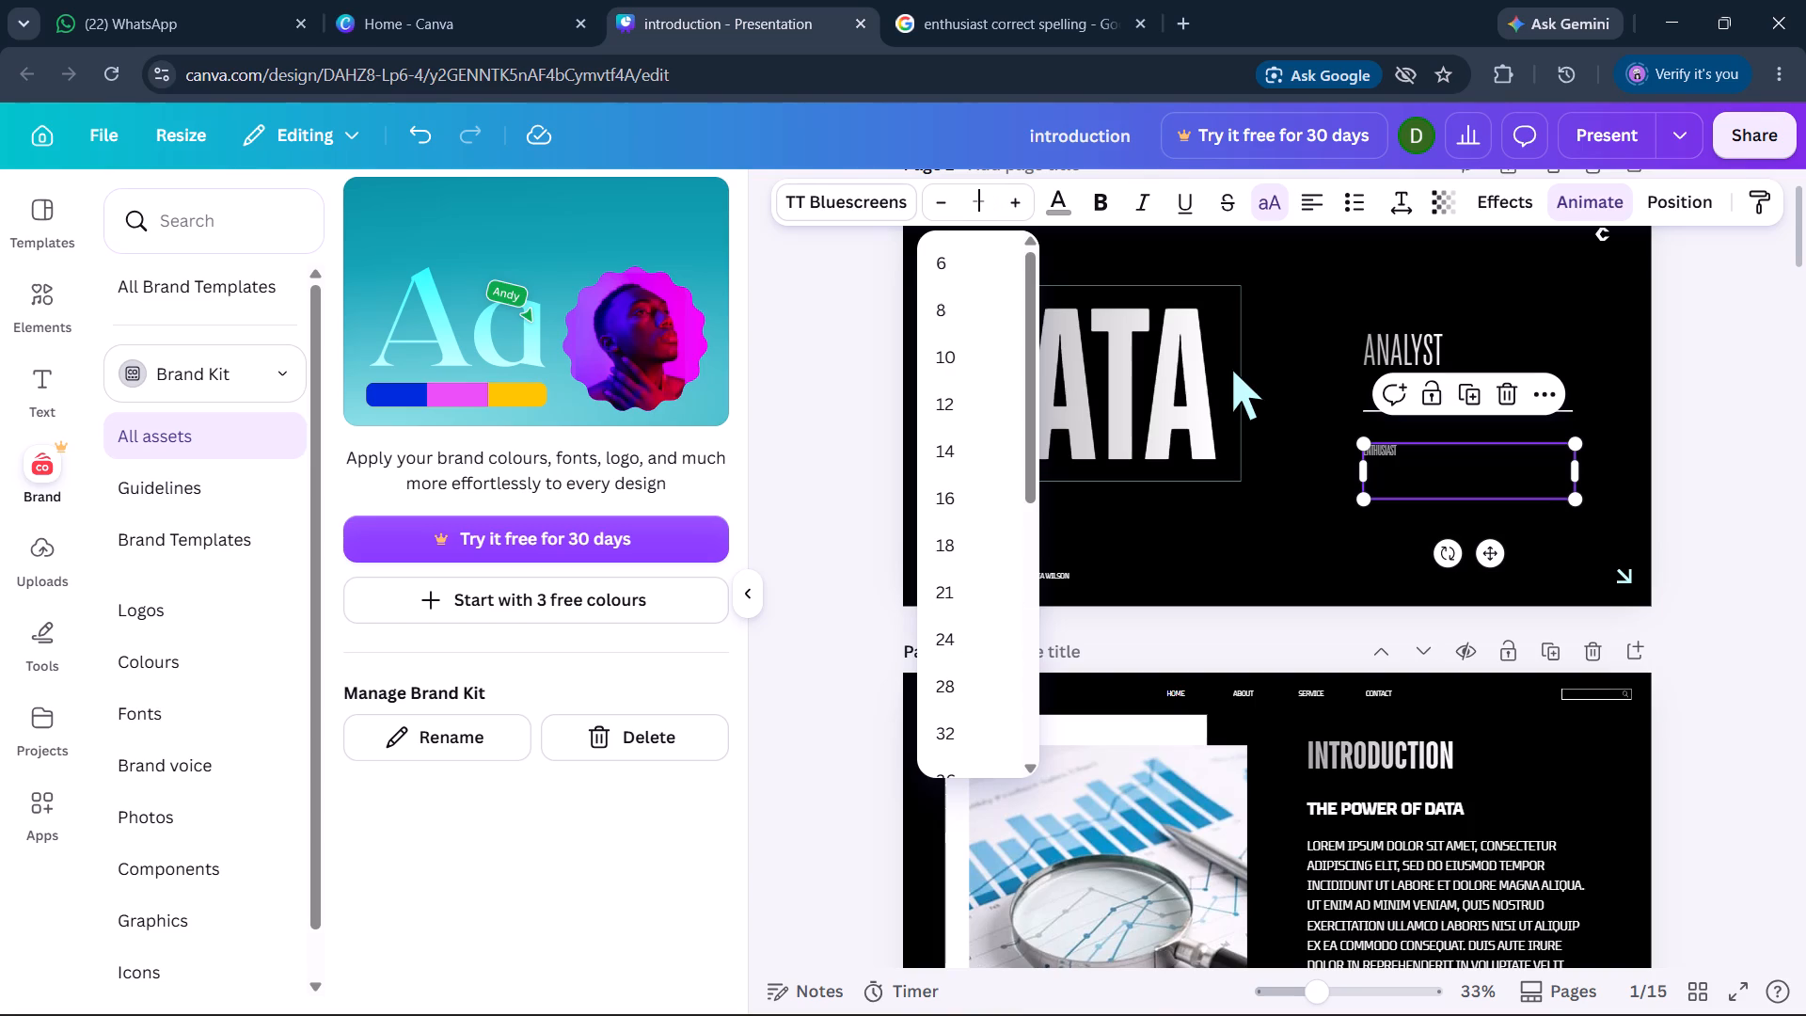
{"action": "key", "text": "Left"}
{"action": "key", "text": "Insert"}
{"action": "key", "text": "BackSpace"}
{"action": "key", "text": "BackSpace"}
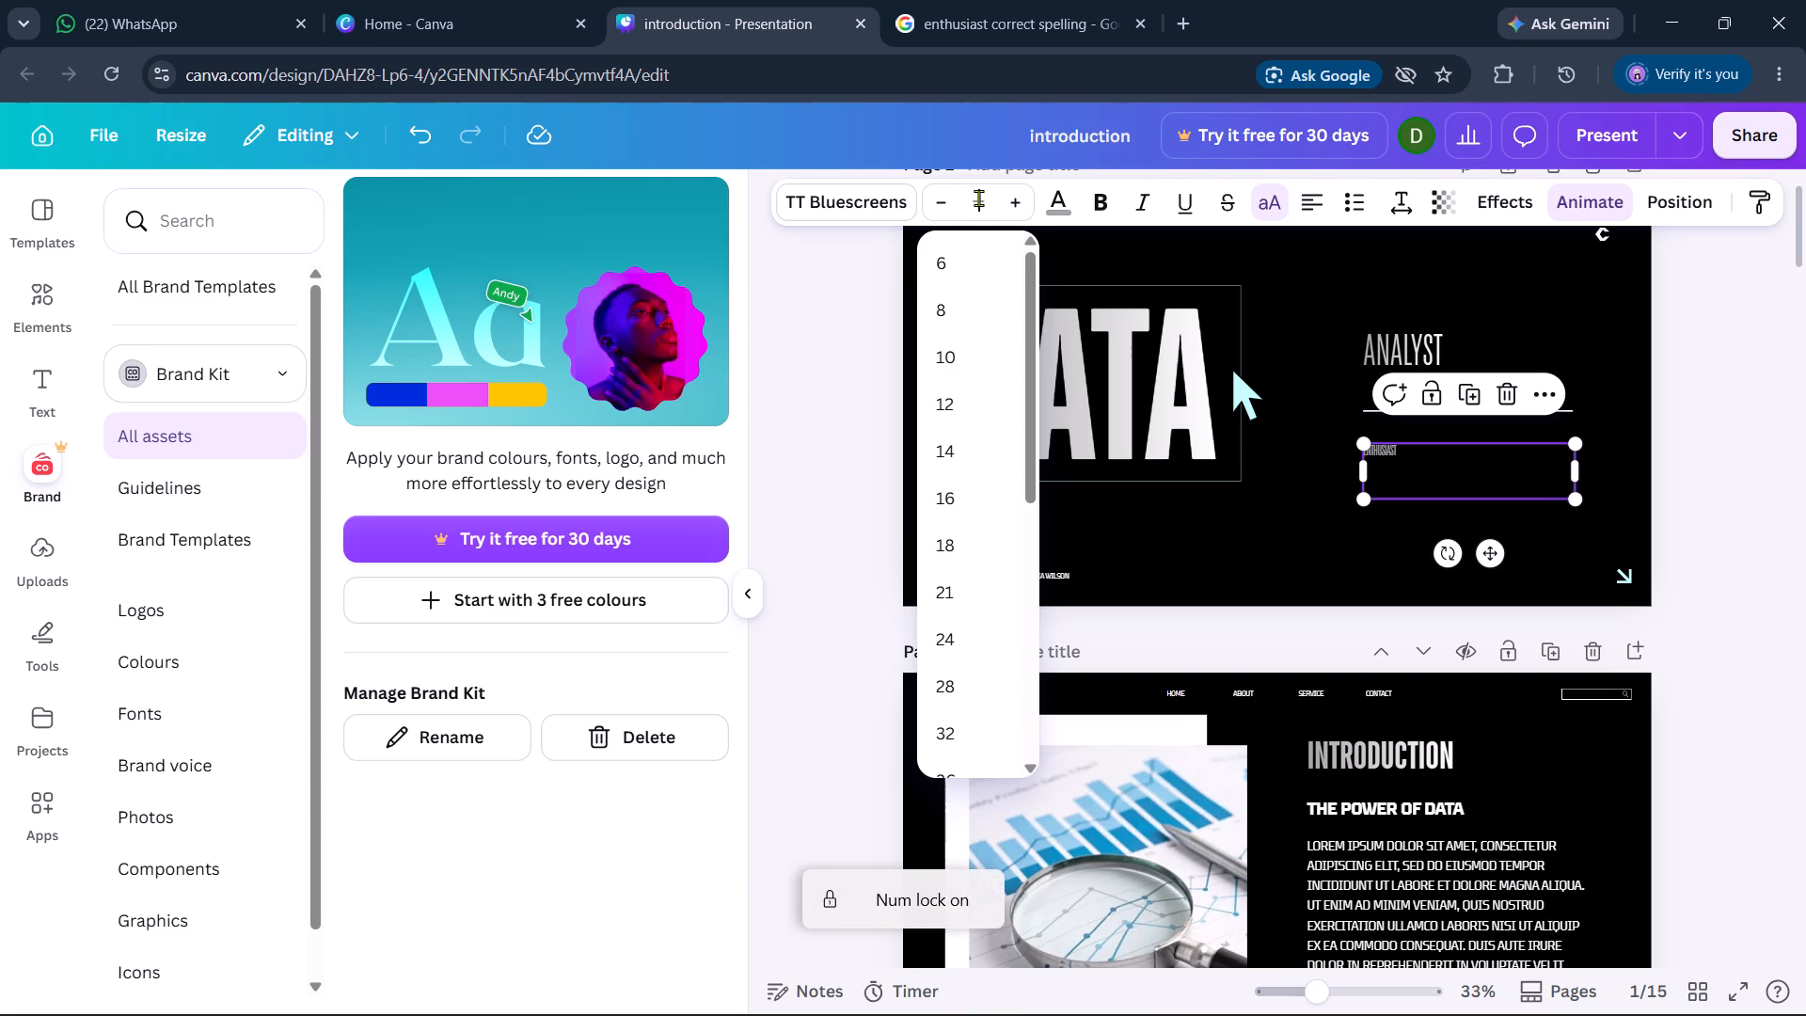
{"action": "type", "text": "40"}
{"action": "key", "text": "Return"}
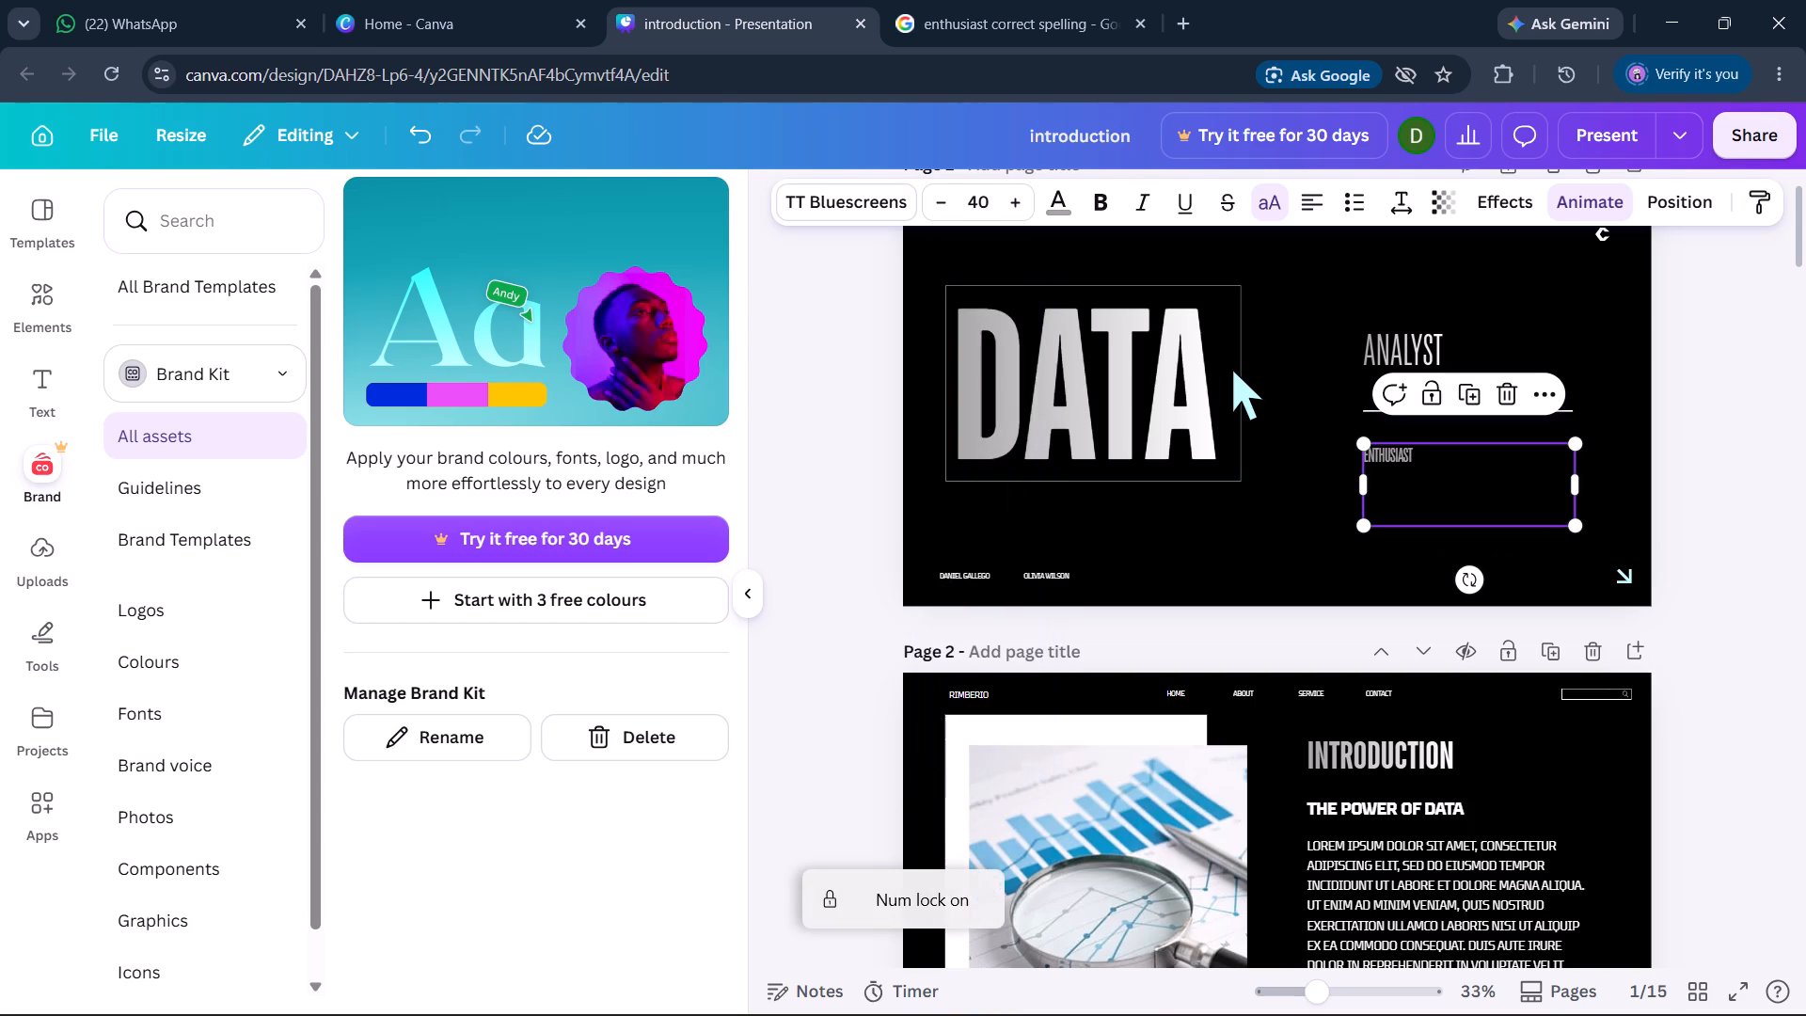
{"action": "left_click", "coordinate": [1601, 351]}
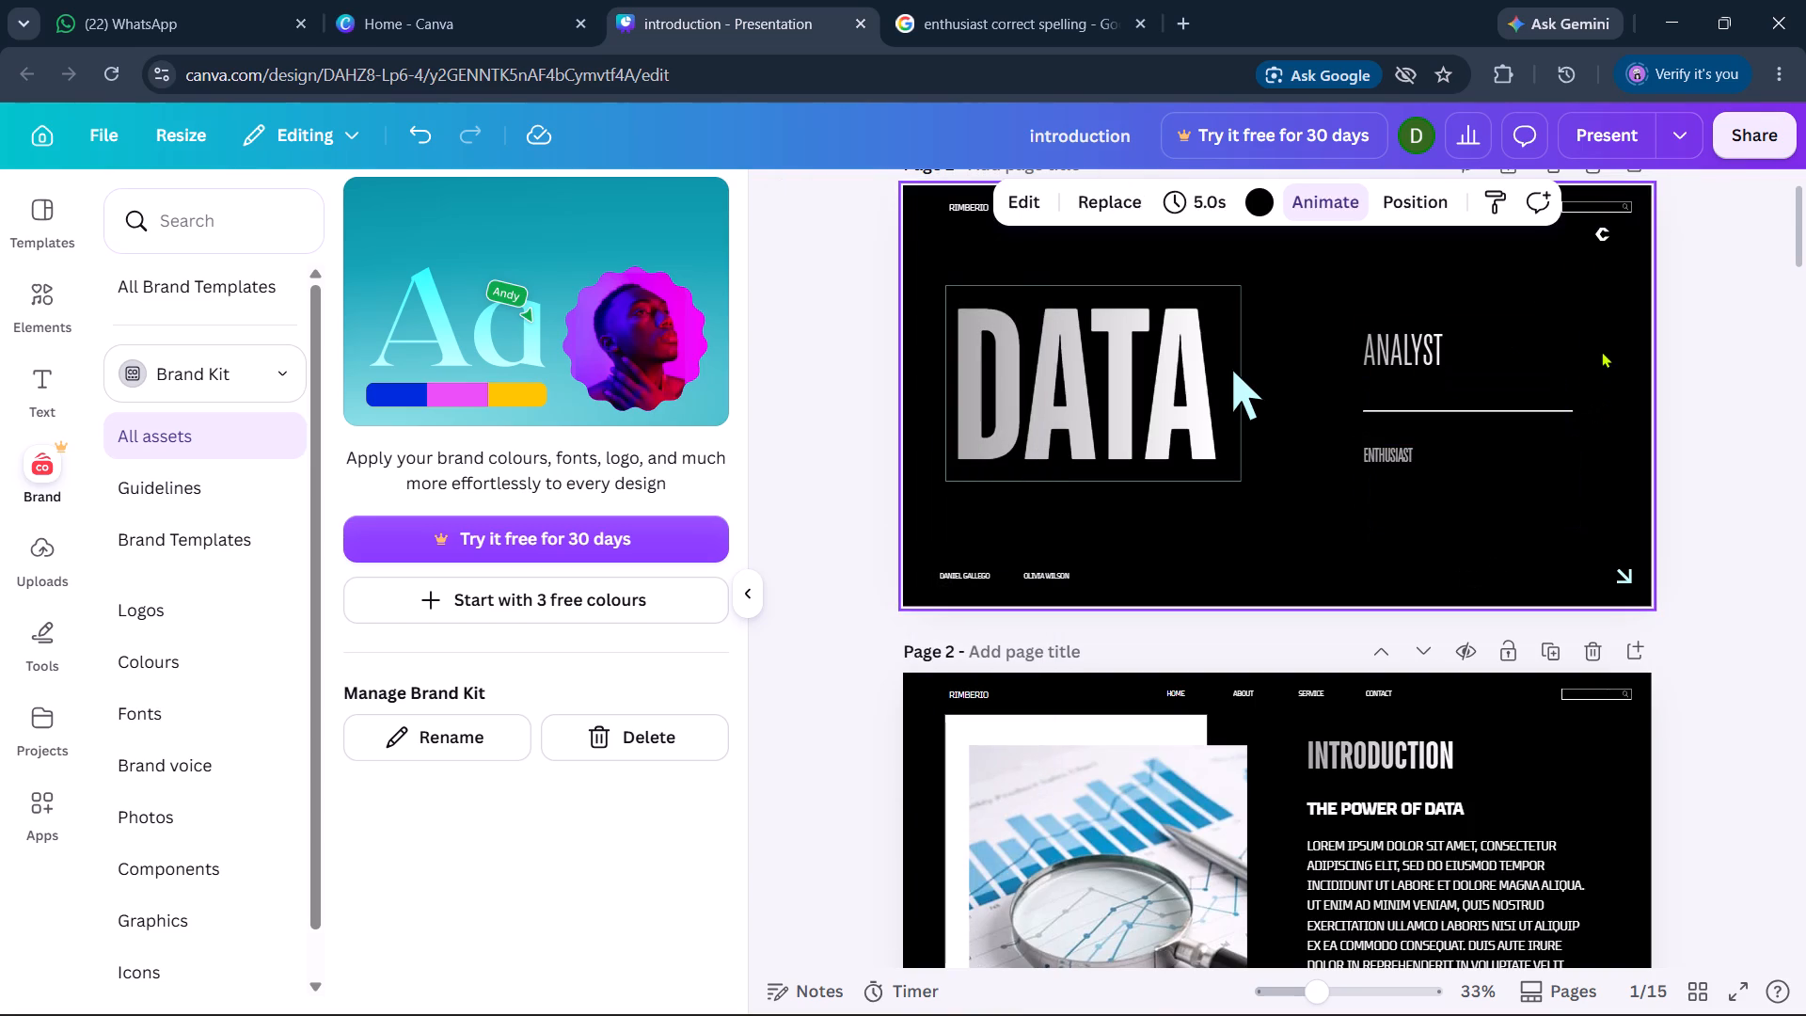
Narrow the ENTHUSIAST text box on page 1 from its right edge so it fits closely around the word.
{"action": "left_click", "coordinate": [1406, 464]}
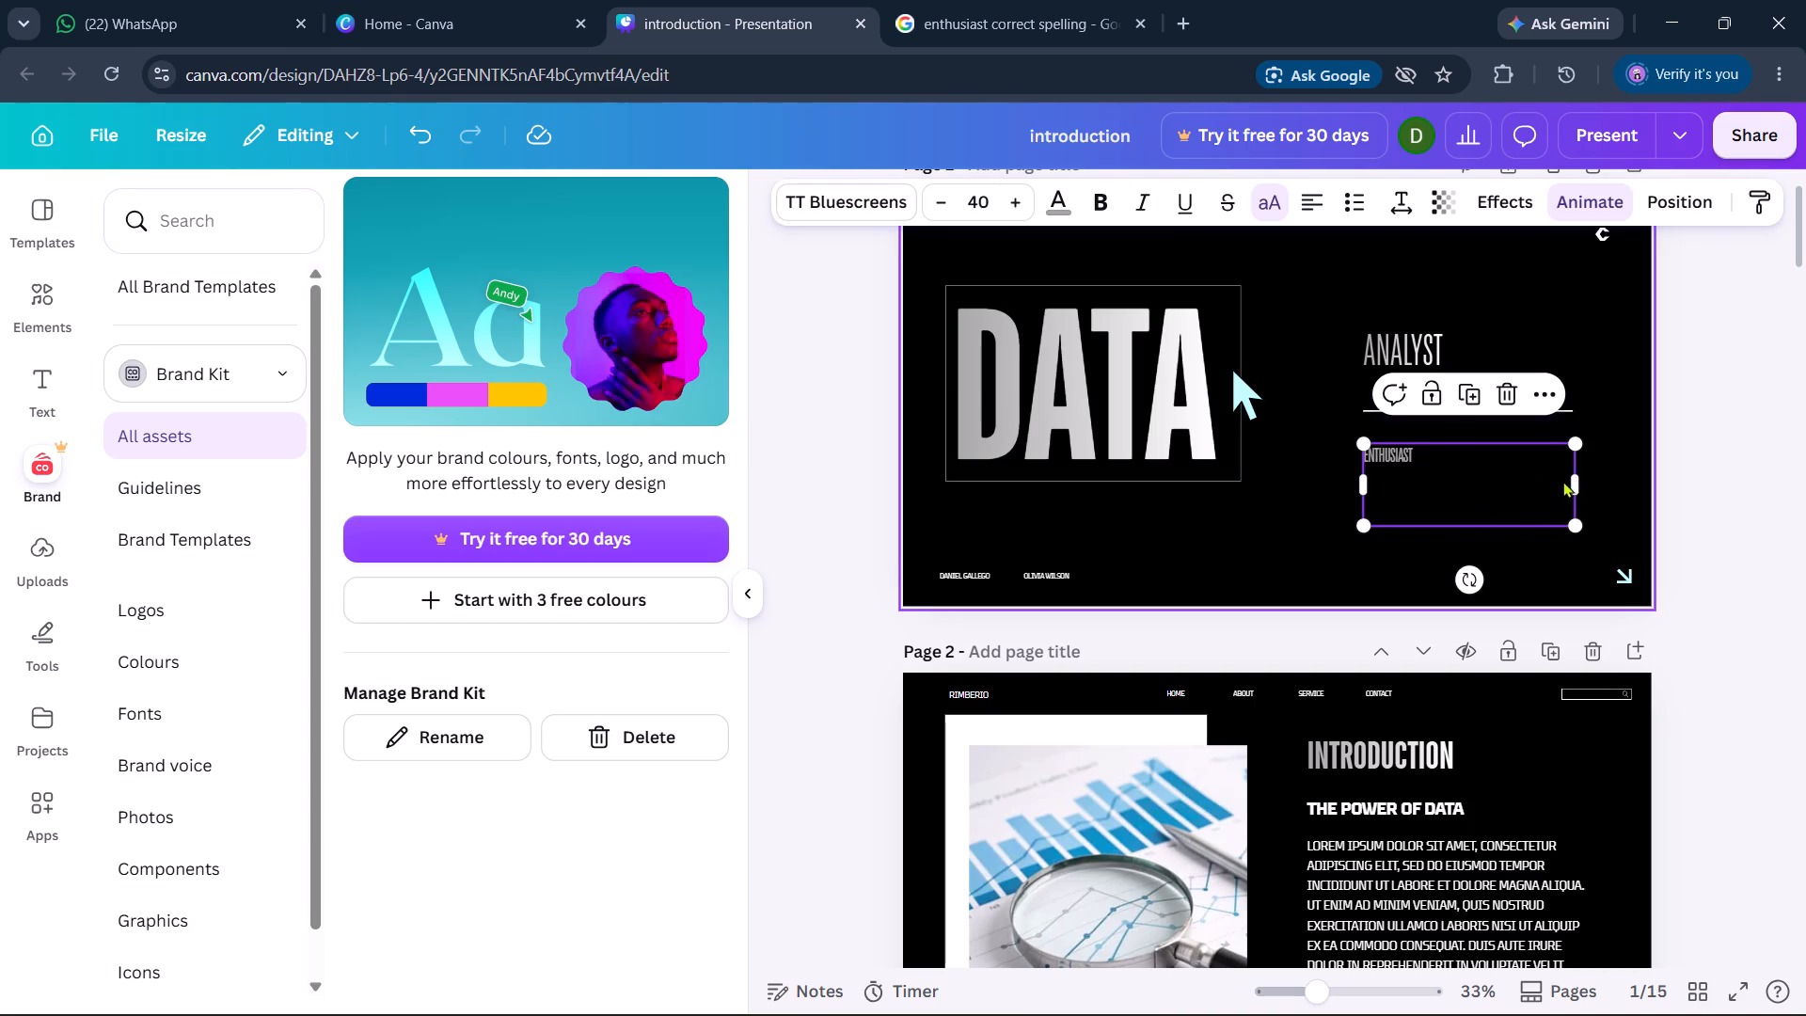
{"action": "left_click_drag", "start_coordinate": [1576, 478], "coordinate": [1533, 461]}
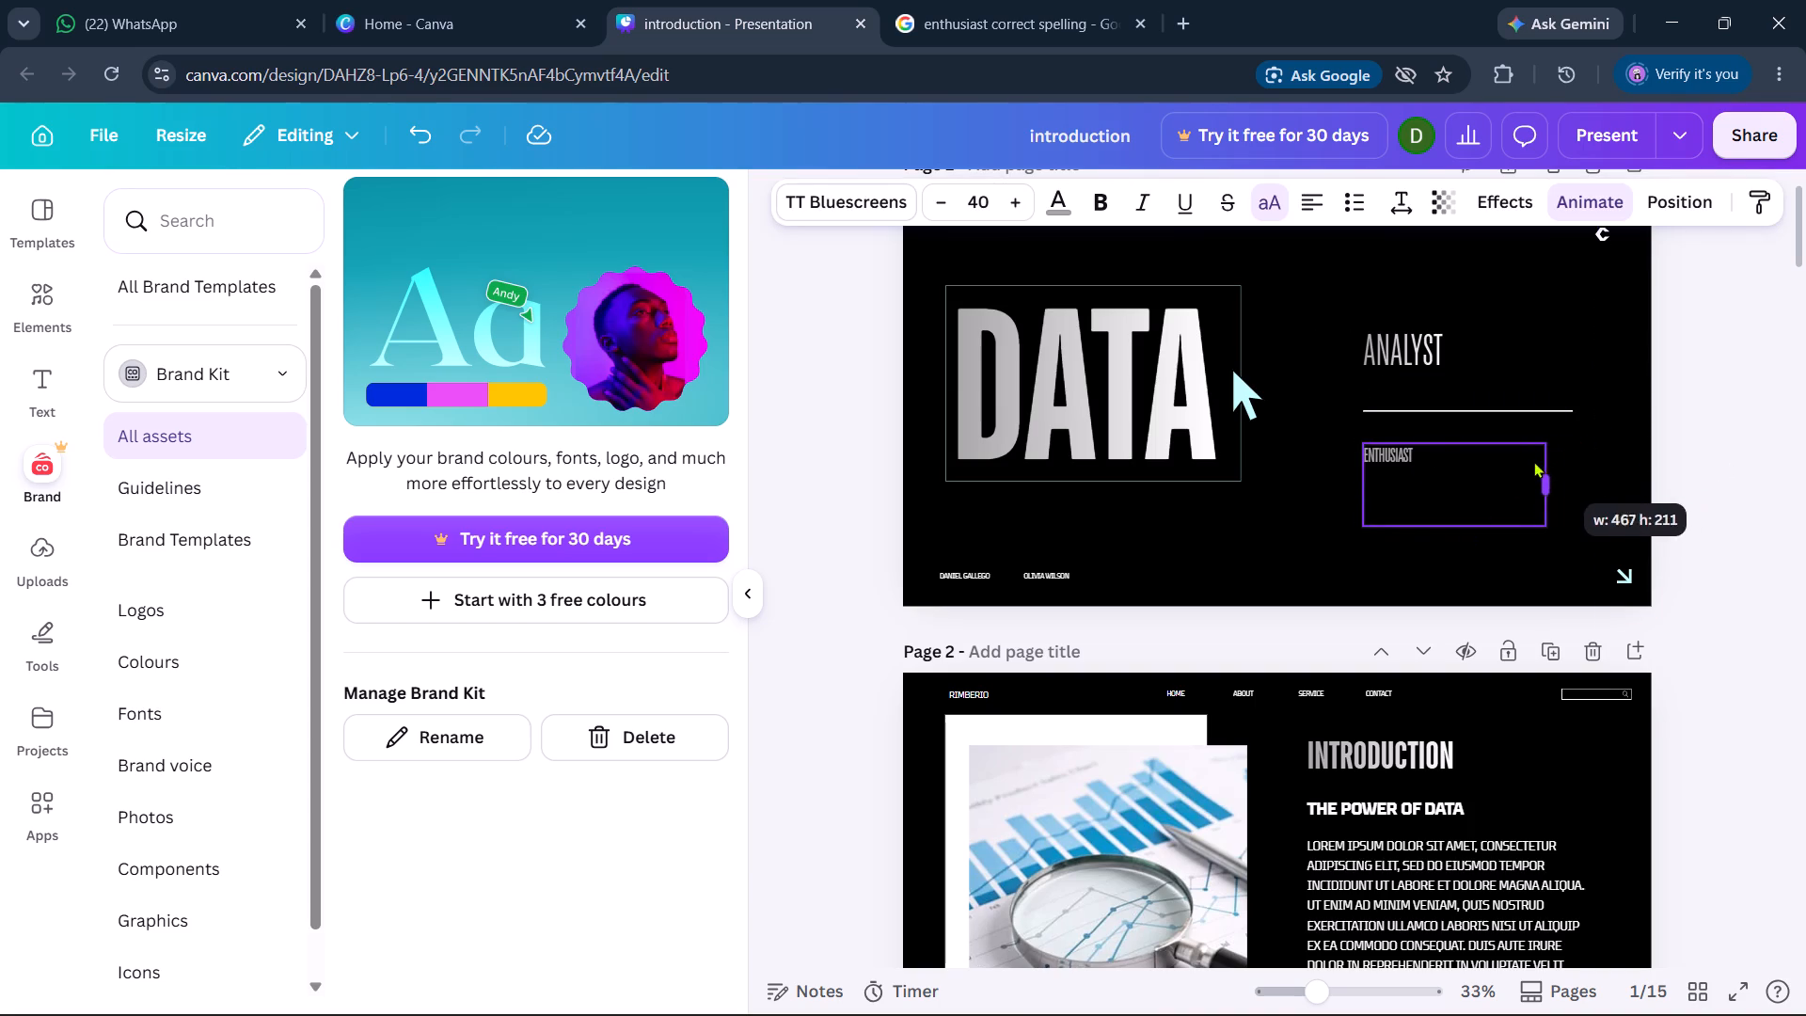
{"action": "left_click_drag", "start_coordinate": [1533, 461], "coordinate": [1428, 461]}
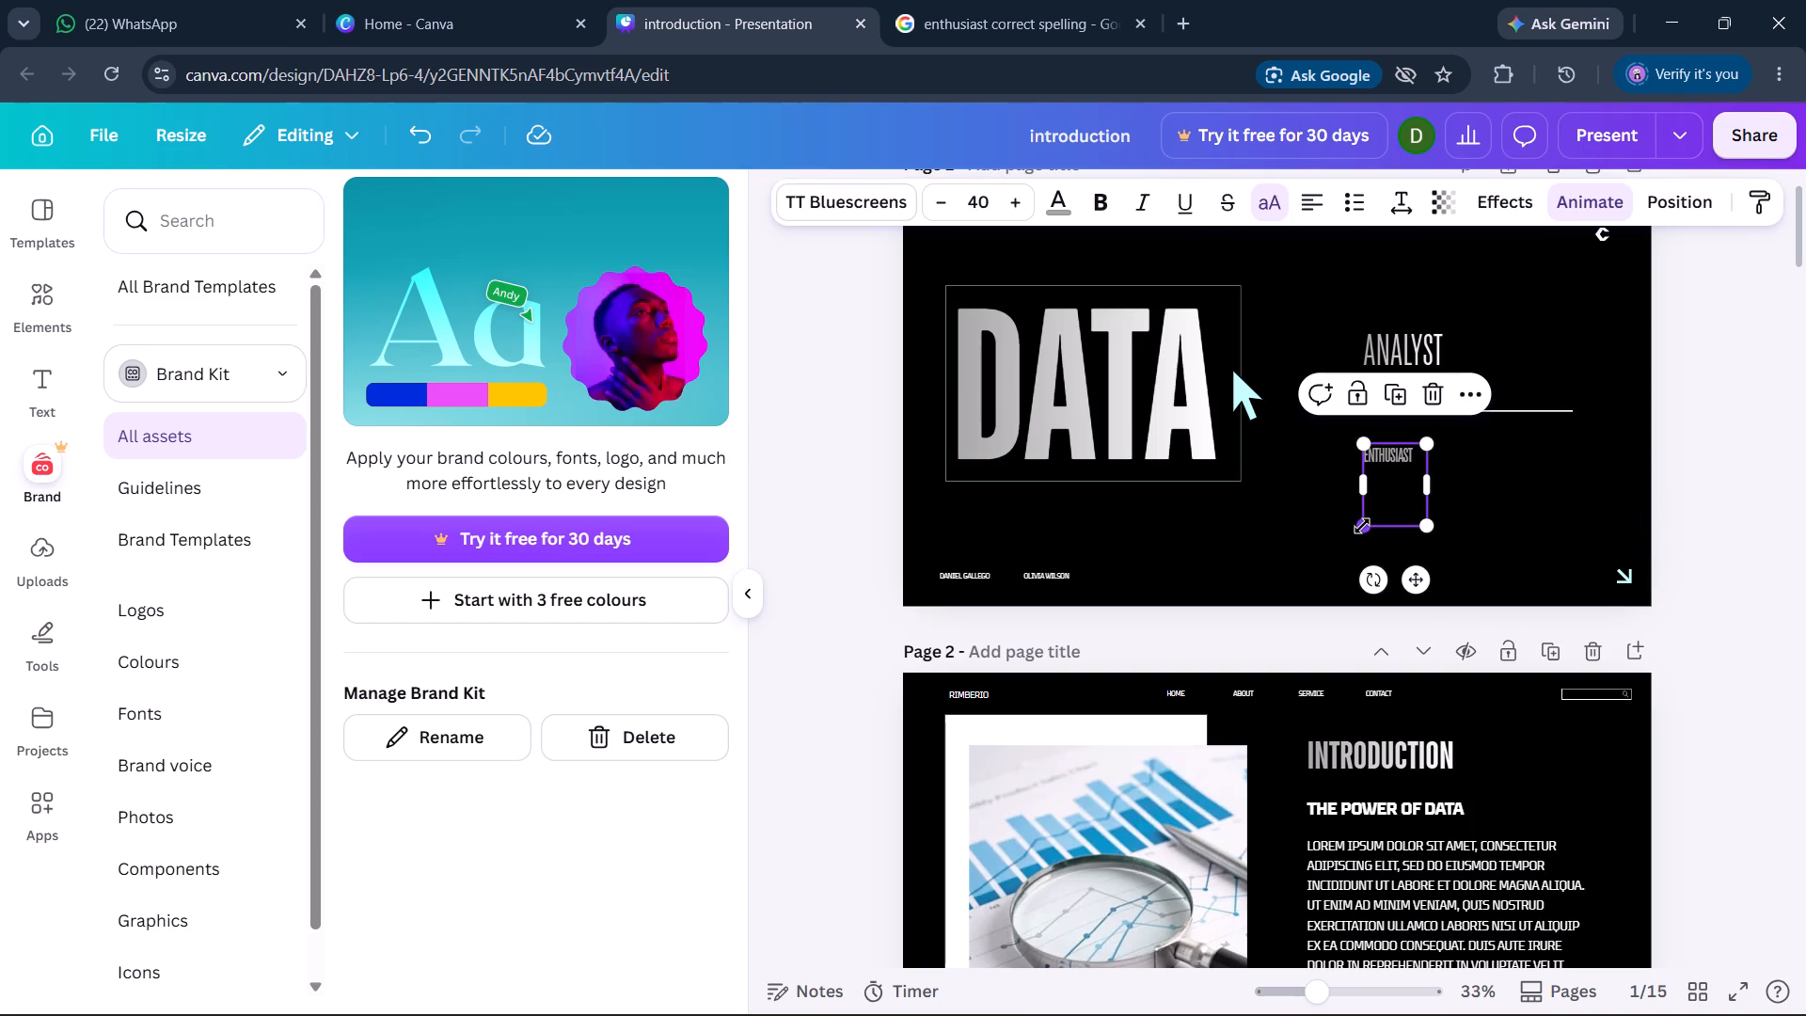
Scale the ENTHUSIAST text up to about size 53.4 and place it just below the divider line, left-aligned with ANALYST.
{"action": "left_click_drag", "start_coordinate": [1360, 524], "coordinate": [1280, 506]}
{"action": "left_click_drag", "start_coordinate": [1379, 487], "coordinate": [1400, 472]}
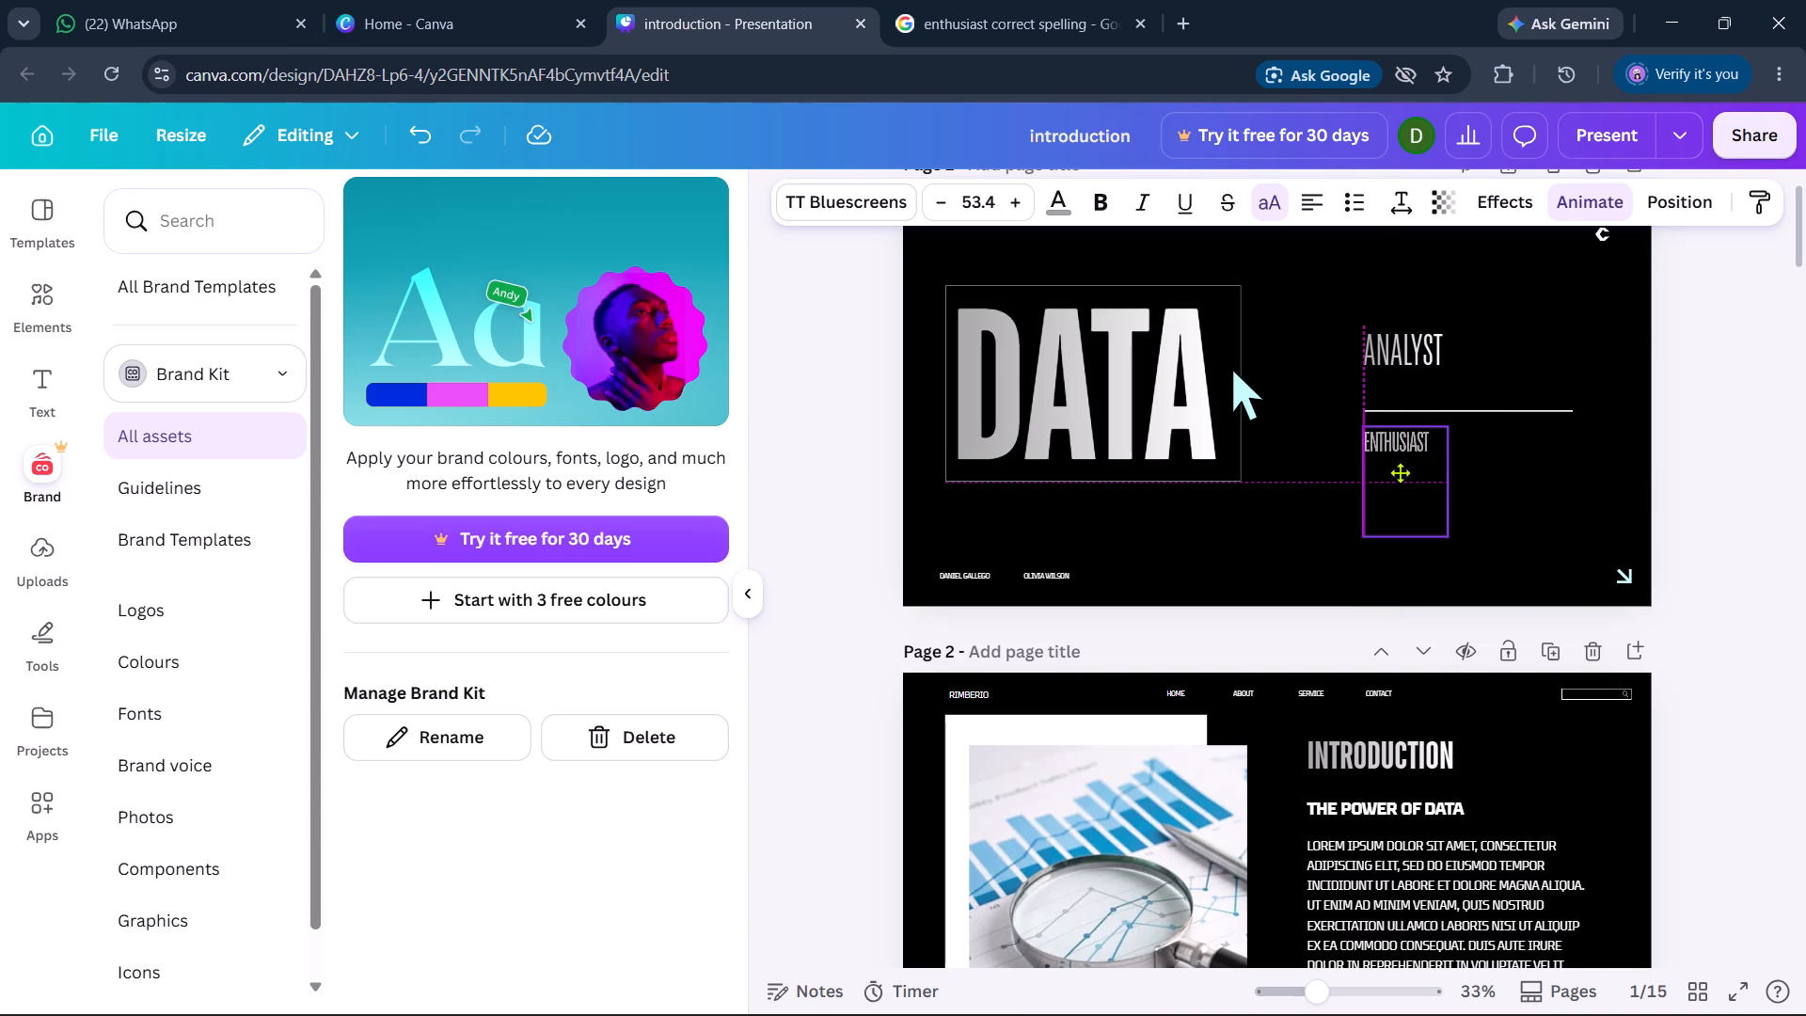
{"action": "left_click_drag", "start_coordinate": [1400, 472], "coordinate": [1395, 473]}
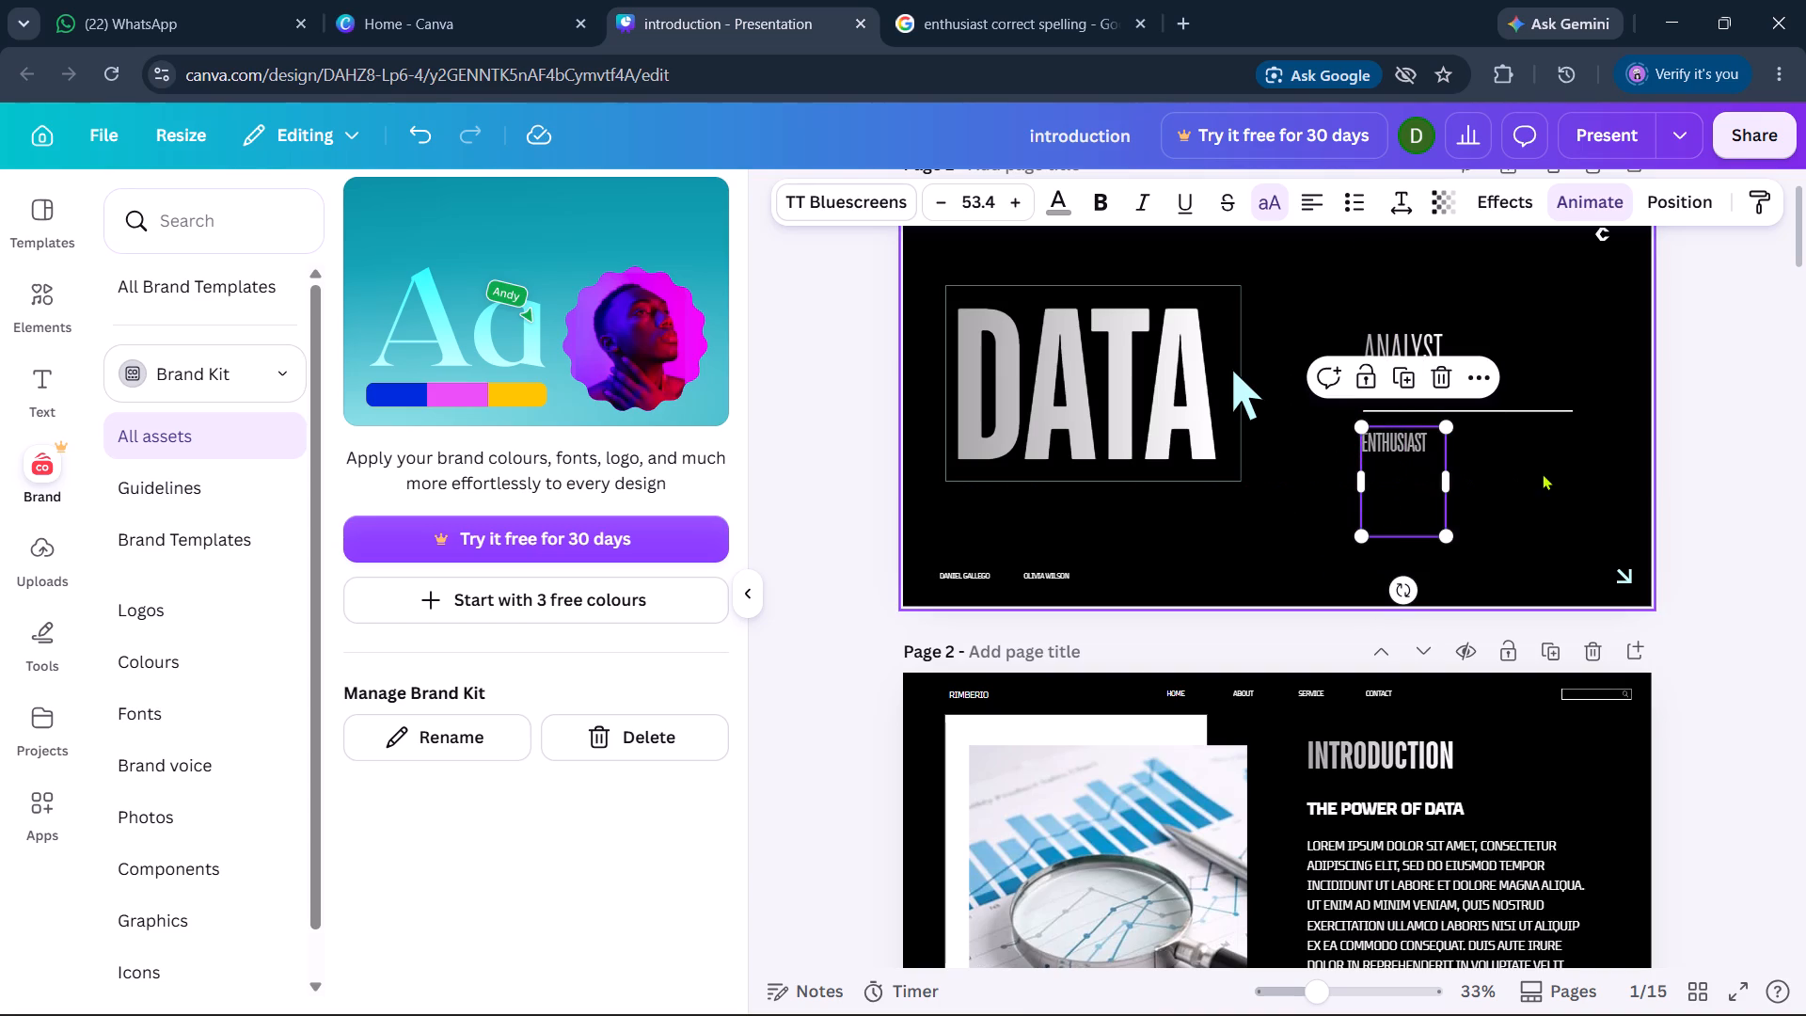
{"action": "left_click", "coordinate": [1542, 473]}
{"action": "left_click", "coordinate": [1376, 447]}
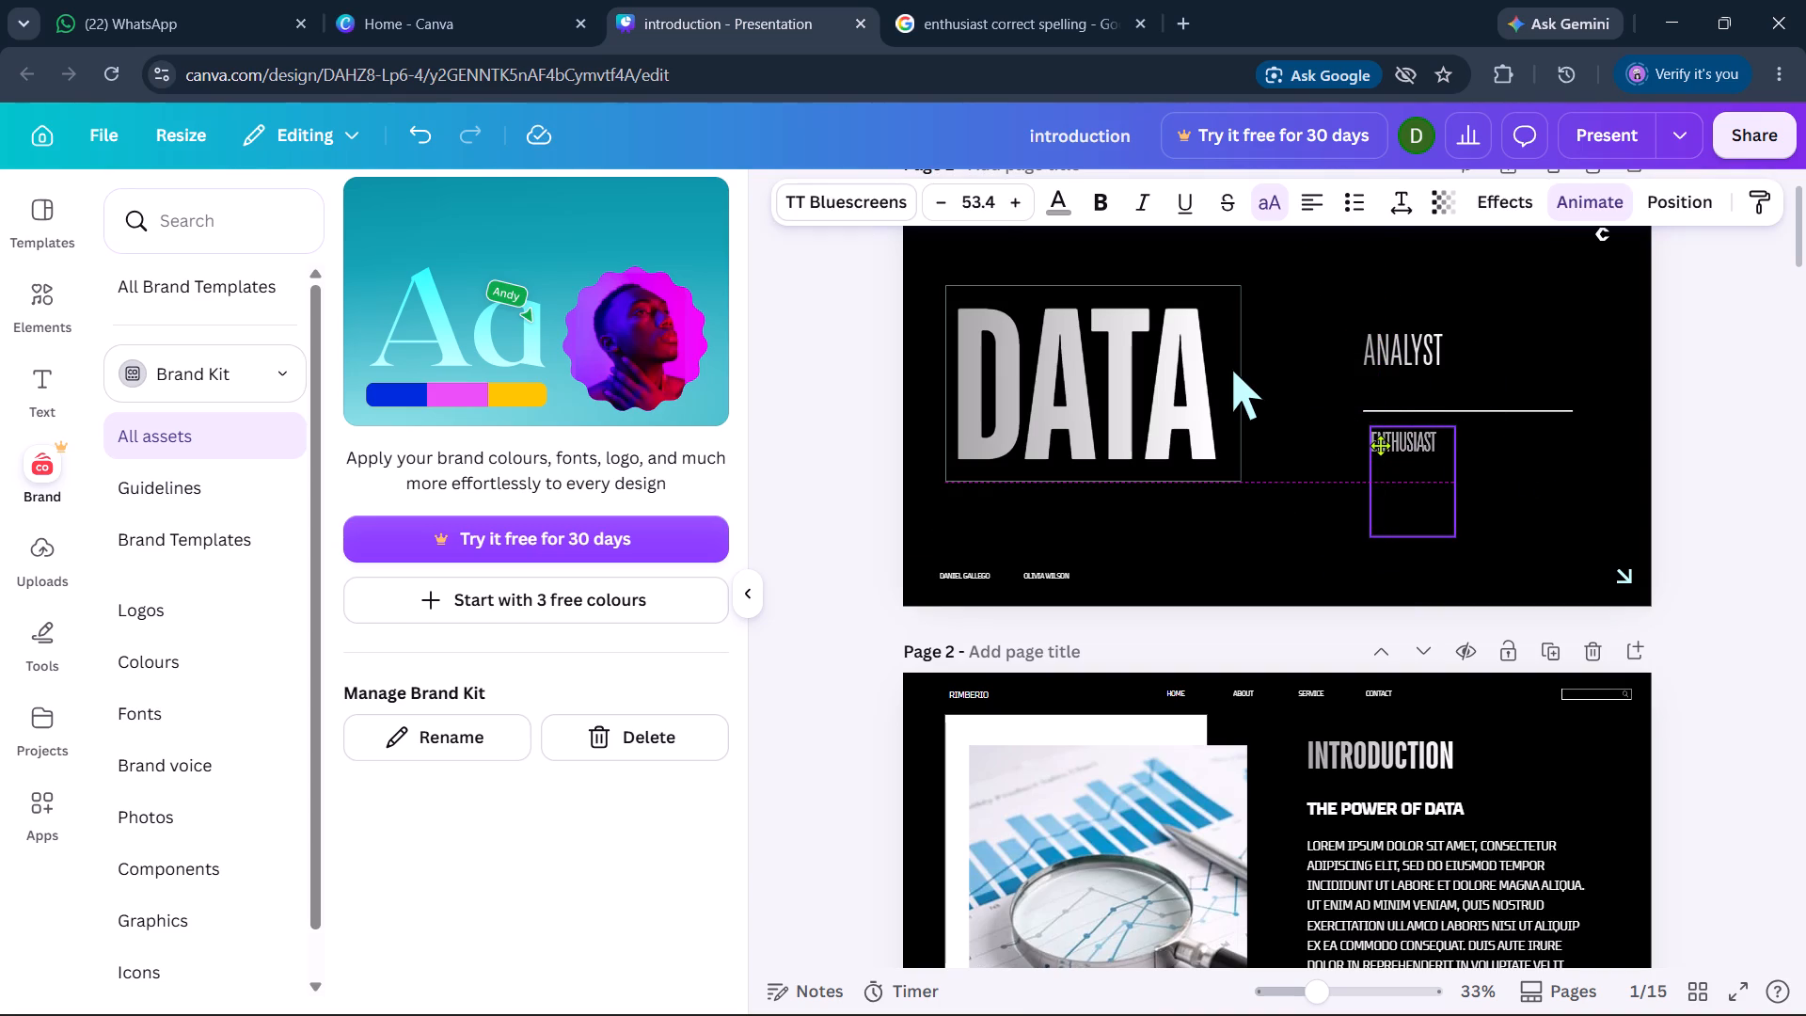
{"action": "left_click", "coordinate": [1474, 444]}
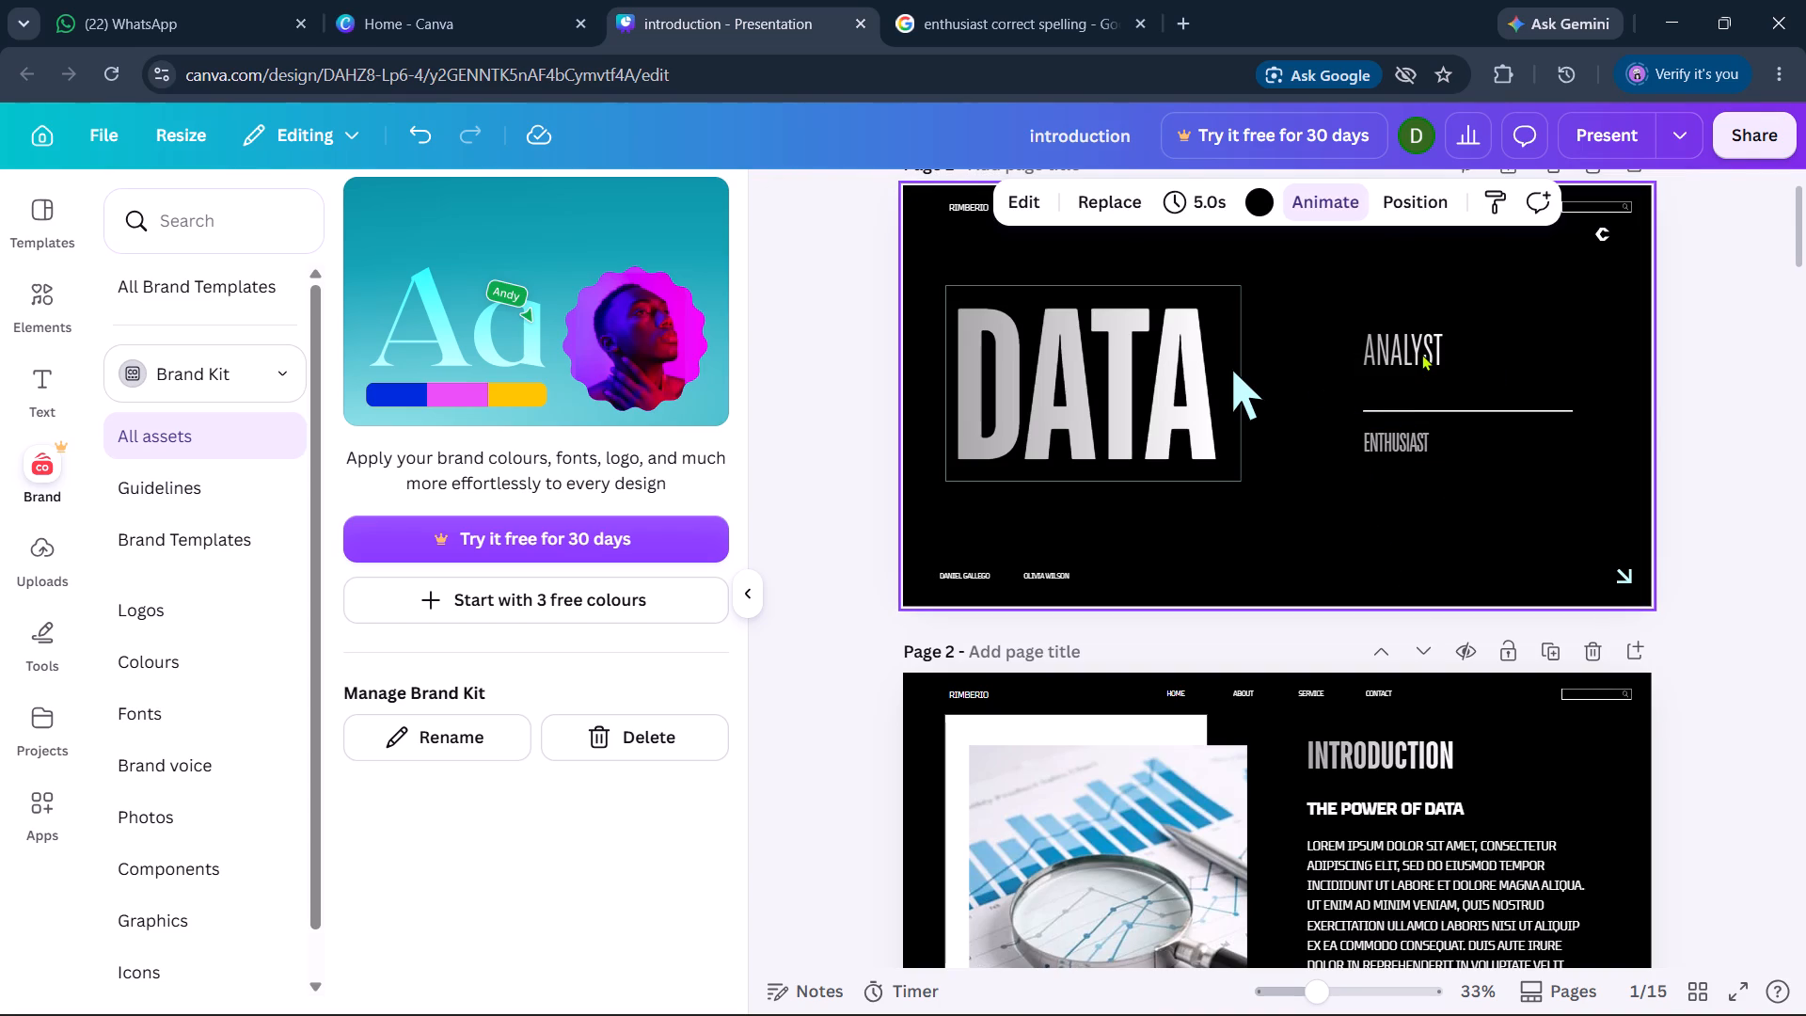
Review the deck from page 1 through its later pages for consistent styling, and recheck the opening pages.
{"action": "scroll", "coordinate": [1432, 556], "scroll_direction": "down", "scroll_amount": 1}
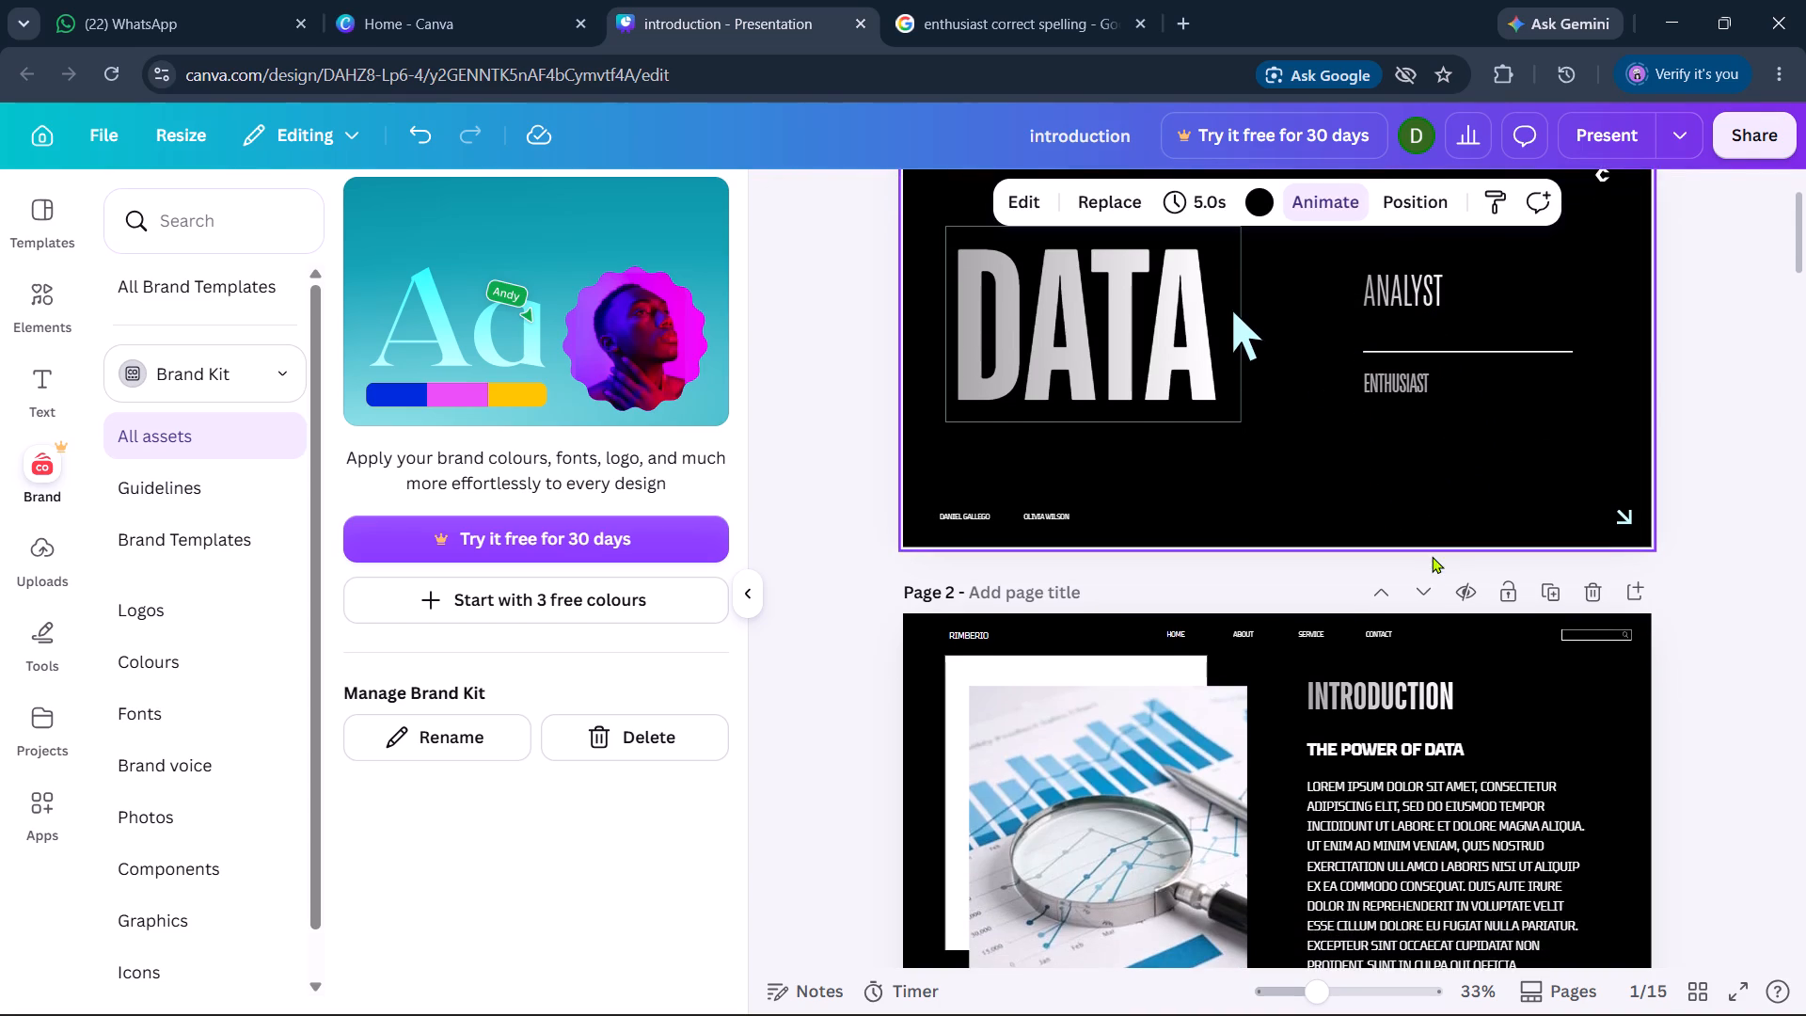
{"action": "scroll", "coordinate": [1432, 556], "scroll_direction": "down", "scroll_amount": 2}
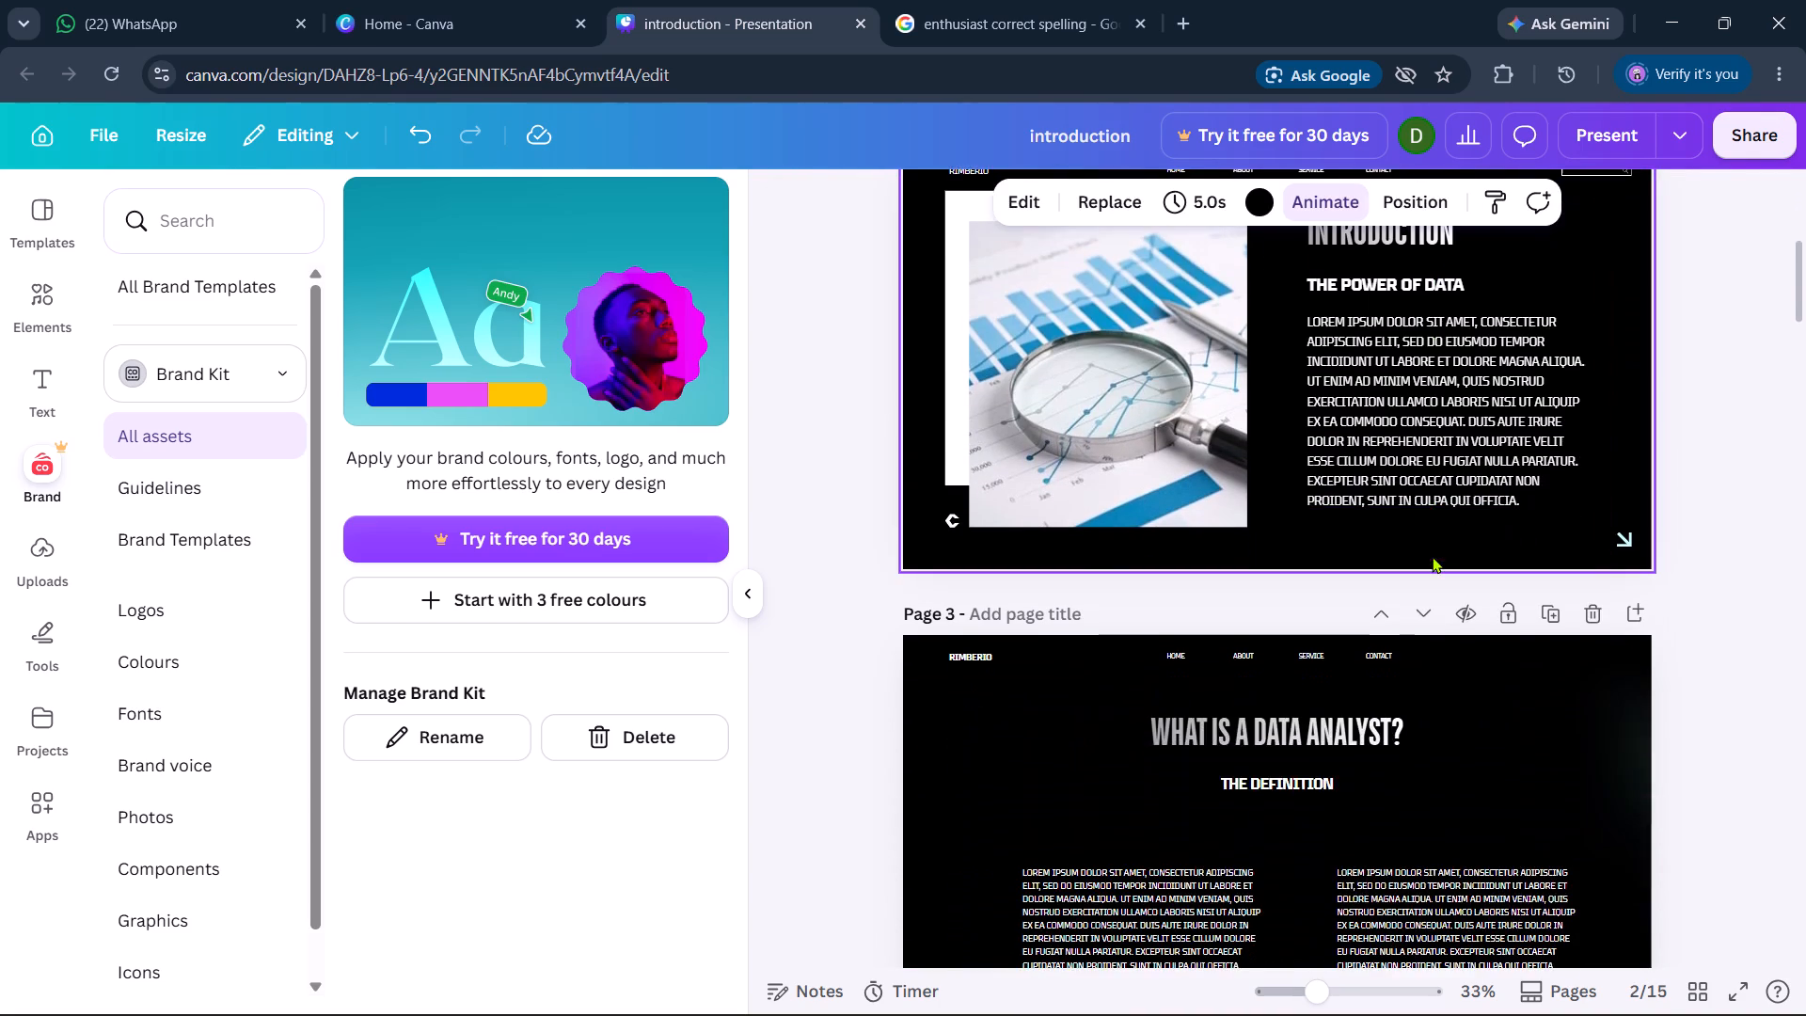
{"action": "scroll", "coordinate": [1432, 556], "scroll_direction": "down", "scroll_amount": 2}
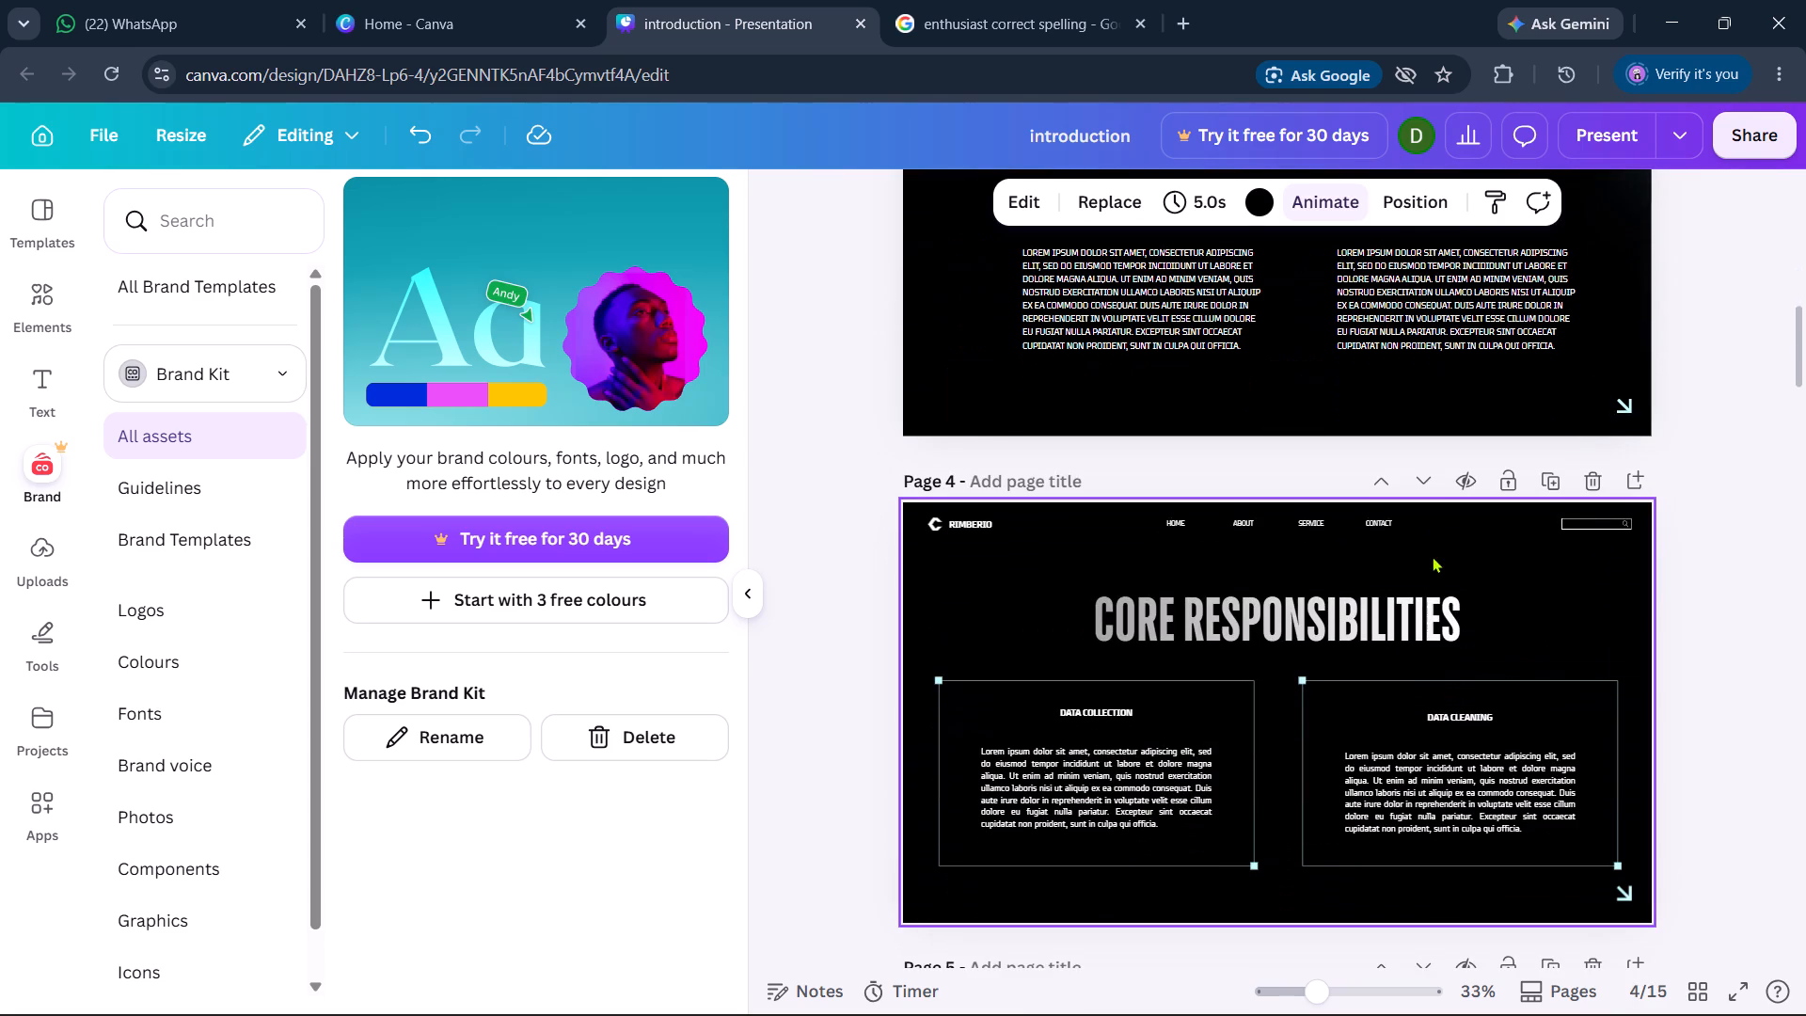
{"action": "scroll", "coordinate": [1432, 556], "scroll_direction": "down", "scroll_amount": 3}
{"action": "scroll", "coordinate": [1275, 604], "scroll_direction": "down", "scroll_amount": 1}
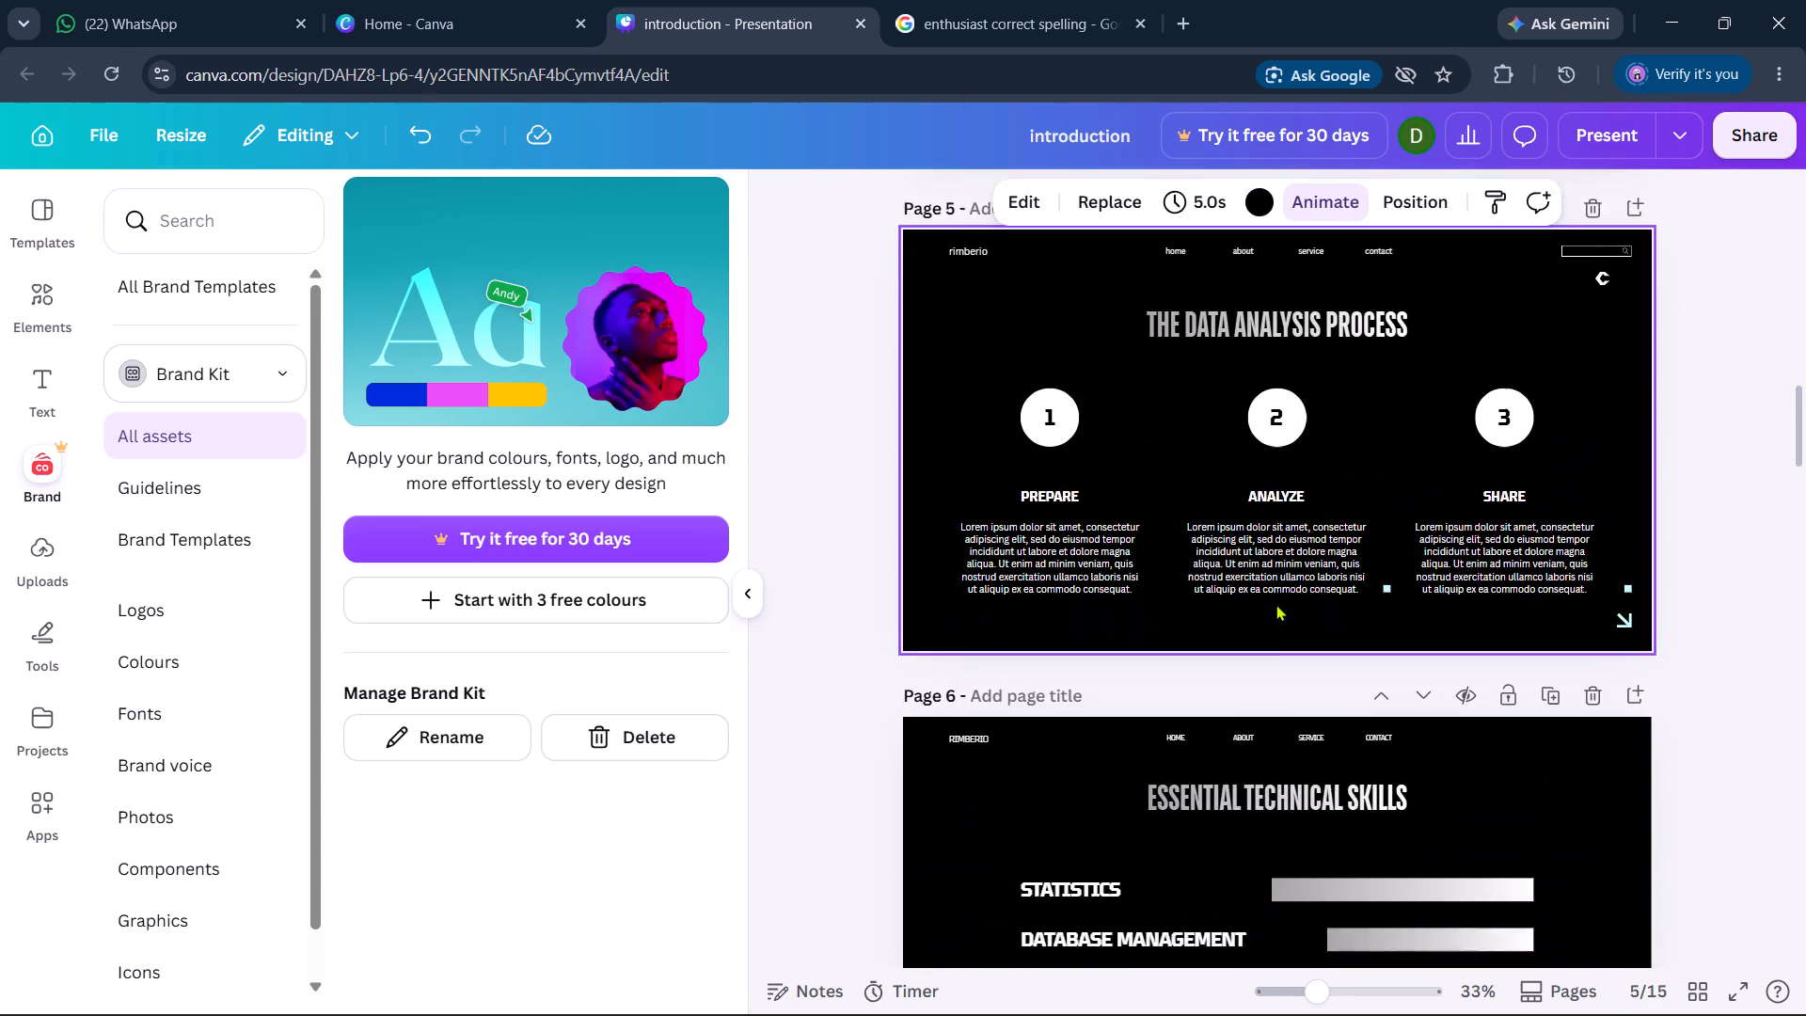
{"action": "scroll", "coordinate": [1275, 604], "scroll_direction": "down", "scroll_amount": 4}
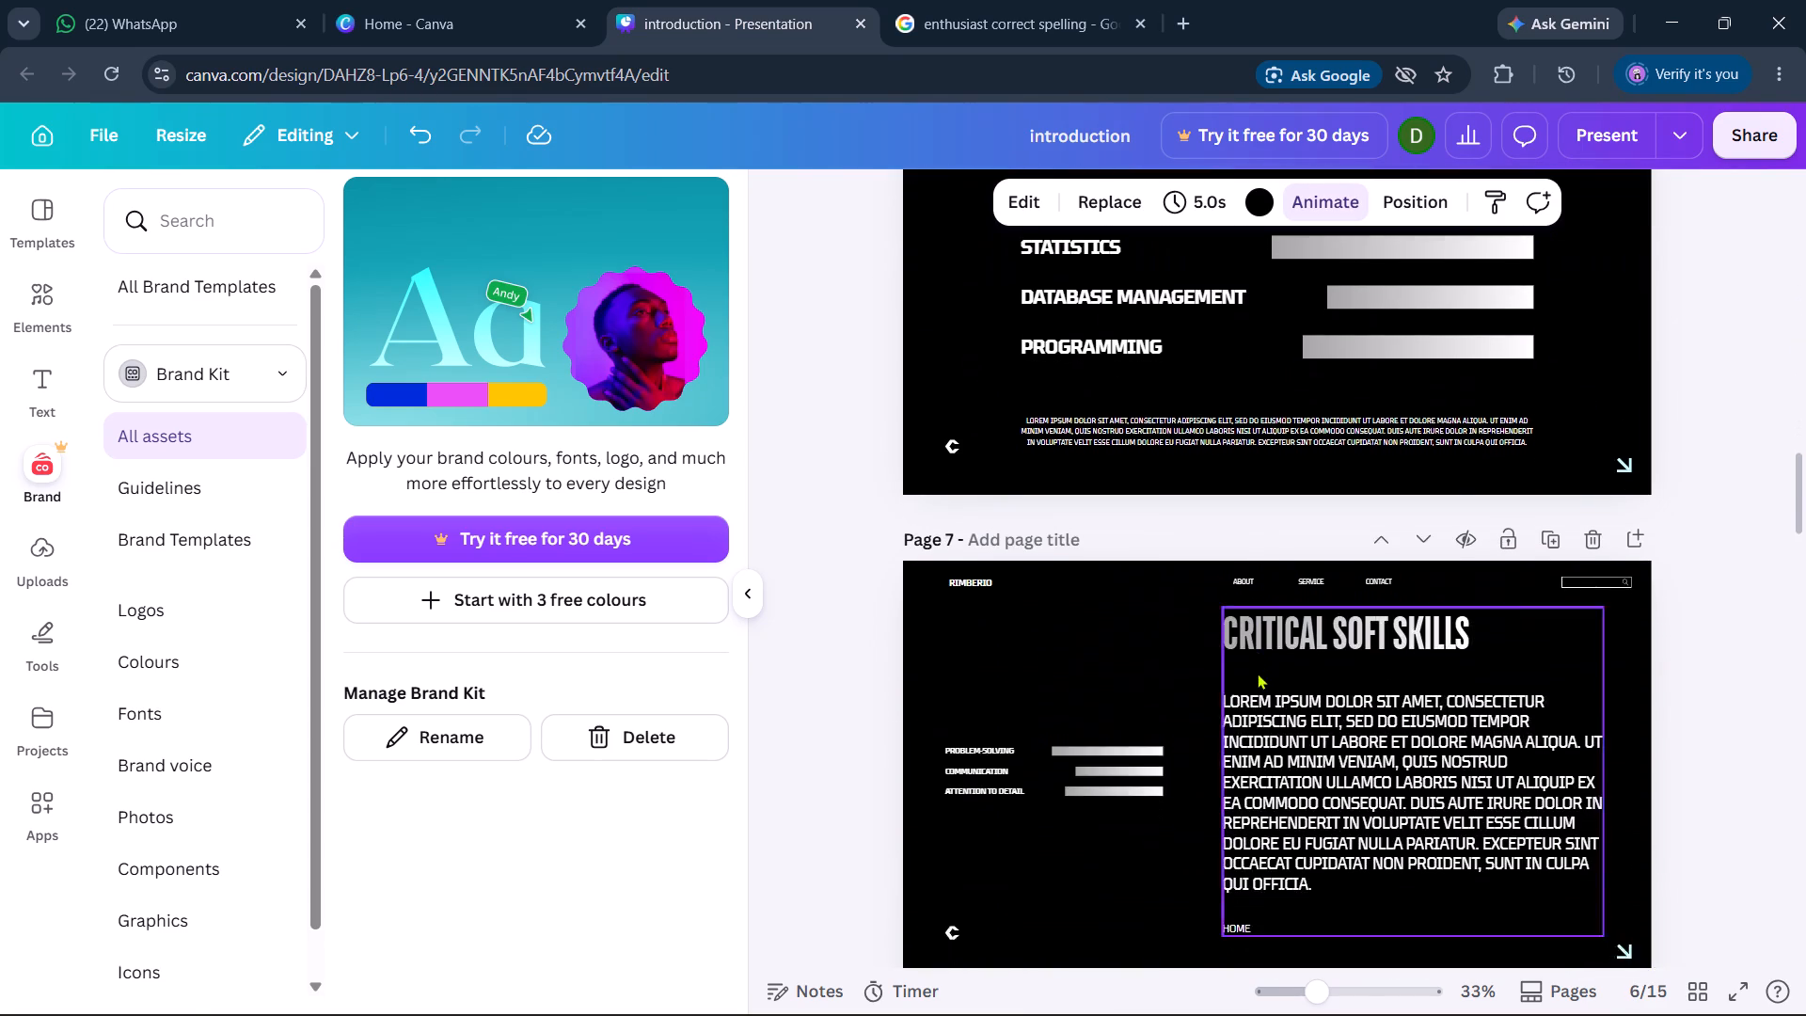
{"action": "scroll", "coordinate": [1257, 673], "scroll_direction": "down", "scroll_amount": 4}
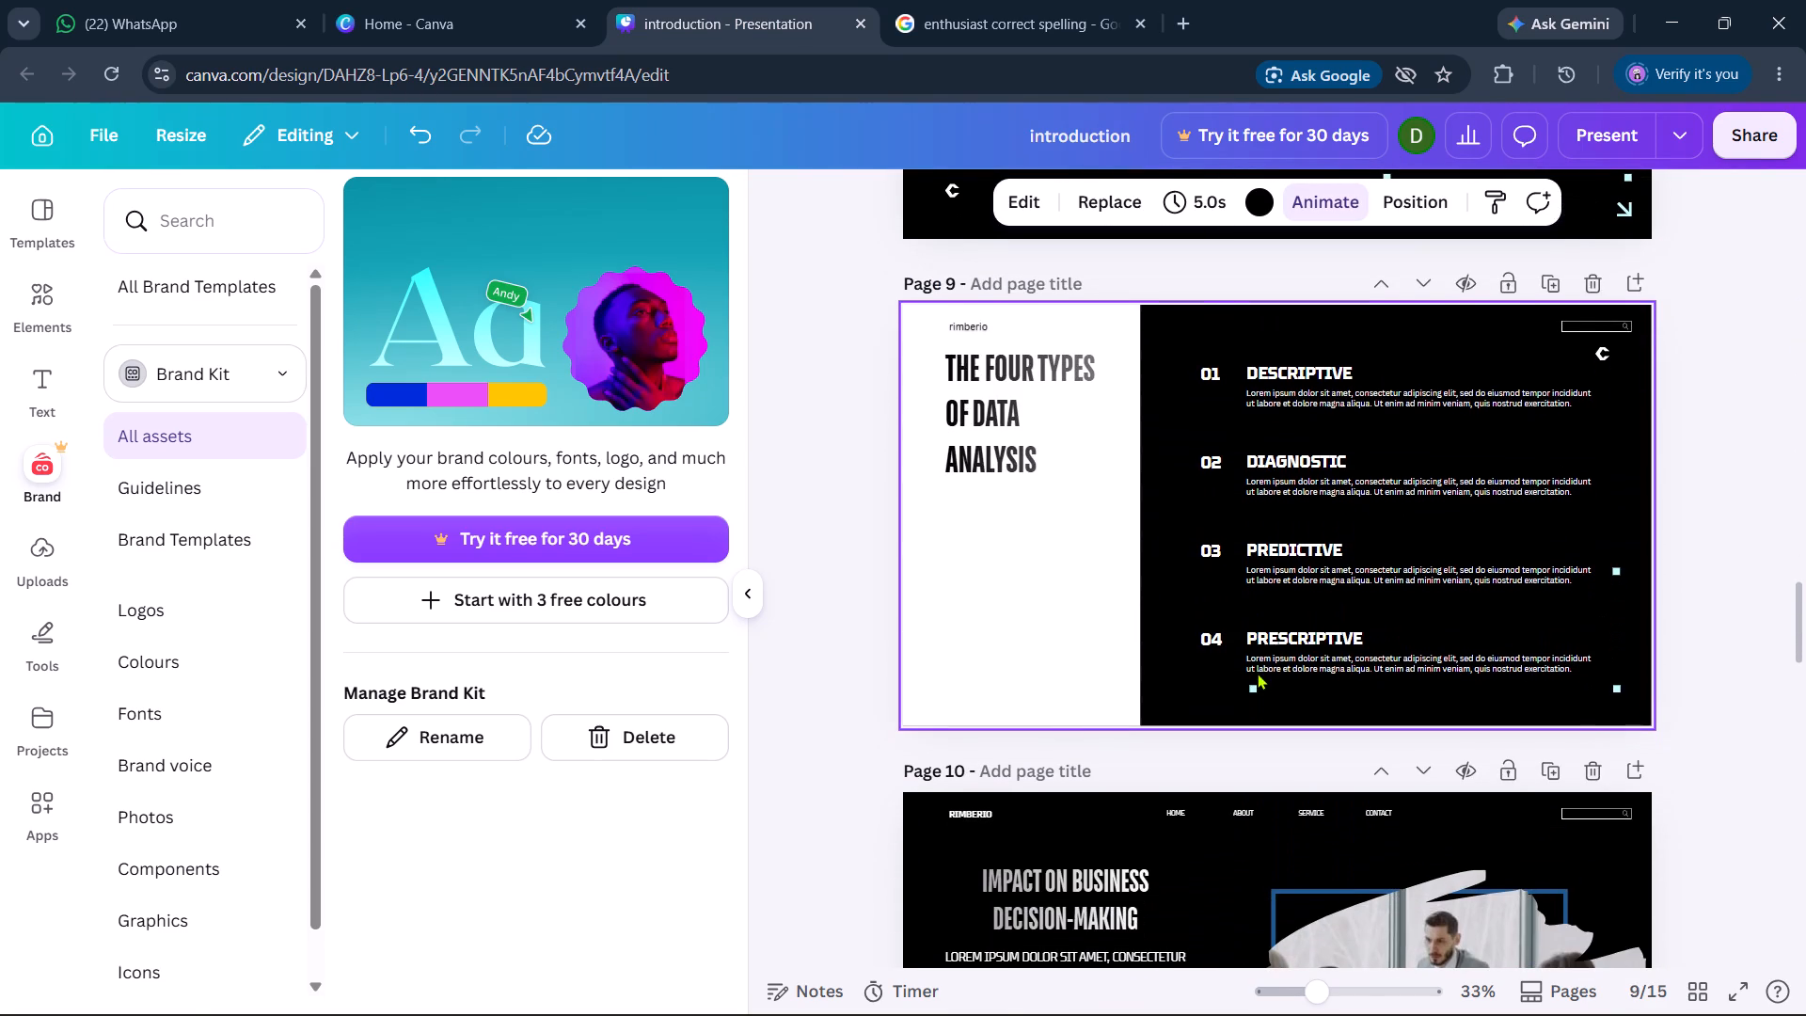
{"action": "scroll", "coordinate": [1522, 454], "scroll_direction": "down", "scroll_amount": 8}
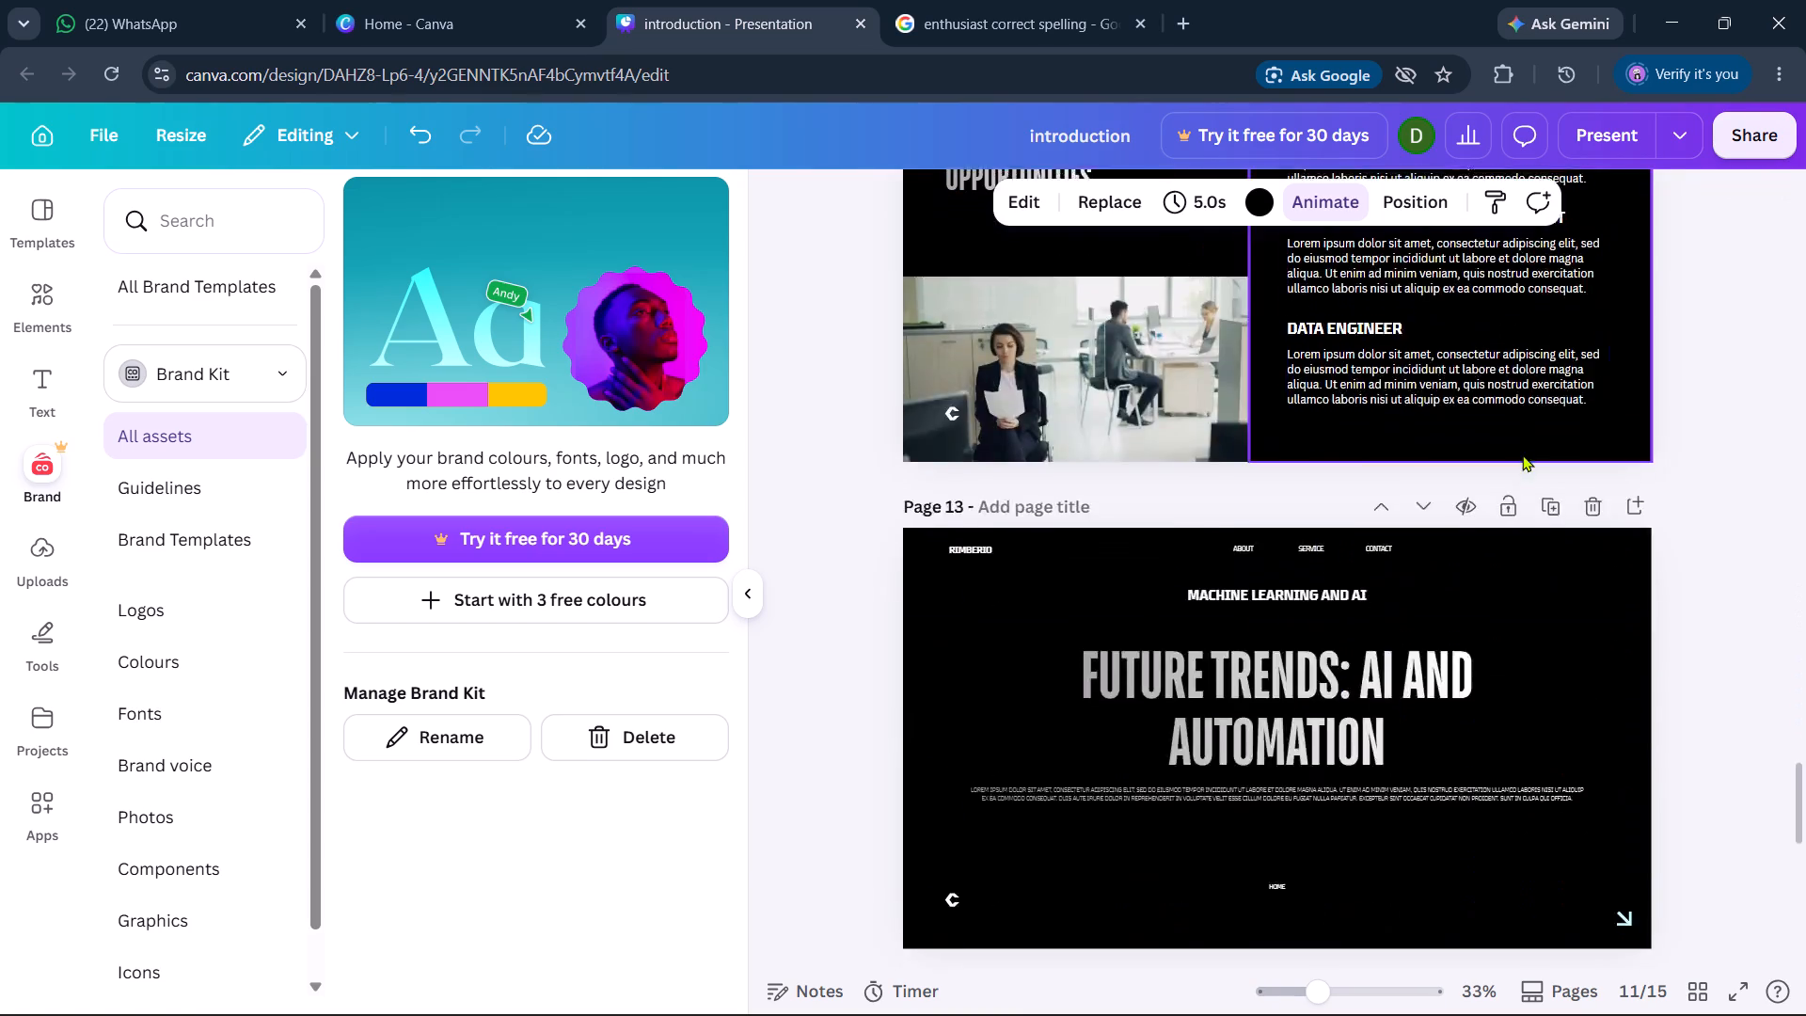
{"action": "scroll", "coordinate": [1522, 454], "scroll_direction": "down", "scroll_amount": 8}
{"action": "scroll", "coordinate": [1522, 454], "scroll_direction": "up", "scroll_amount": 20}
{"action": "scroll", "coordinate": [1522, 454], "scroll_direction": "up", "scroll_amount": 6}
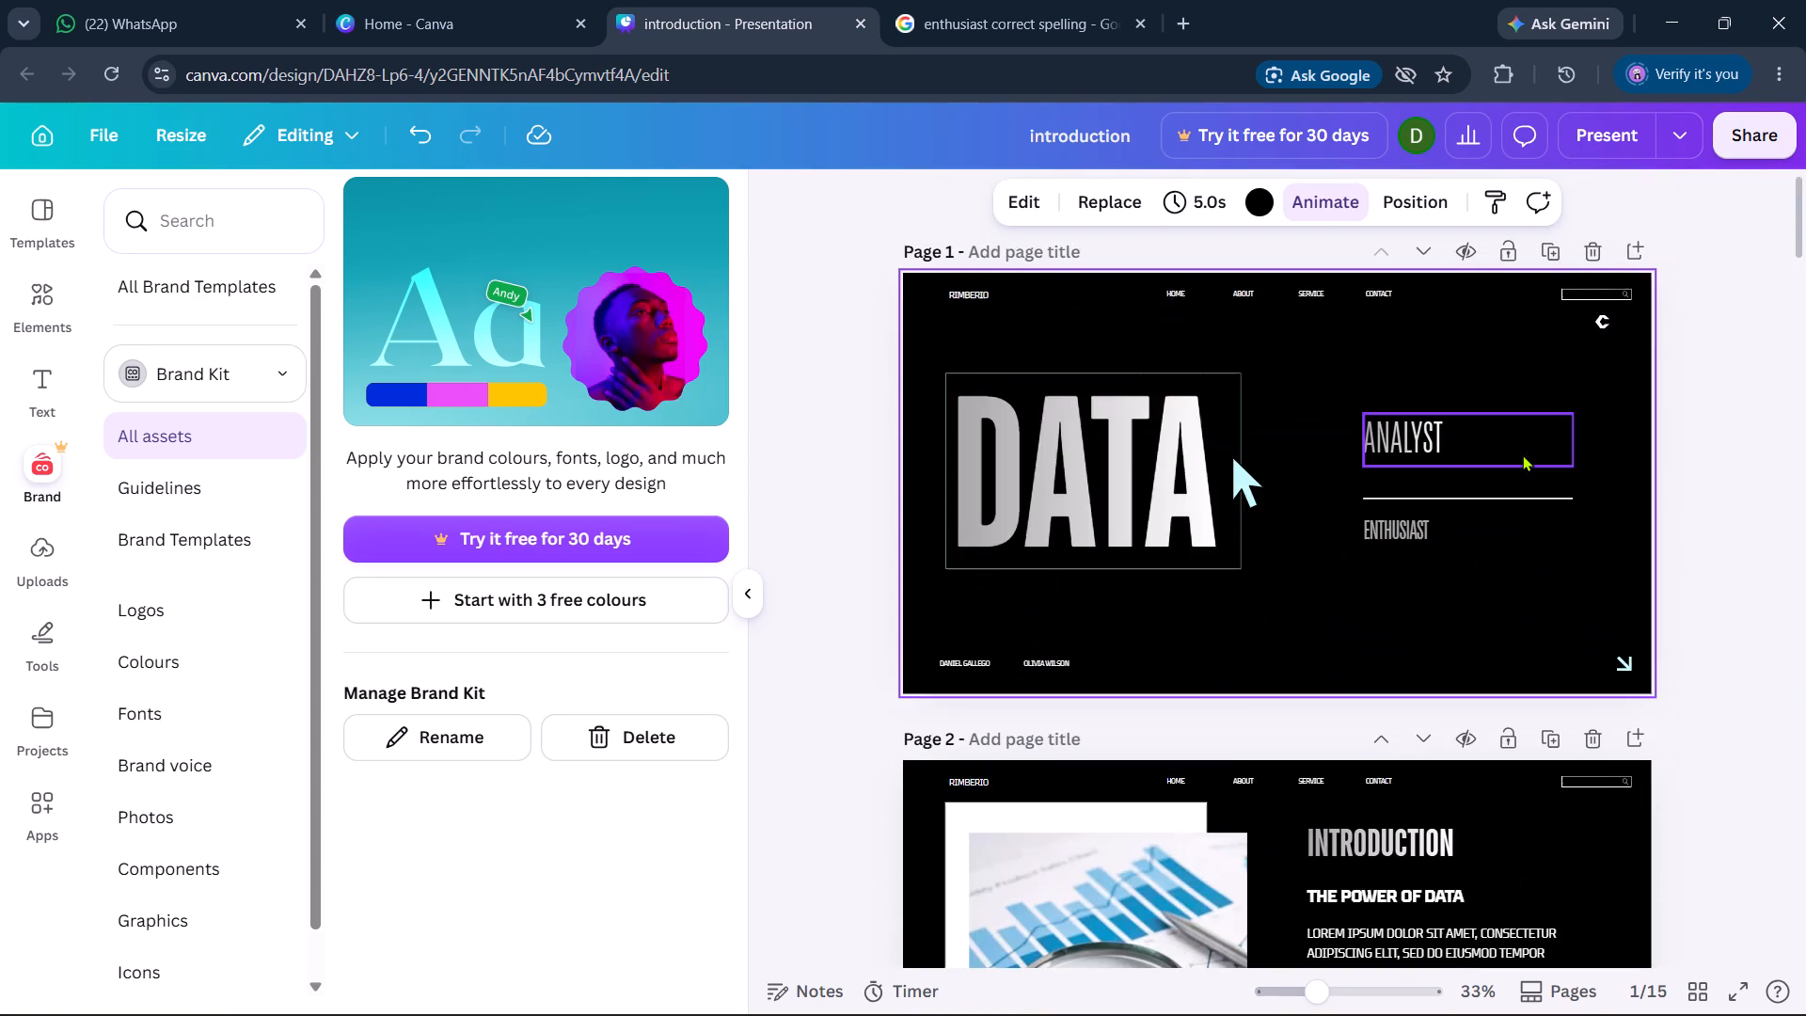
{"action": "scroll", "coordinate": [1522, 454], "scroll_direction": "up", "scroll_amount": 3}
{"action": "scroll", "coordinate": [1522, 454], "scroll_direction": "down", "scroll_amount": 6}
{"action": "scroll", "coordinate": [1522, 454], "scroll_direction": "up", "scroll_amount": 4}
{"action": "scroll", "coordinate": [1522, 454], "scroll_direction": "down", "scroll_amount": 9}
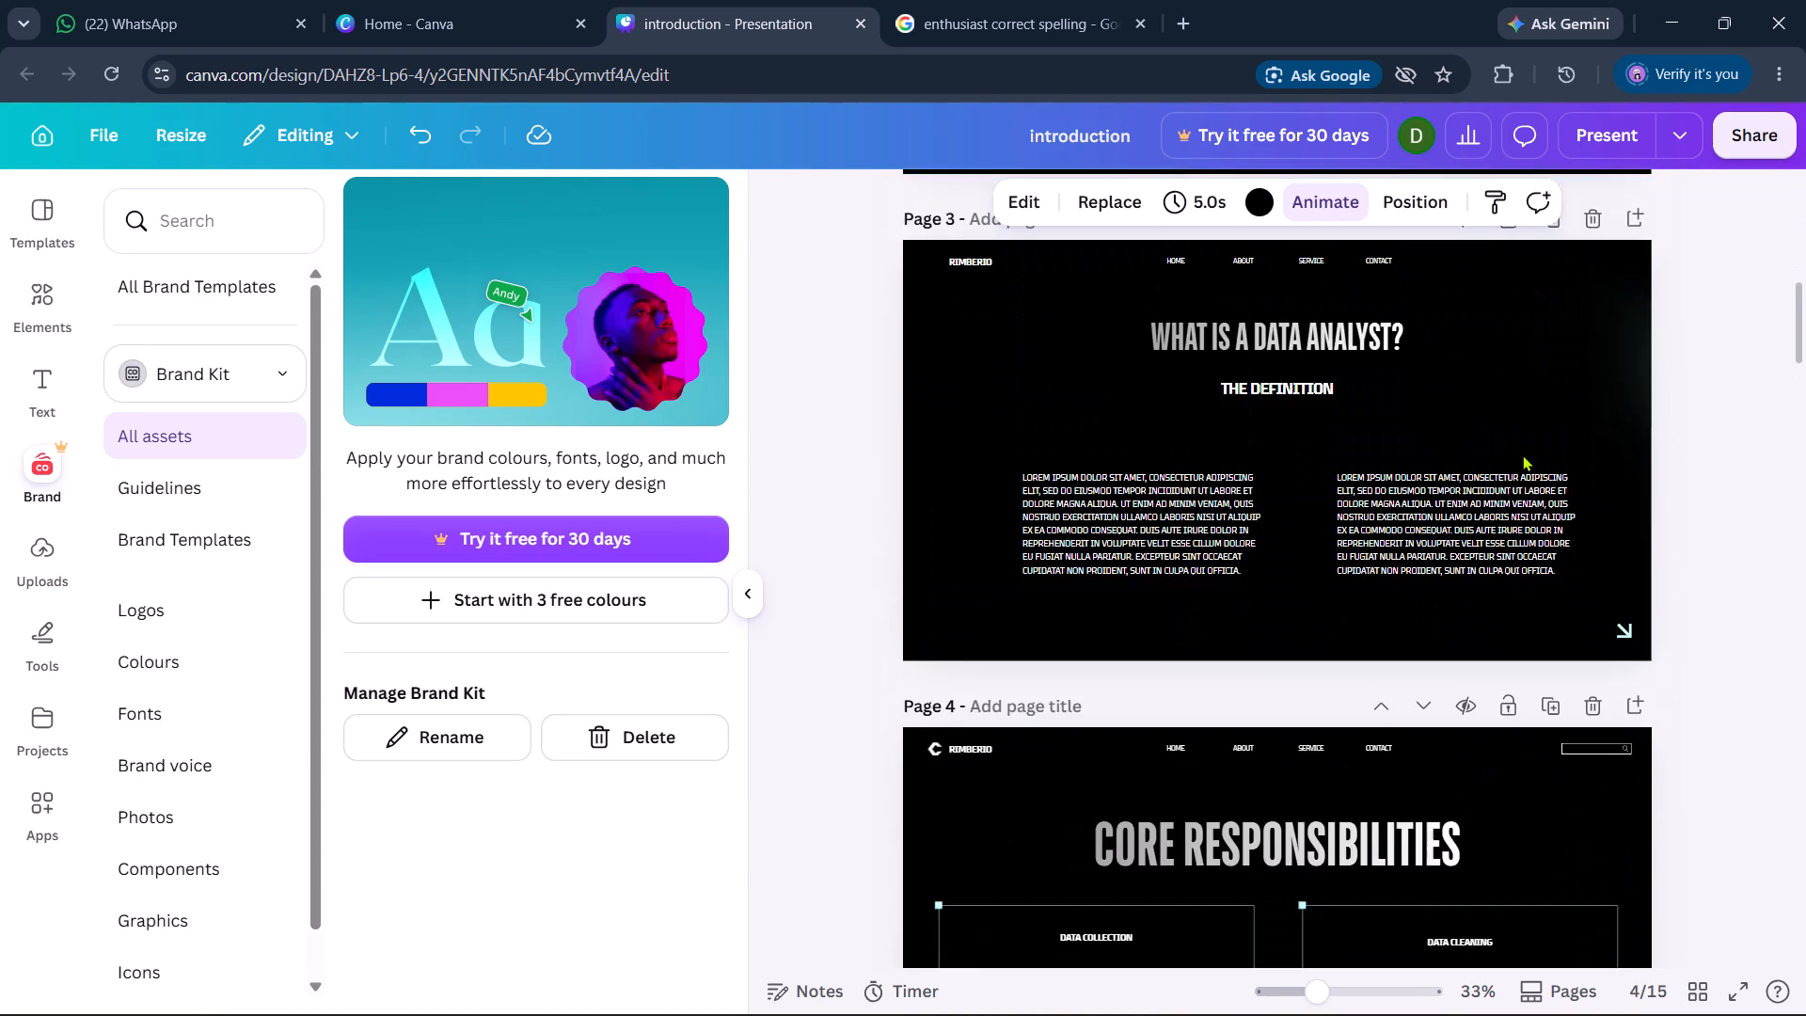
Check the deck through to the closing page 15 and return to page 1.
{"action": "scroll", "coordinate": [1522, 454], "scroll_direction": "down", "scroll_amount": 15}
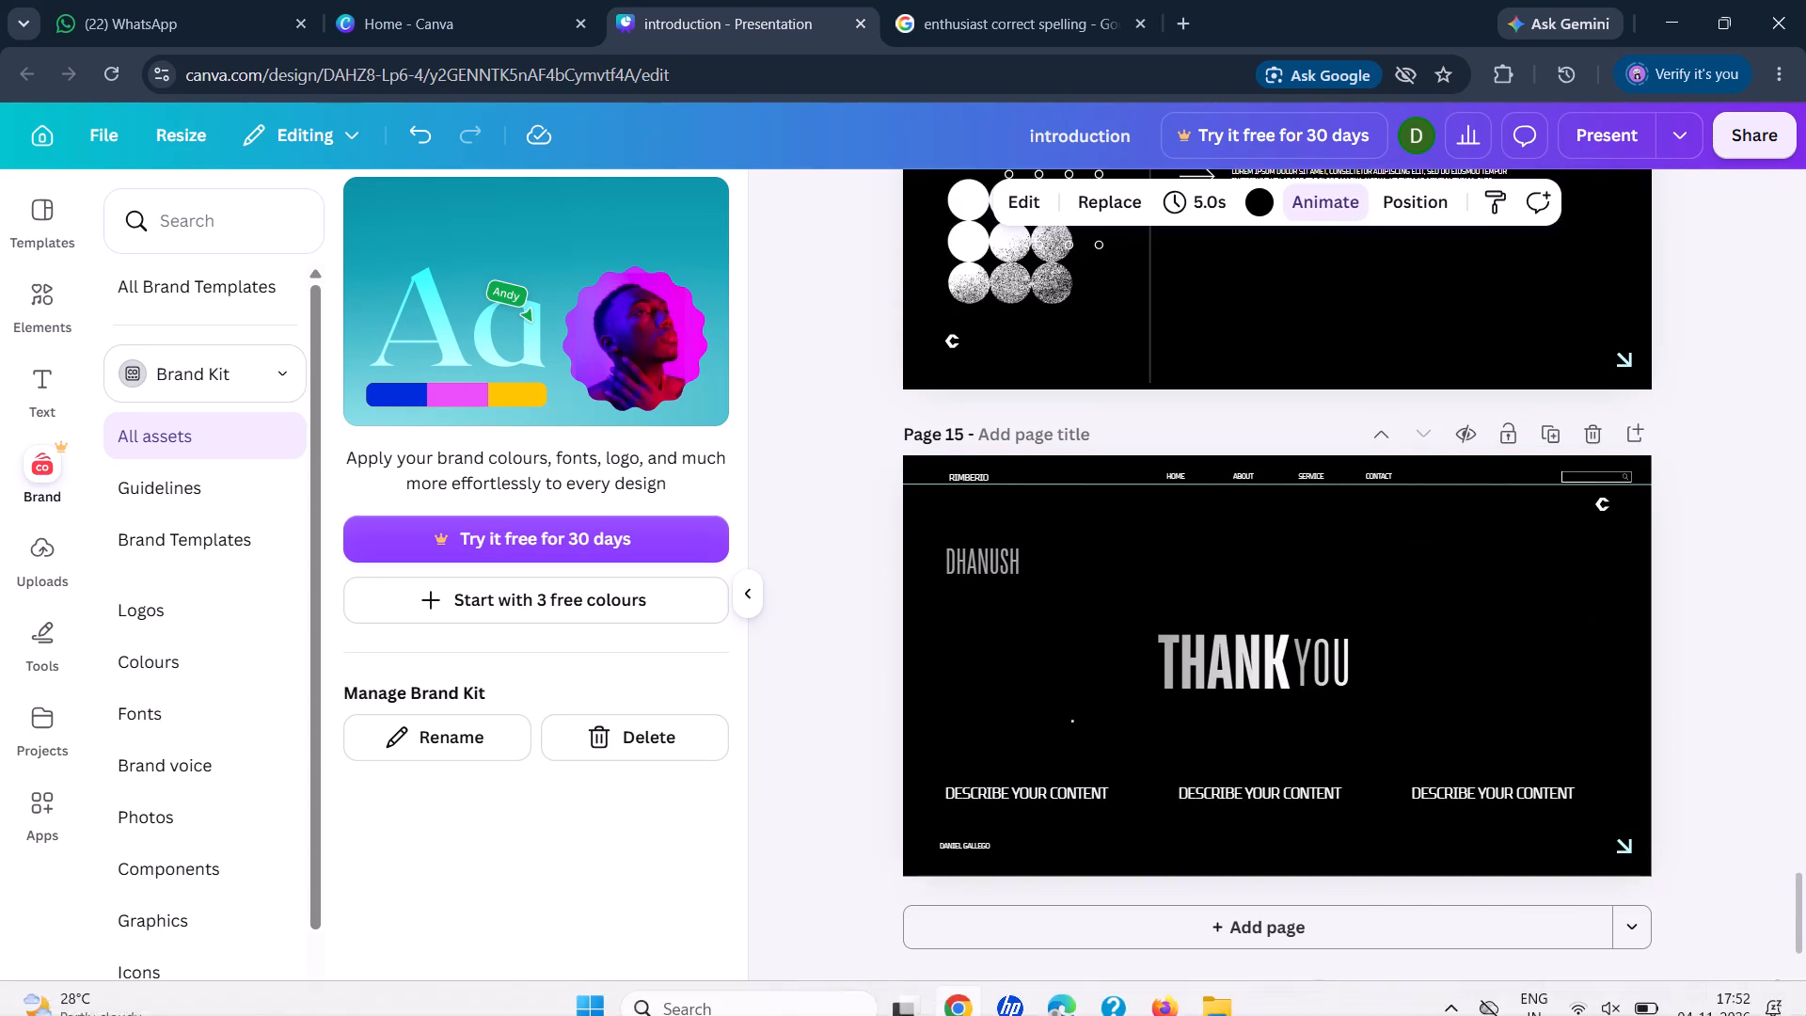
{"action": "scroll", "coordinate": [1529, 569], "scroll_direction": "down", "scroll_amount": 3}
{"action": "scroll", "coordinate": [1529, 569], "scroll_direction": "up", "scroll_amount": 20}
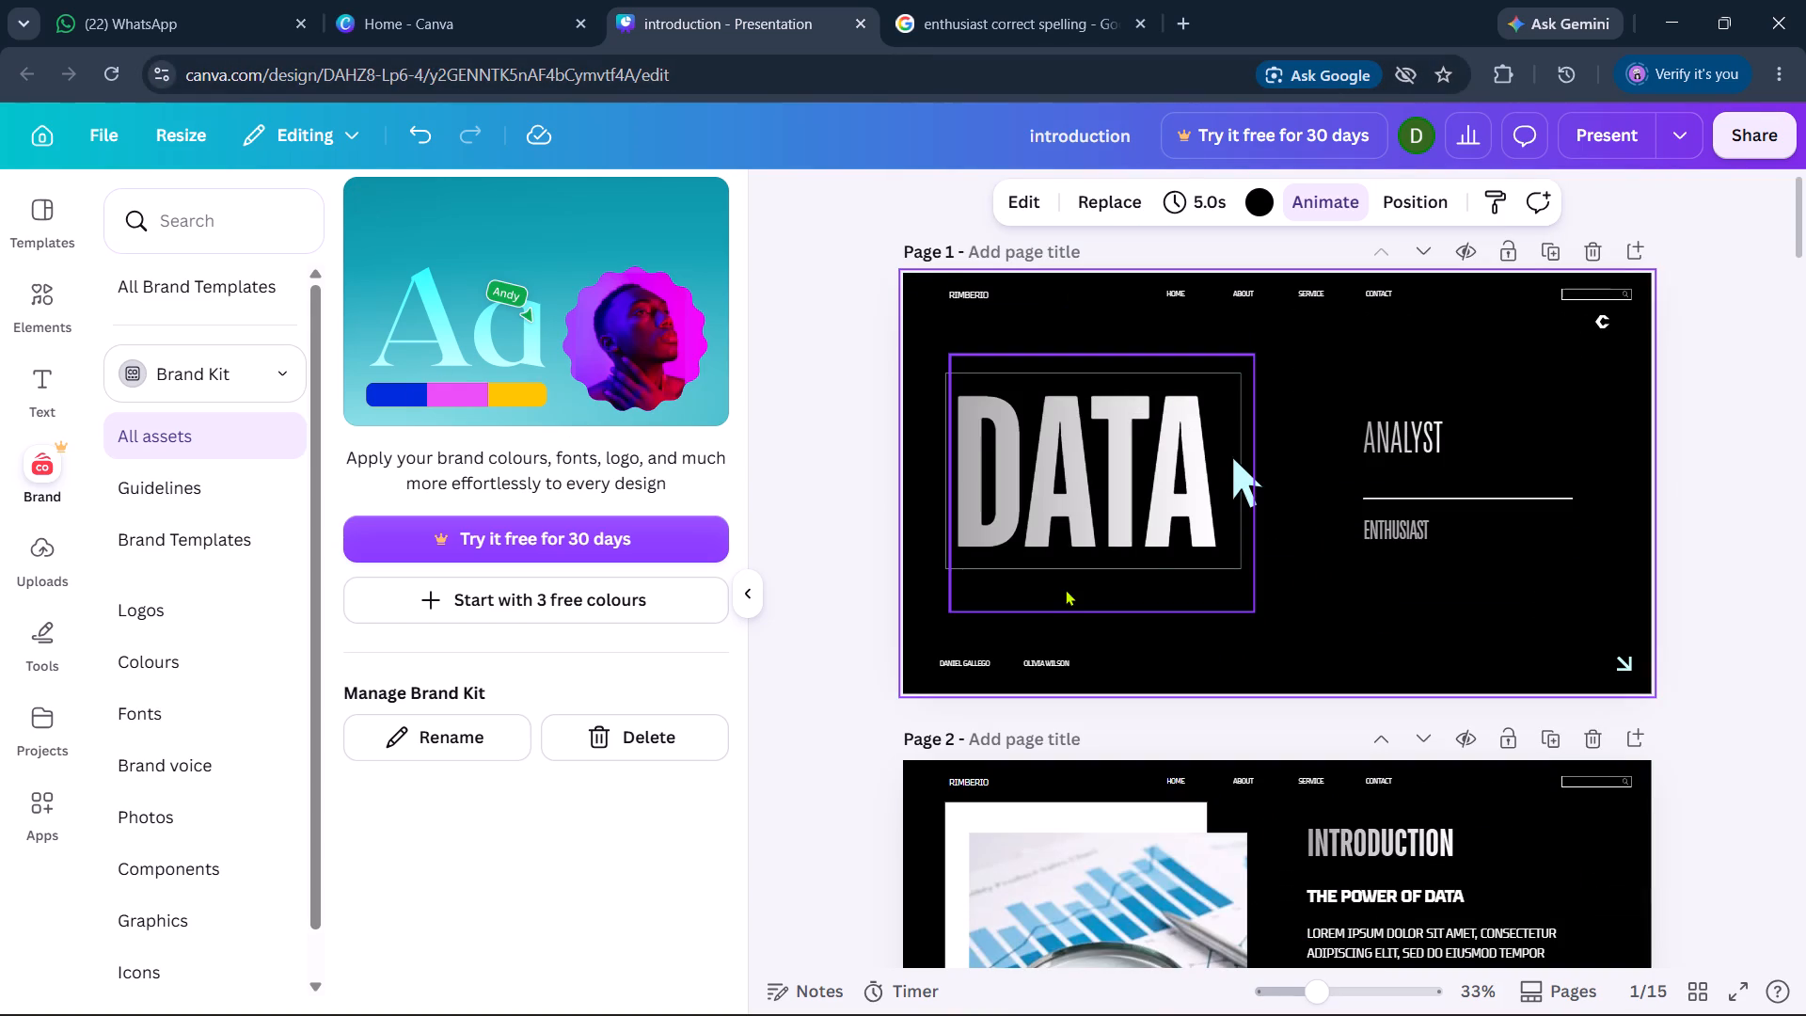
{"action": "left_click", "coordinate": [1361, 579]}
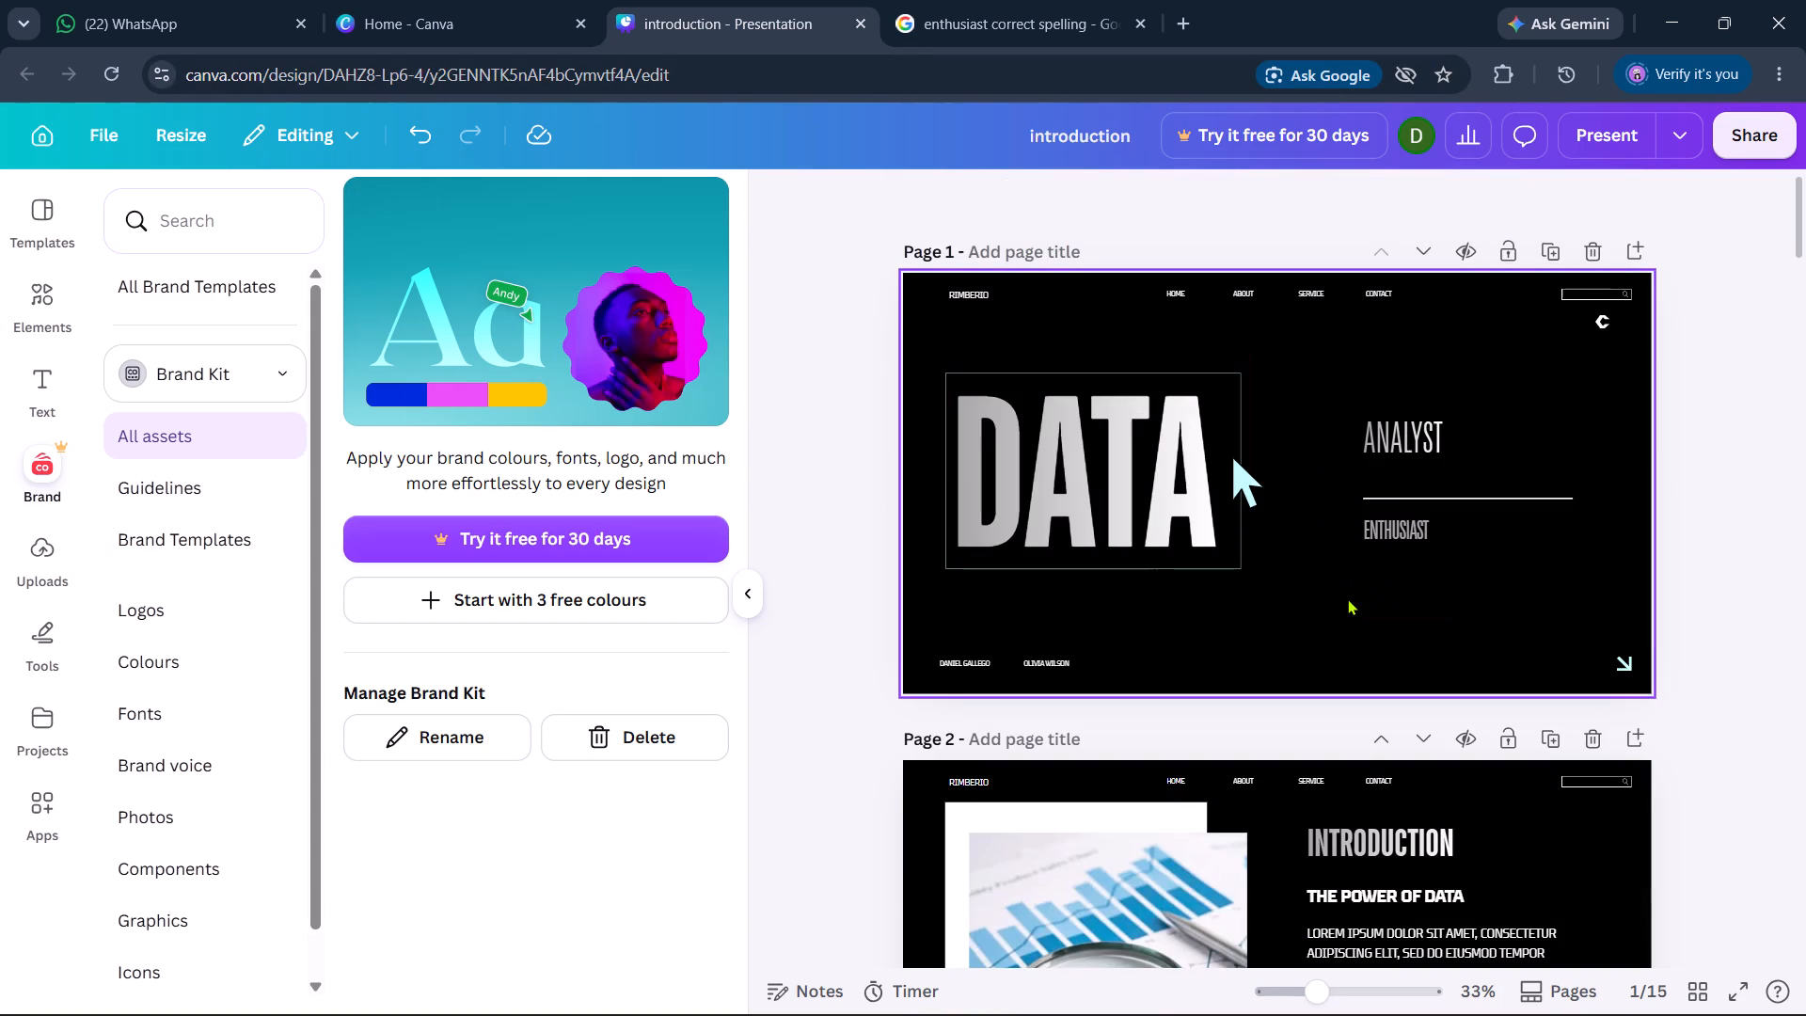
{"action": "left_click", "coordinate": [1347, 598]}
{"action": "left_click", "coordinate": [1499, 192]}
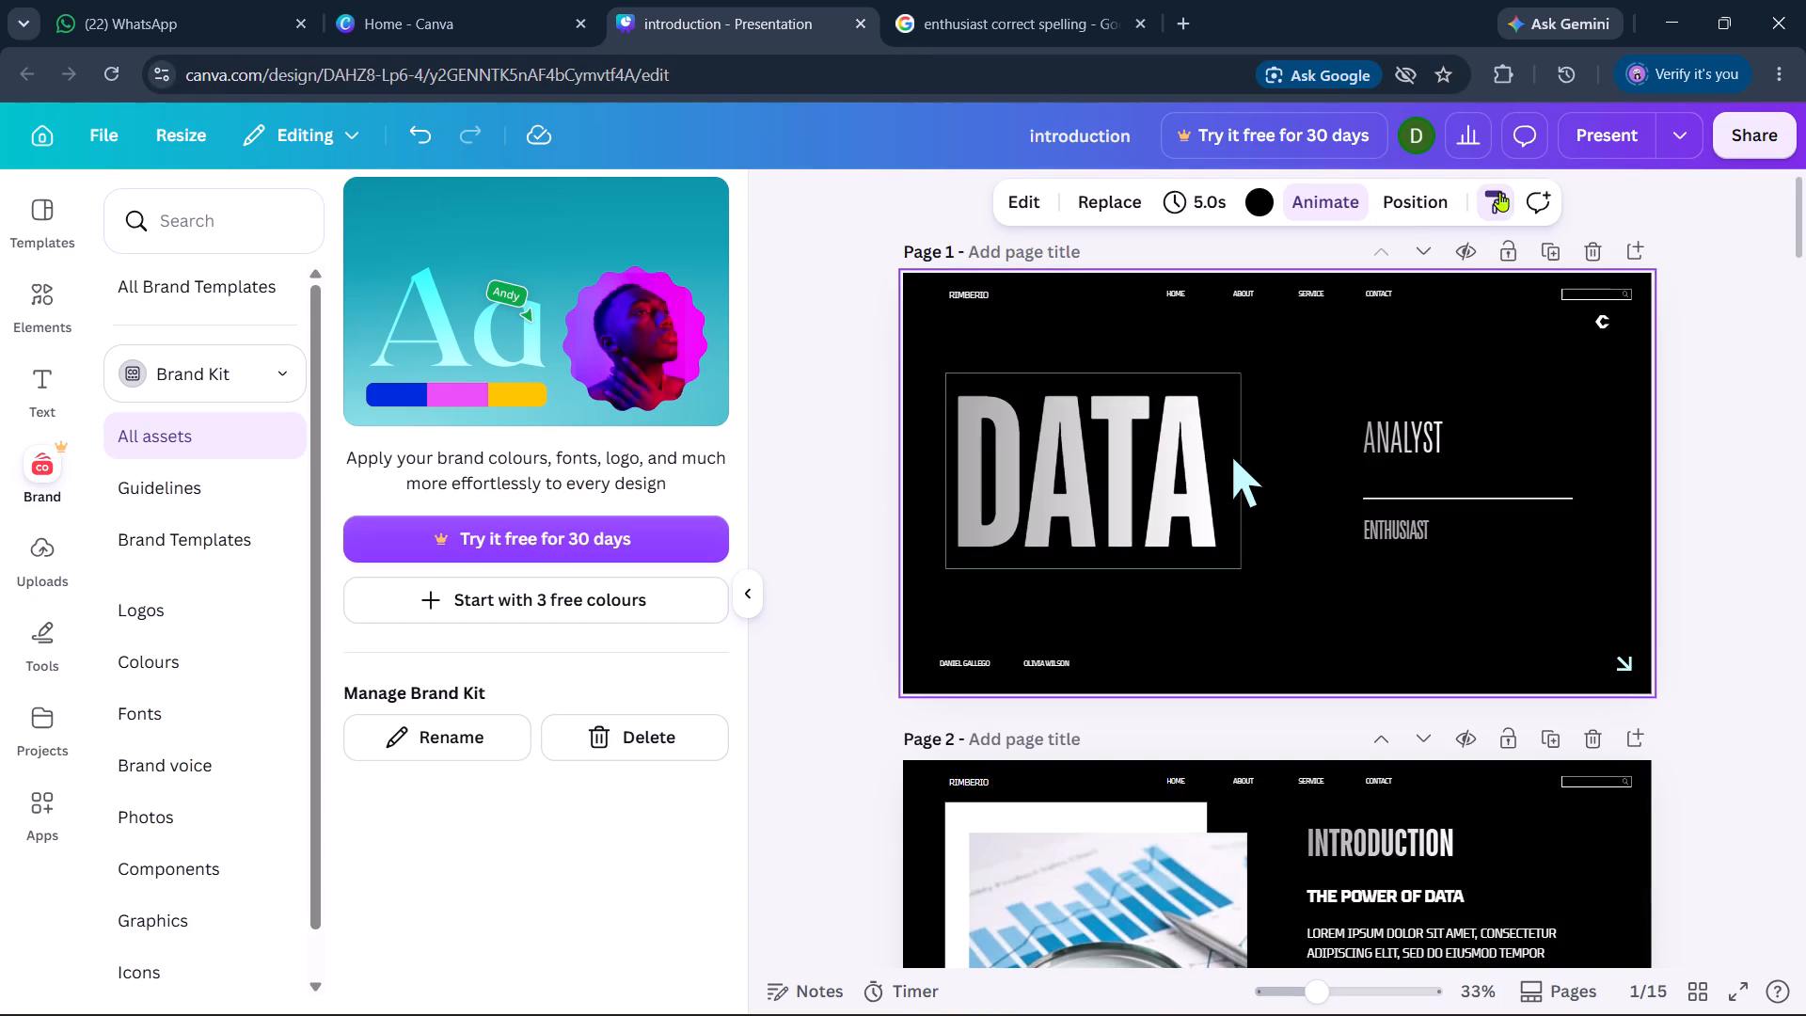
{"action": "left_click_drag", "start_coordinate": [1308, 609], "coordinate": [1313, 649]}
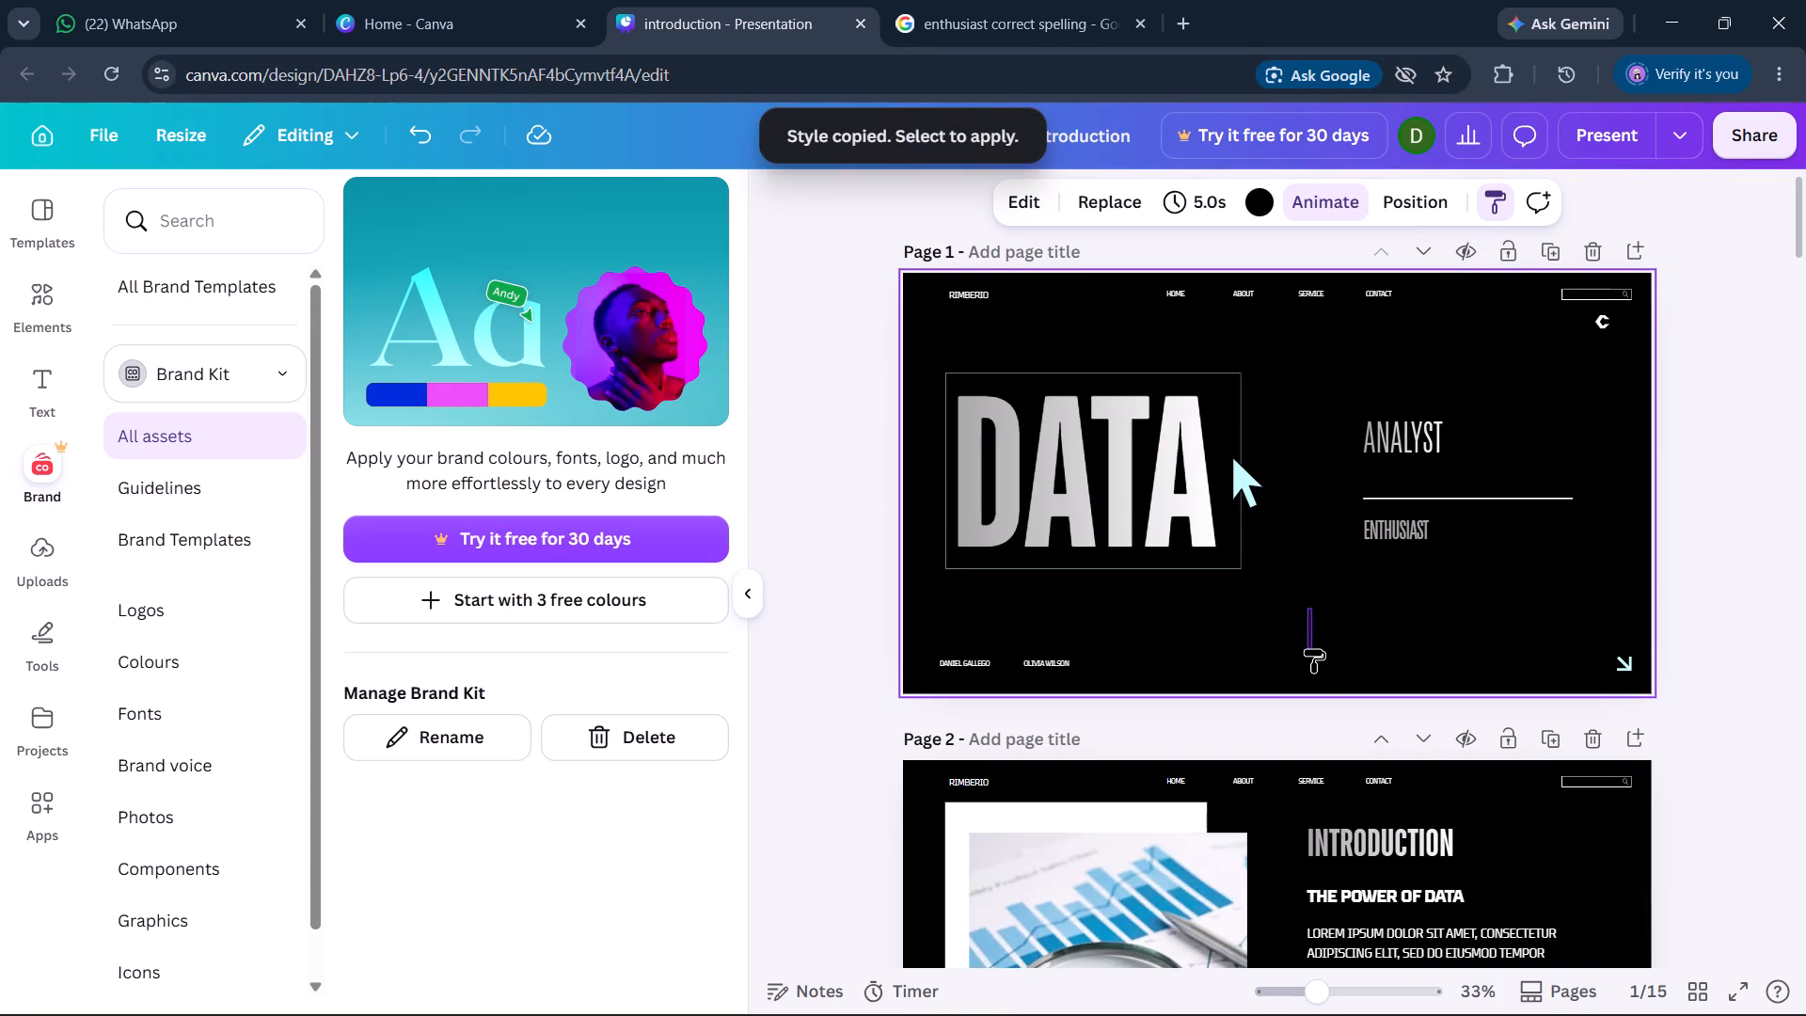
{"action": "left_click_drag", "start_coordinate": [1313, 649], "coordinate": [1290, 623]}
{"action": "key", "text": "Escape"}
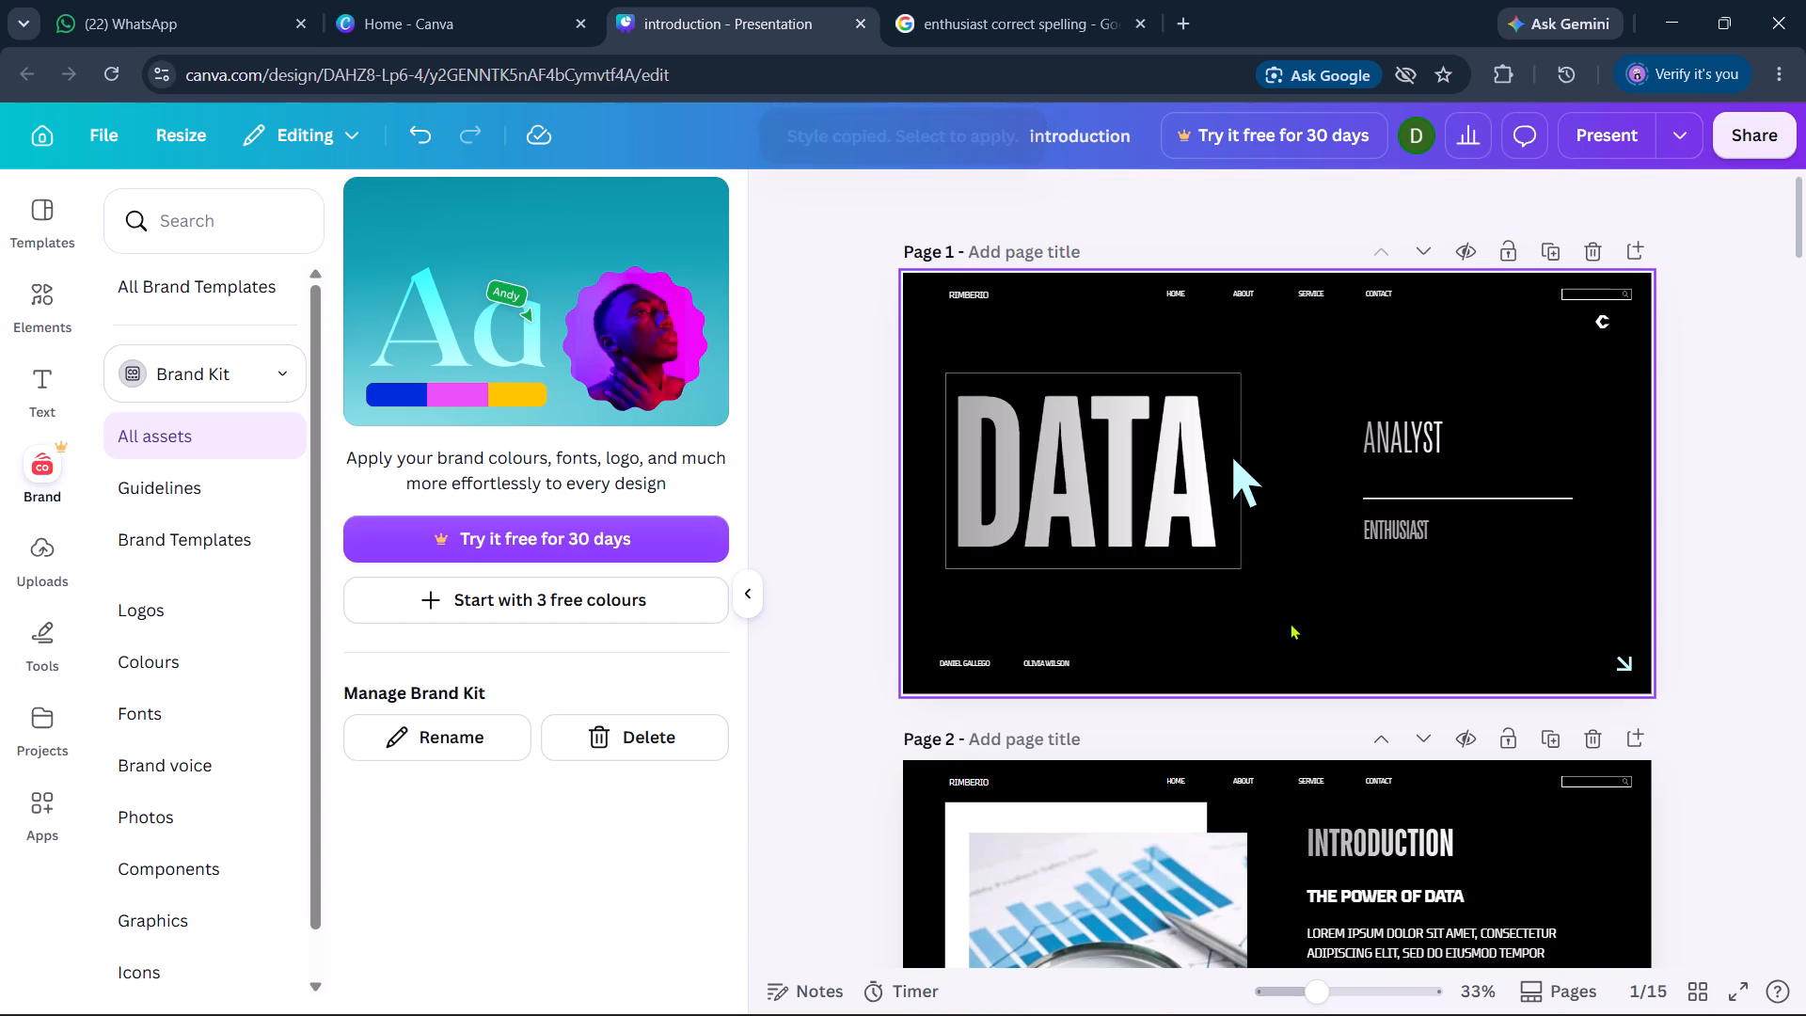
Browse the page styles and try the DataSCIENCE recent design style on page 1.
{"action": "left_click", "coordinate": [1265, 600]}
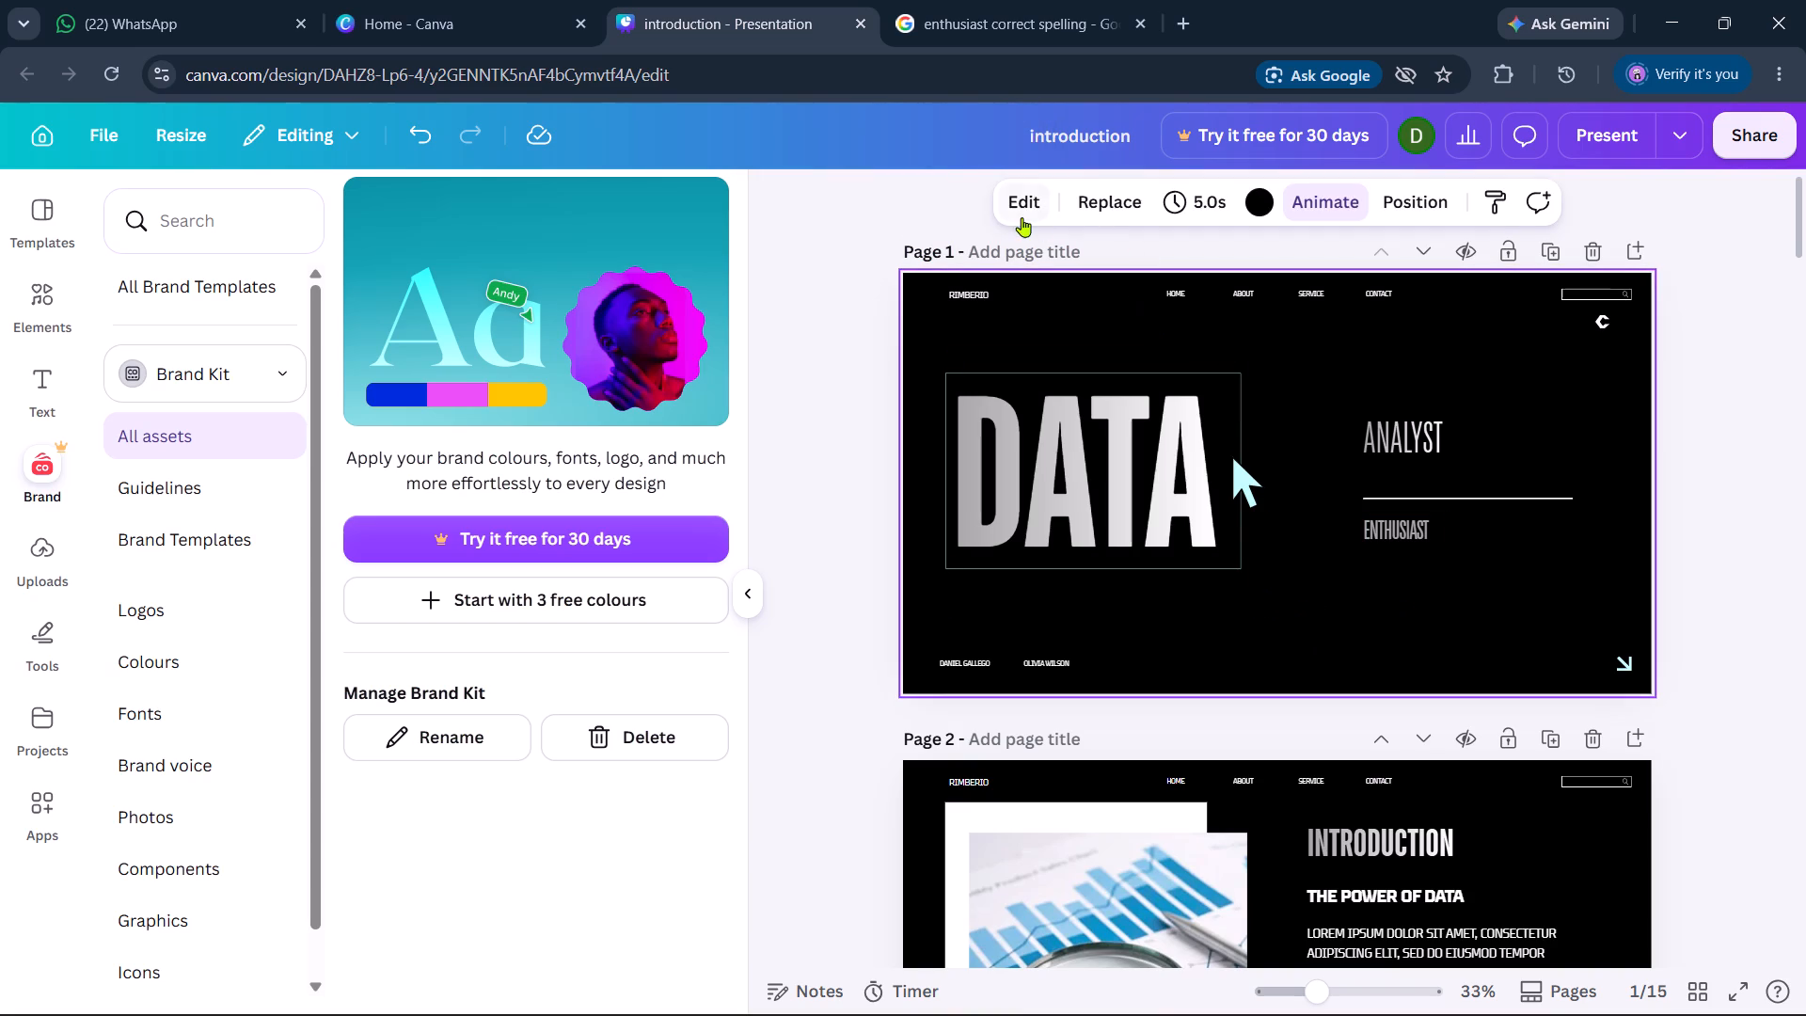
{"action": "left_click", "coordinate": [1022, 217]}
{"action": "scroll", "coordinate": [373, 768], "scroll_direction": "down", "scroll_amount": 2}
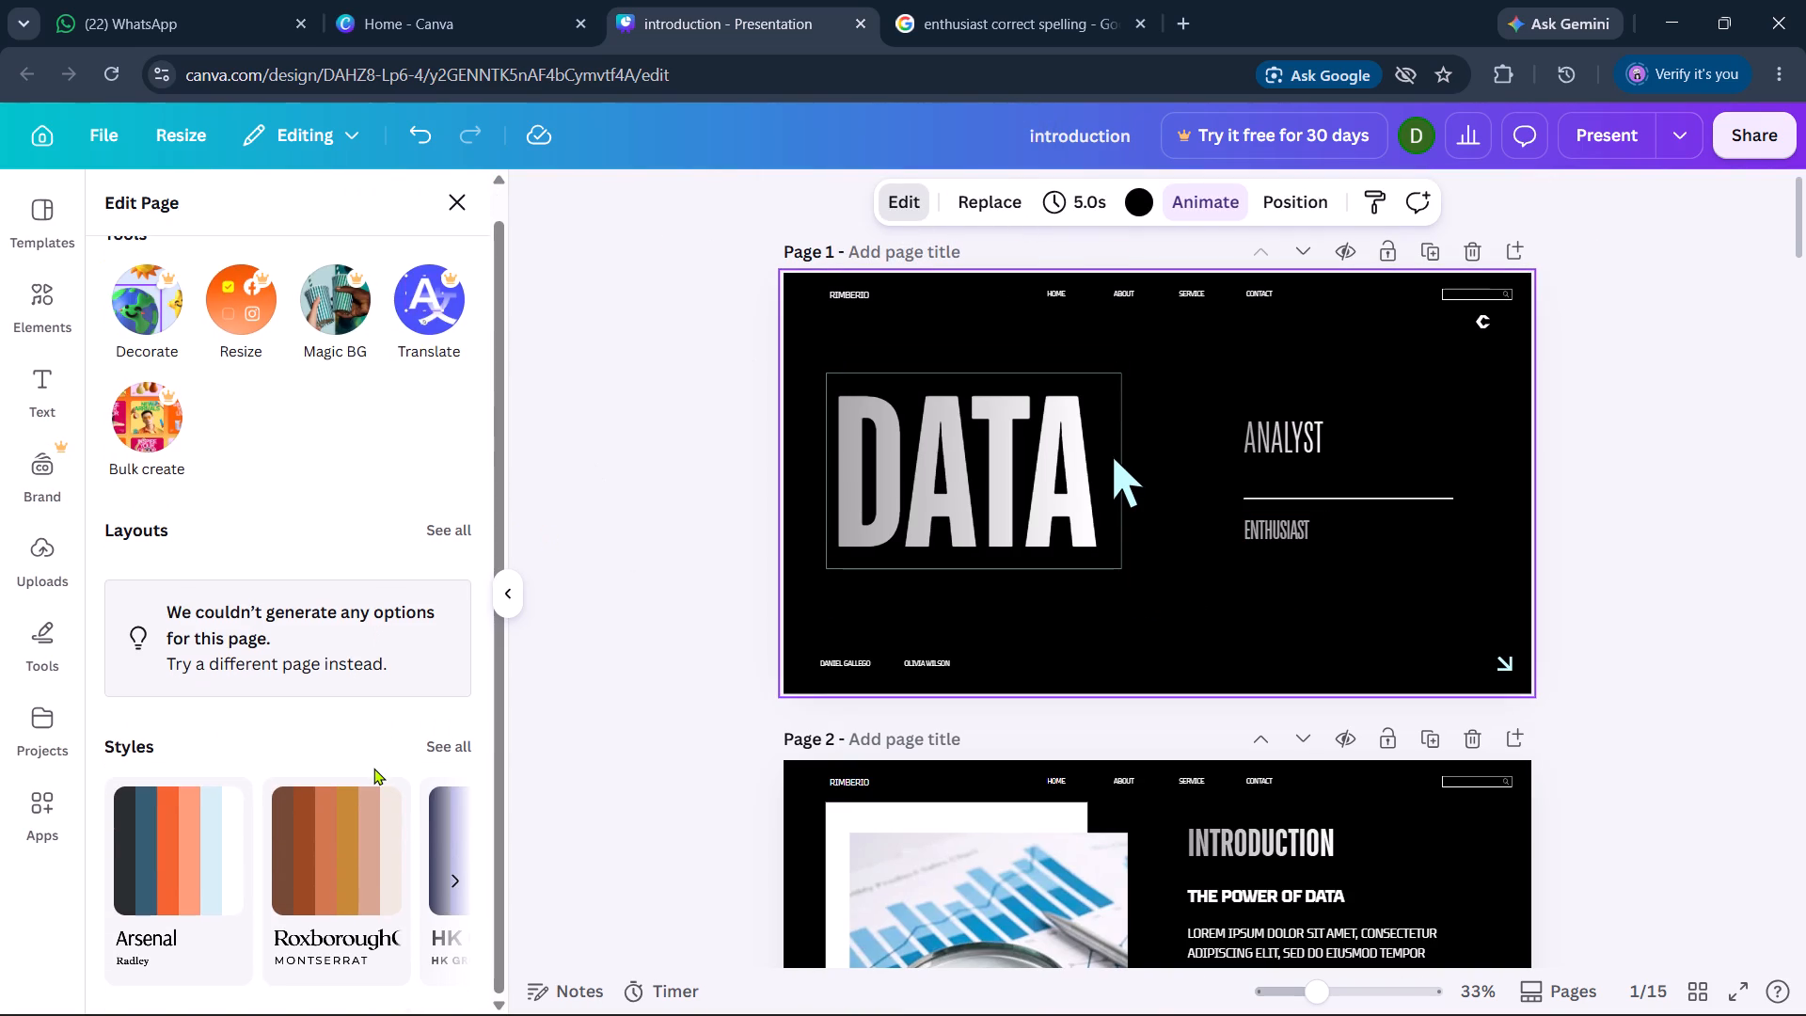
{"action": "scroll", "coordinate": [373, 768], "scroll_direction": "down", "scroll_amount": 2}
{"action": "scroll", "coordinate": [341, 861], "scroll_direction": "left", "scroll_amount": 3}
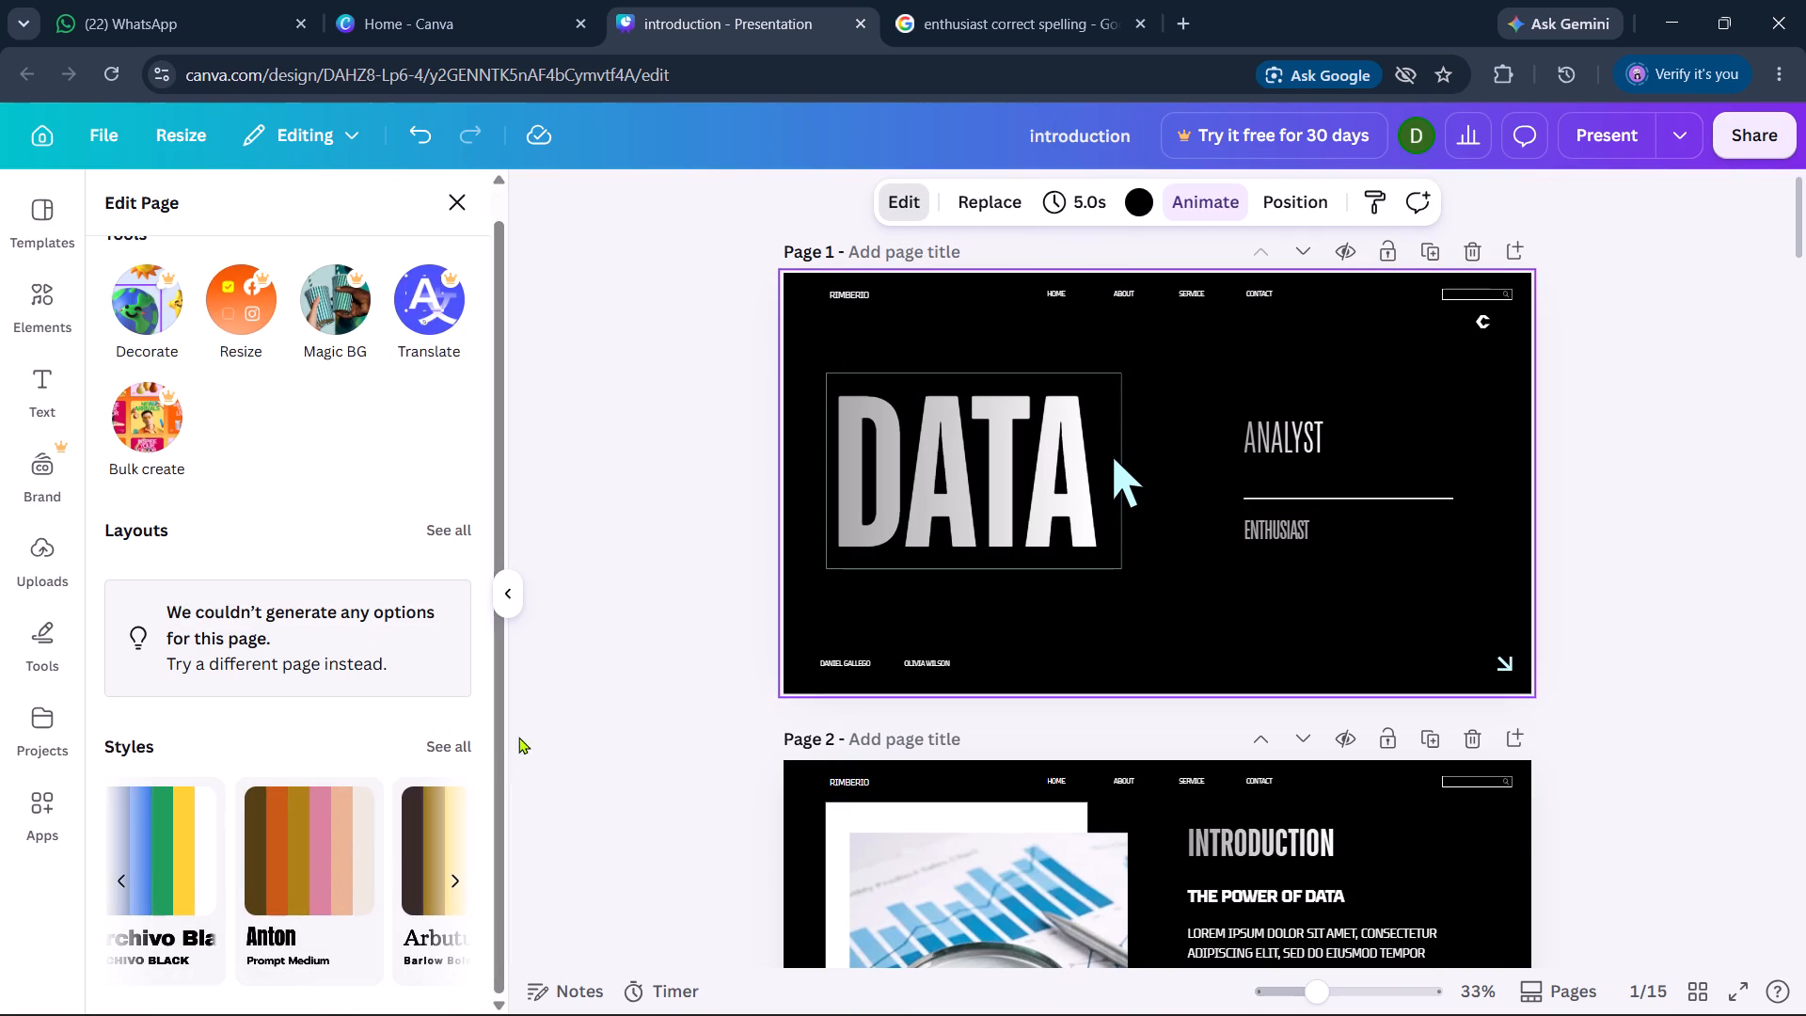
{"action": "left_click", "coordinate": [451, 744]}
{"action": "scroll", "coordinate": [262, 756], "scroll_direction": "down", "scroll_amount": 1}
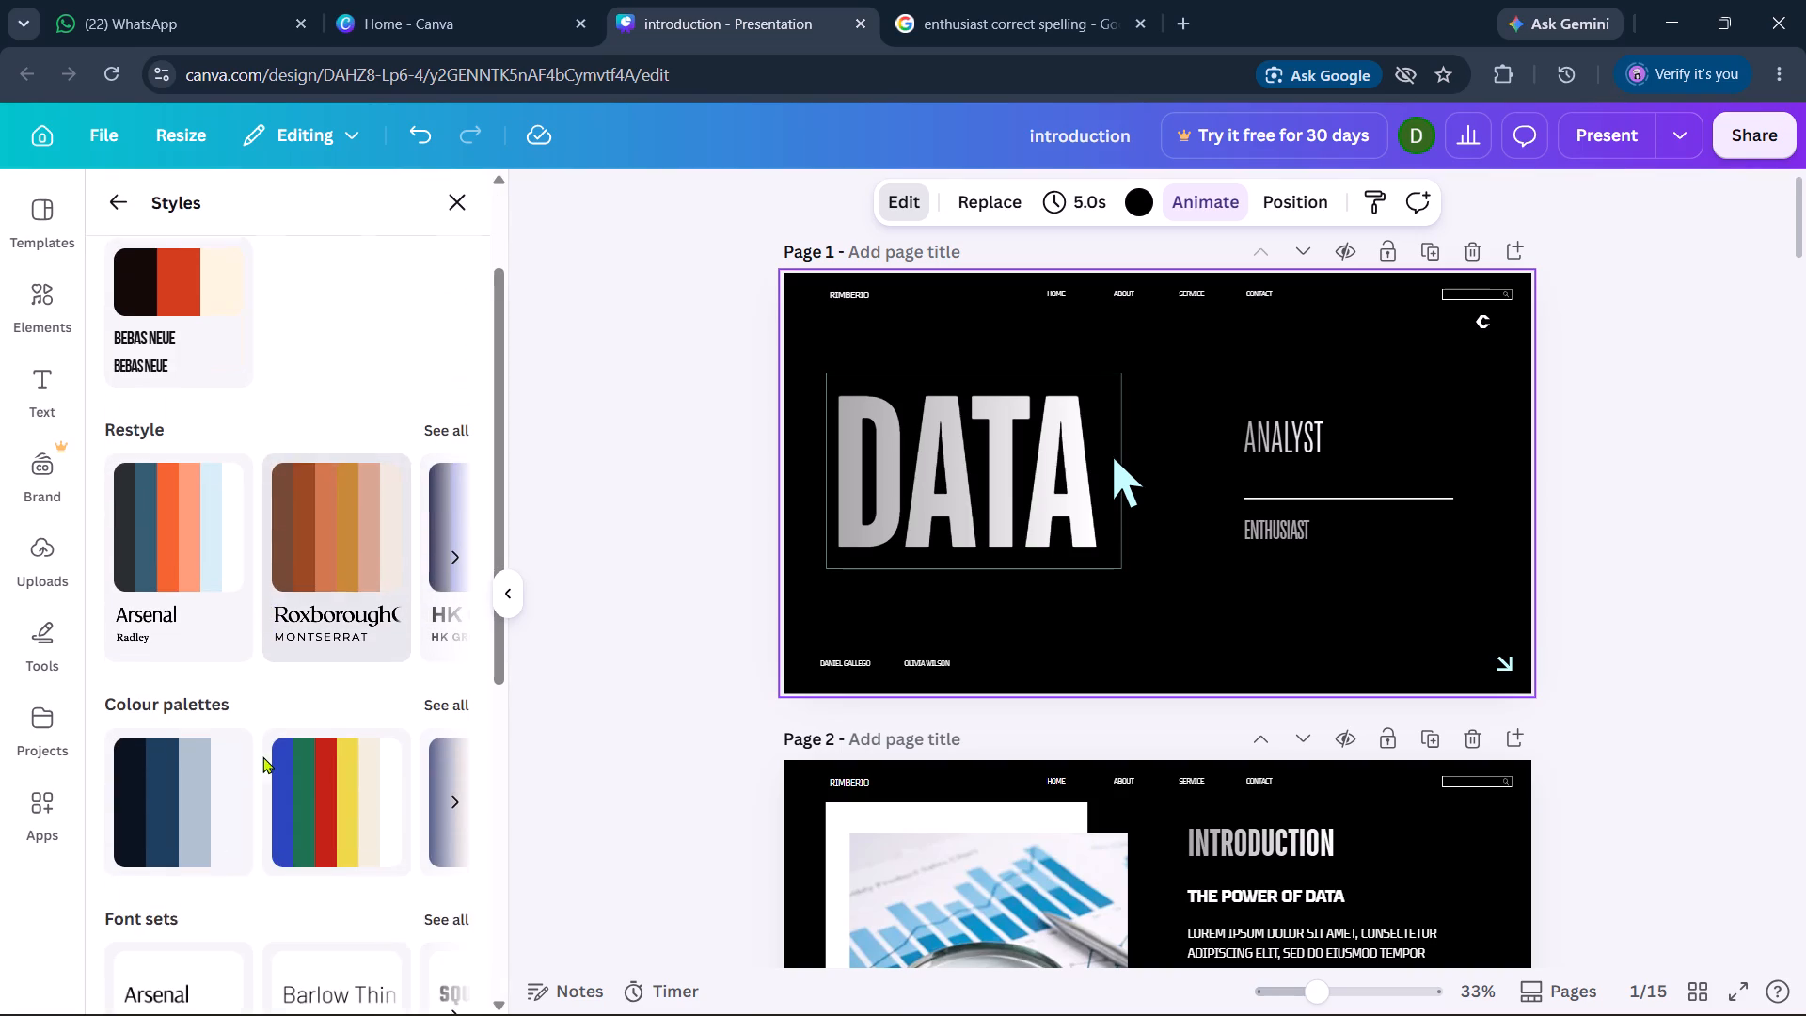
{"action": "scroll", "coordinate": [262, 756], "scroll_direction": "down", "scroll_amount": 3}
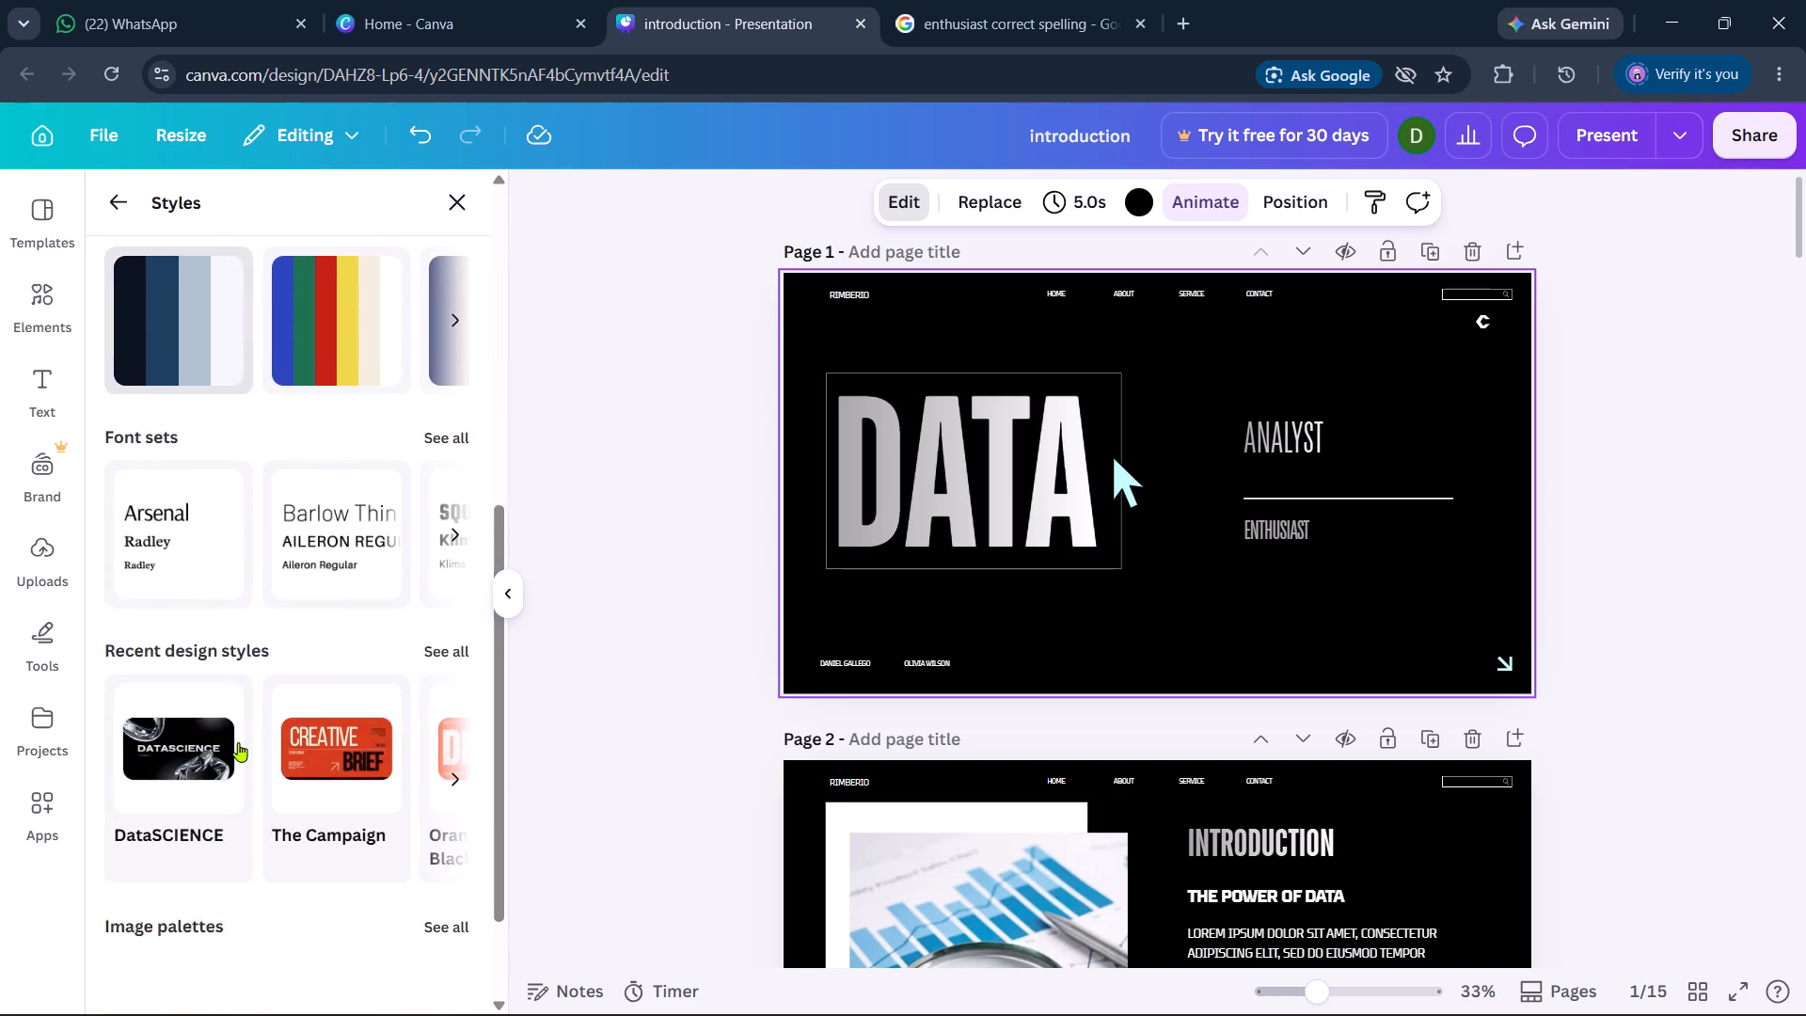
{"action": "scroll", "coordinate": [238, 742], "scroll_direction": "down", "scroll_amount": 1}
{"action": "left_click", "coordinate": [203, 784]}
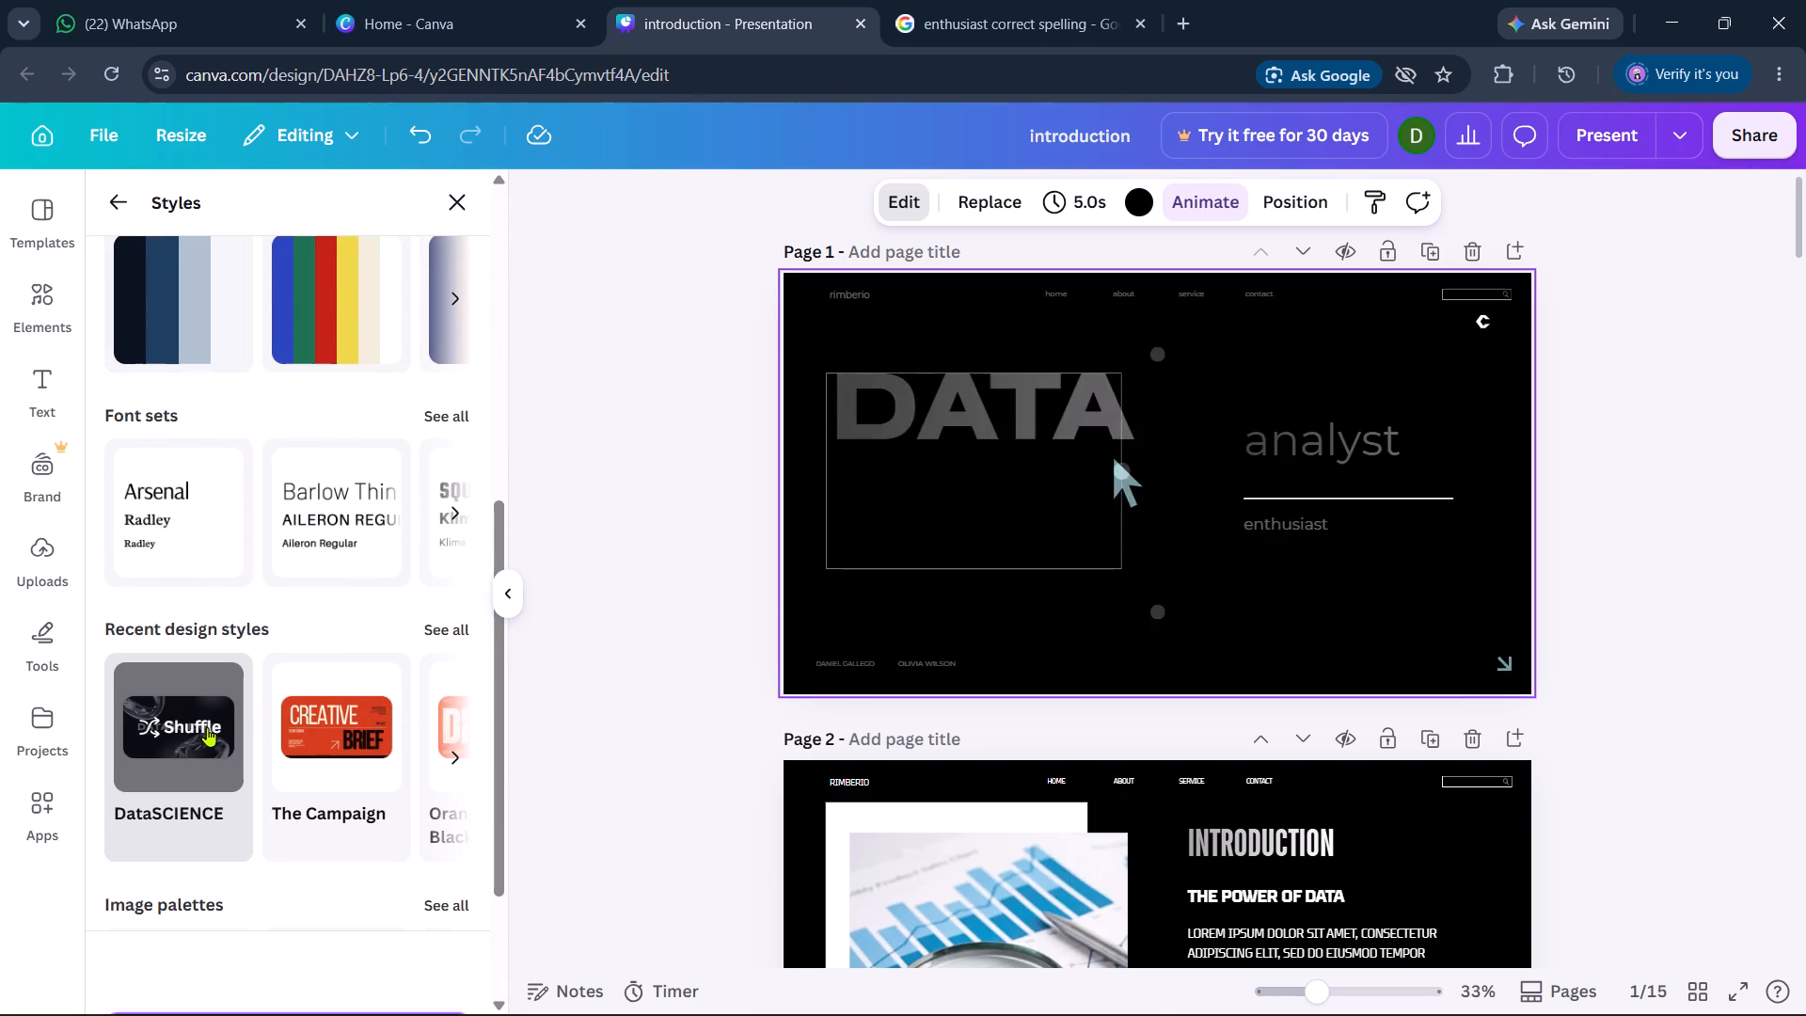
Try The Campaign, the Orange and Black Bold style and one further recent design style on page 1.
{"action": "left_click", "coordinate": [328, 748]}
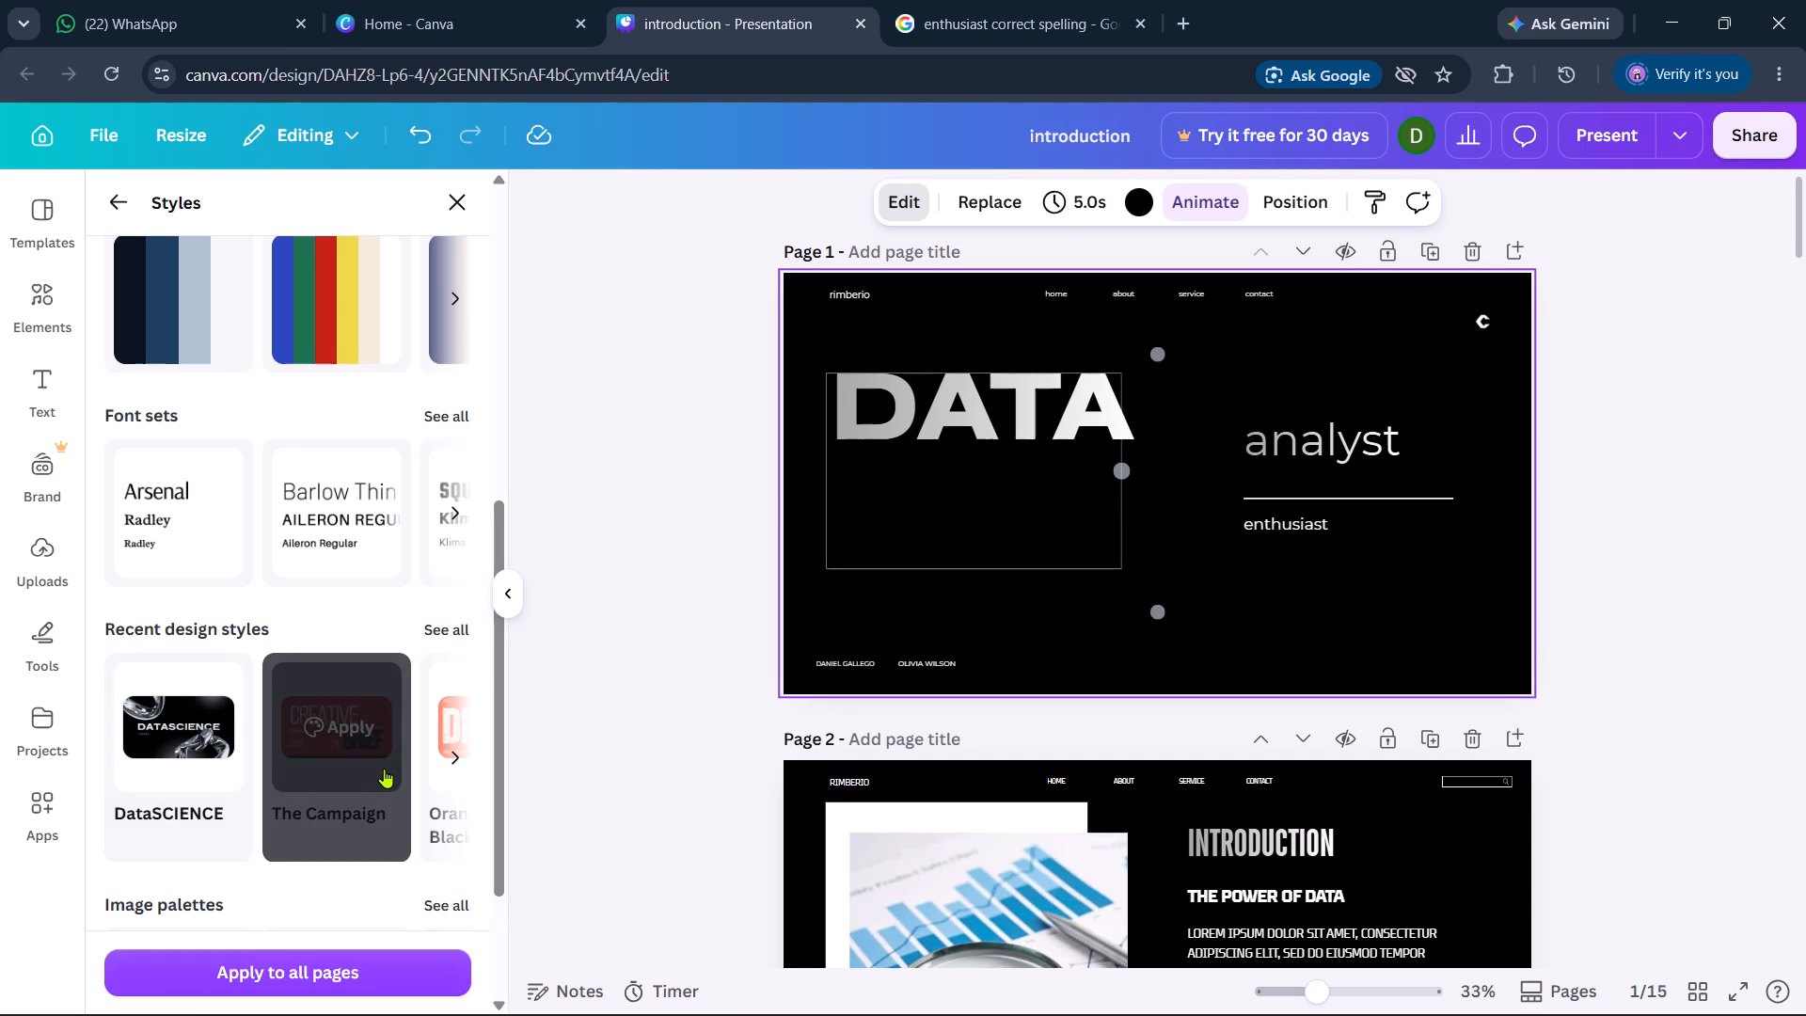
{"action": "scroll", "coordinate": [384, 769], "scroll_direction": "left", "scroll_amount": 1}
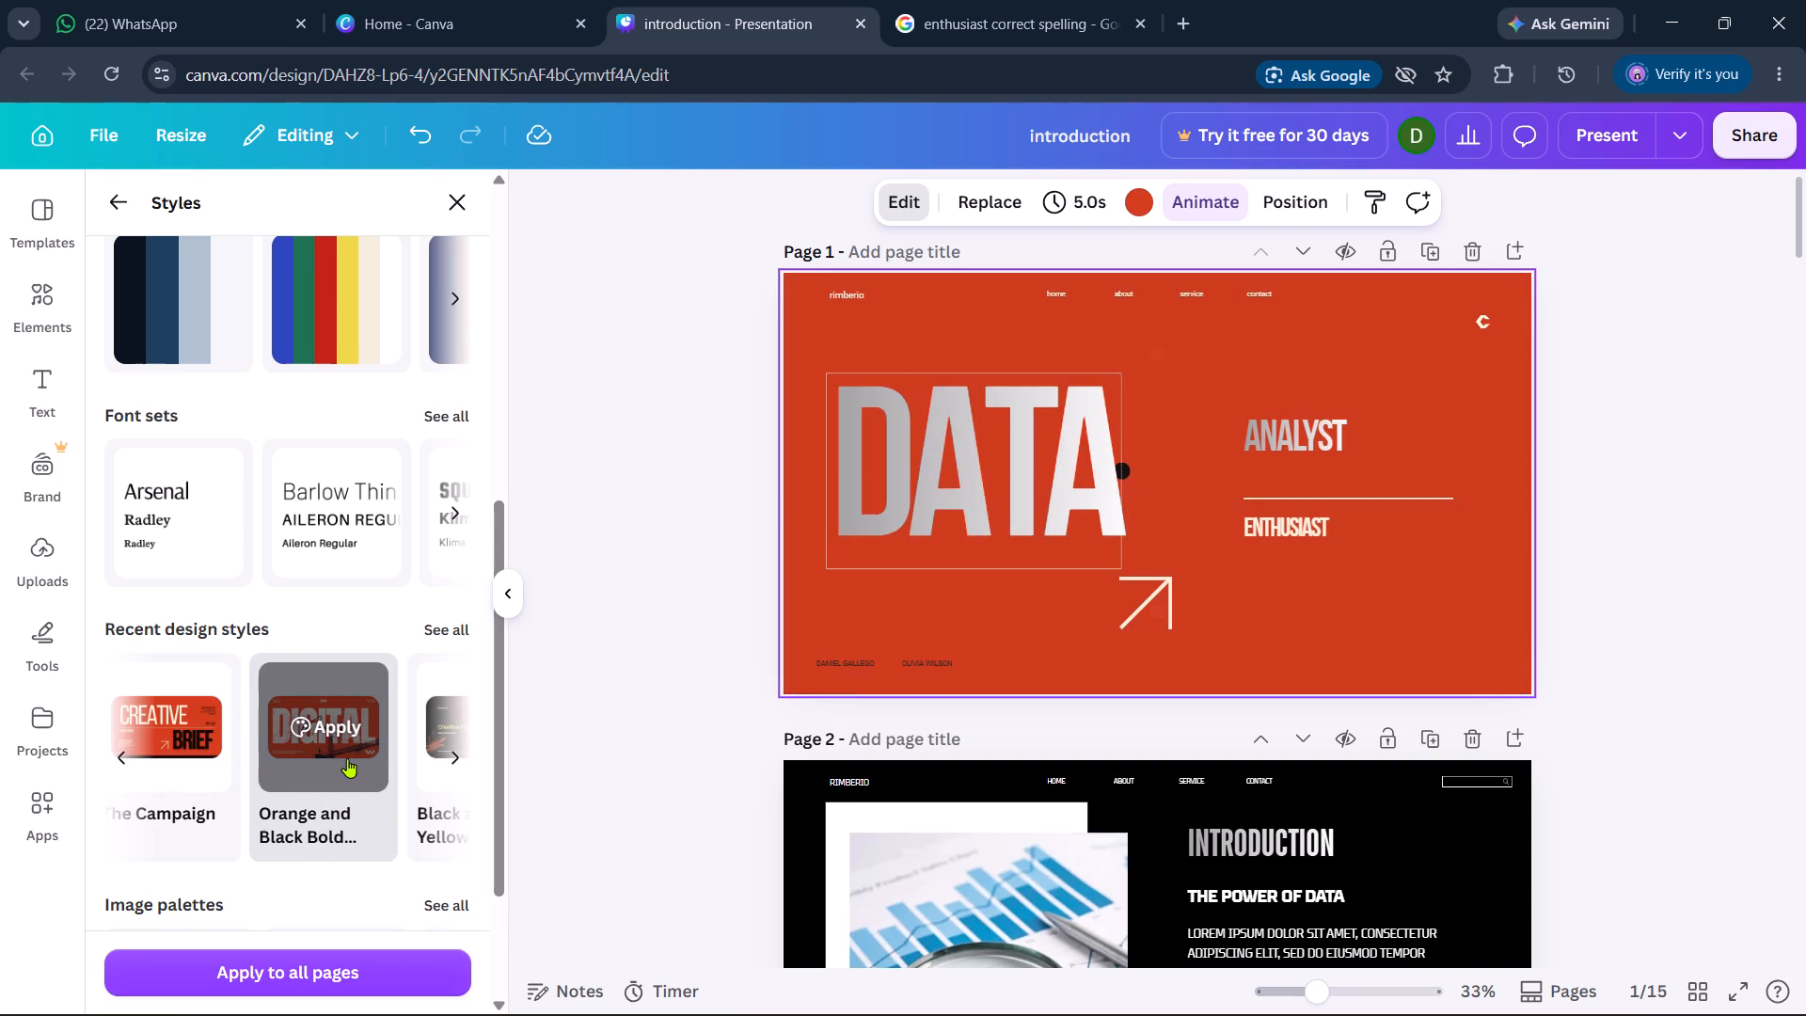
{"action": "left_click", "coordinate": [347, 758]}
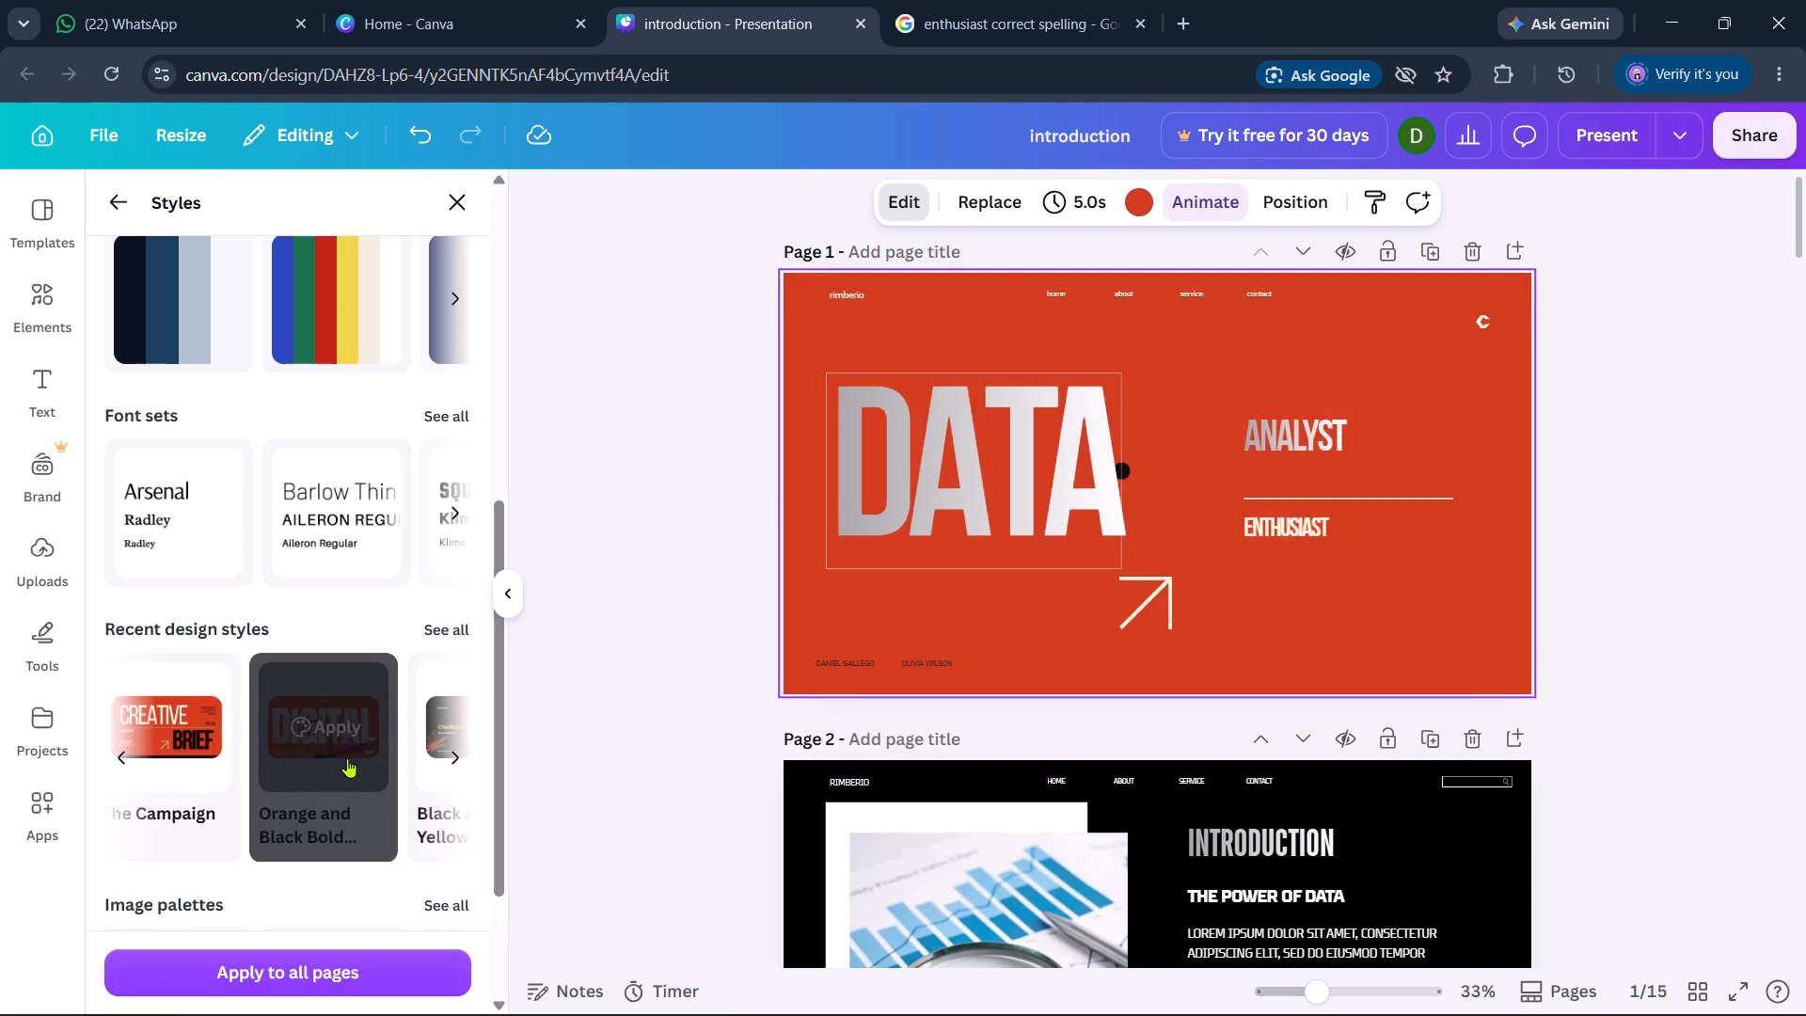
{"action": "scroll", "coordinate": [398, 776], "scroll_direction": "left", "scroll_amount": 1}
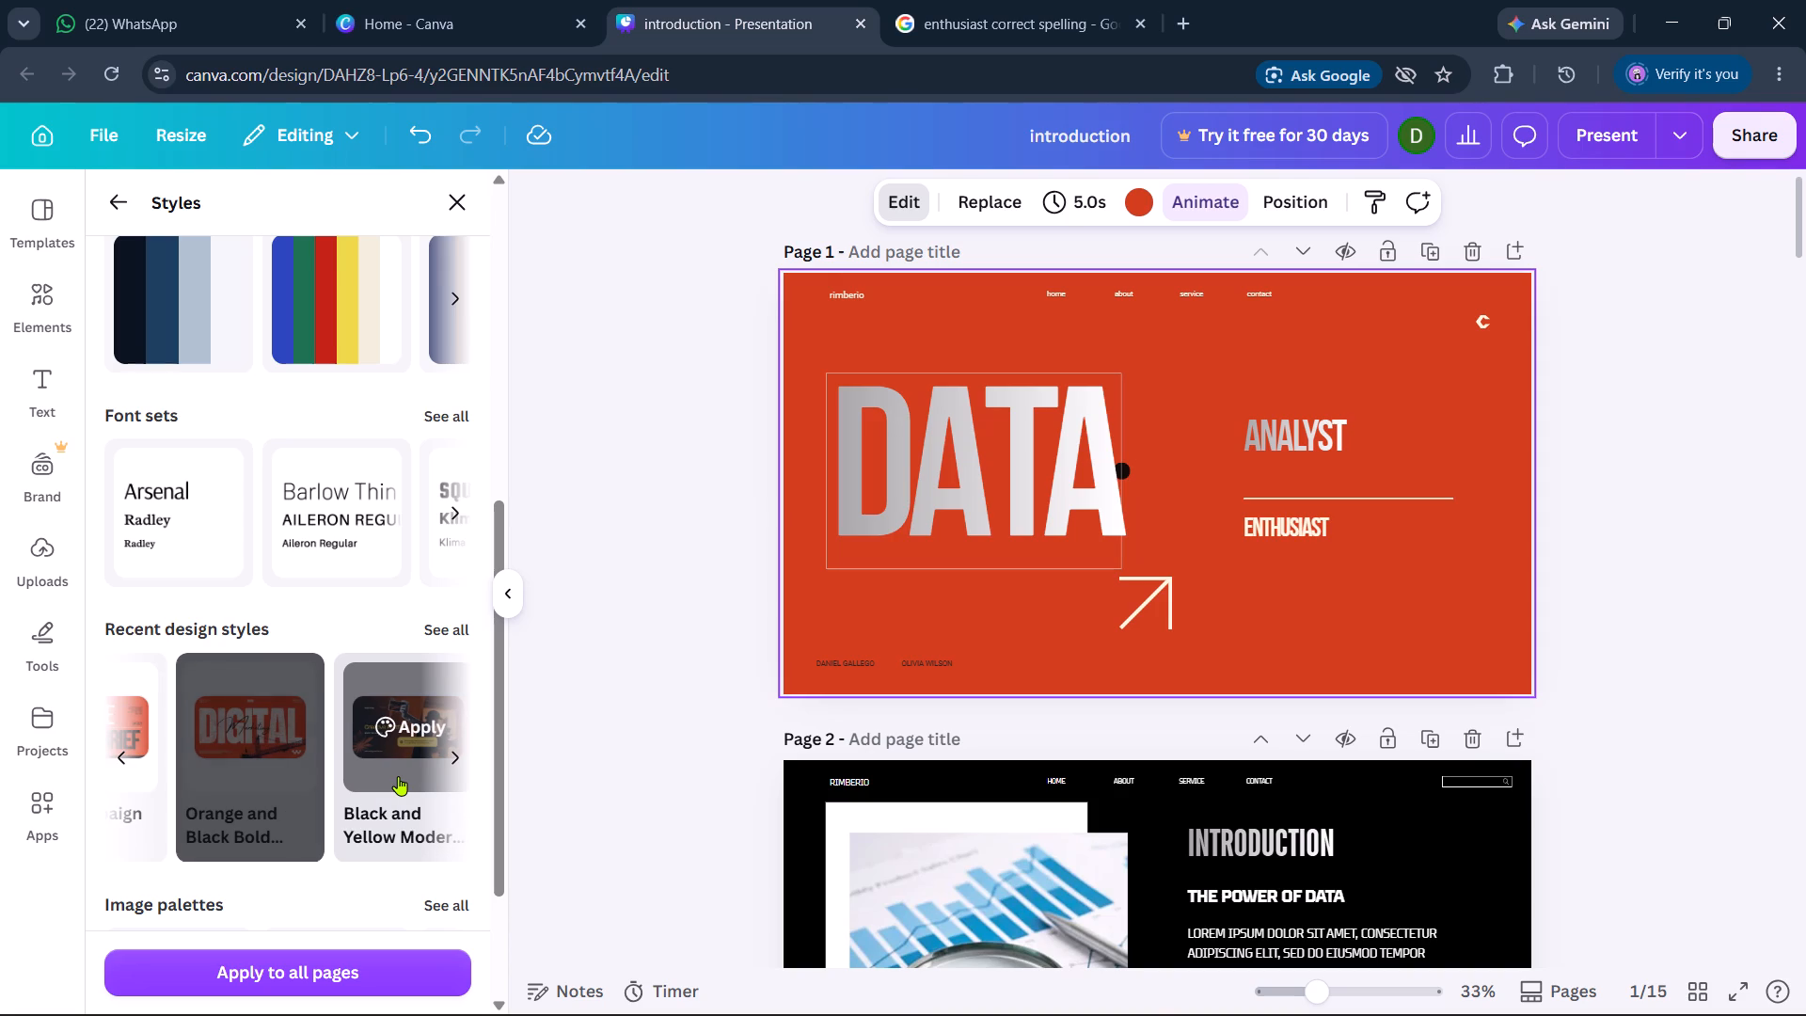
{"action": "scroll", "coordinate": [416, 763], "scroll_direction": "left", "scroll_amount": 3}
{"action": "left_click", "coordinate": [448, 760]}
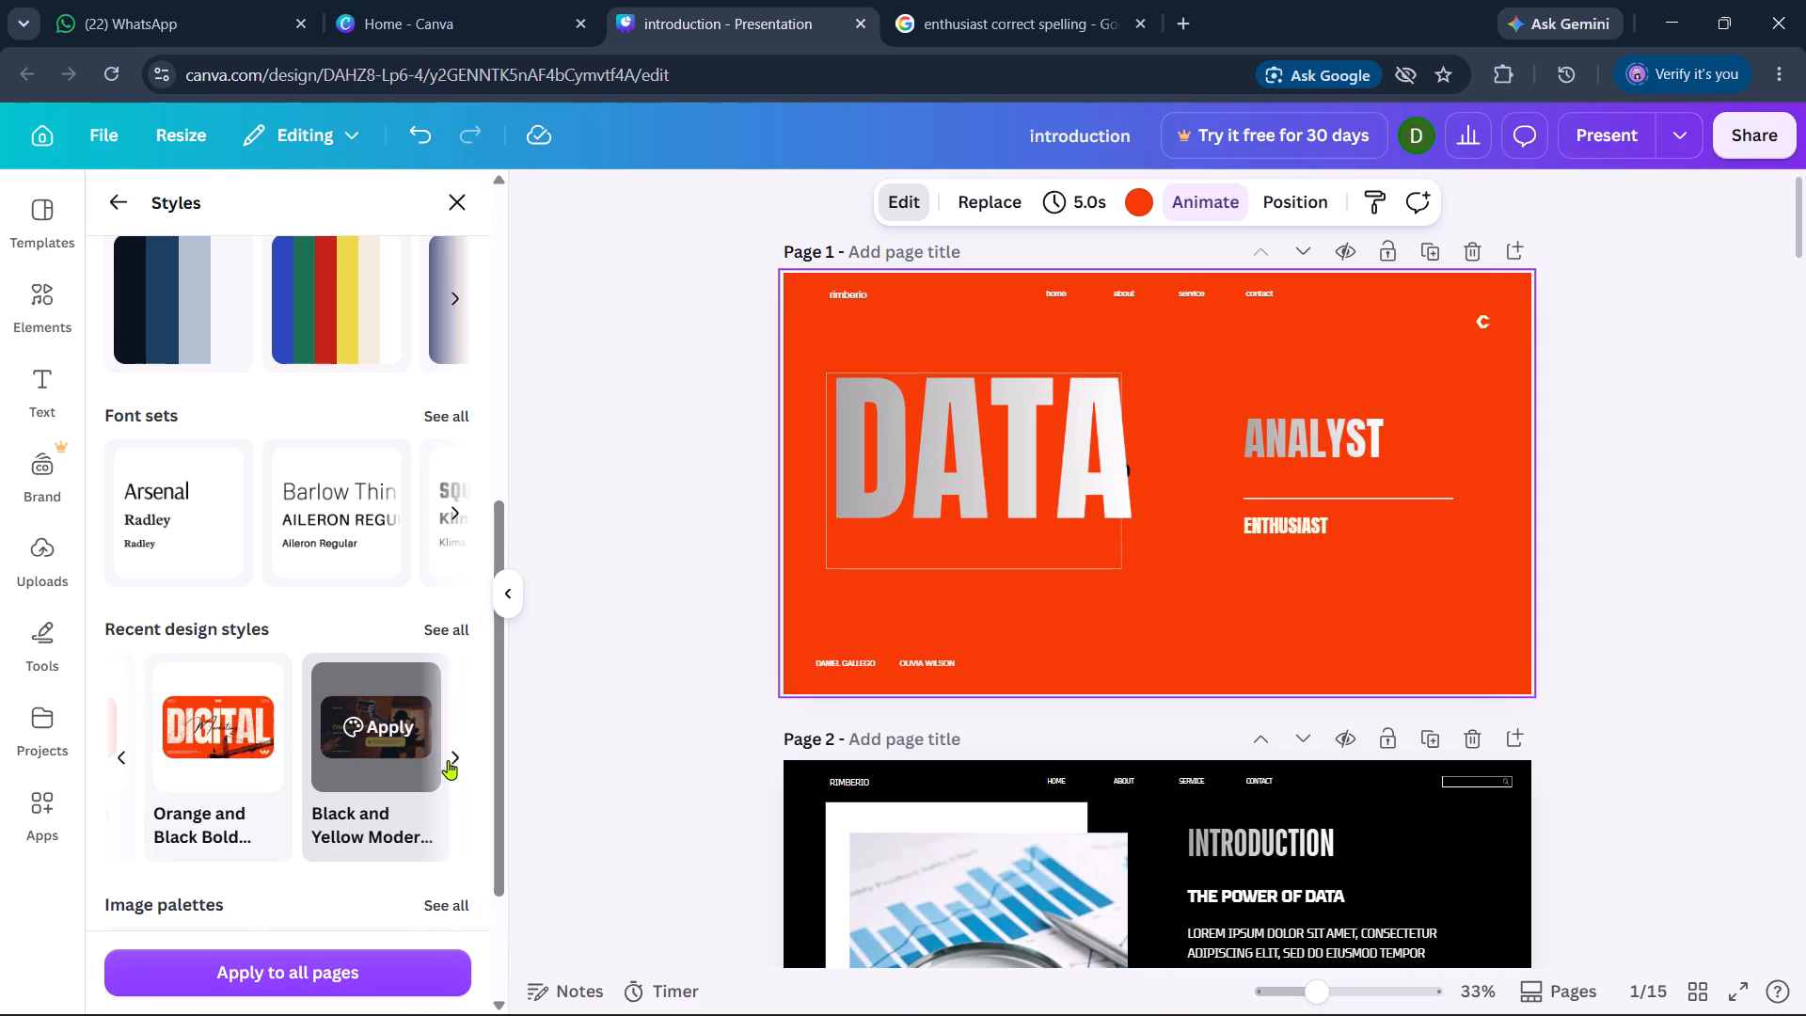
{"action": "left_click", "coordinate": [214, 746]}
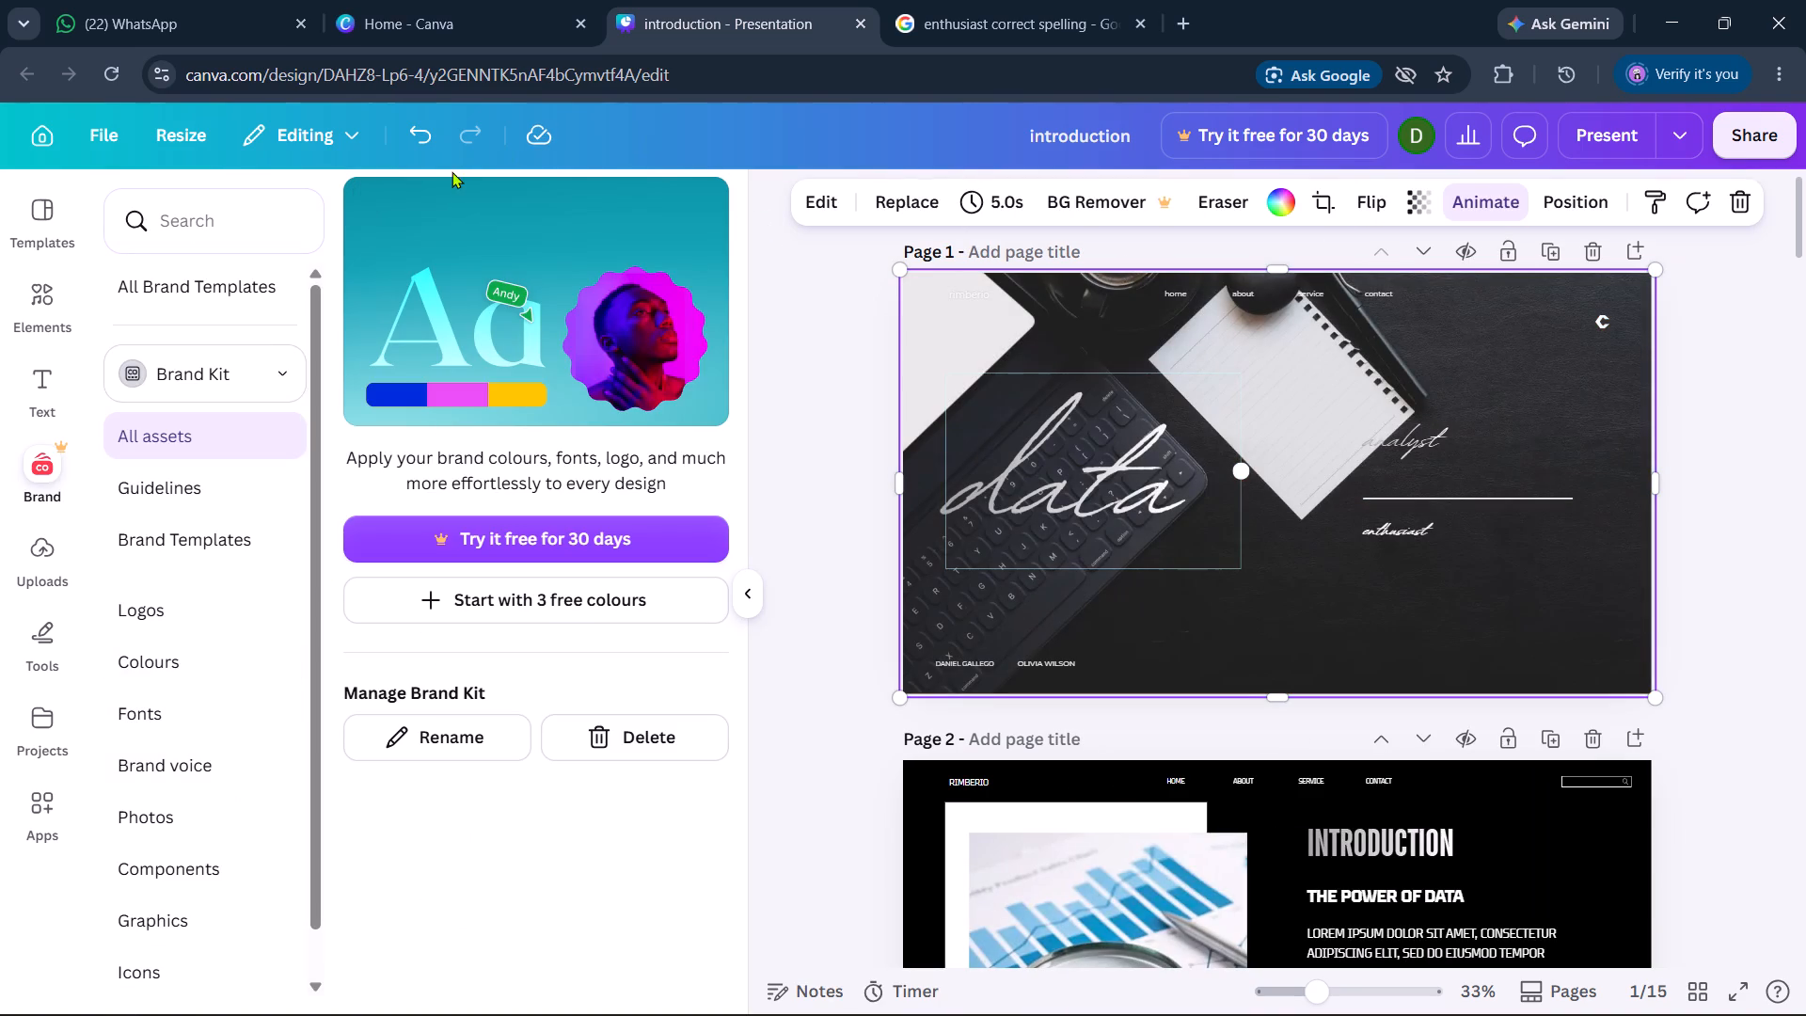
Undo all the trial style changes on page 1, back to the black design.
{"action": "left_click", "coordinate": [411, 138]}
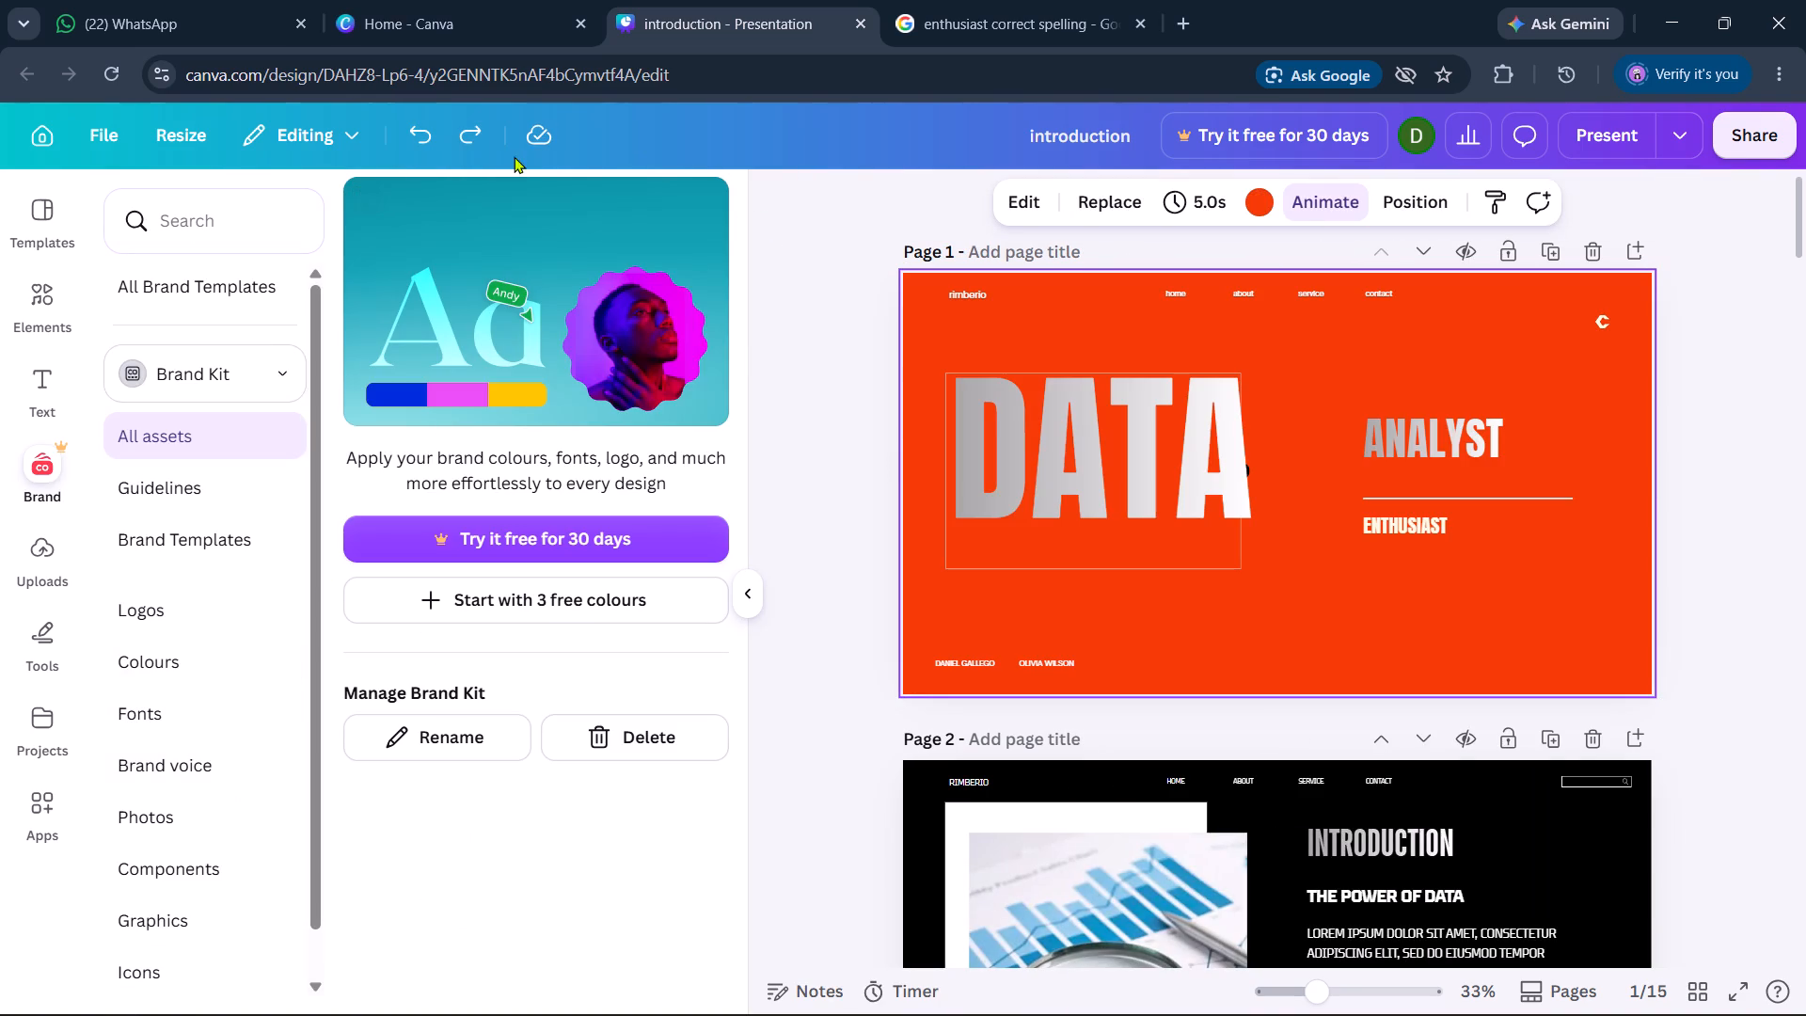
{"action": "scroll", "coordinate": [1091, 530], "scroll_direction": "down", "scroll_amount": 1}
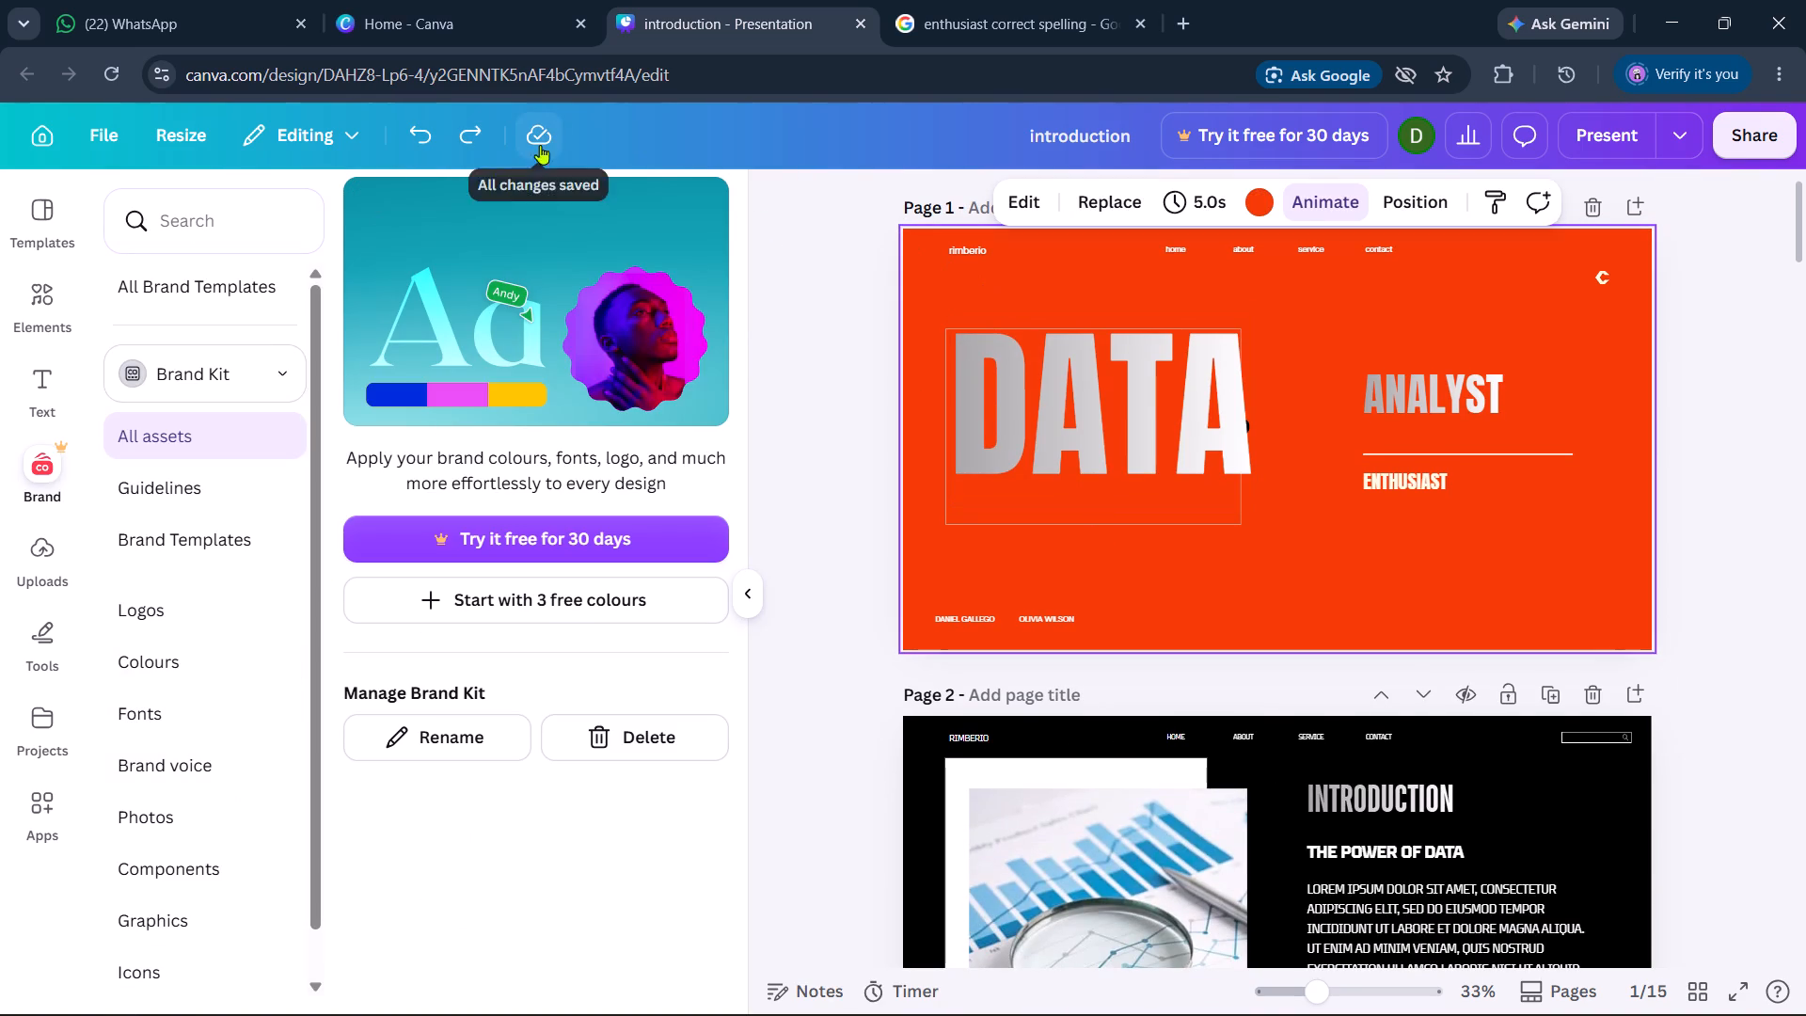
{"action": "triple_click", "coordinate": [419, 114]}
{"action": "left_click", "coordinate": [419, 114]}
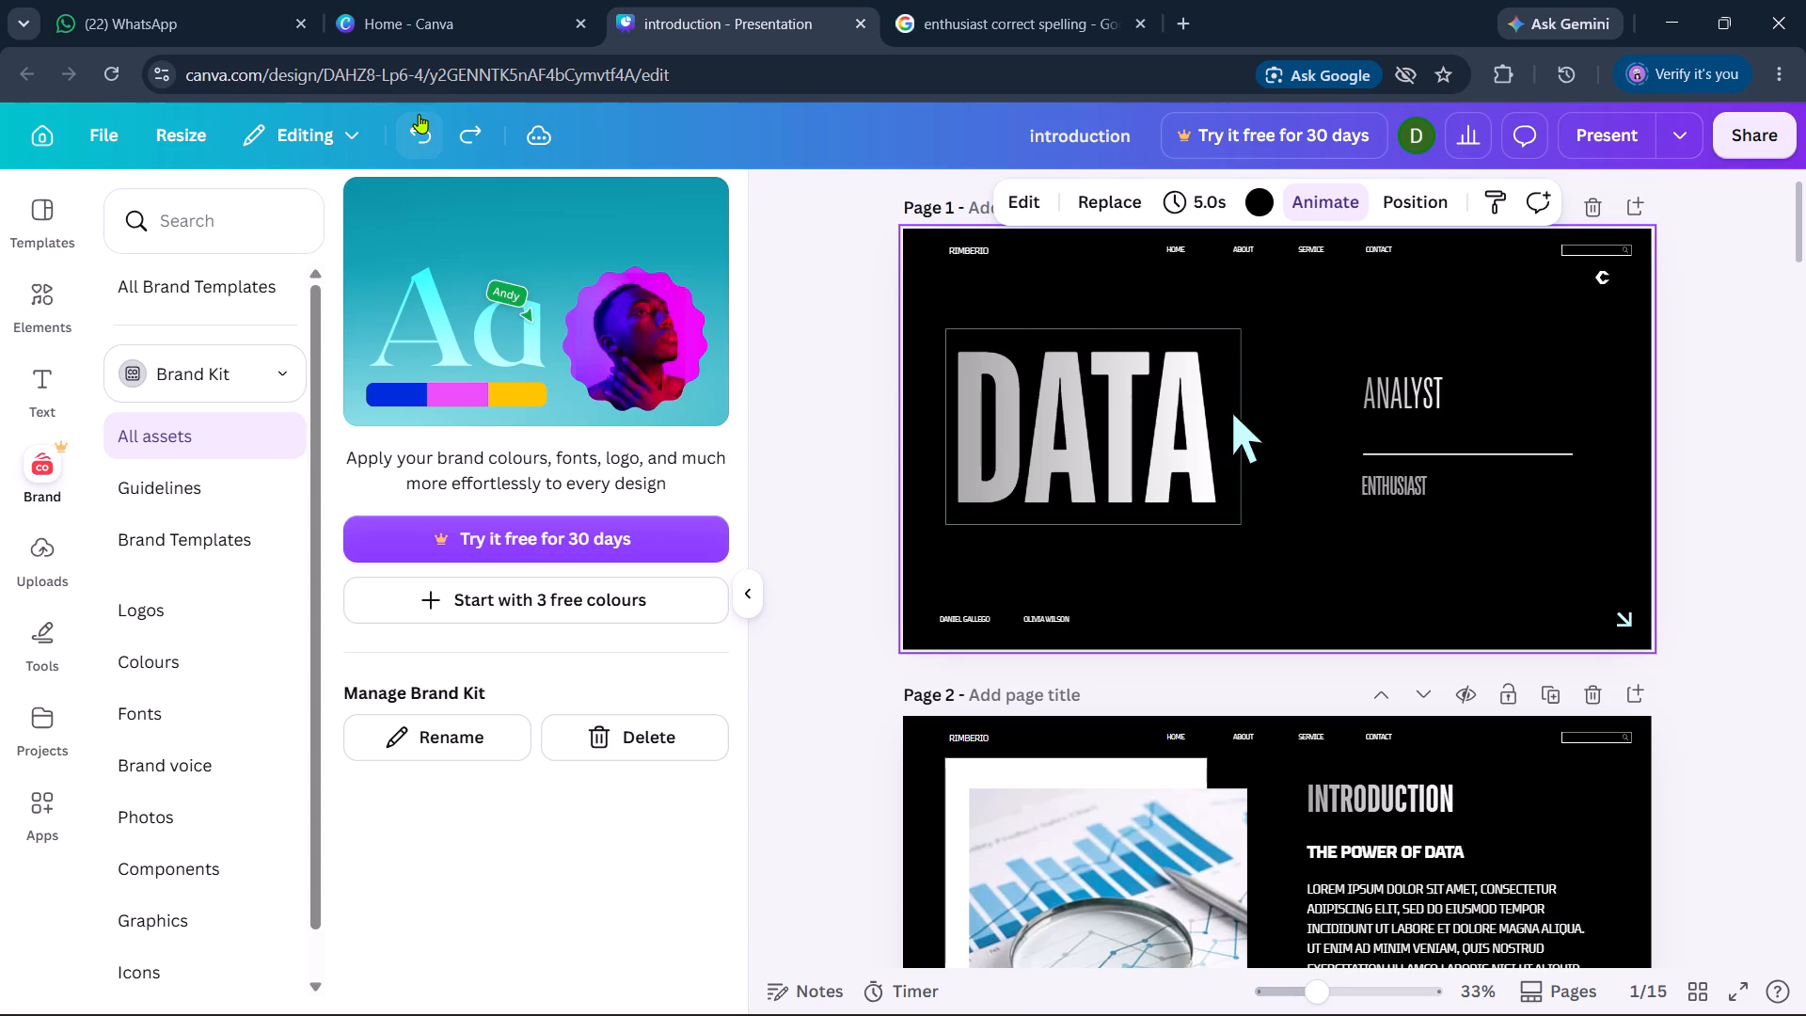
Look through the font sets, recent design styles, image palettes and colour palettes offered for page 1.
{"action": "left_click", "coordinate": [1311, 529]}
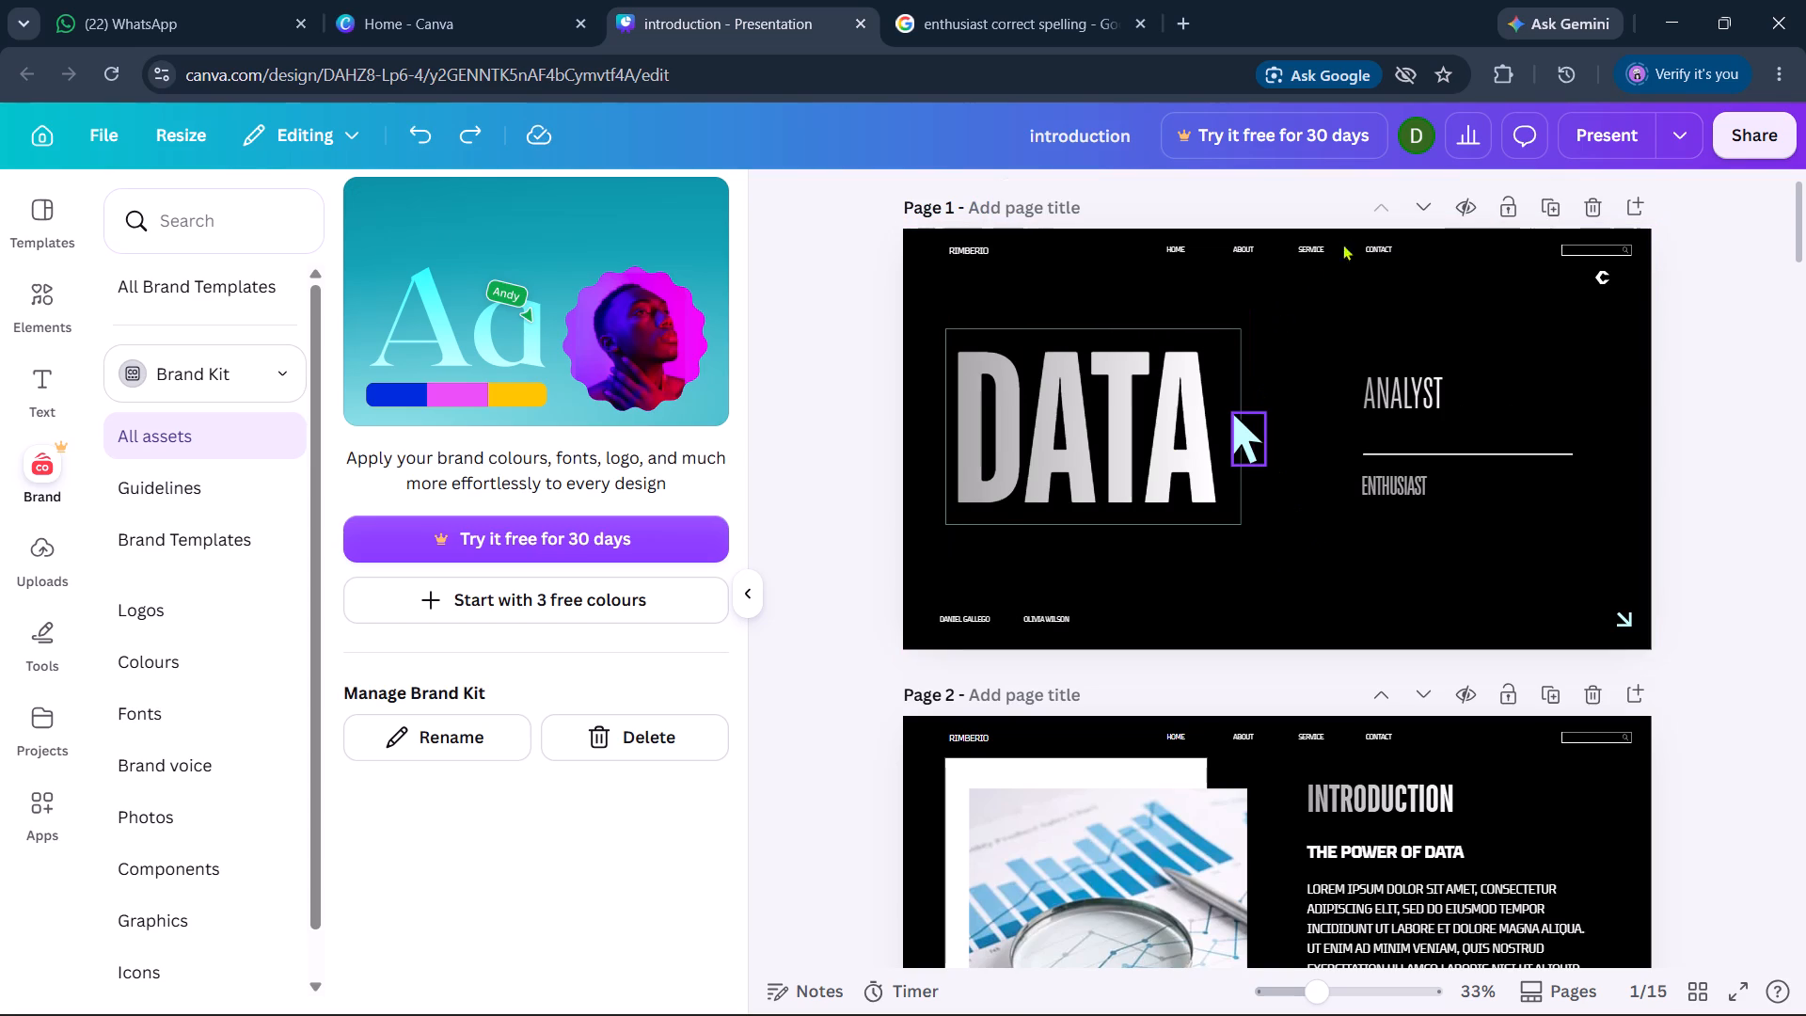
{"action": "left_click", "coordinate": [1362, 510]}
{"action": "left_click", "coordinate": [1299, 542]}
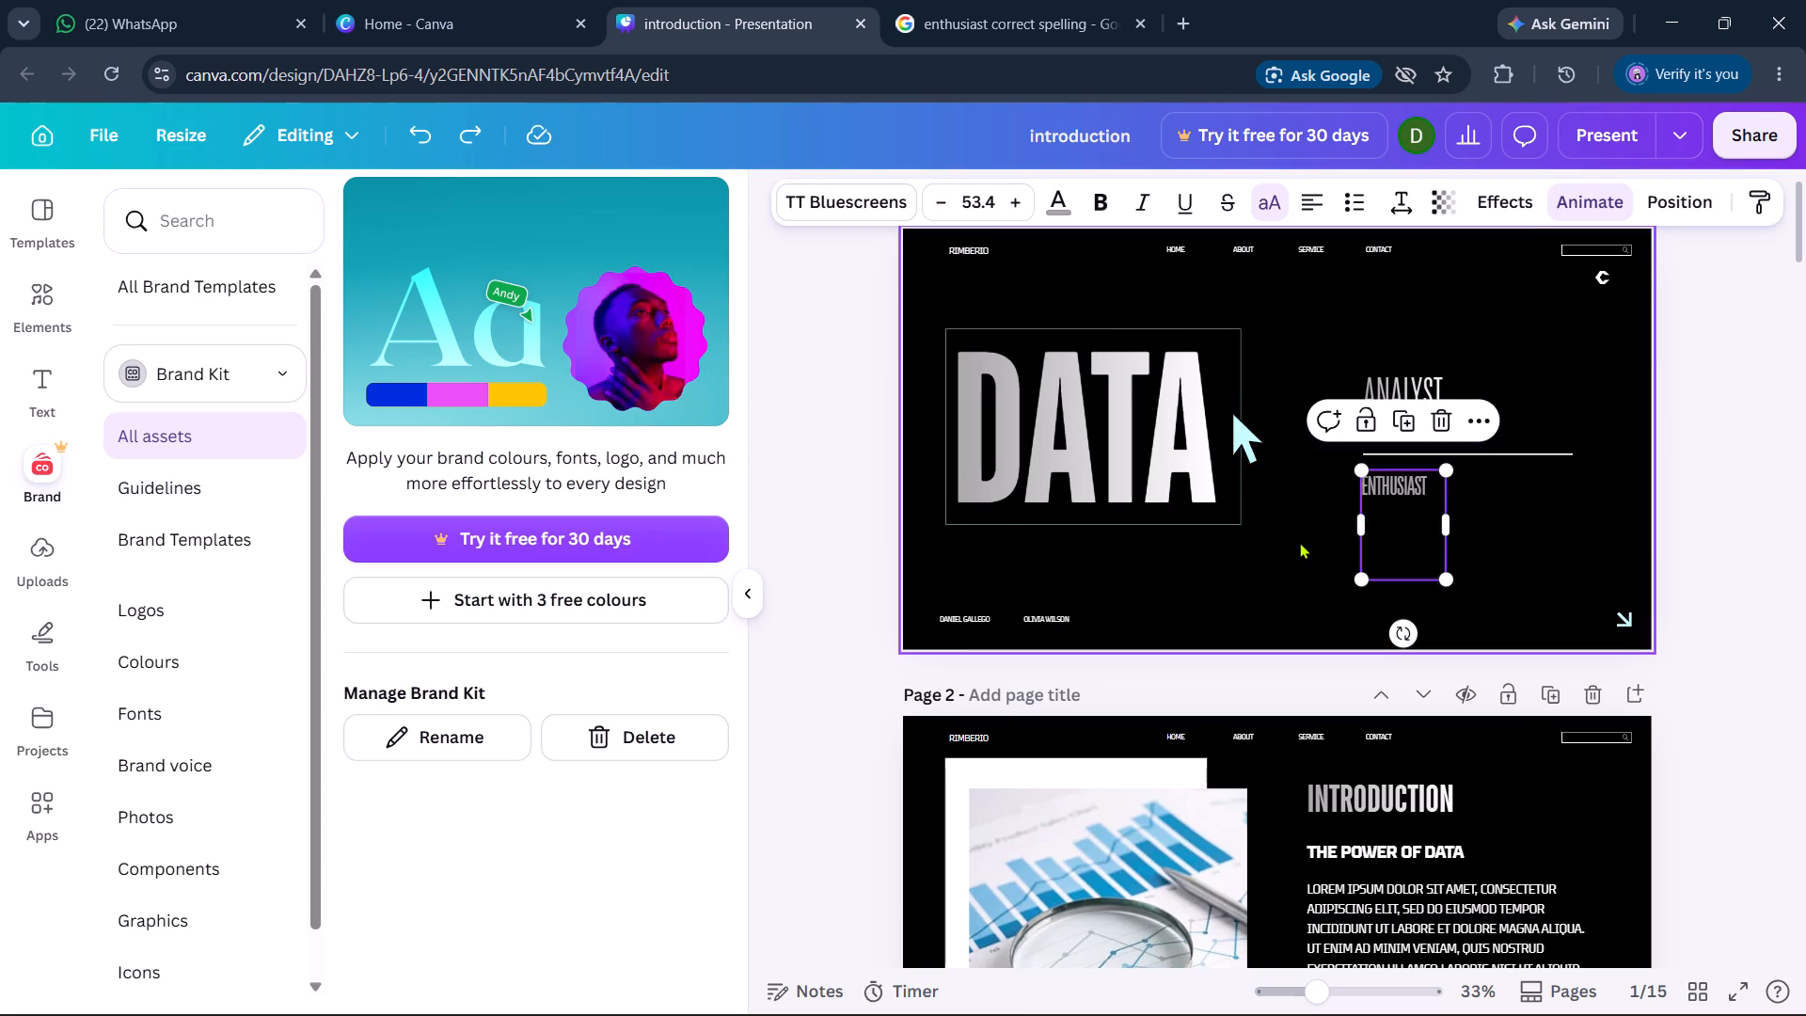
{"action": "left_click", "coordinate": [1029, 197]}
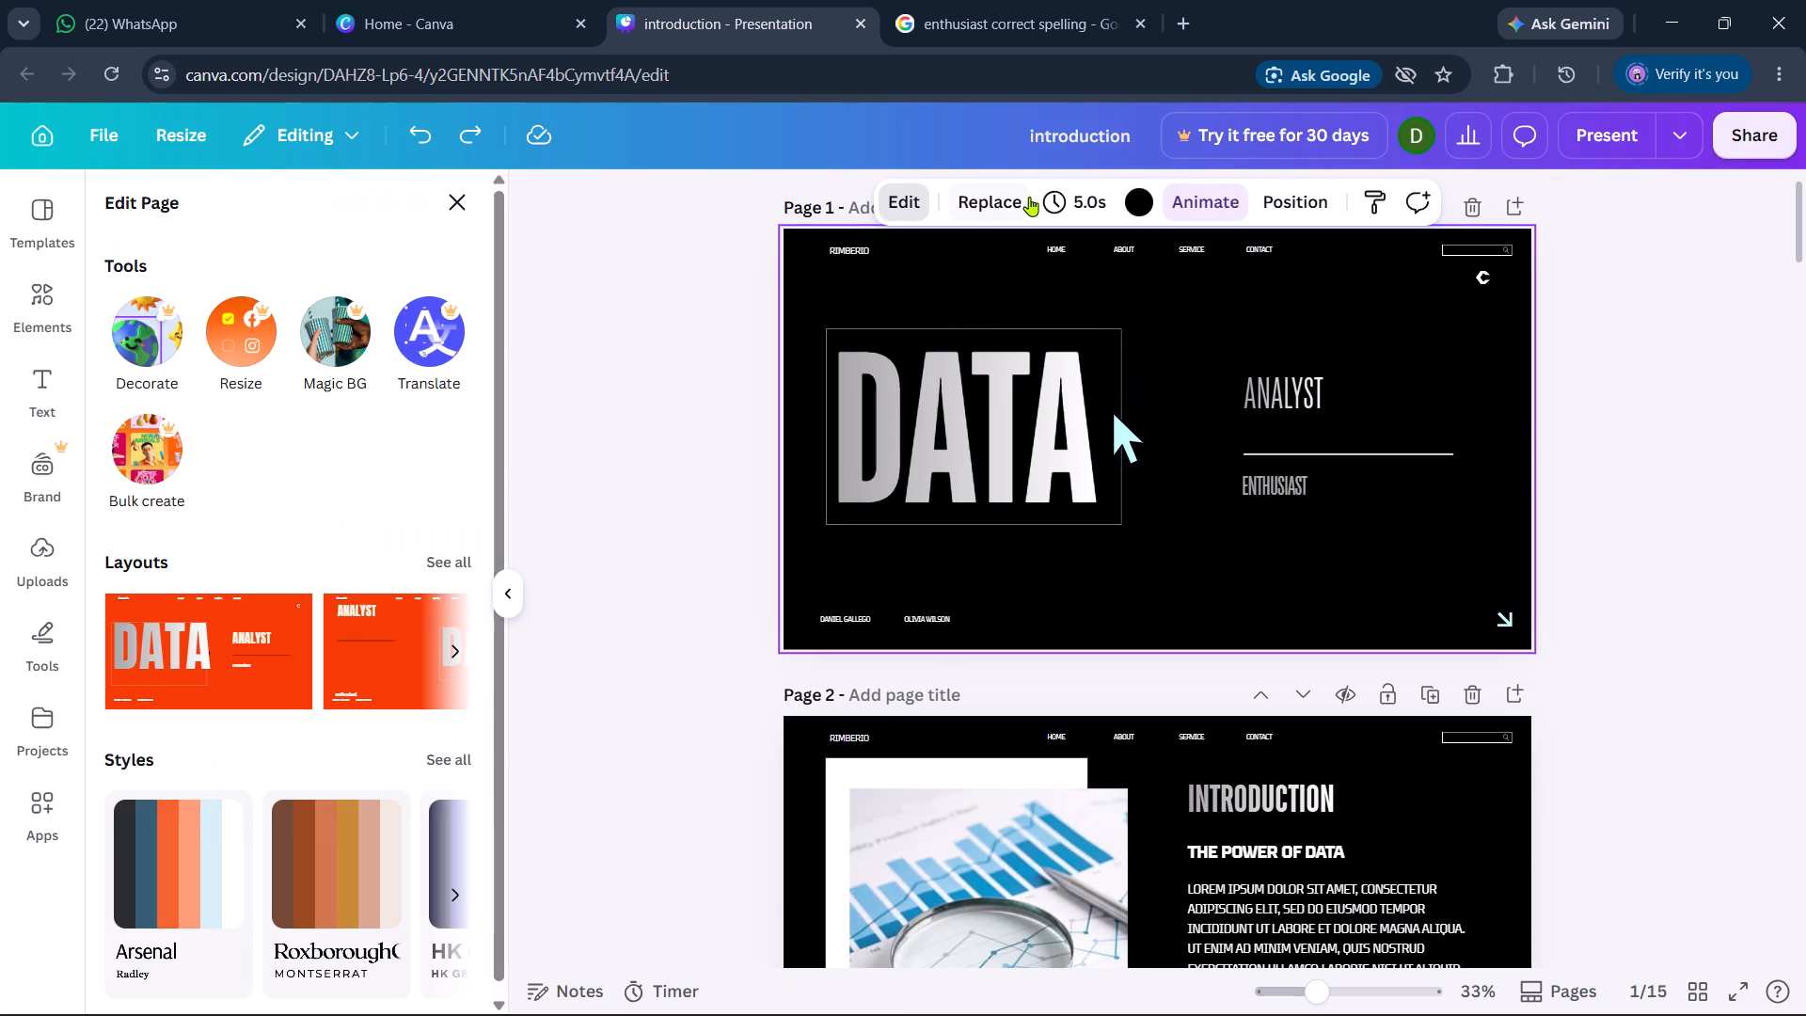
{"action": "scroll", "coordinate": [401, 760], "scroll_direction": "down", "scroll_amount": 4}
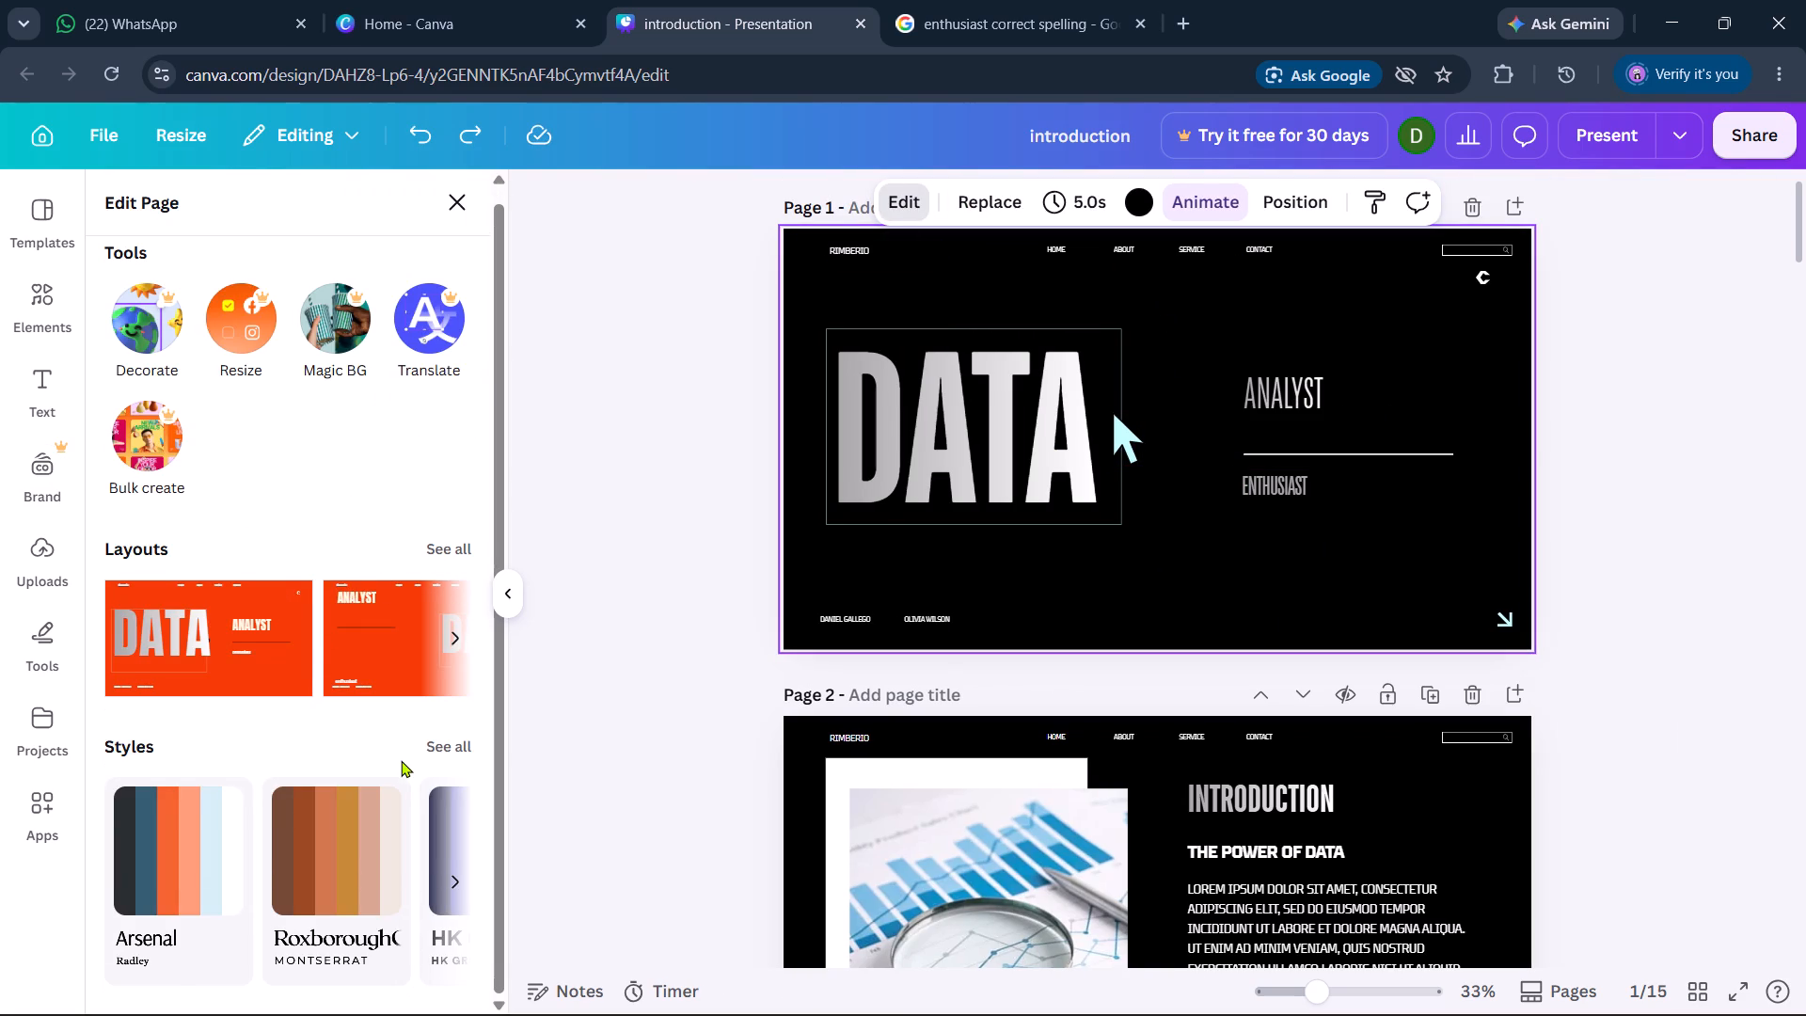
{"action": "left_click", "coordinate": [469, 747]}
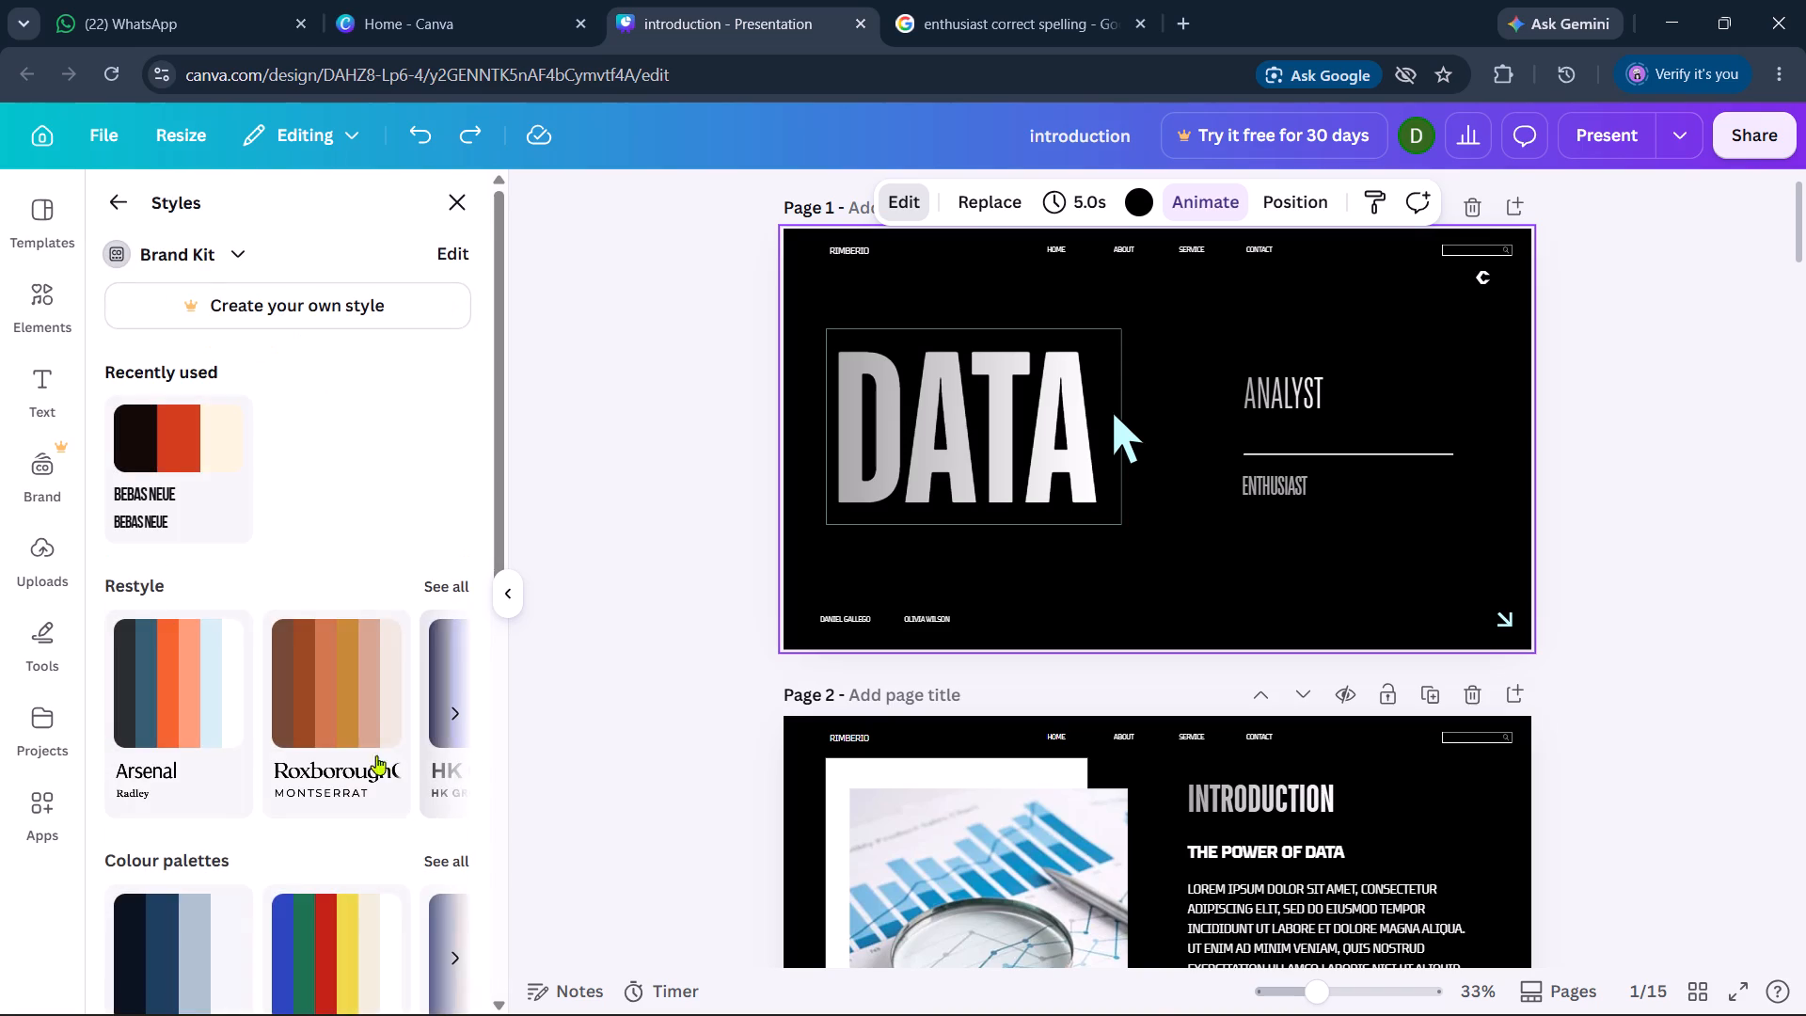
{"action": "scroll", "coordinate": [316, 770], "scroll_direction": "down", "scroll_amount": 7}
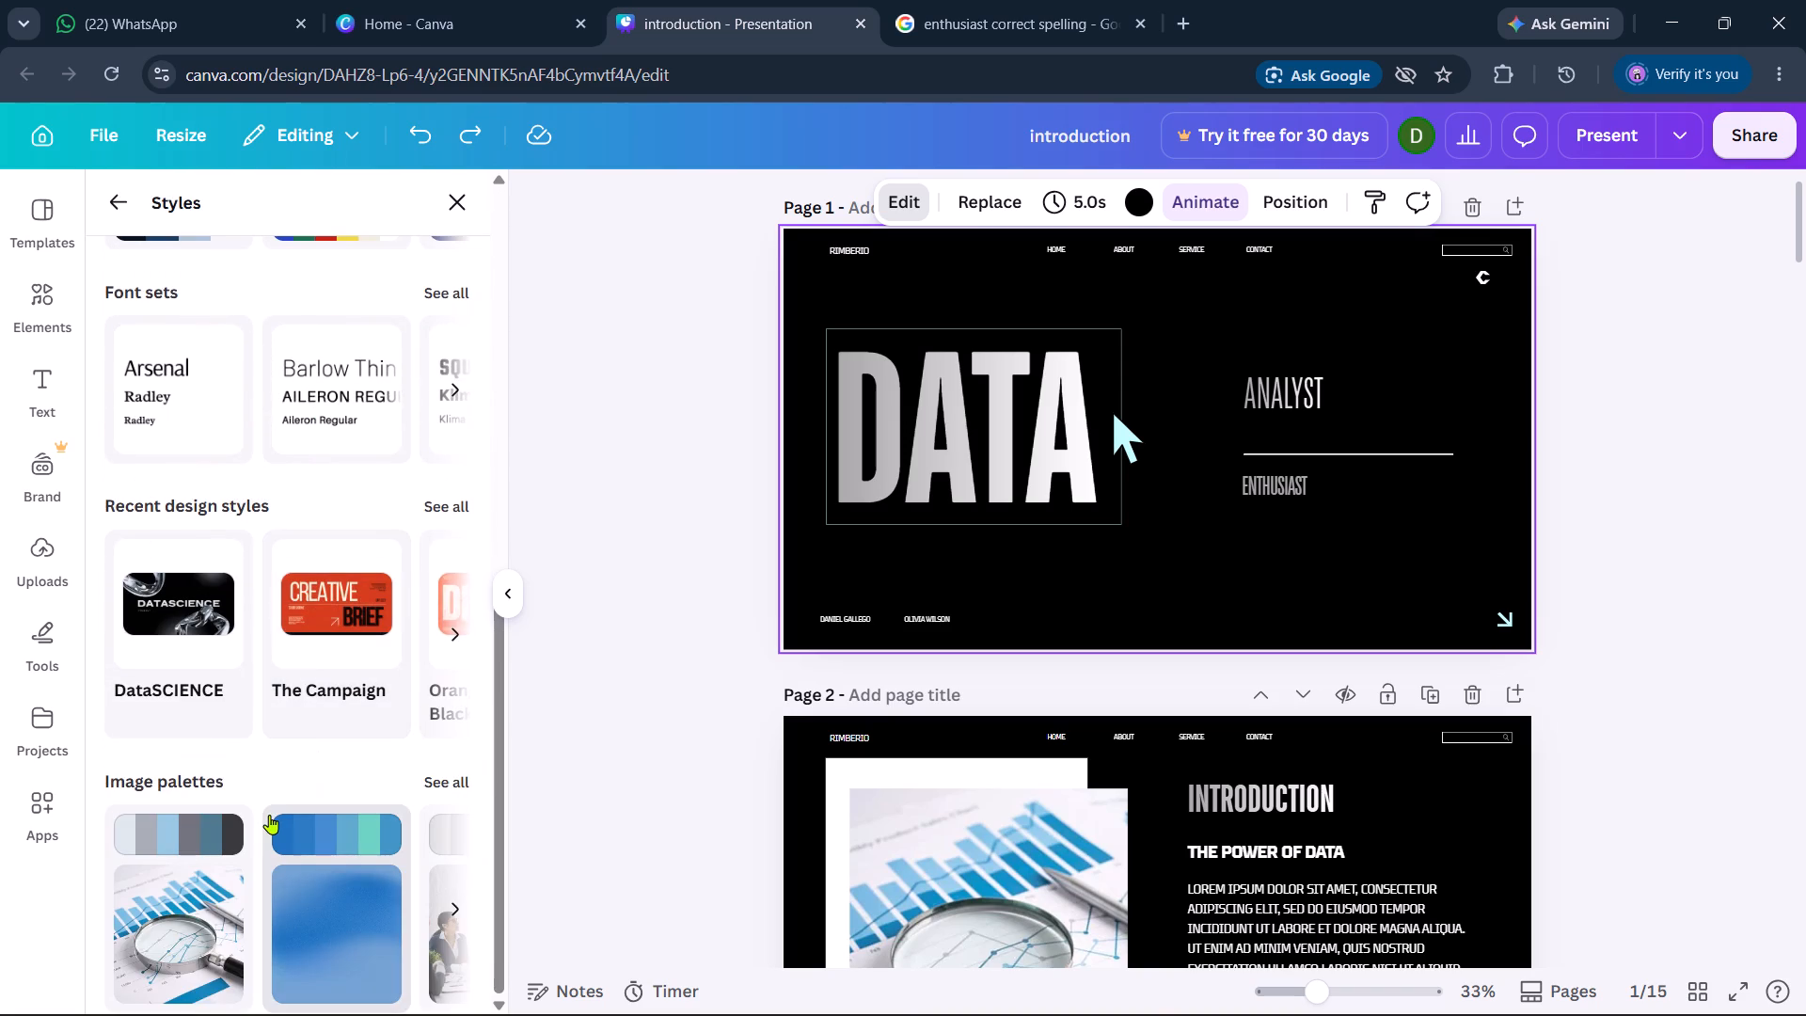
{"action": "scroll", "coordinate": [270, 639], "scroll_direction": "up", "scroll_amount": 2}
{"action": "scroll", "coordinate": [321, 636], "scroll_direction": "left", "scroll_amount": 1}
{"action": "scroll", "coordinate": [403, 500], "scroll_direction": "left", "scroll_amount": 1}
{"action": "scroll", "coordinate": [420, 694], "scroll_direction": "left", "scroll_amount": 1}
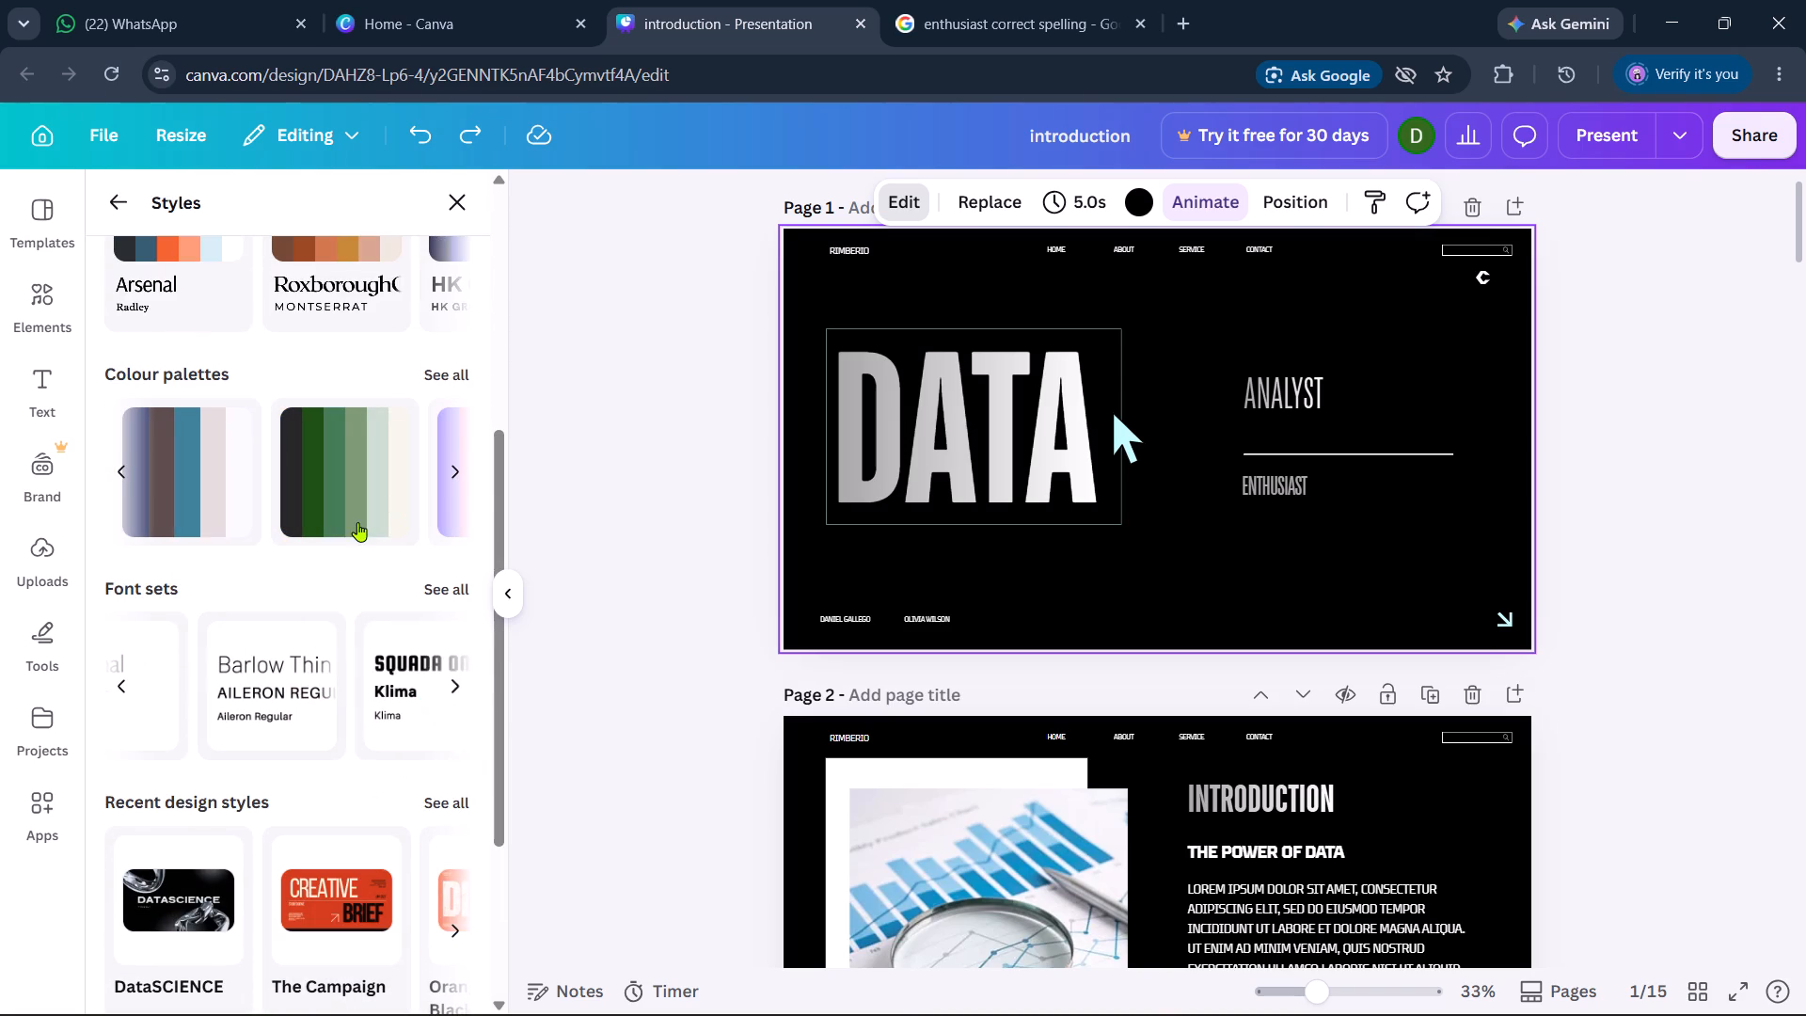
{"action": "scroll", "coordinate": [357, 522], "scroll_direction": "left", "scroll_amount": 5}
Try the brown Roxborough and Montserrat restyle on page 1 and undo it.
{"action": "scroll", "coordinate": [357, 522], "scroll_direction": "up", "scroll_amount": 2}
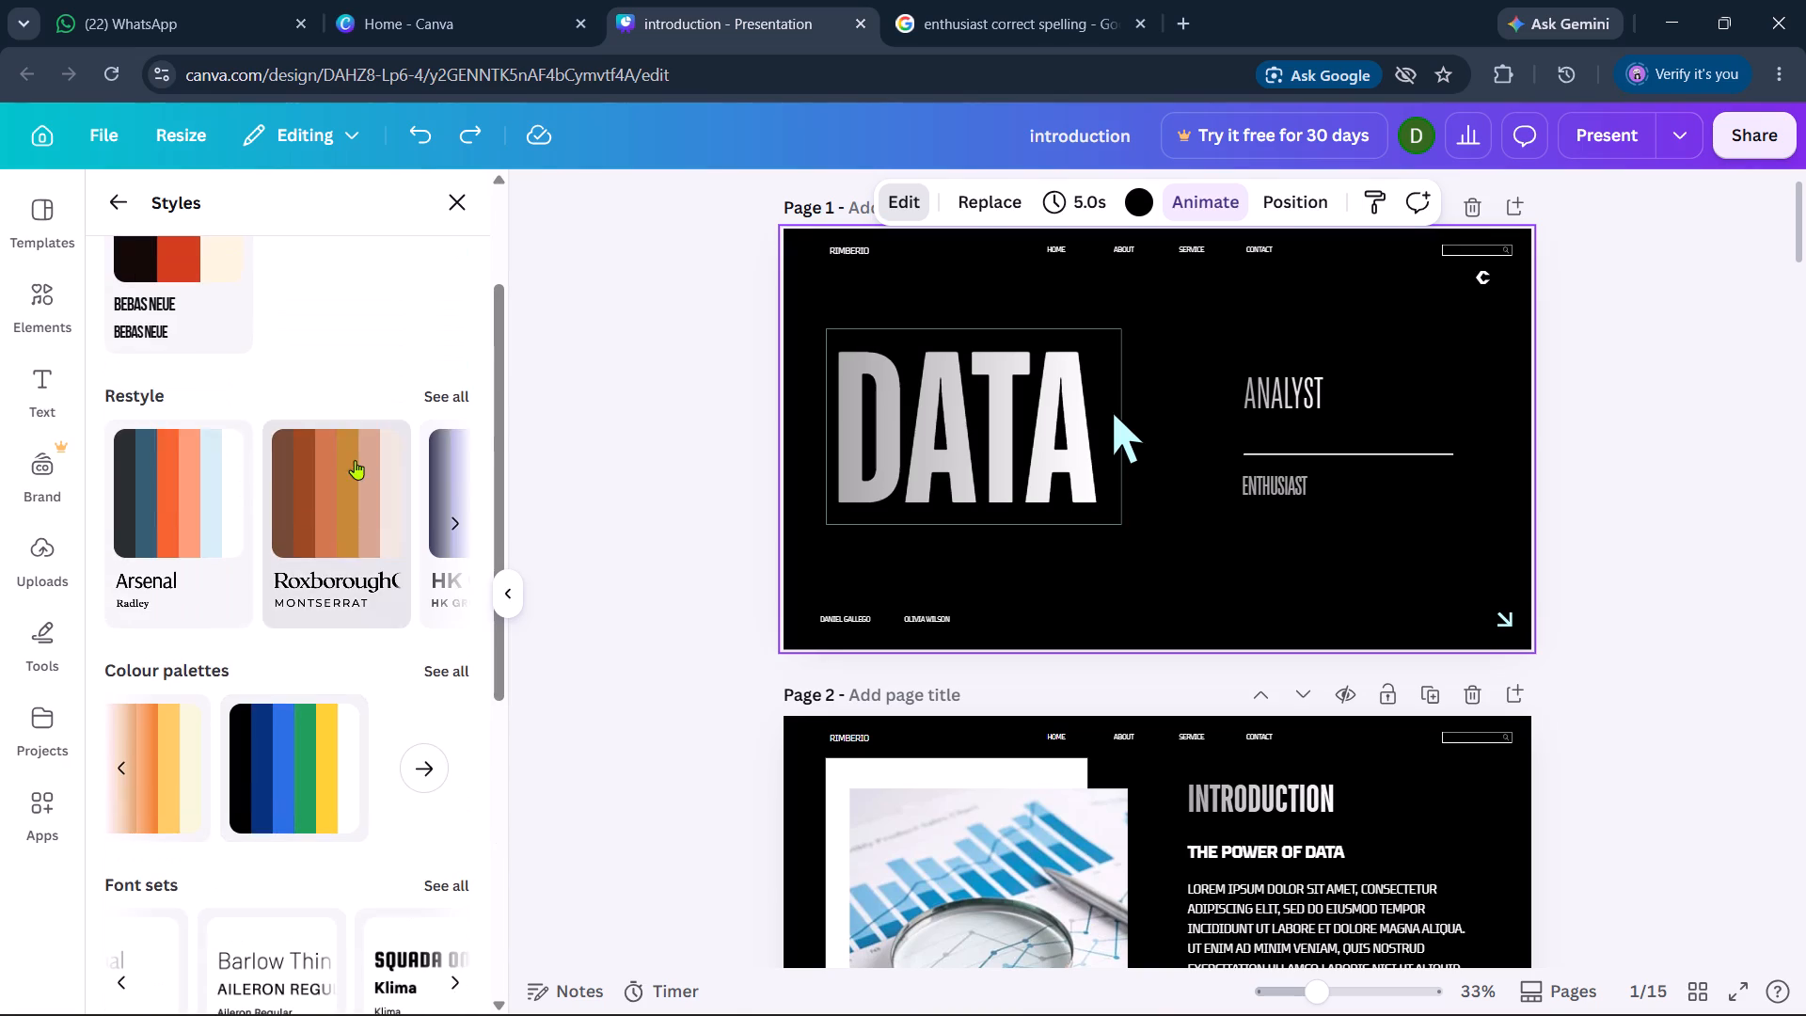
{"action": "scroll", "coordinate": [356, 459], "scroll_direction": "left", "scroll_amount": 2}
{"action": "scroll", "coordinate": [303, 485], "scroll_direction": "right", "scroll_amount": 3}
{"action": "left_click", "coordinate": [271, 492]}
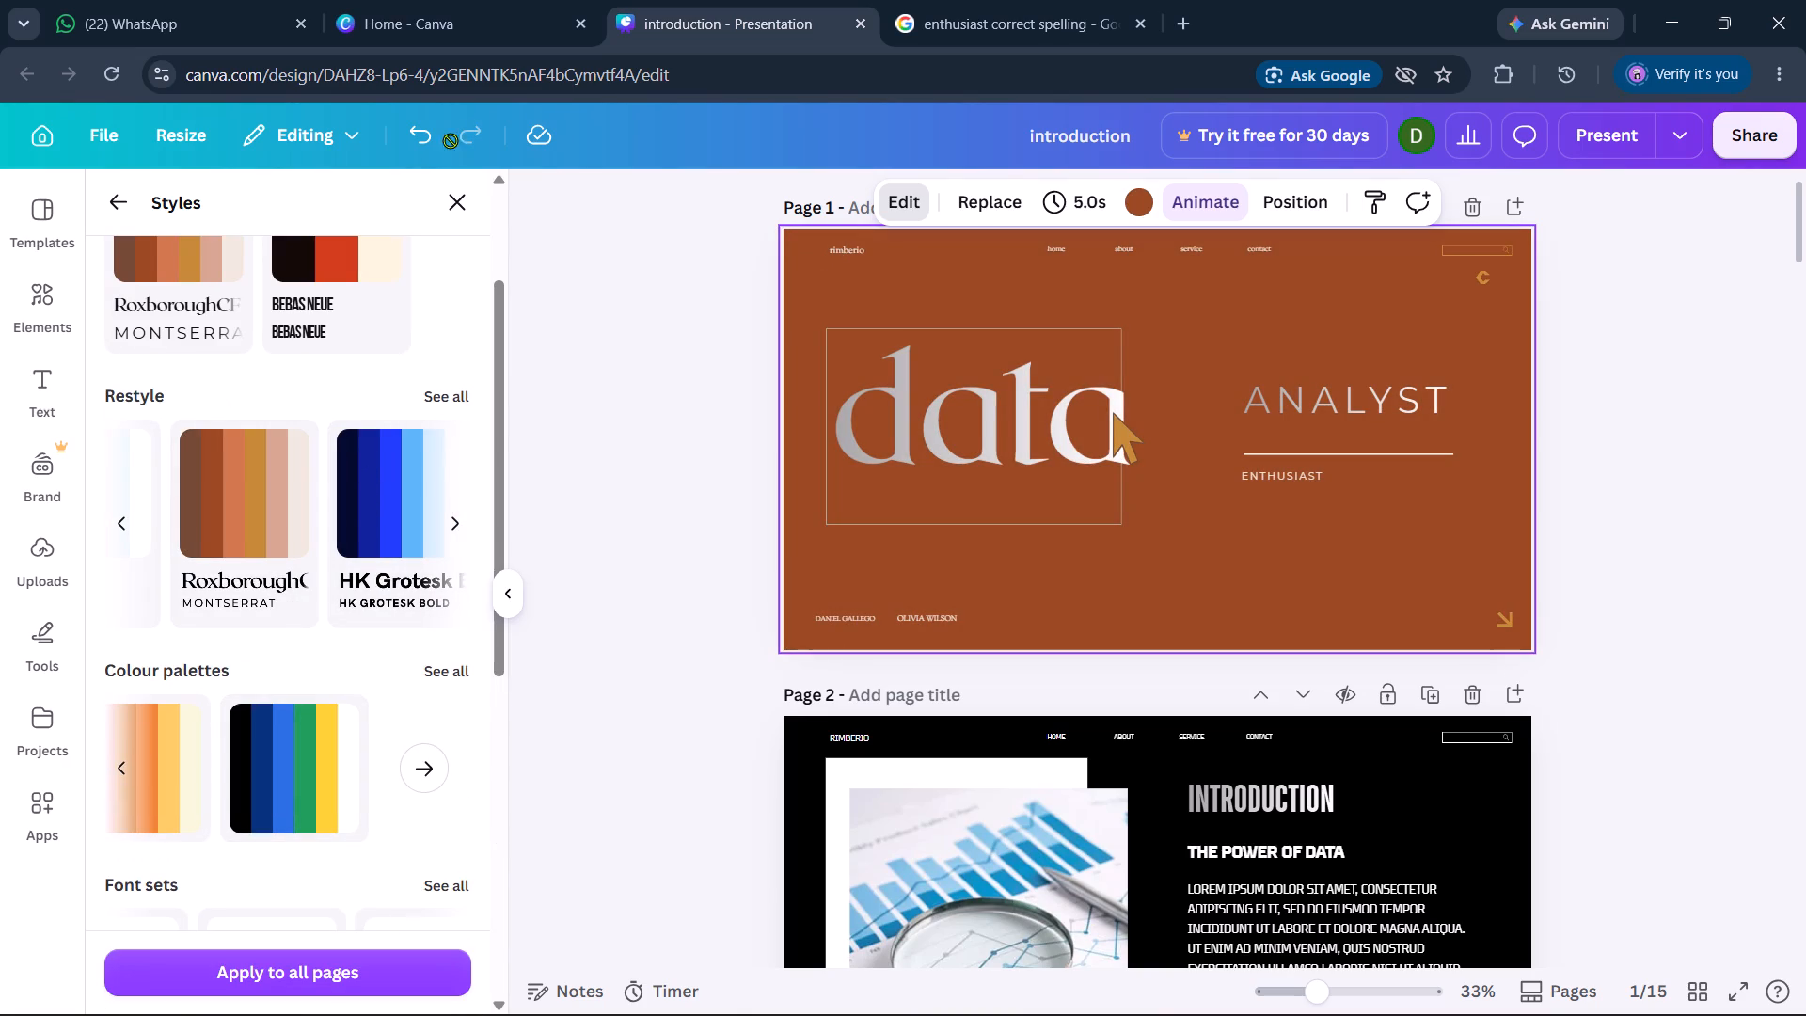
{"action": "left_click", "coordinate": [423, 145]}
Review the deck from page 1 through page 15 for consistent styling.
{"action": "left_click", "coordinate": [1263, 569]}
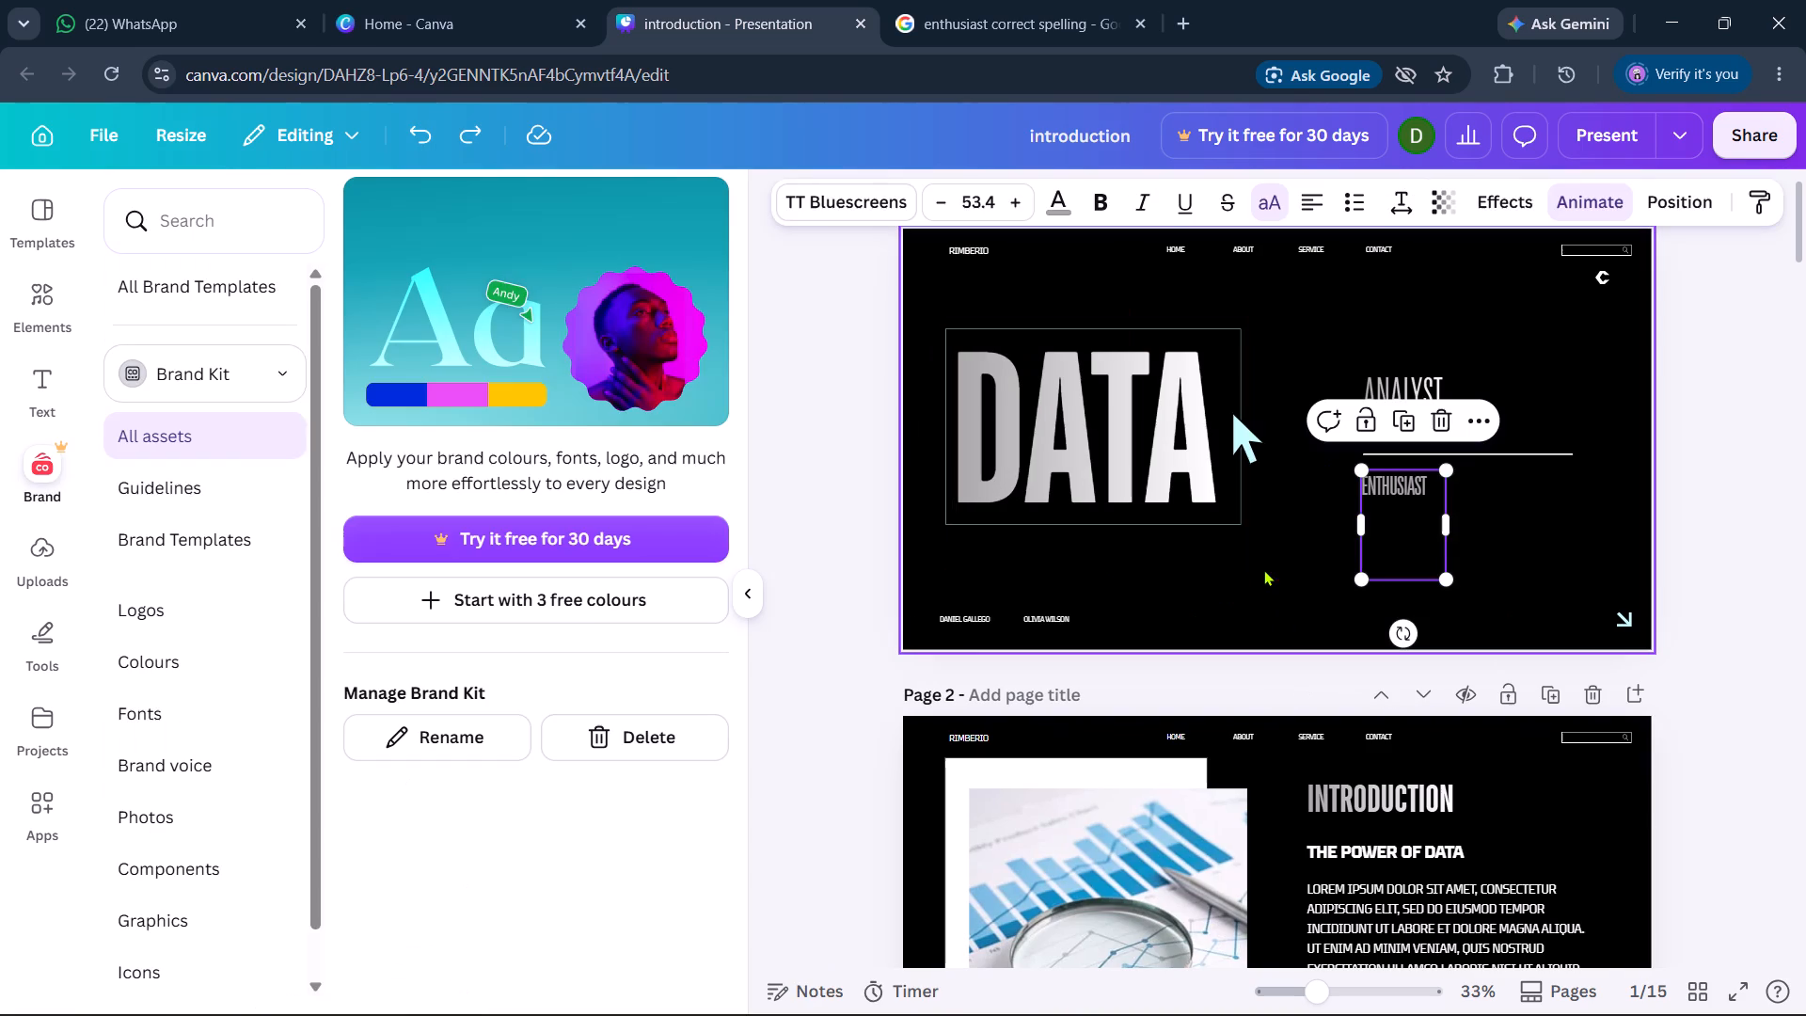
{"action": "left_click", "coordinate": [1266, 568]}
{"action": "scroll", "coordinate": [1389, 555], "scroll_direction": "down", "scroll_amount": 2}
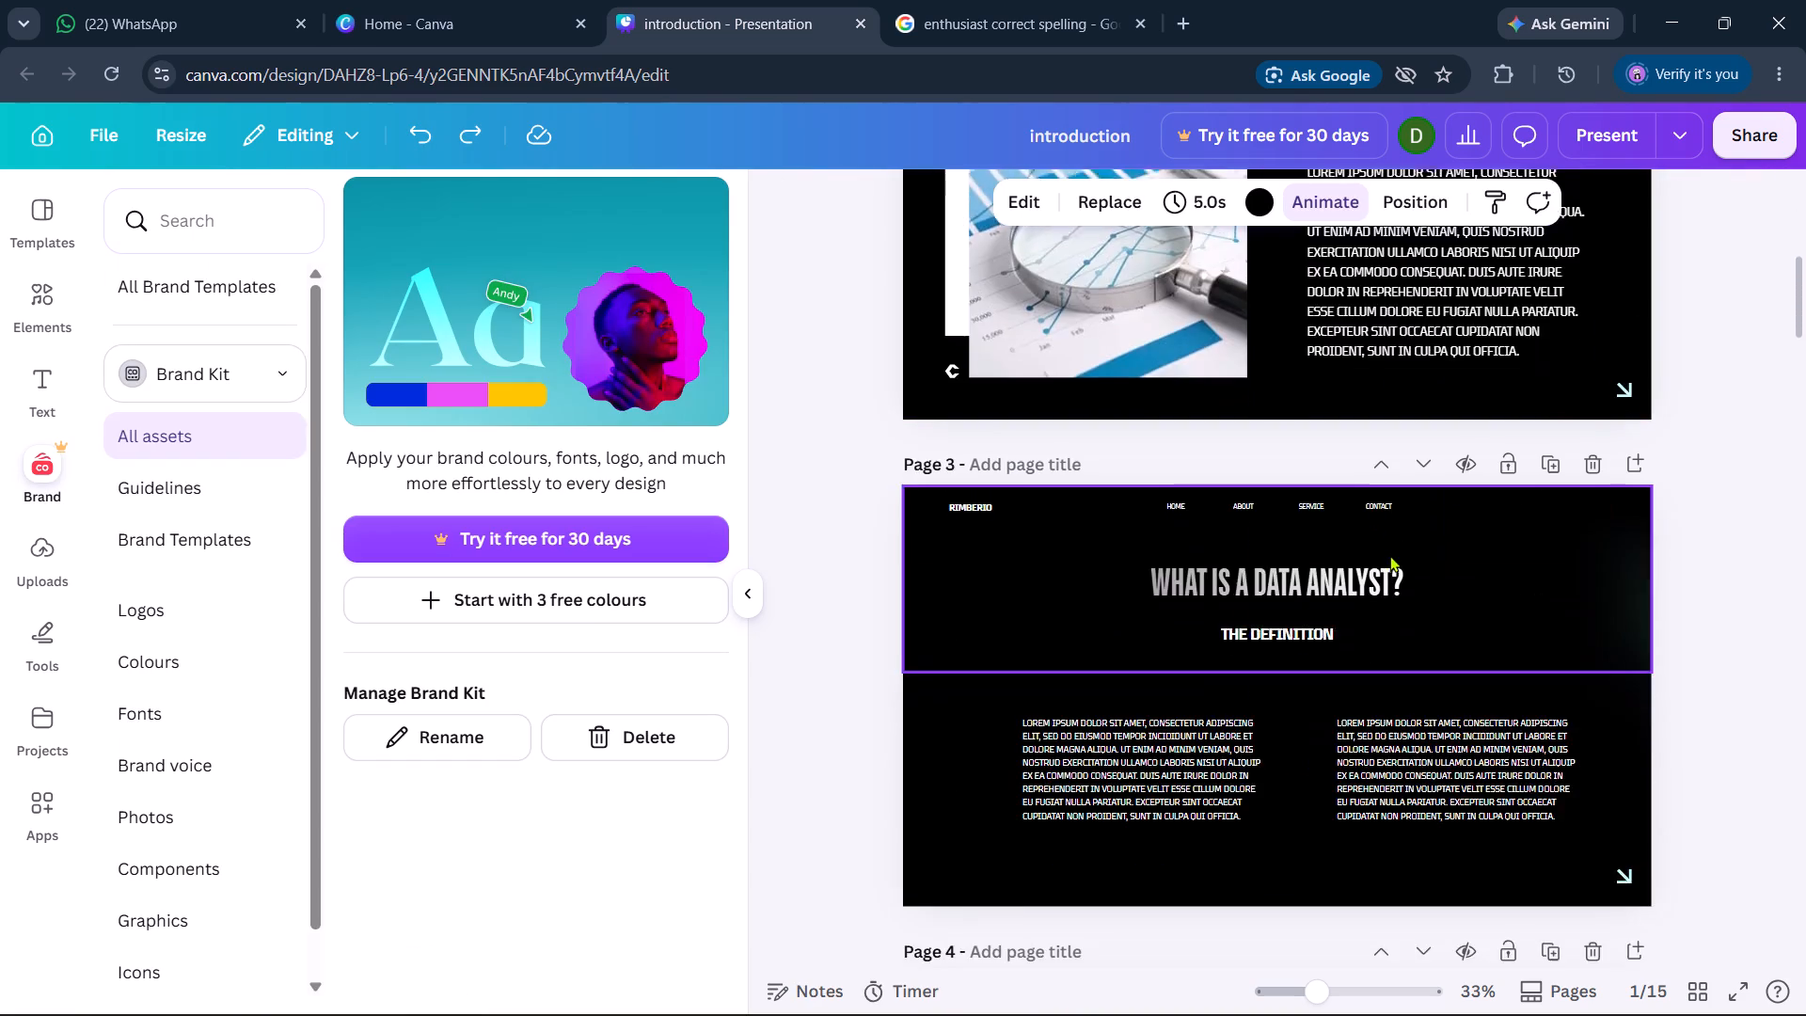
{"action": "scroll", "coordinate": [1389, 555], "scroll_direction": "down", "scroll_amount": 10}
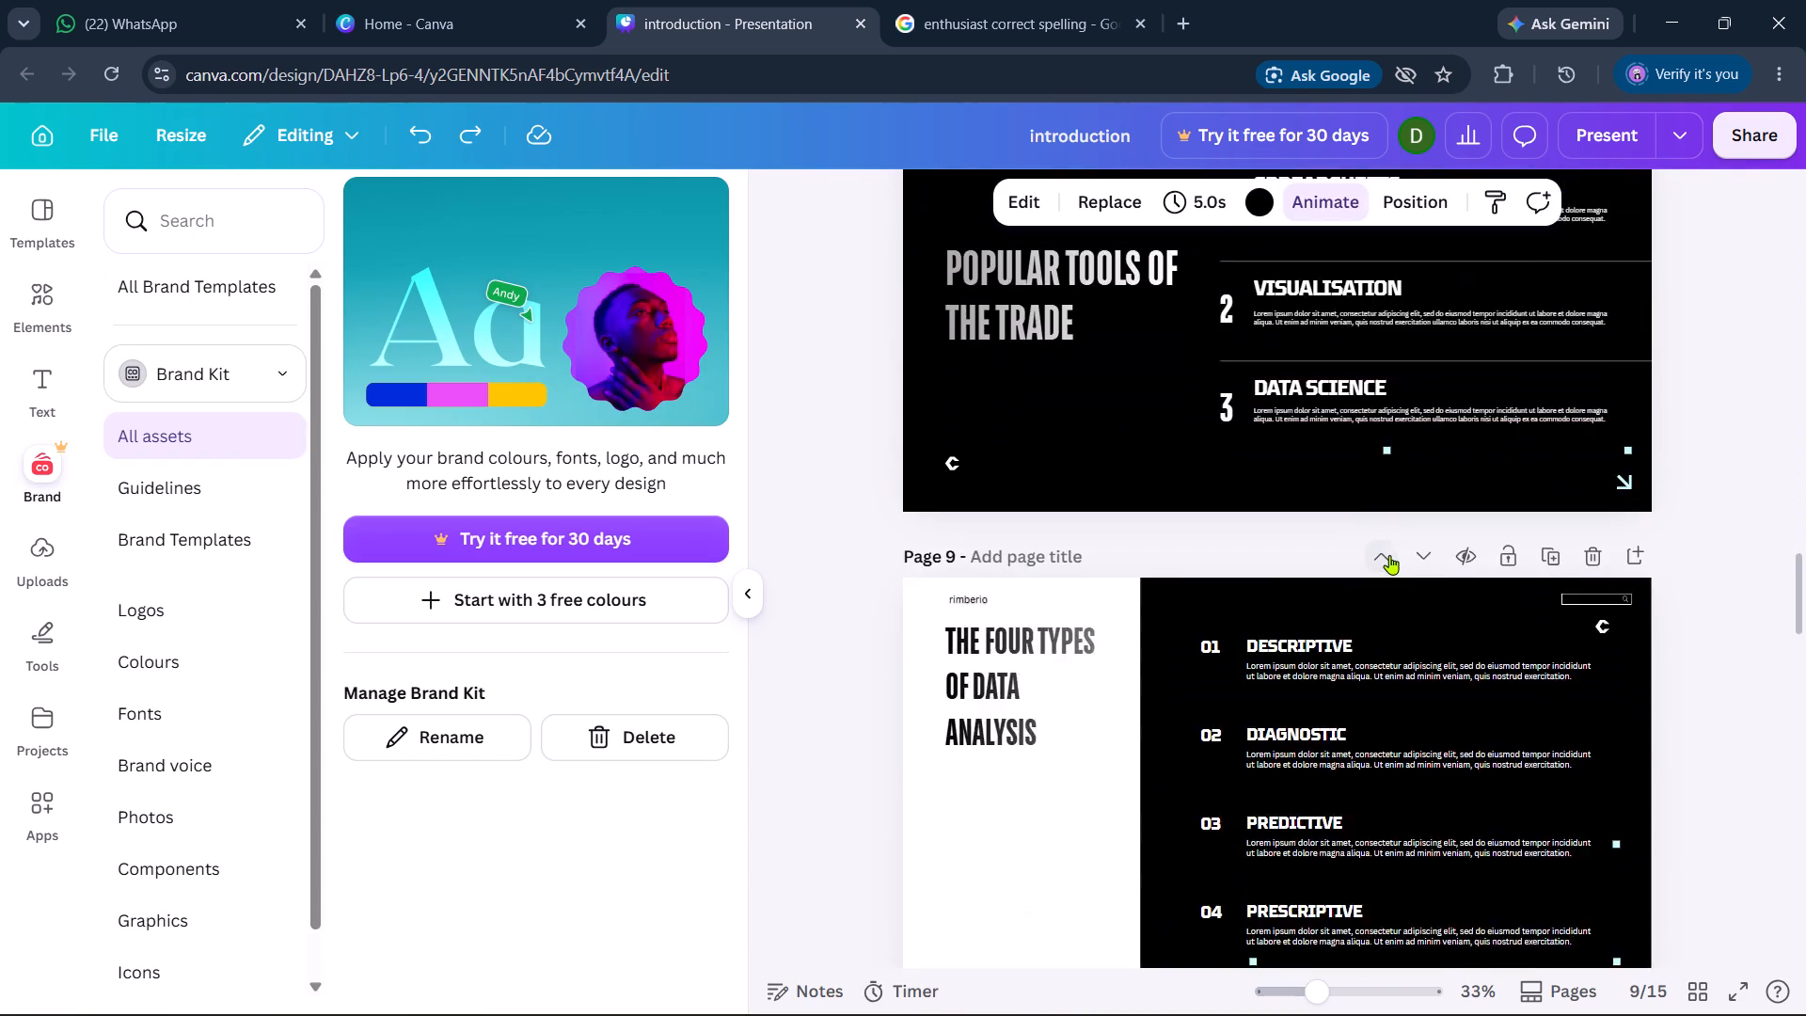
{"action": "scroll", "coordinate": [1389, 555], "scroll_direction": "down", "scroll_amount": 10}
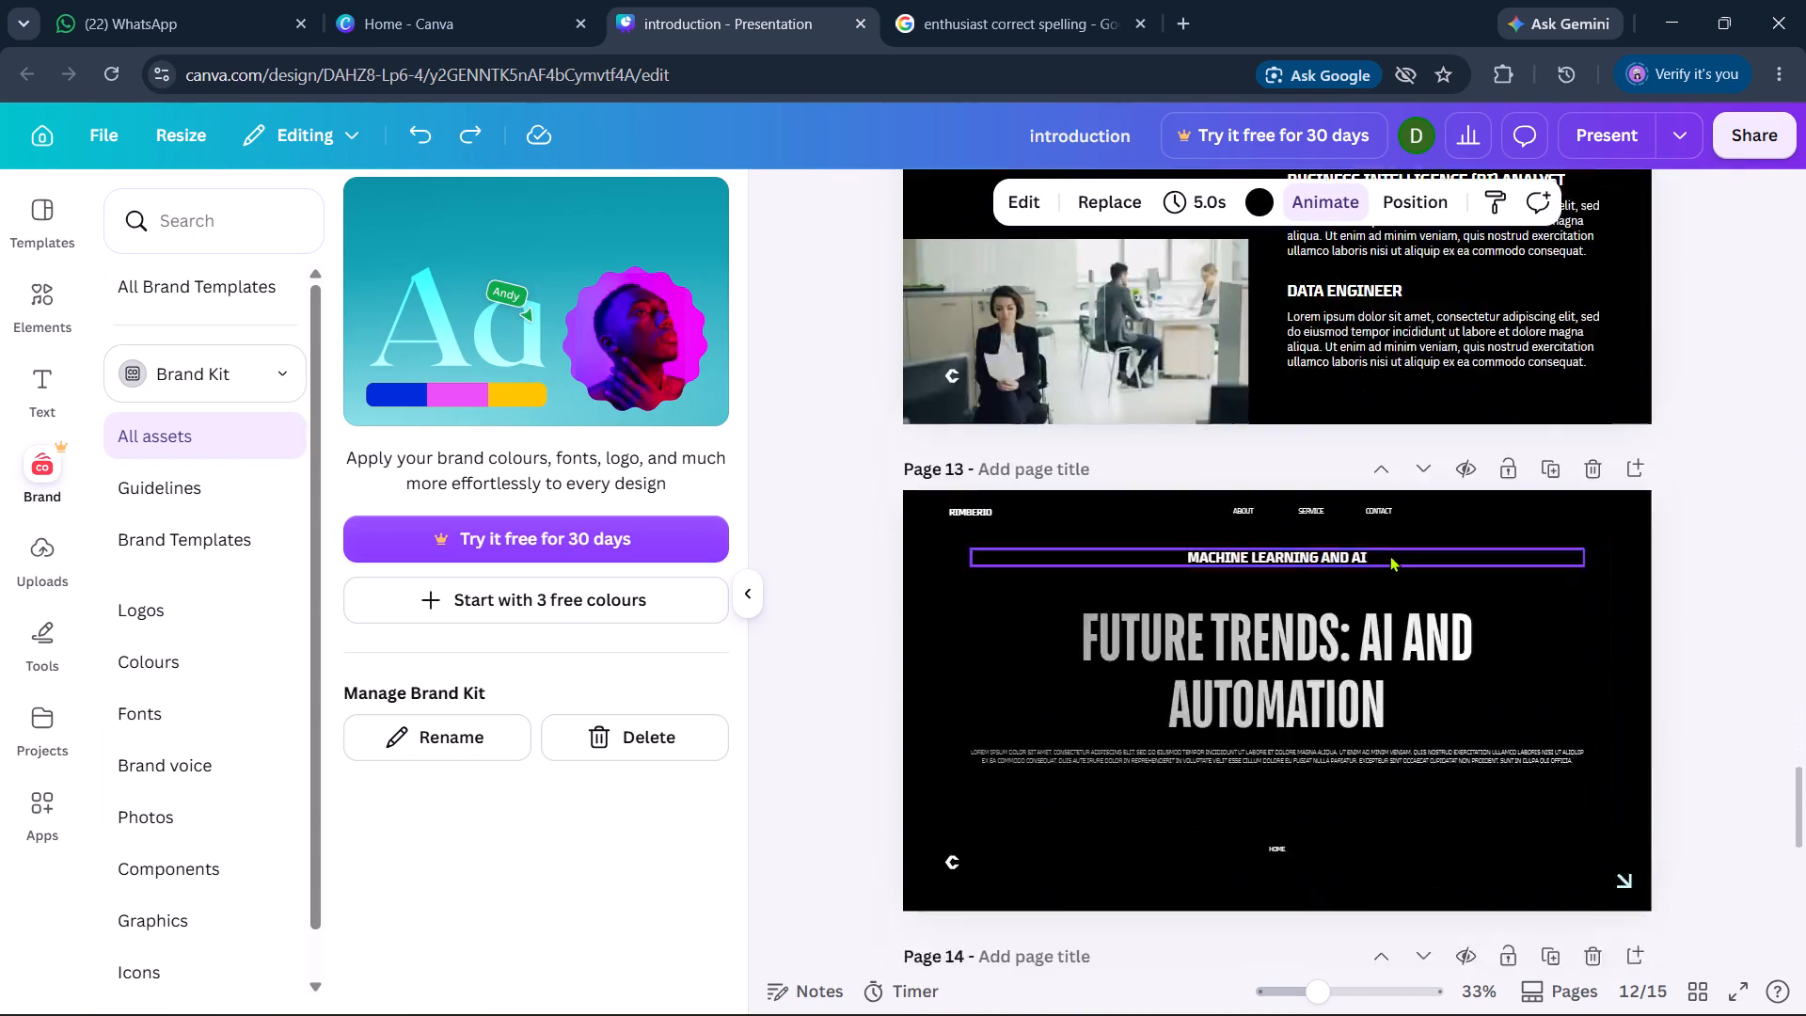
{"action": "scroll", "coordinate": [1389, 555], "scroll_direction": "down", "scroll_amount": 8}
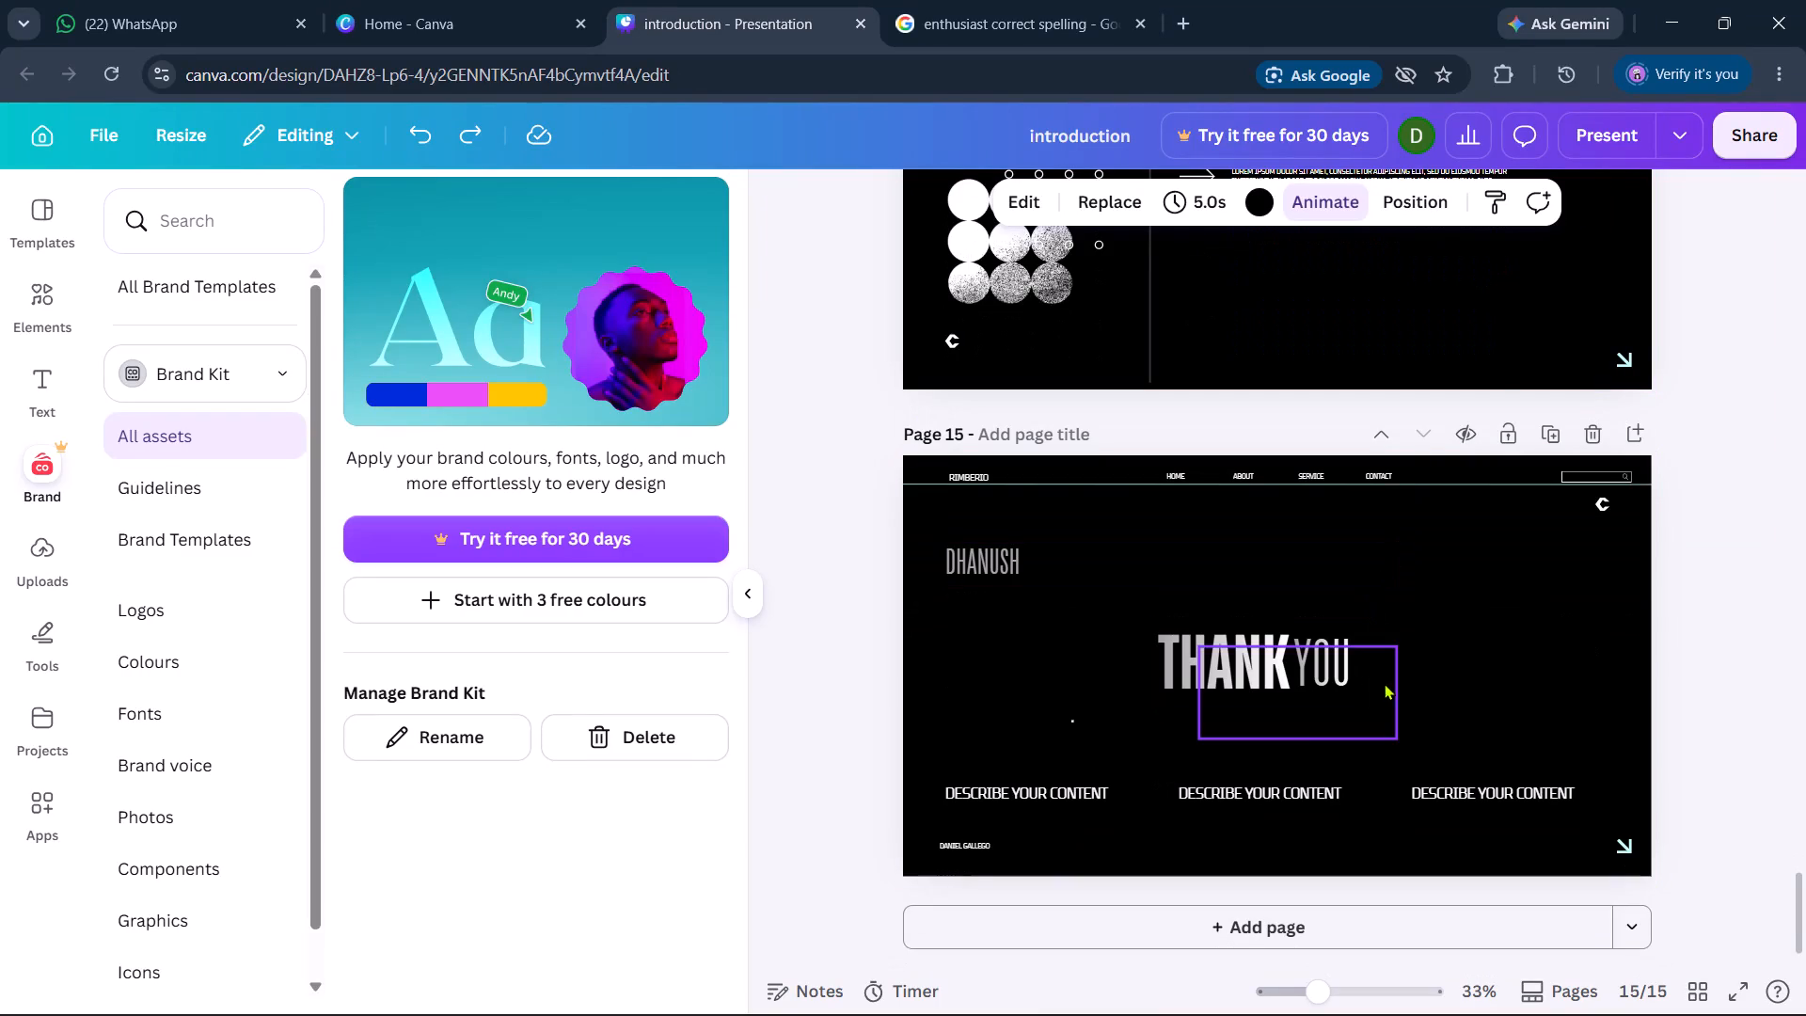
Enlarge the word THANK on page 15 to font size 189.
{"action": "left_click", "coordinate": [1294, 652]}
{"action": "left_click", "coordinate": [1244, 659]}
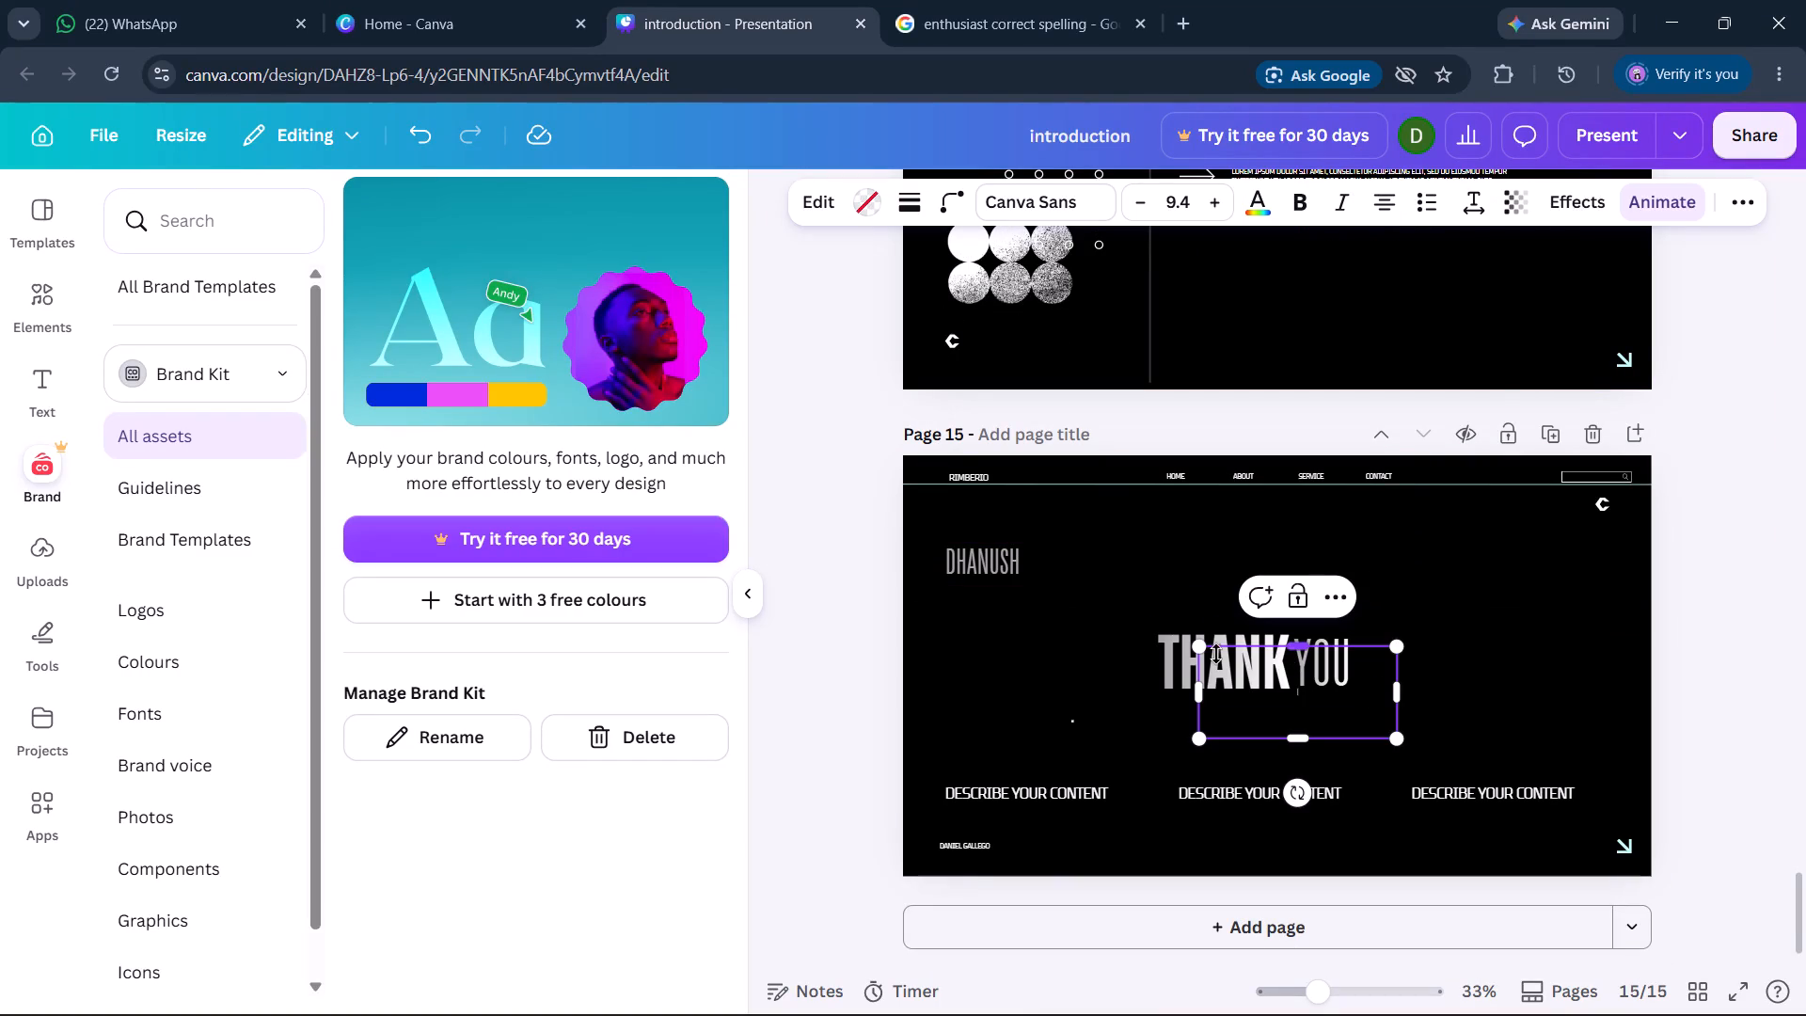
{"action": "left_click", "coordinate": [1216, 654]}
{"action": "left_click", "coordinate": [1161, 625]}
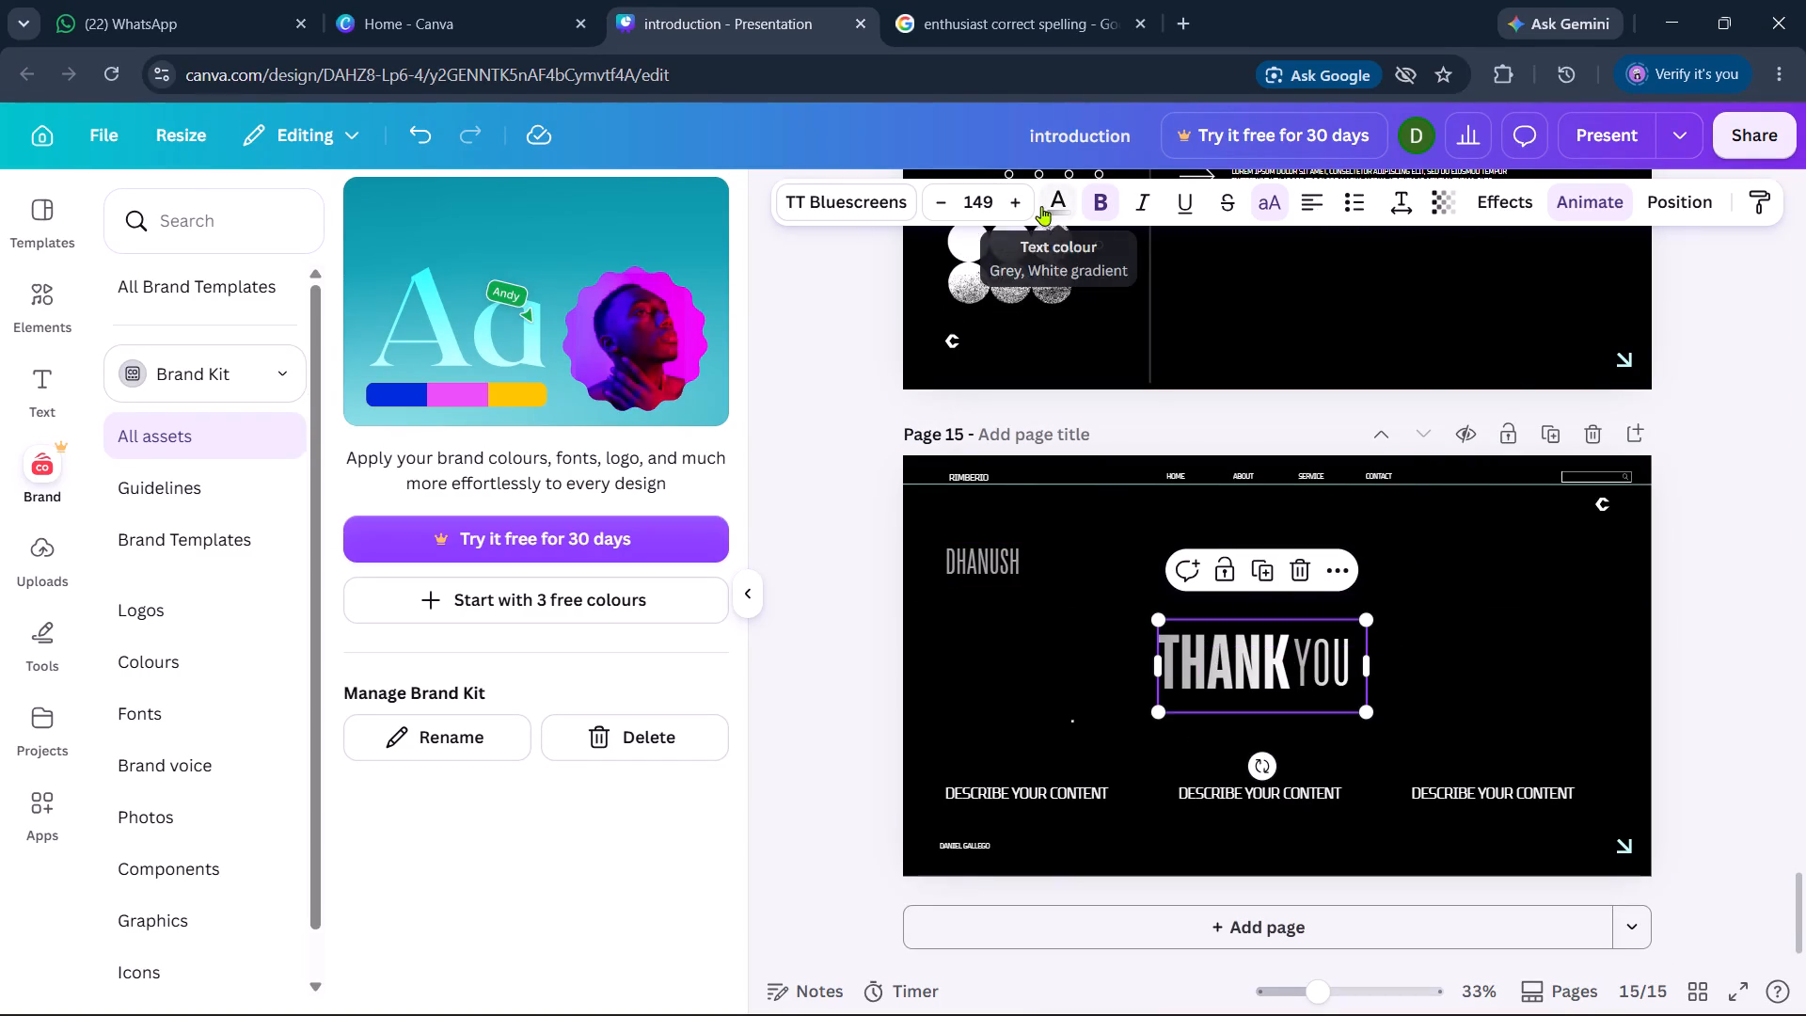
{"action": "left_click", "coordinate": [1000, 196]}
{"action": "triple_click", "coordinate": [1009, 198]}
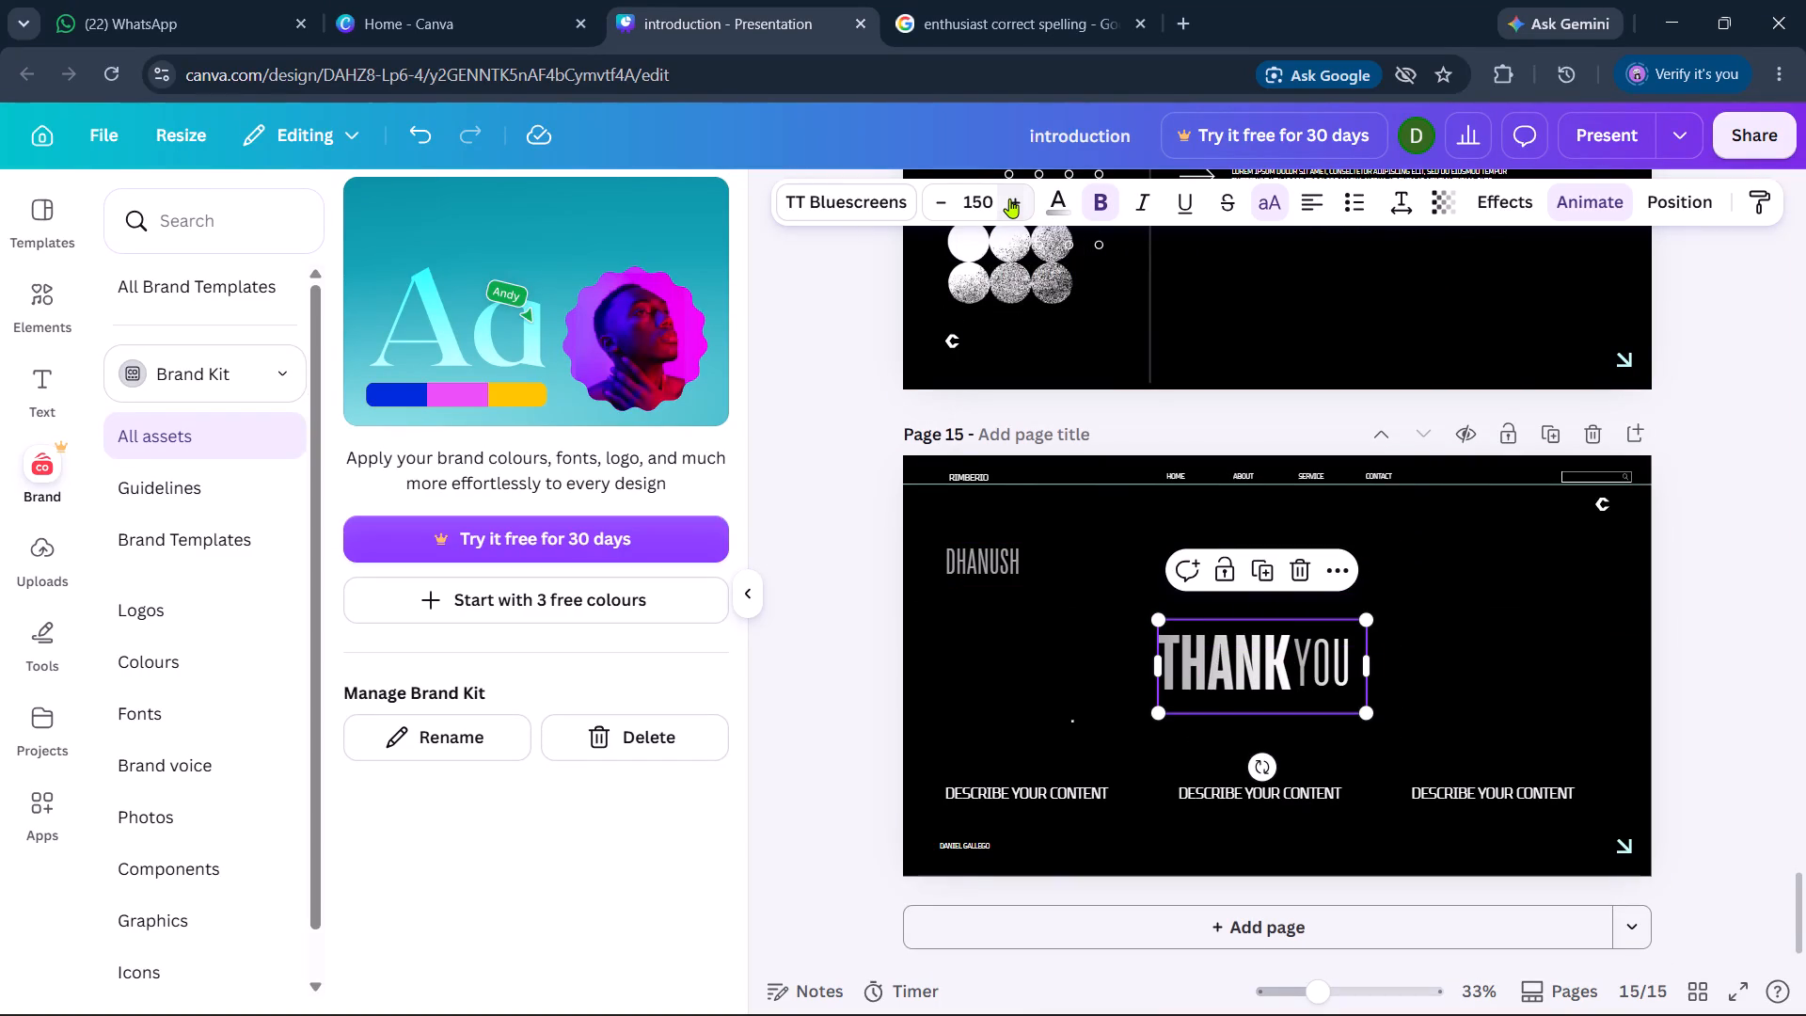
{"action": "triple_click", "coordinate": [1009, 198]}
{"action": "triple_click", "coordinate": [1009, 199]}
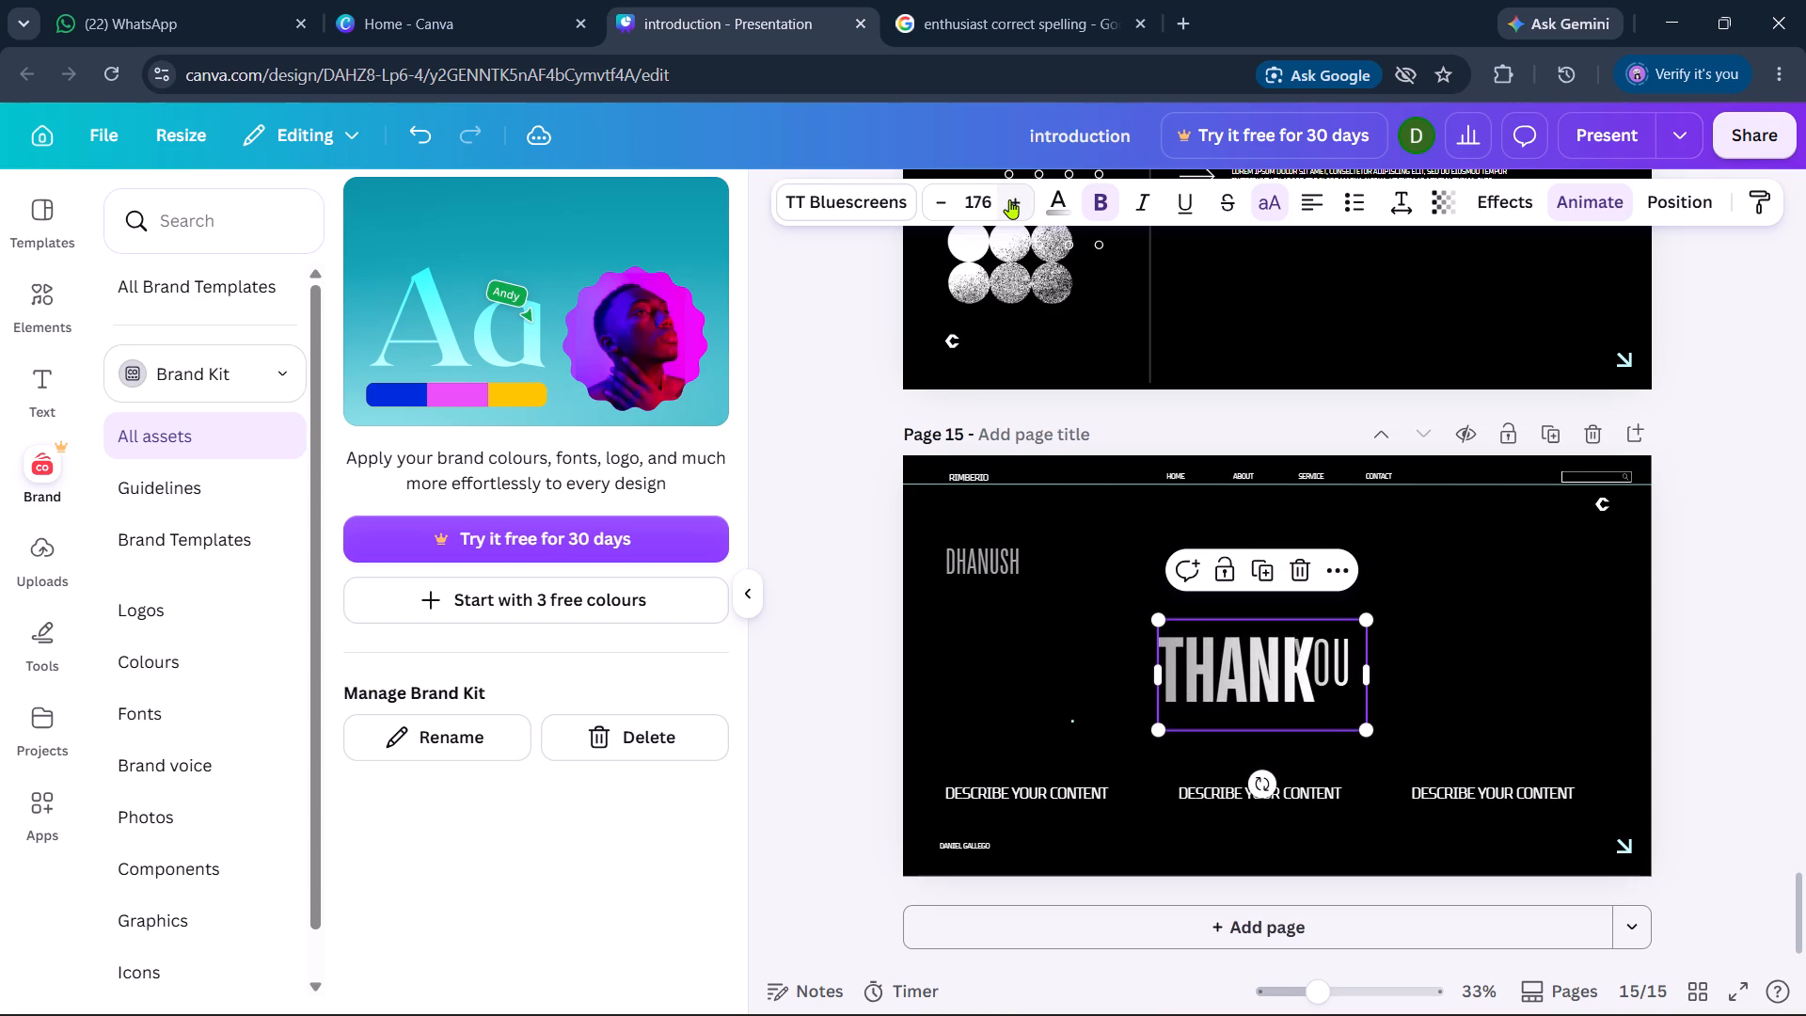
{"action": "left_click", "coordinate": [1460, 689]}
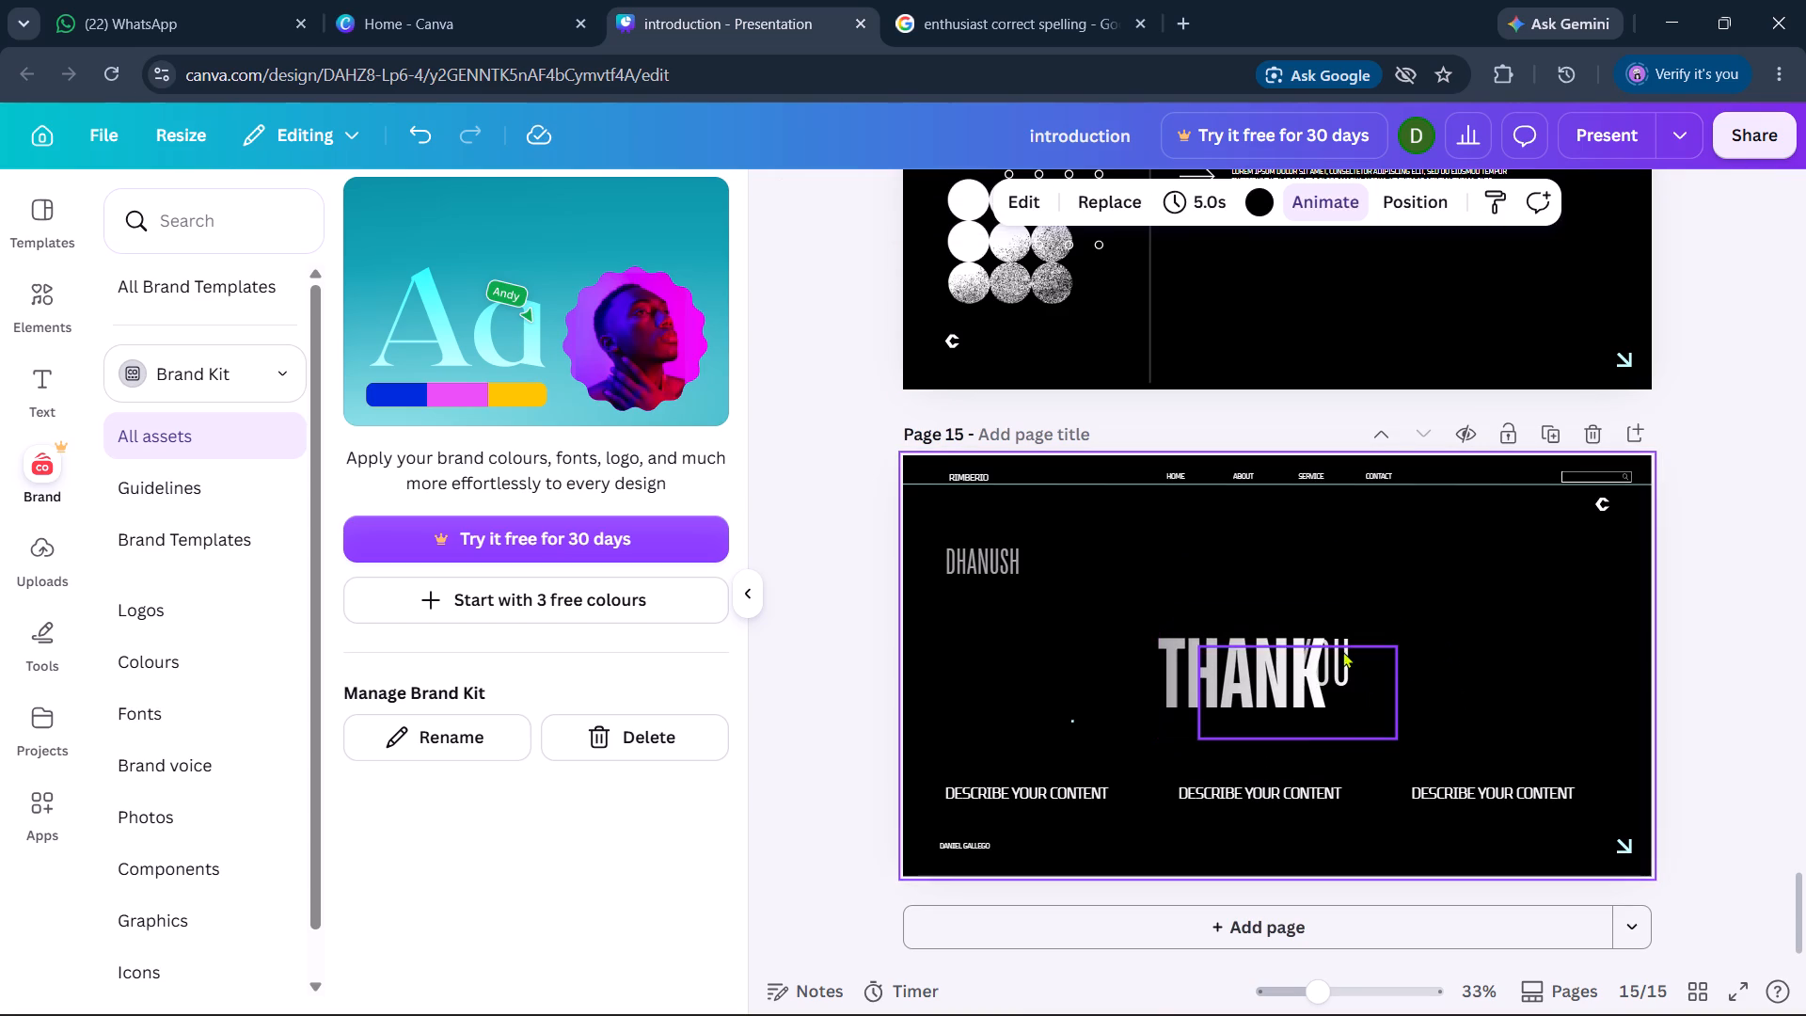
Reposition the words THANK and YOU on page 15 so they sit side by side without overlapping.
{"action": "left_click", "coordinate": [1339, 660]}
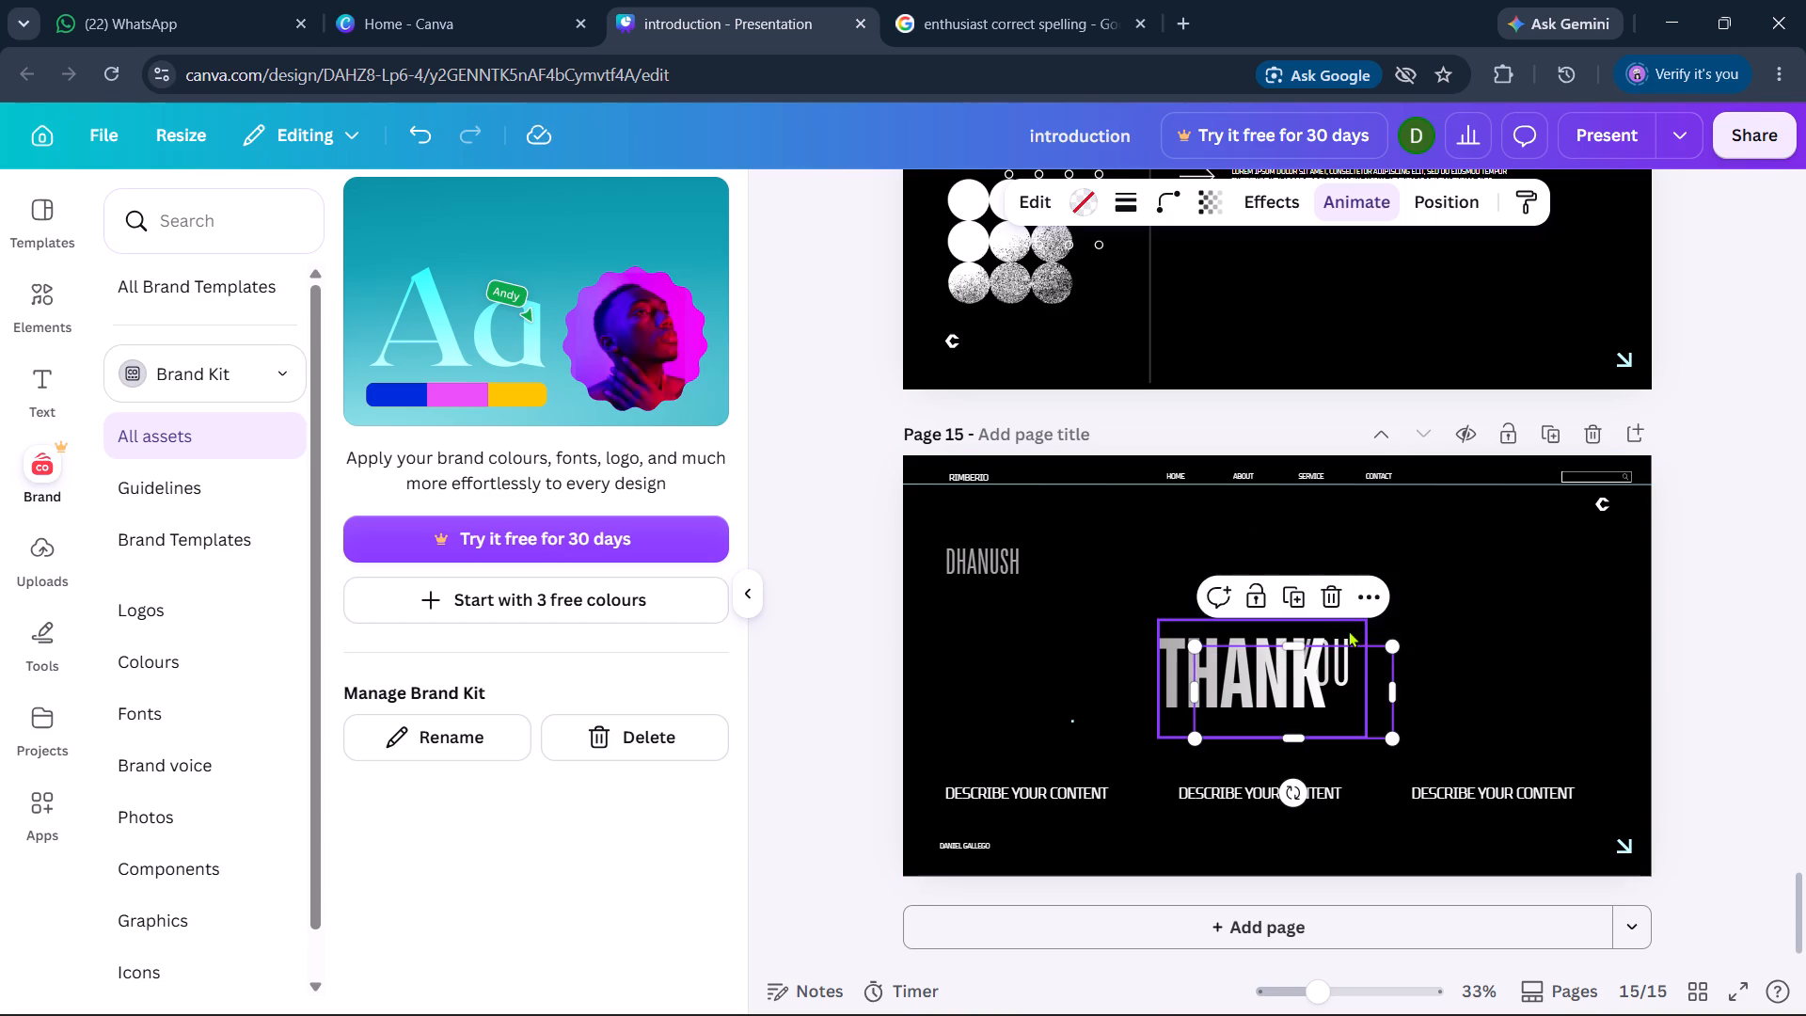
{"action": "left_click", "coordinate": [1337, 637]}
{"action": "left_click", "coordinate": [1457, 608]}
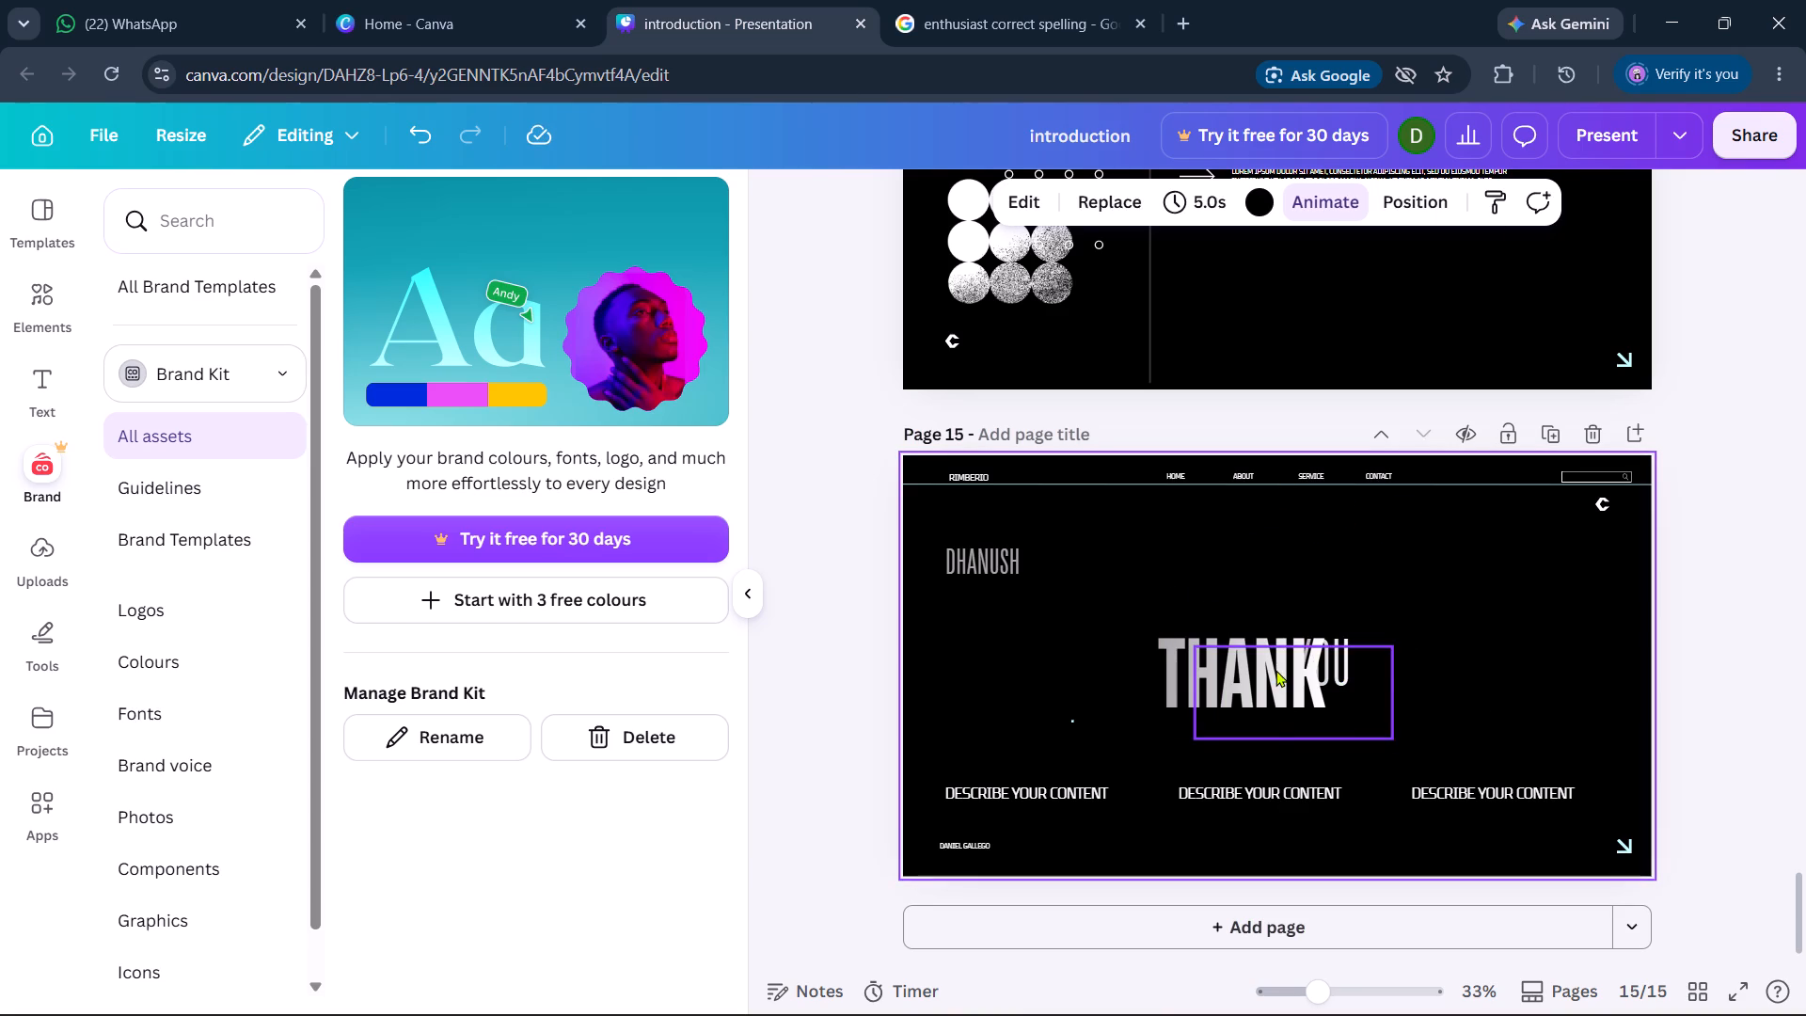
{"action": "left_click_drag", "start_coordinate": [1275, 670], "coordinate": [1353, 666]}
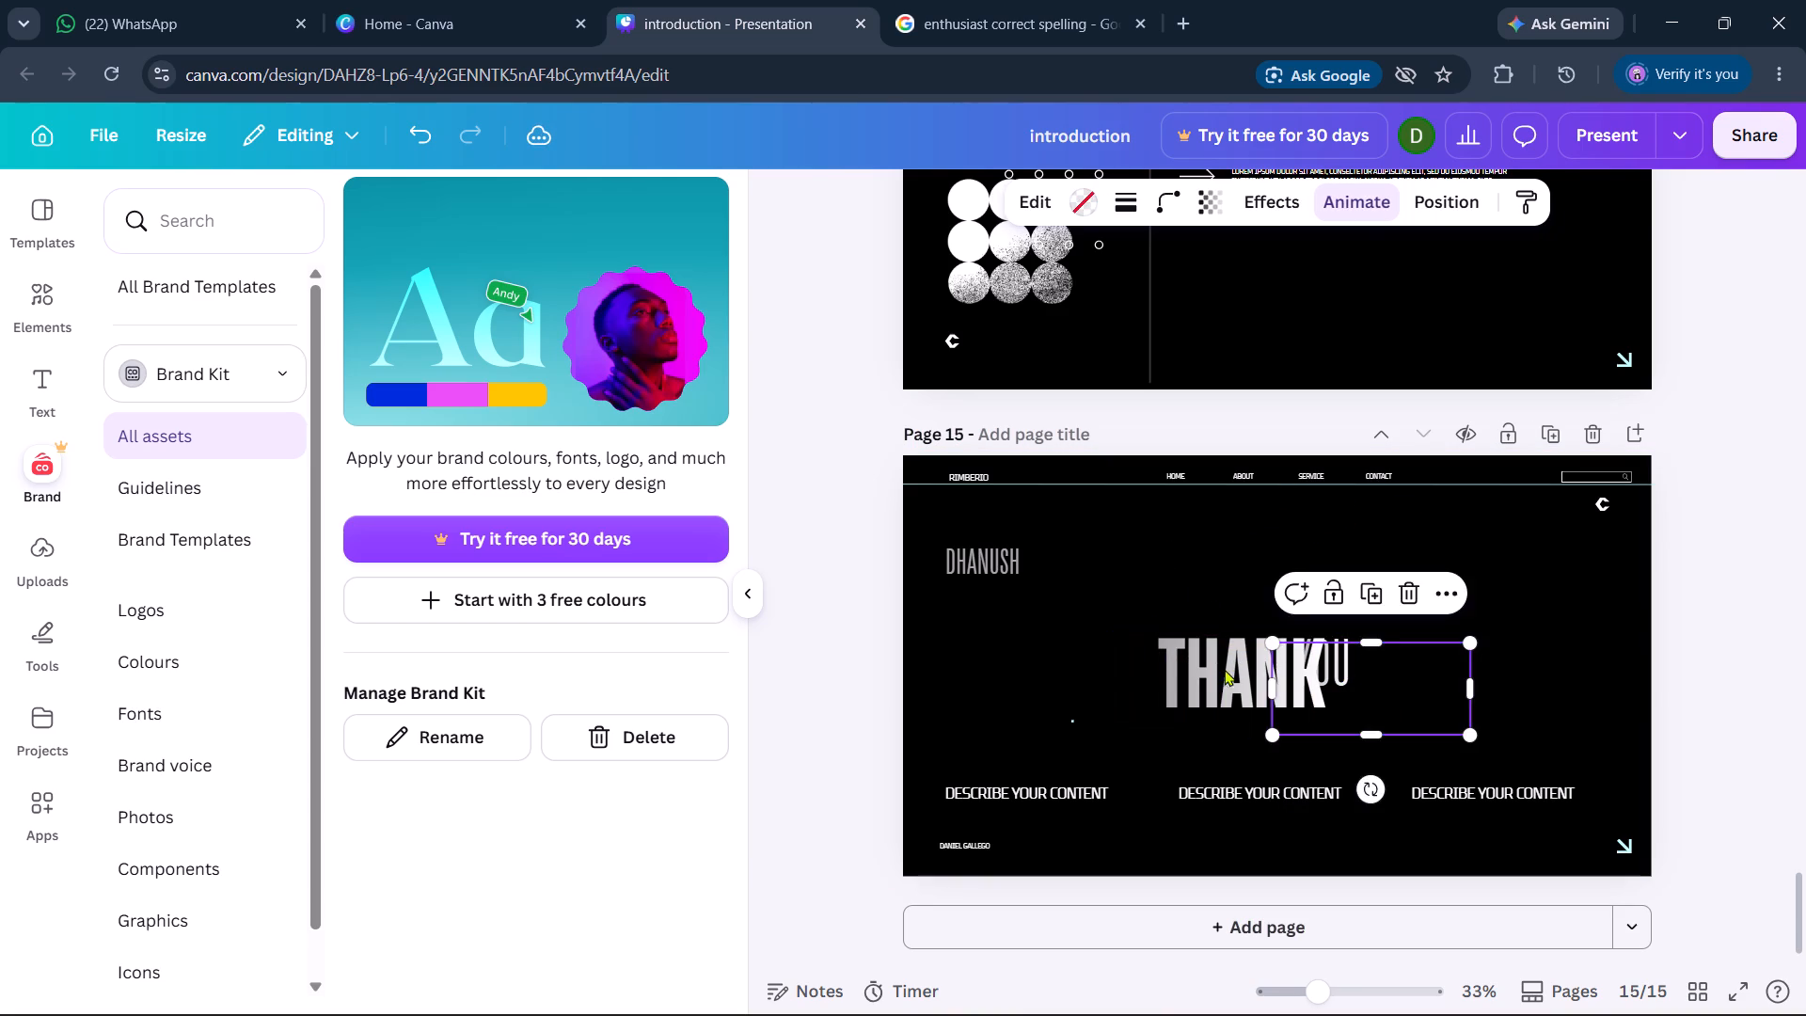
{"action": "left_click_drag", "start_coordinate": [1209, 672], "coordinate": [1117, 666]}
{"action": "left_click_drag", "start_coordinate": [1313, 662], "coordinate": [1322, 662]}
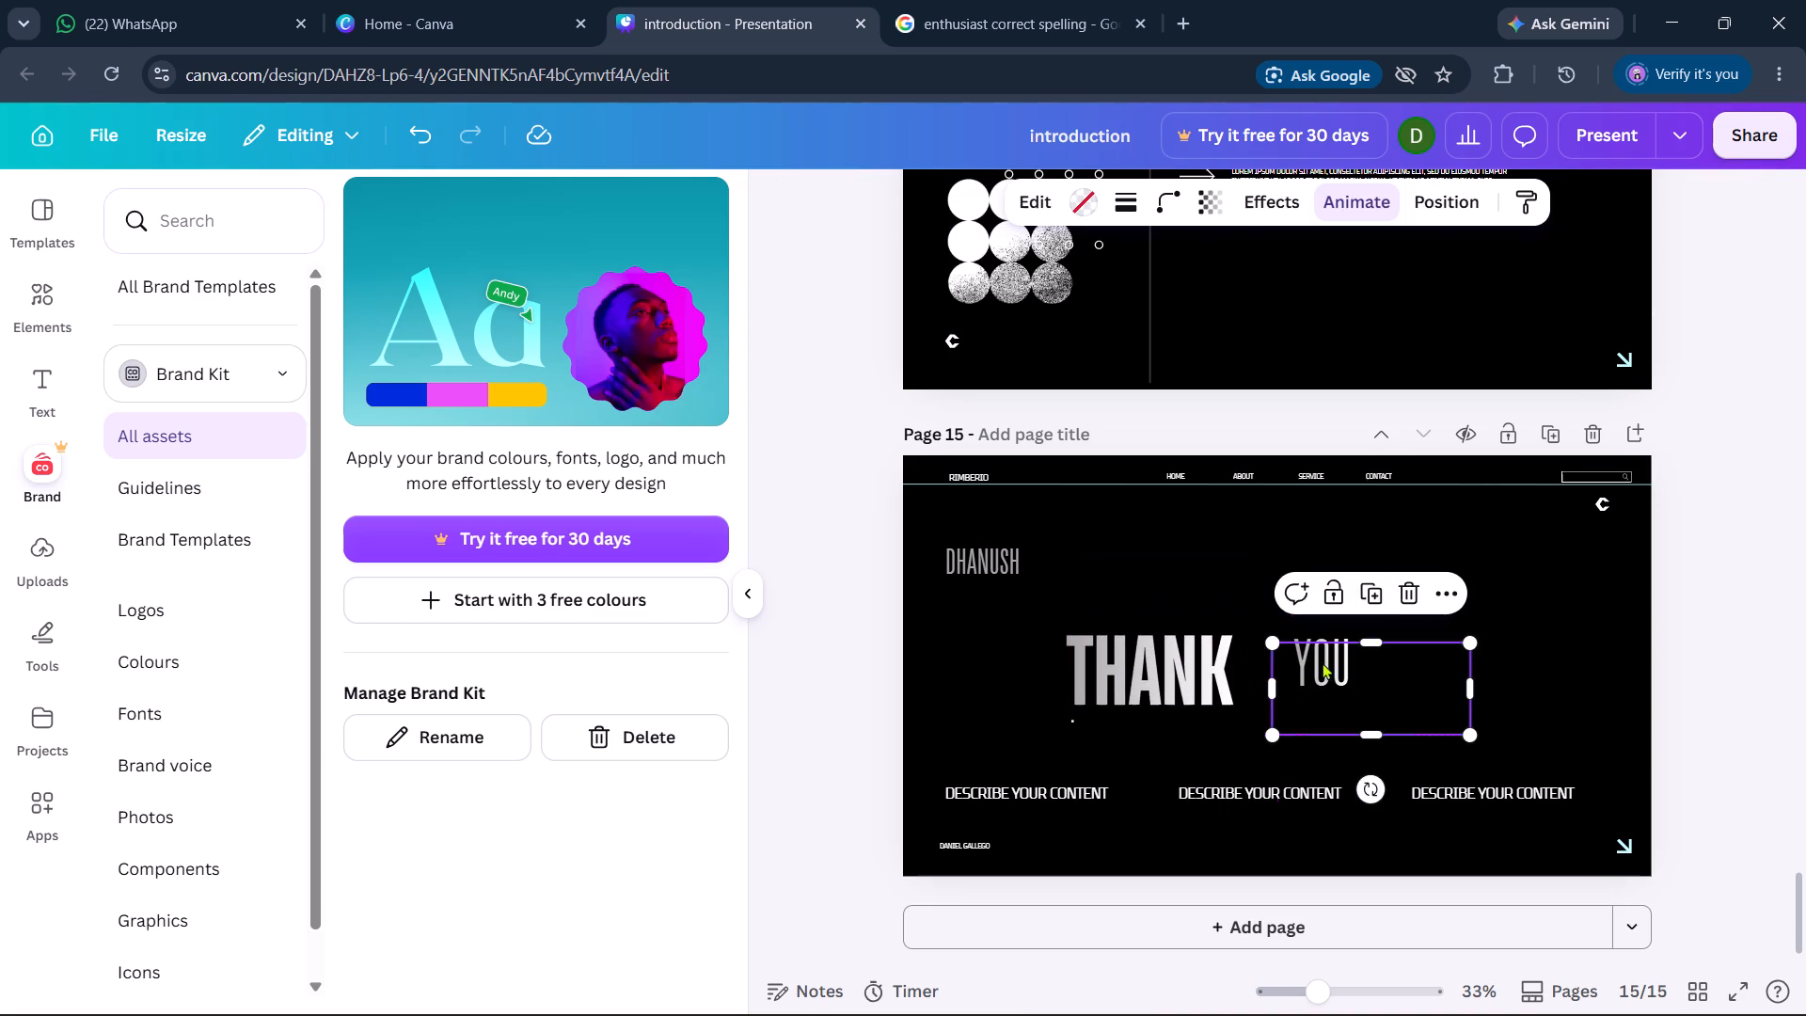
{"action": "left_click_drag", "start_coordinate": [1322, 662], "coordinate": [1338, 662]}
{"action": "left_click", "coordinate": [1310, 654]}
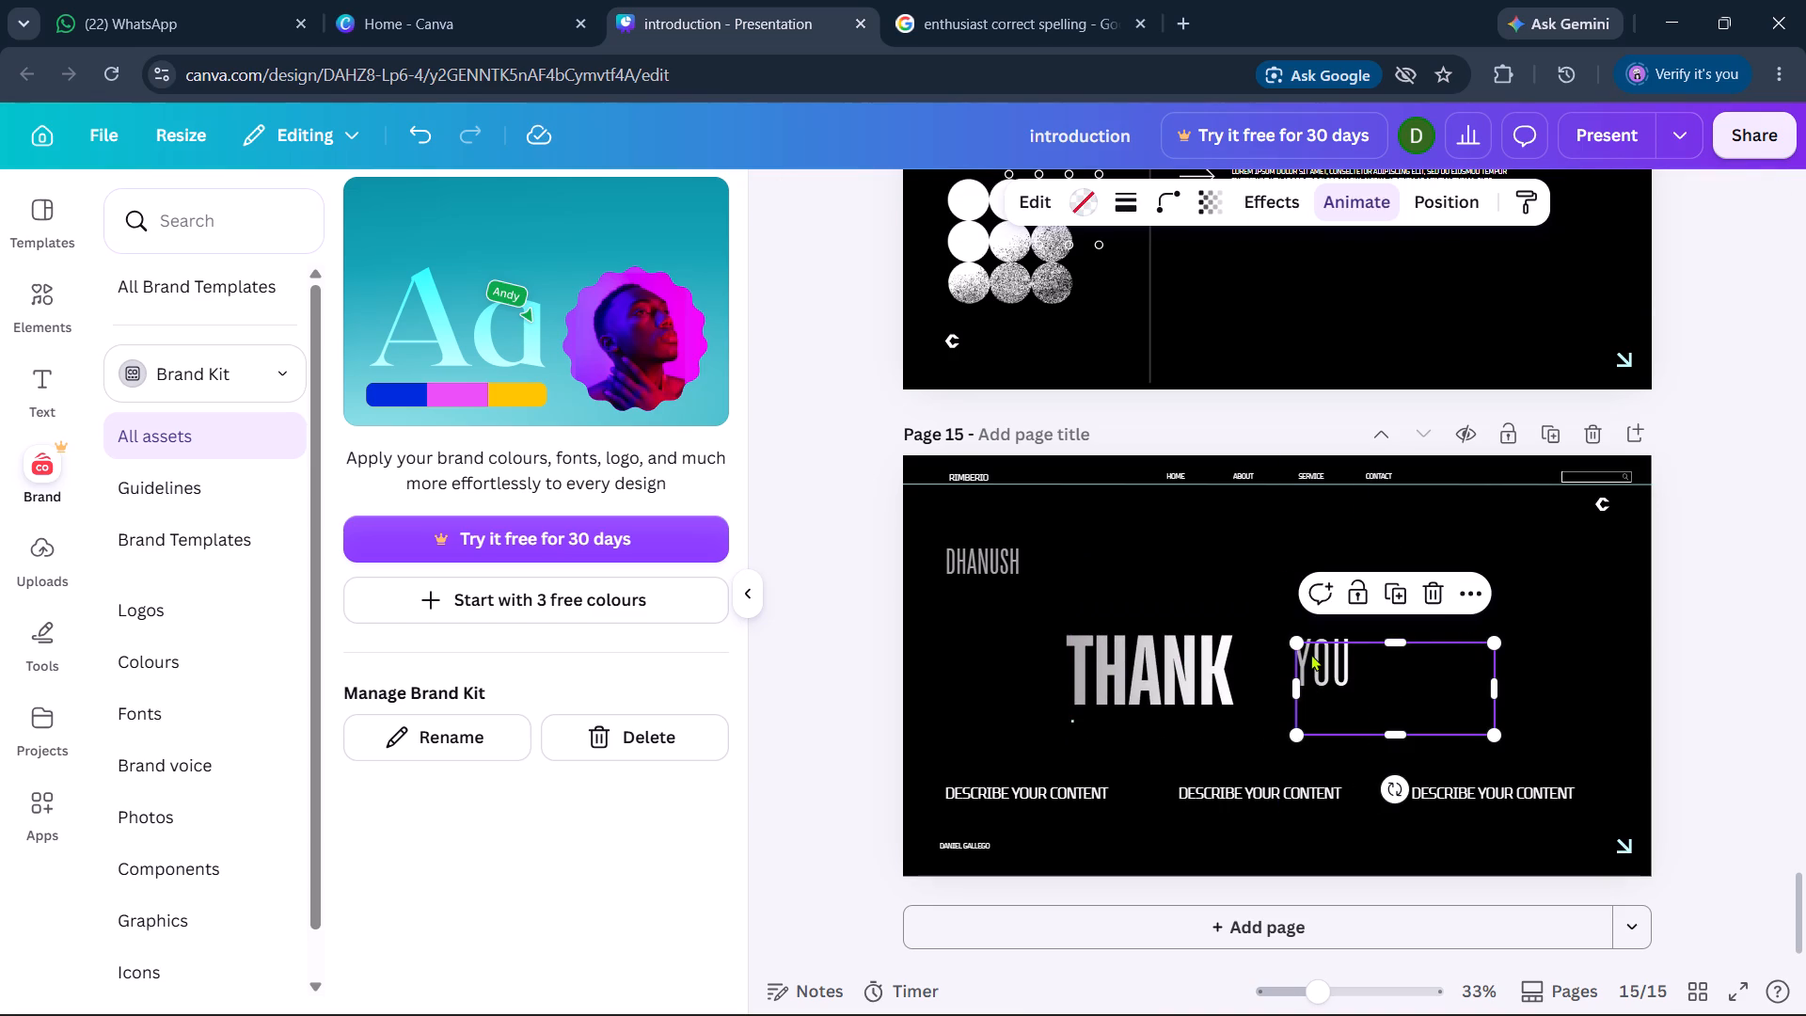
{"action": "left_click_drag", "start_coordinate": [1325, 669], "coordinate": [1351, 673]}
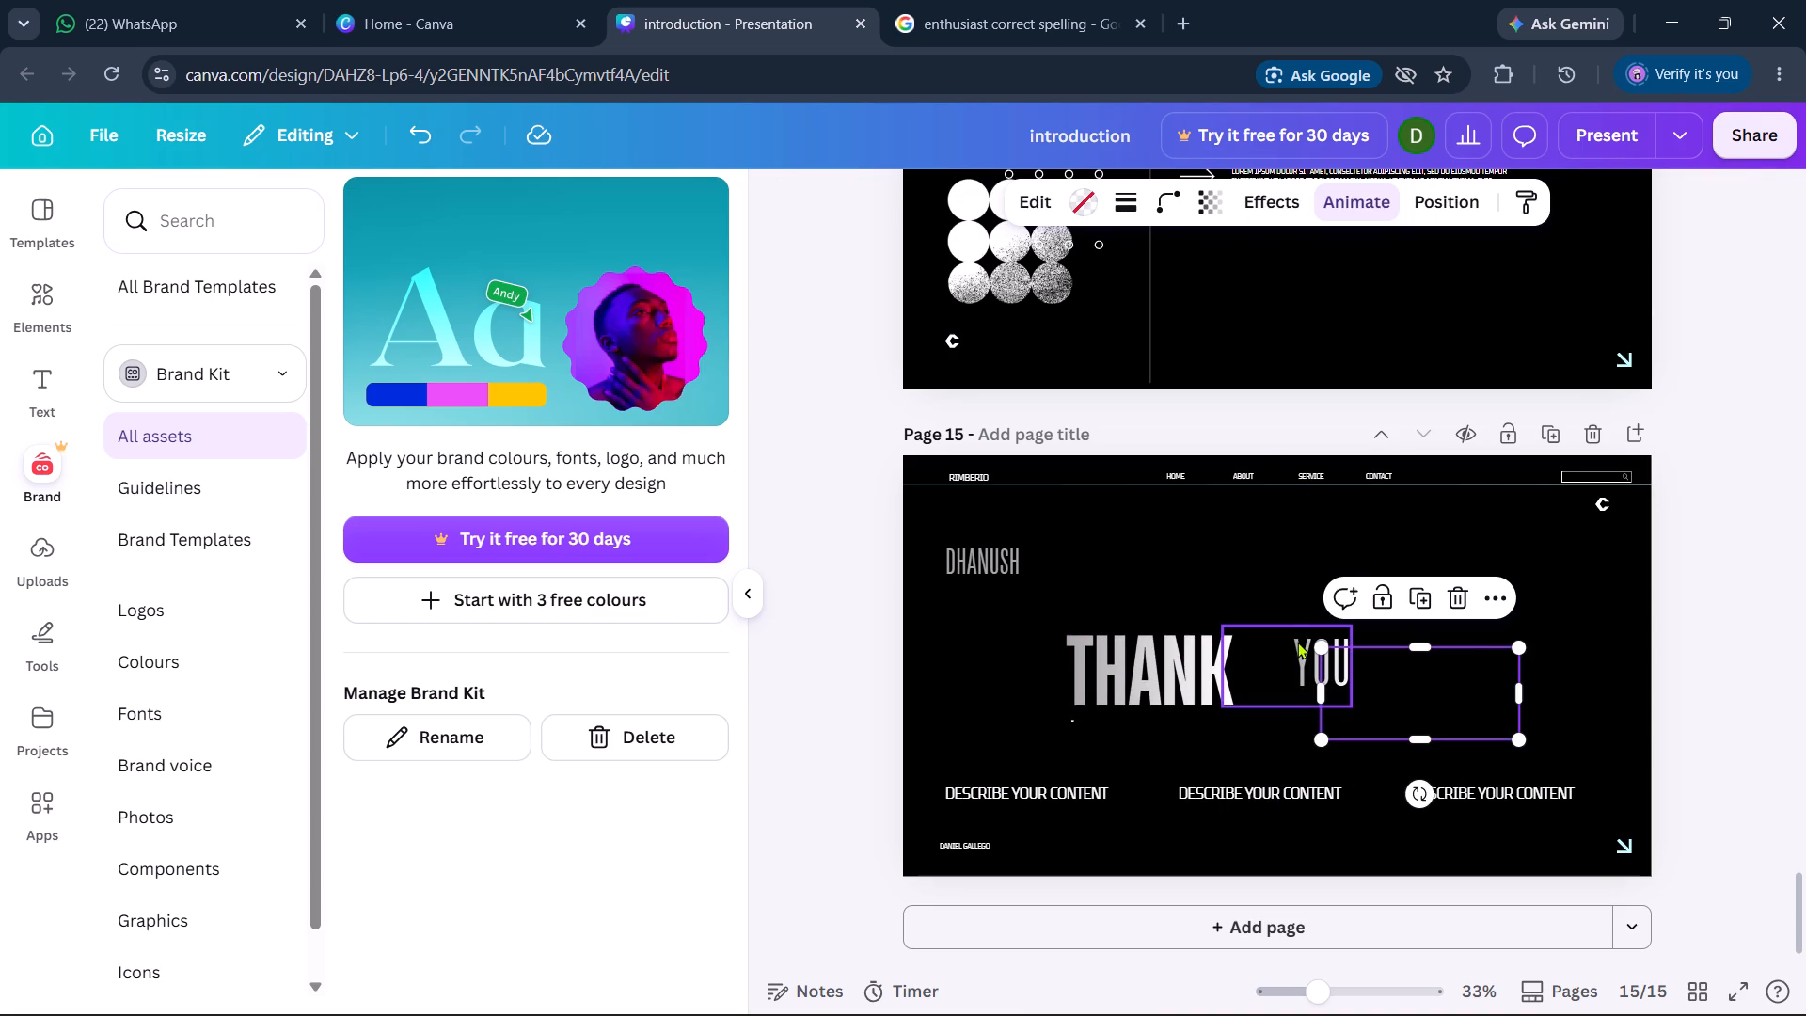
{"action": "left_click_drag", "start_coordinate": [1297, 642], "coordinate": [1370, 642]}
{"action": "left_click_drag", "start_coordinate": [1169, 663], "coordinate": [1275, 647]}
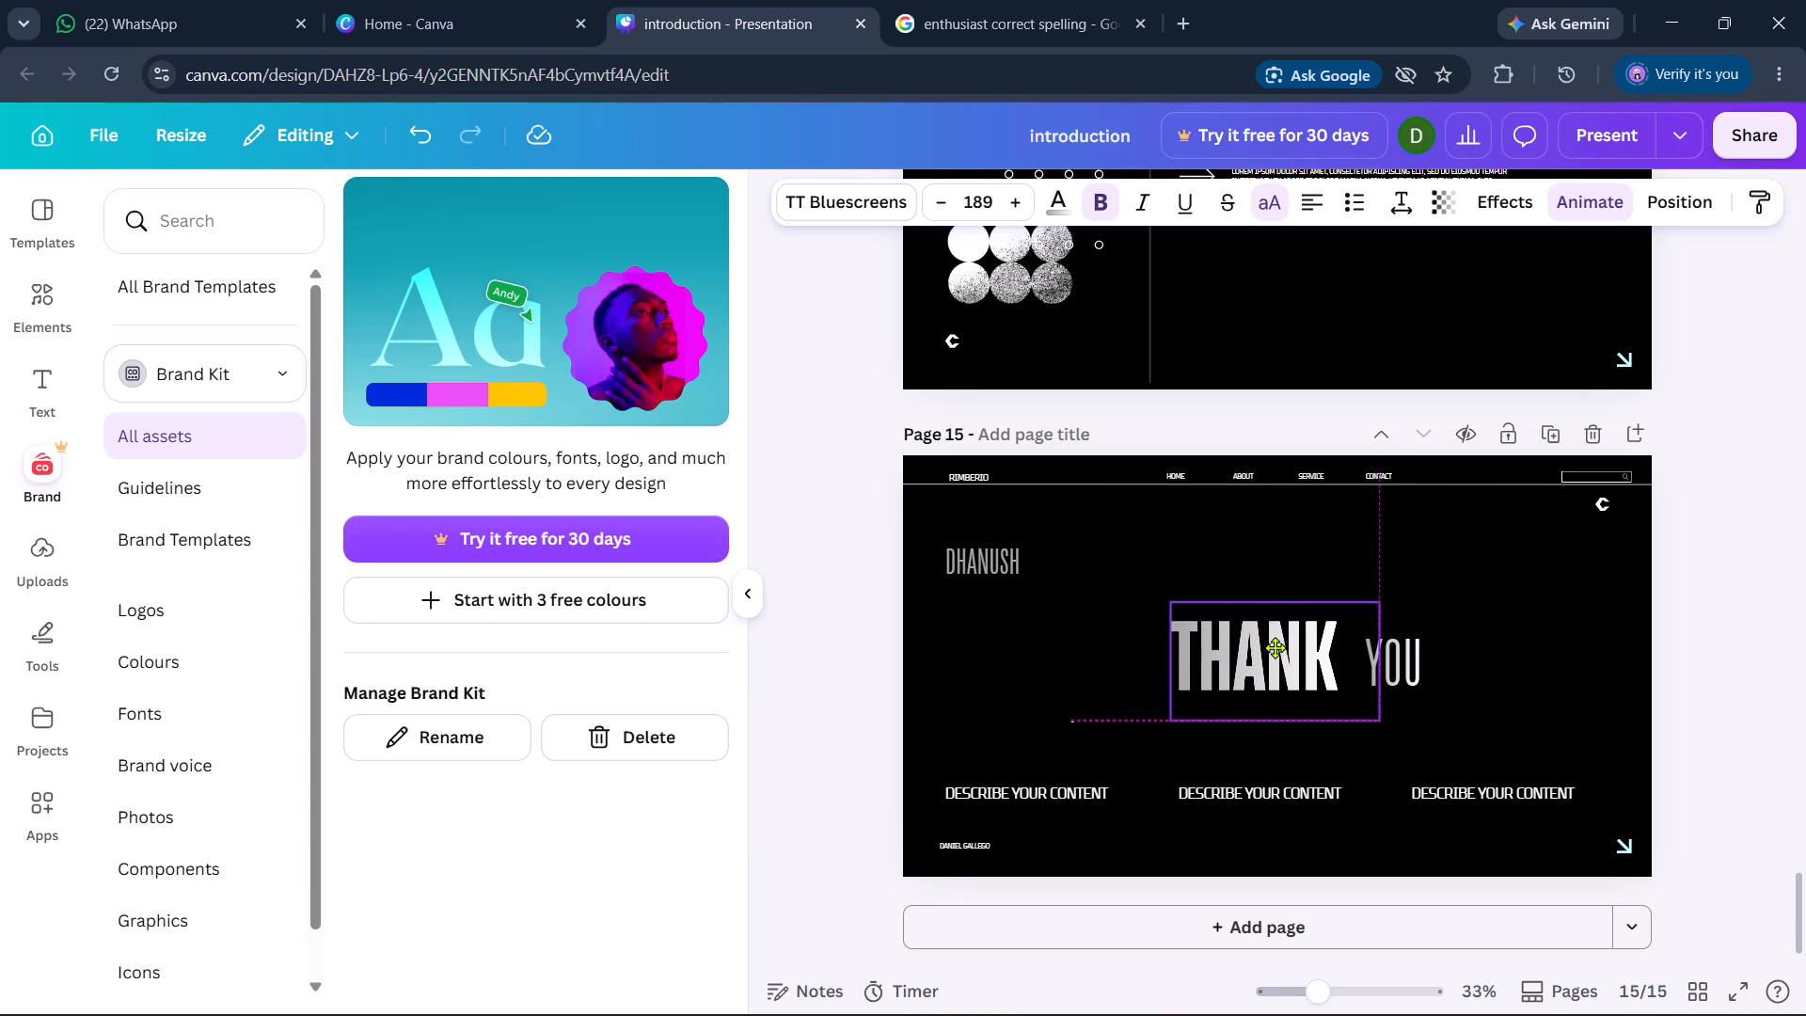
{"action": "left_click_drag", "start_coordinate": [1275, 647], "coordinate": [1290, 638]}
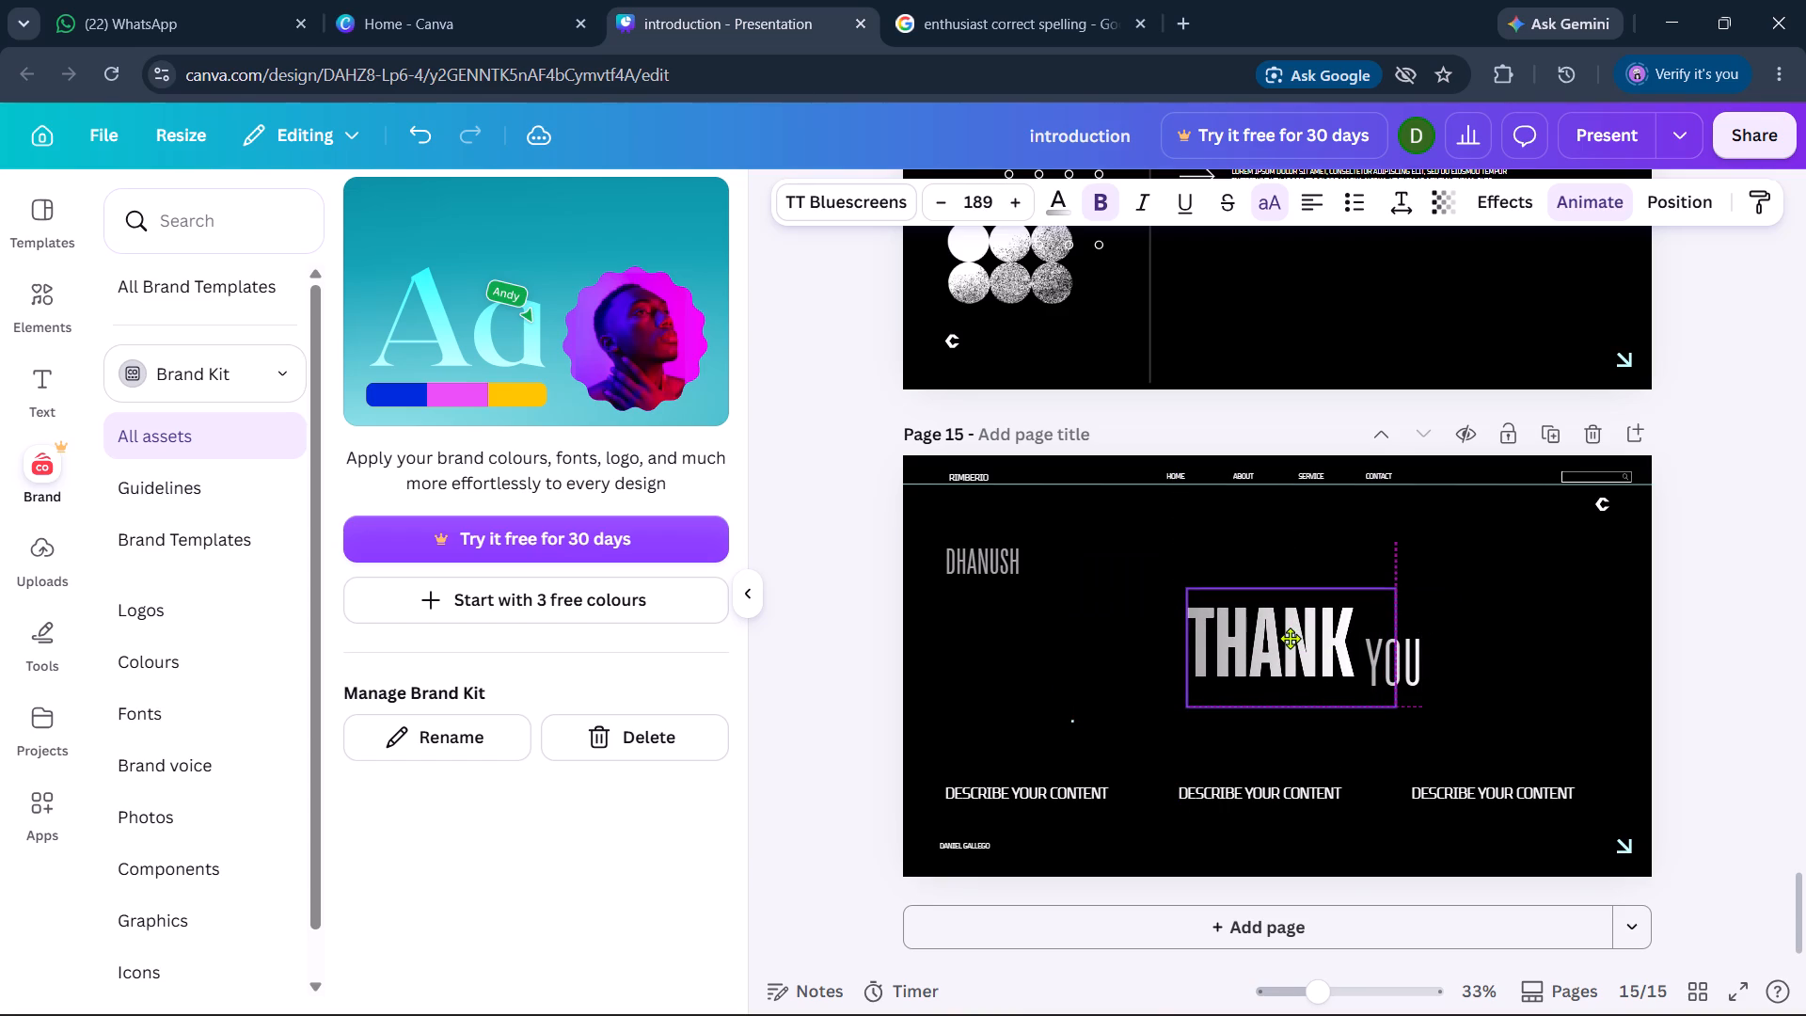
{"action": "left_click_drag", "start_coordinate": [1290, 638], "coordinate": [1300, 645]}
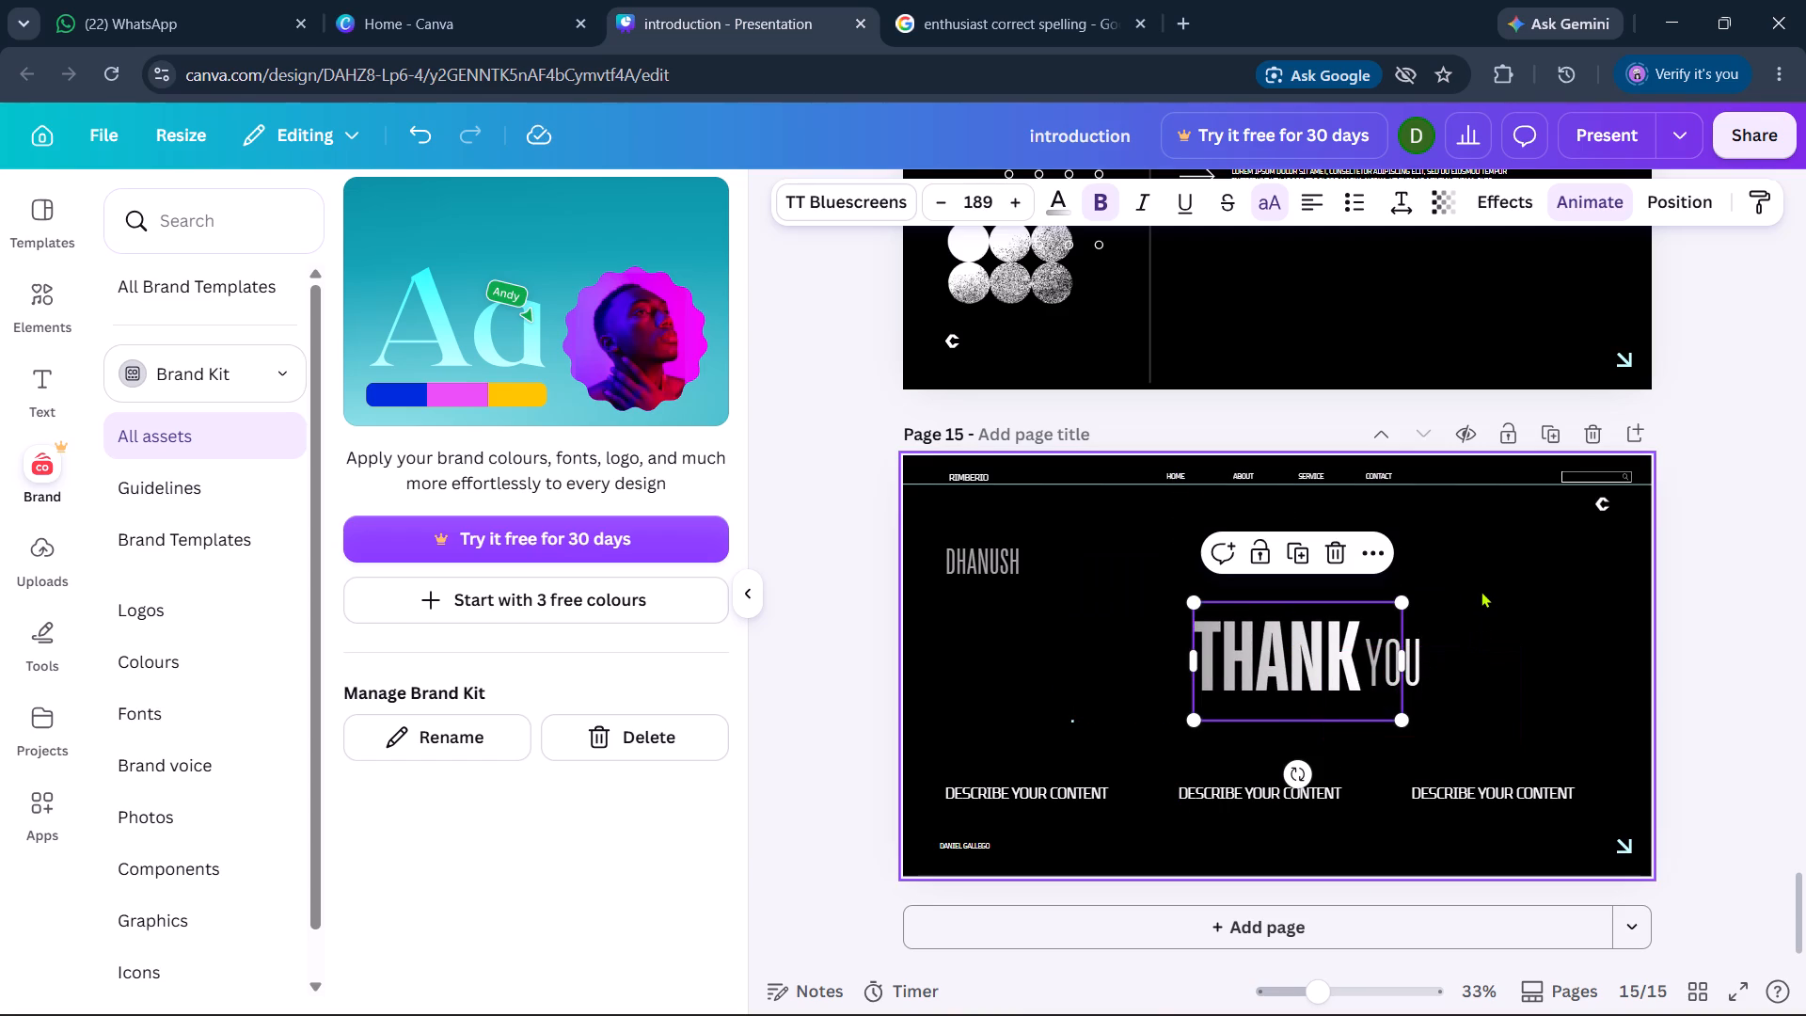
{"action": "left_click", "coordinate": [1481, 591]}
{"action": "left_click", "coordinate": [1481, 591]}
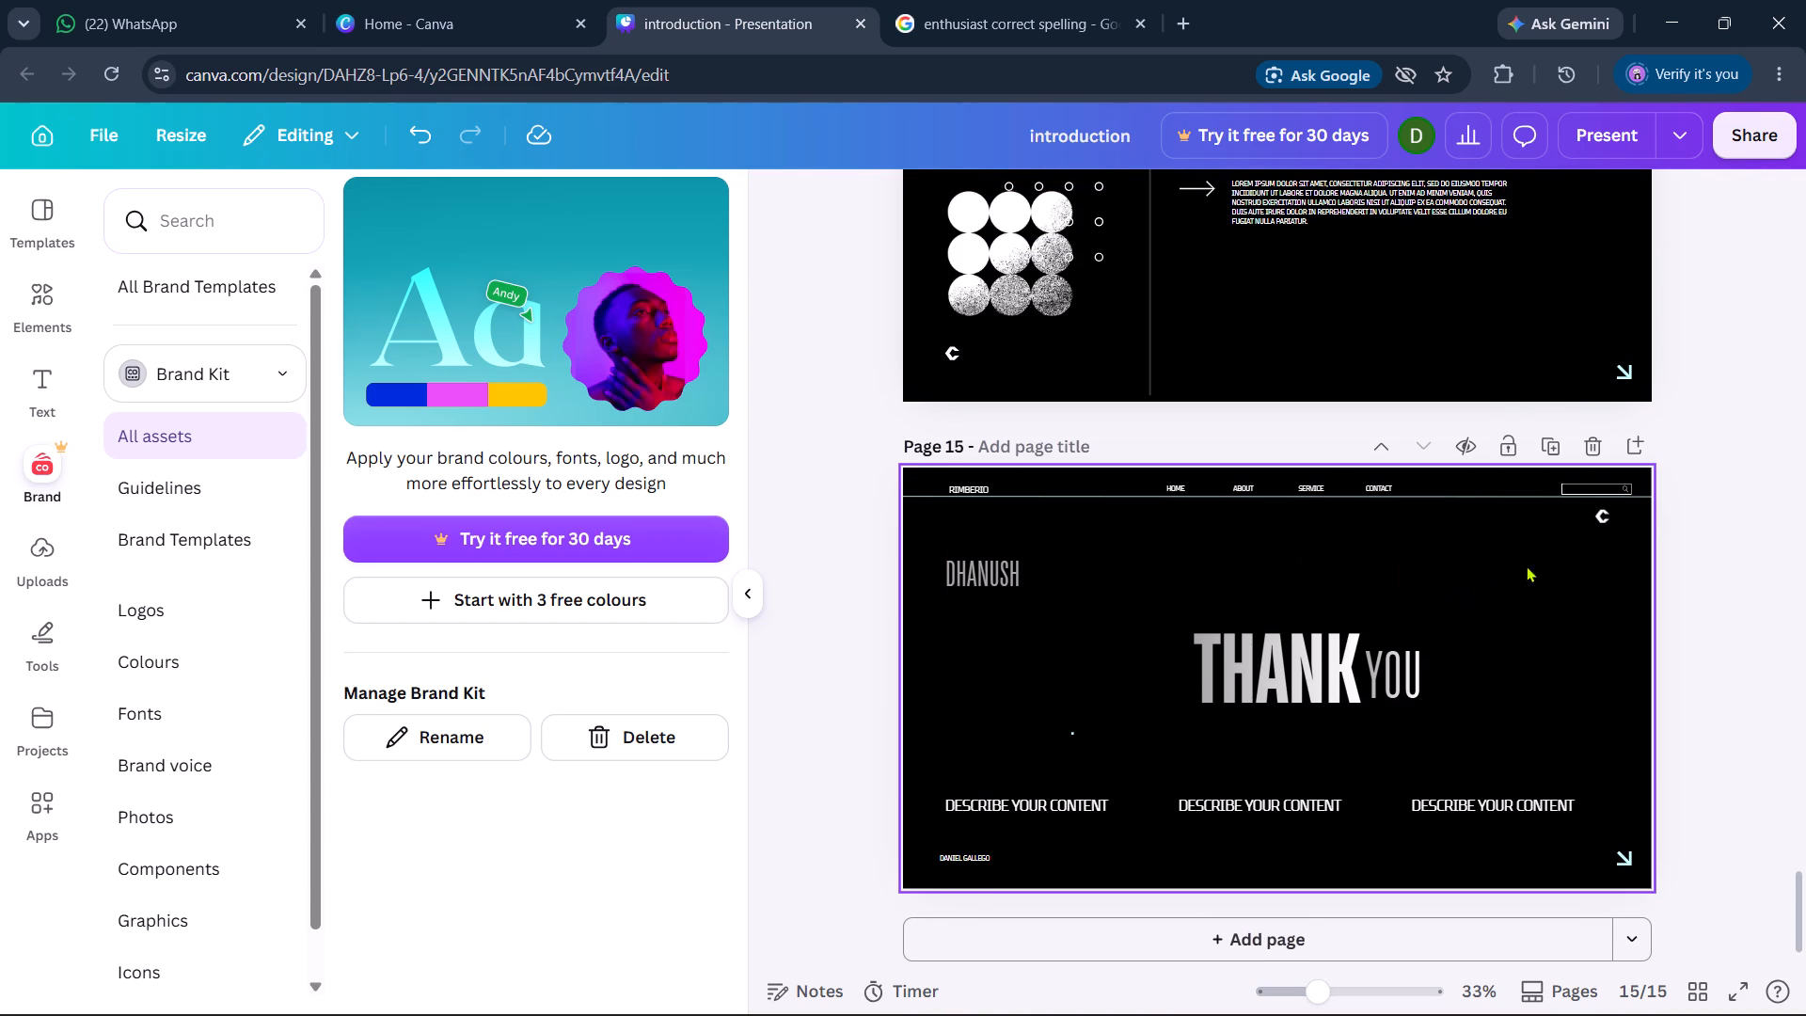
Review the deck from page 15 back to page 1, checking the styling and the remaining placeholder text.
{"action": "left_click", "coordinate": [1608, 510]}
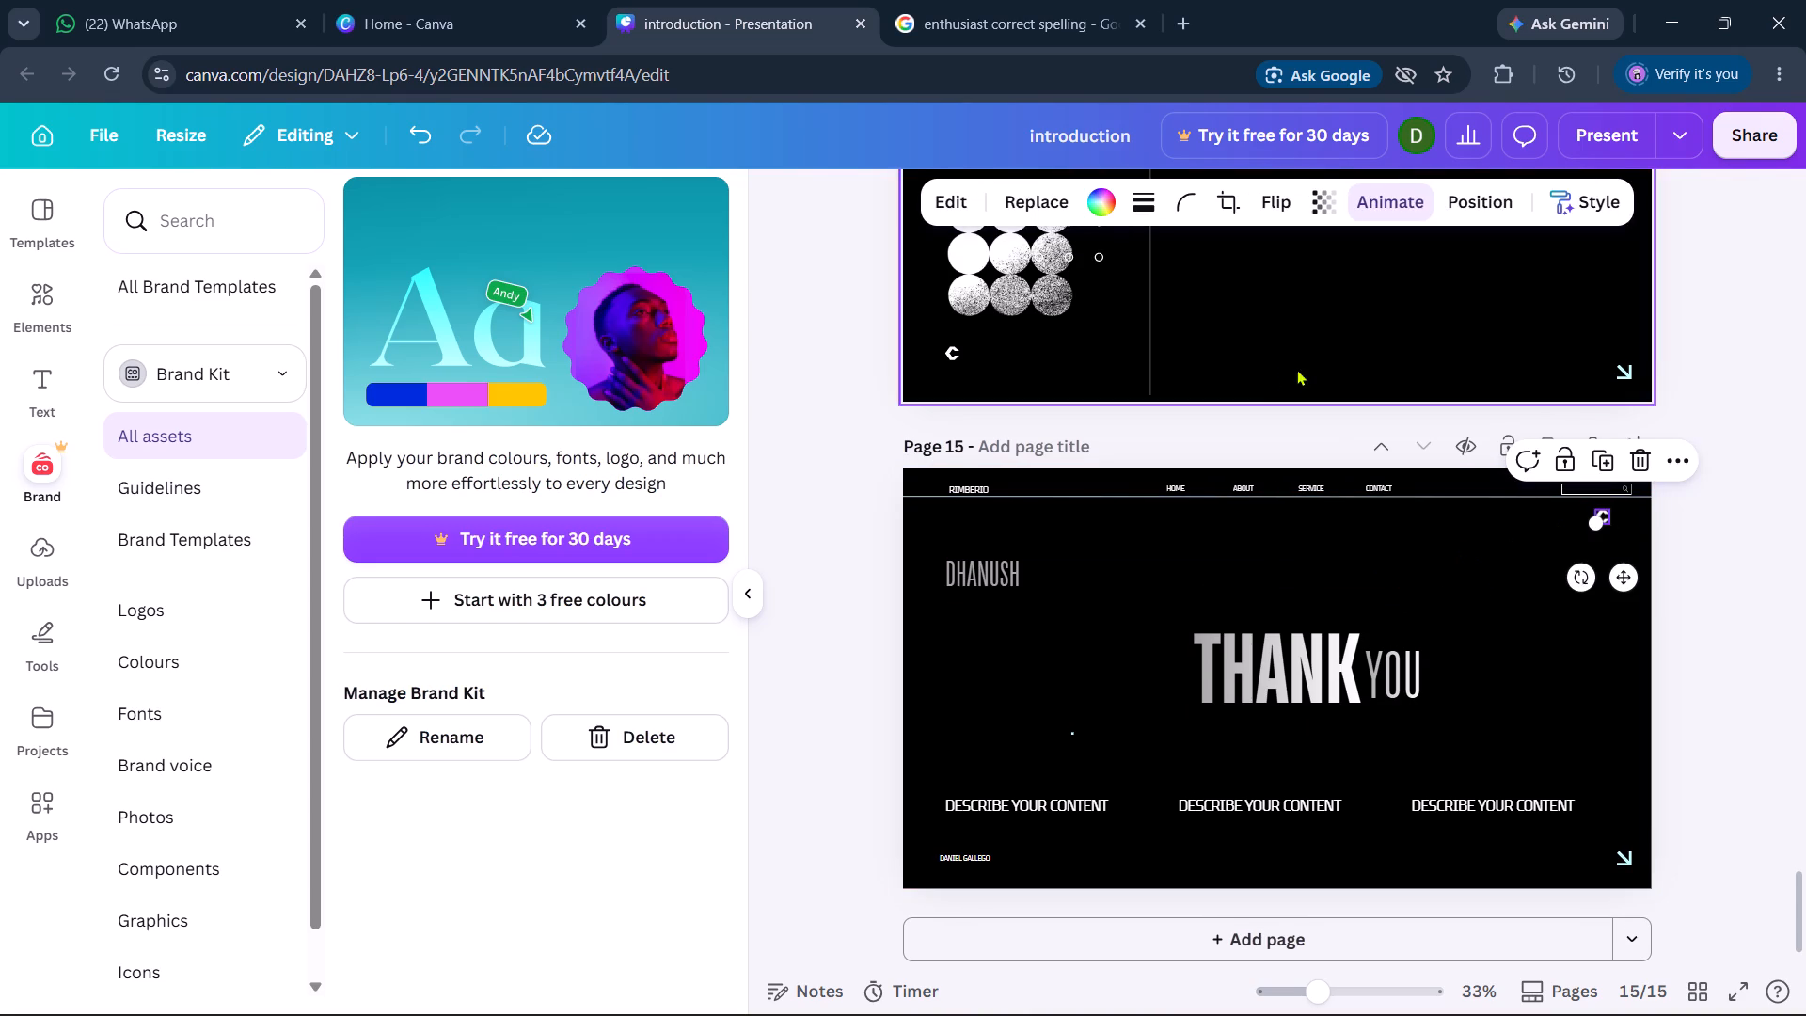
{"action": "left_click", "coordinate": [1430, 574]}
{"action": "scroll", "coordinate": [1330, 600], "scroll_direction": "down", "scroll_amount": 1}
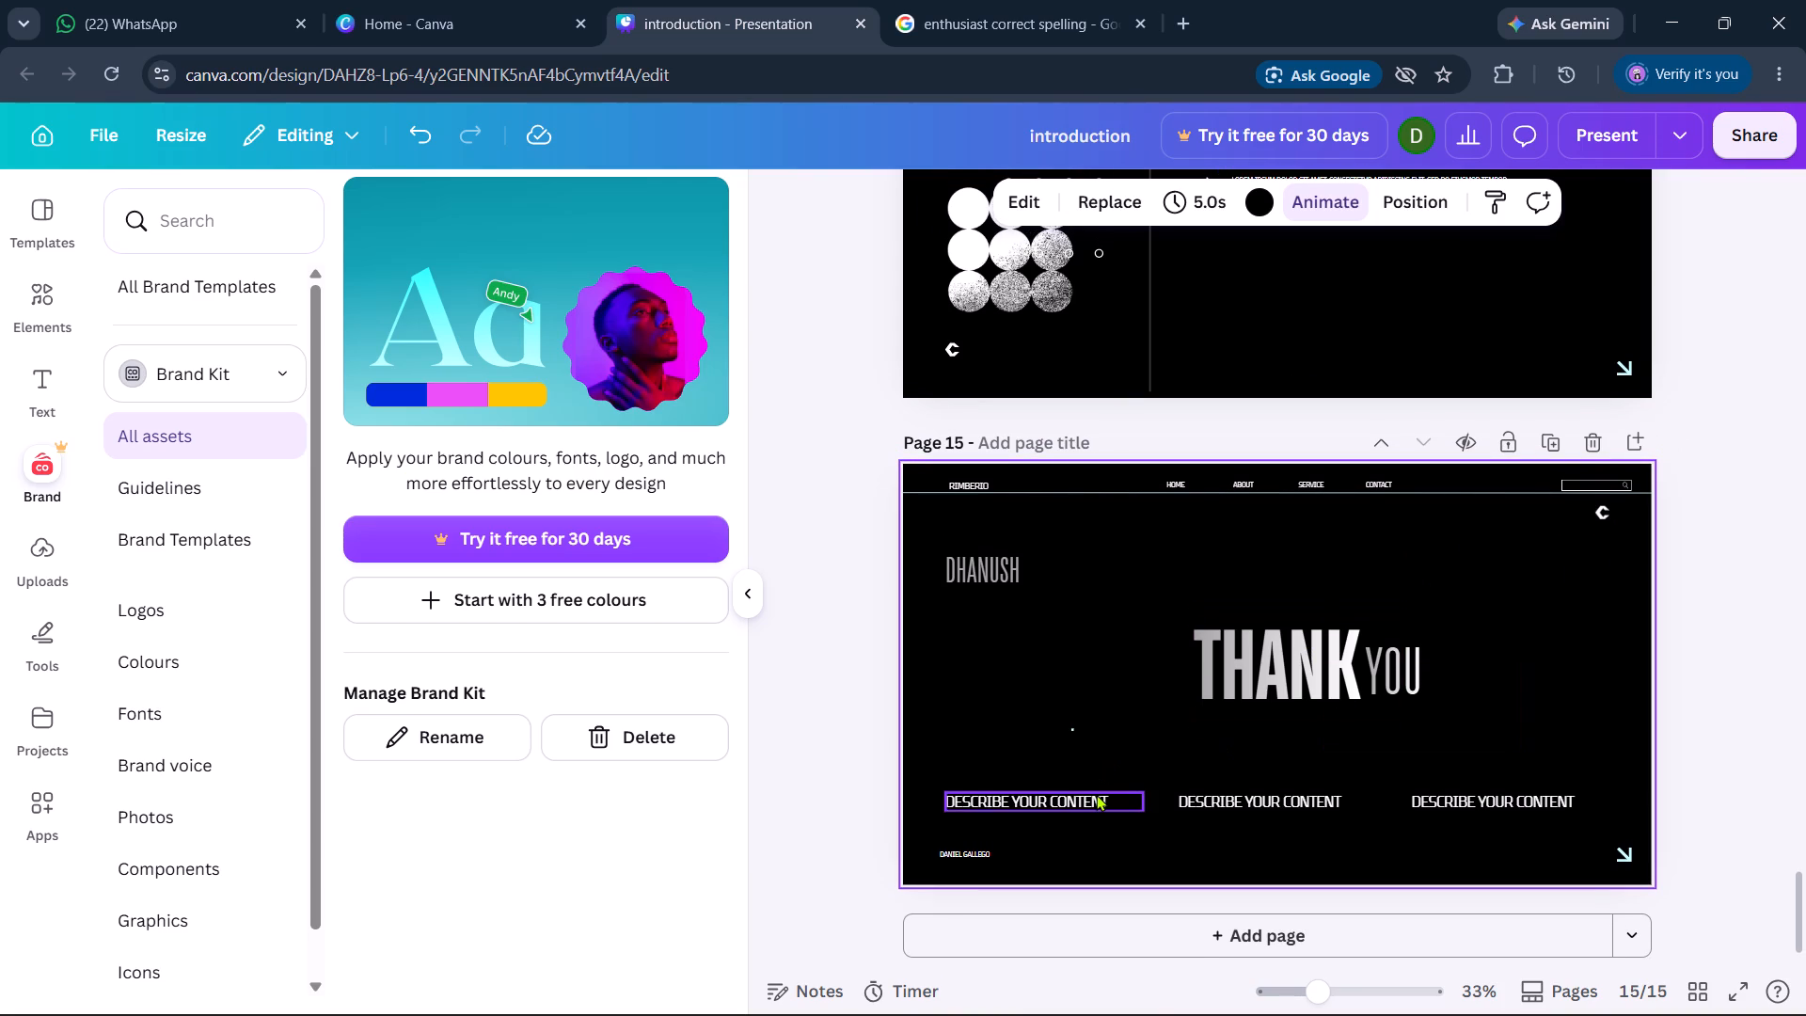
{"action": "scroll", "coordinate": [1143, 712], "scroll_direction": "up", "scroll_amount": 1}
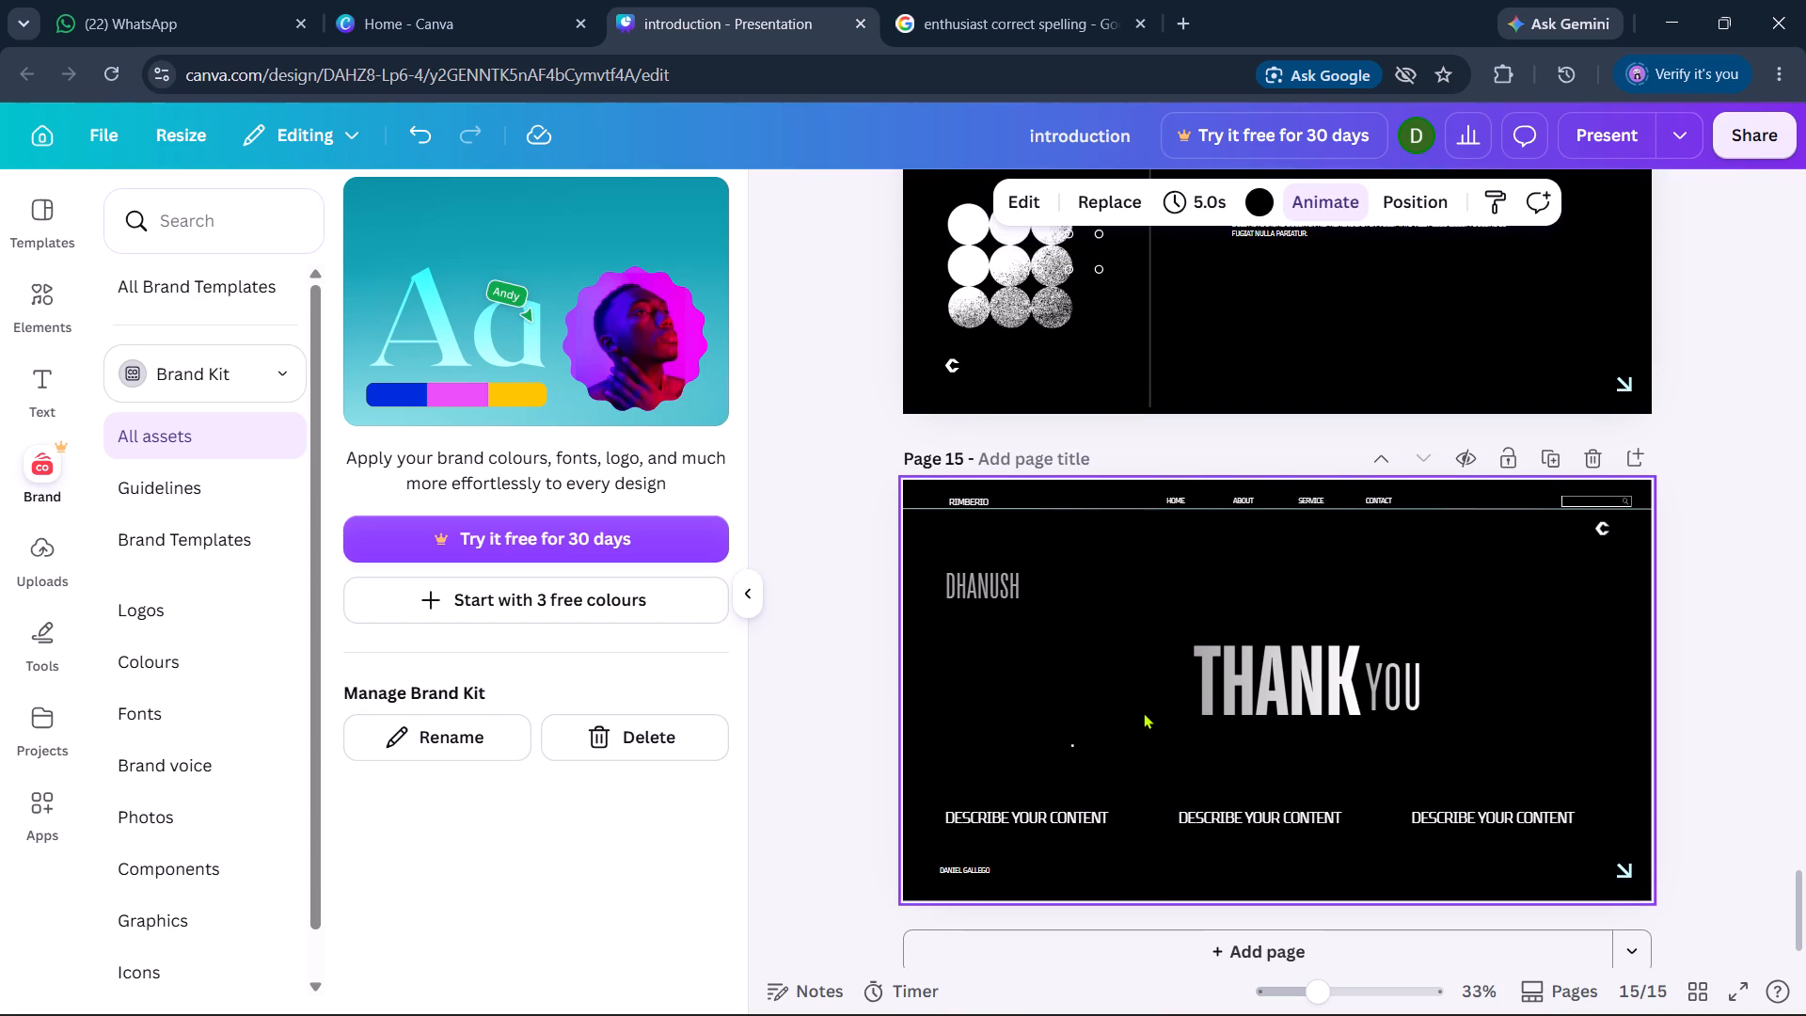
{"action": "scroll", "coordinate": [1143, 712], "scroll_direction": "up", "scroll_amount": 4}
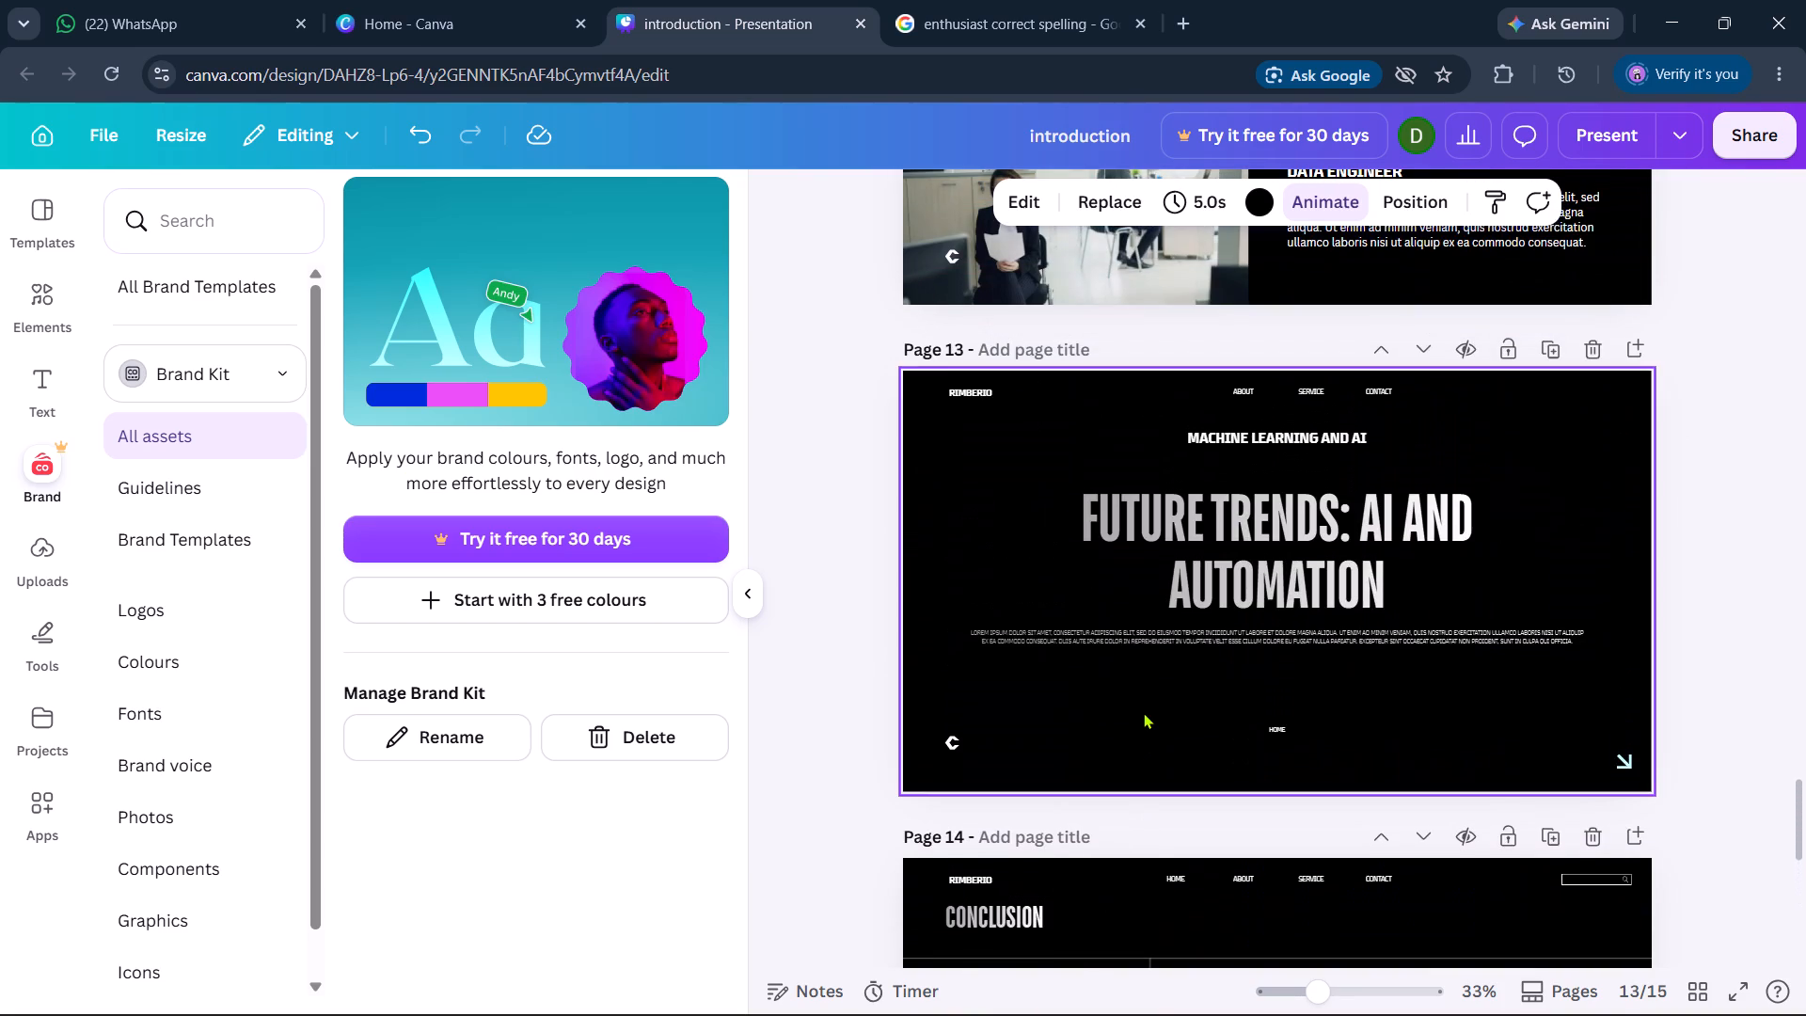
{"action": "scroll", "coordinate": [1143, 712], "scroll_direction": "up", "scroll_amount": 5}
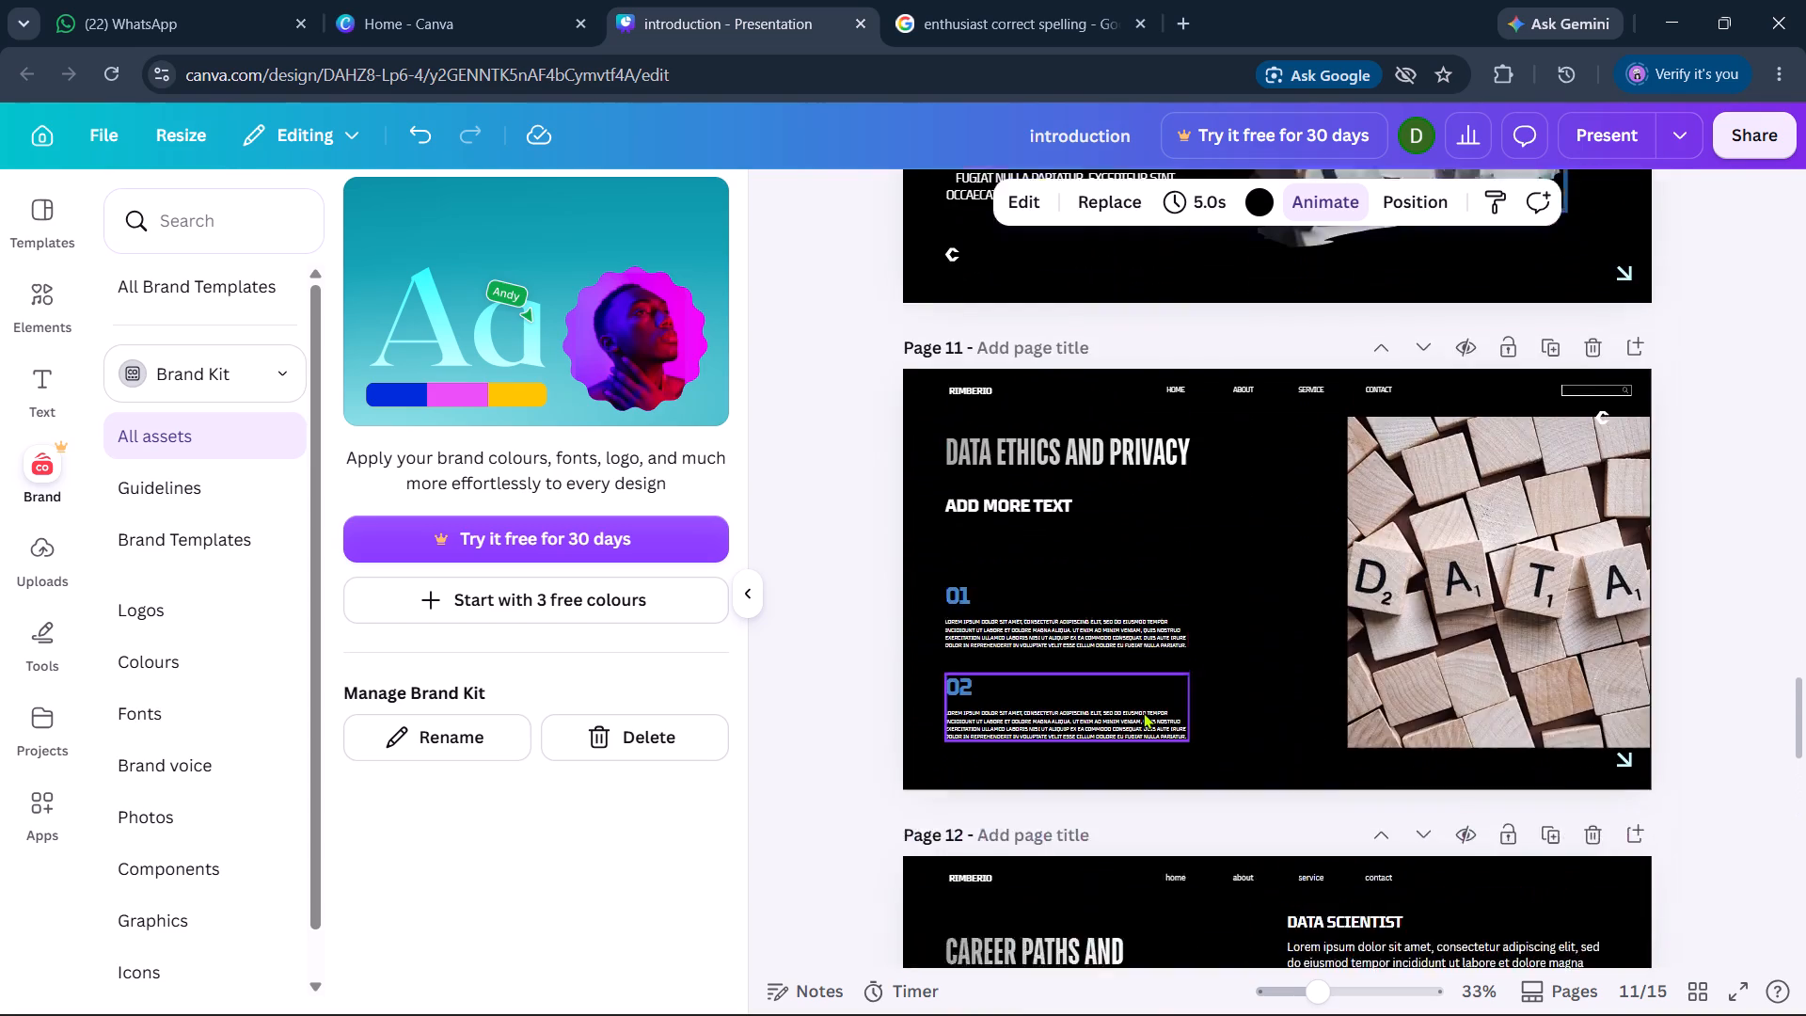
{"action": "scroll", "coordinate": [1143, 712], "scroll_direction": "up", "scroll_amount": 7}
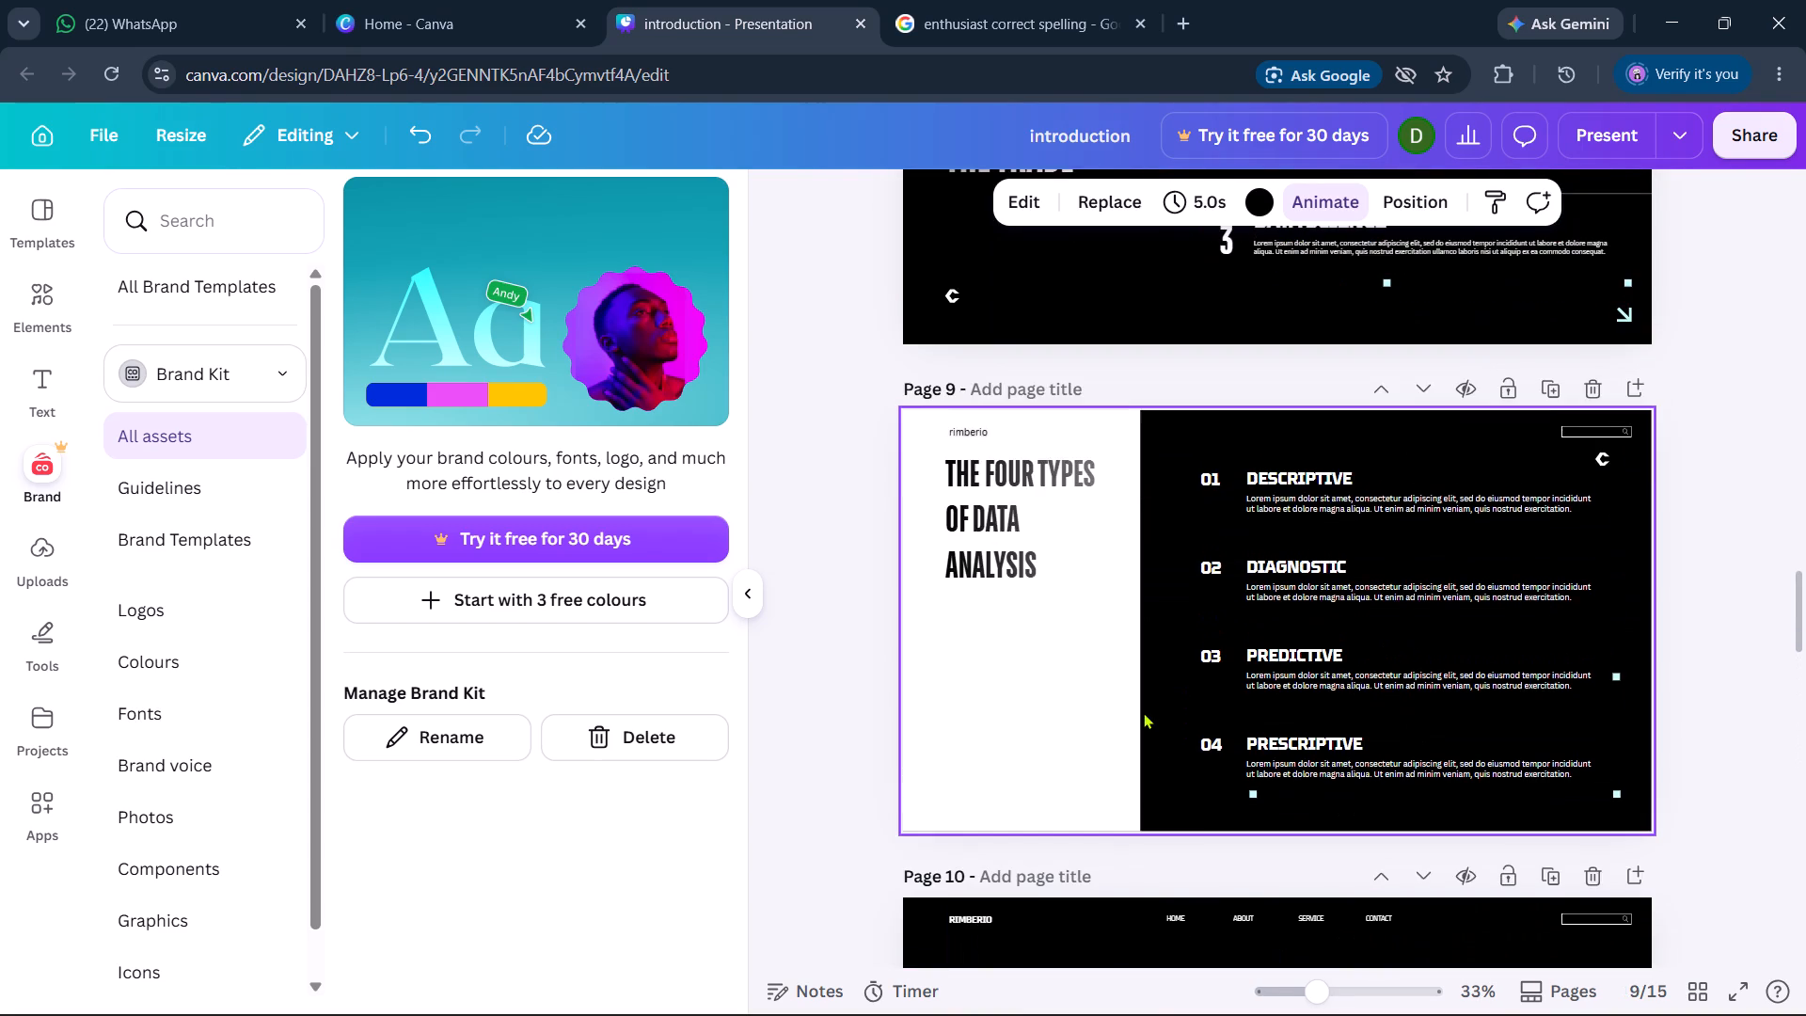
{"action": "scroll", "coordinate": [1143, 712], "scroll_direction": "up", "scroll_amount": 10}
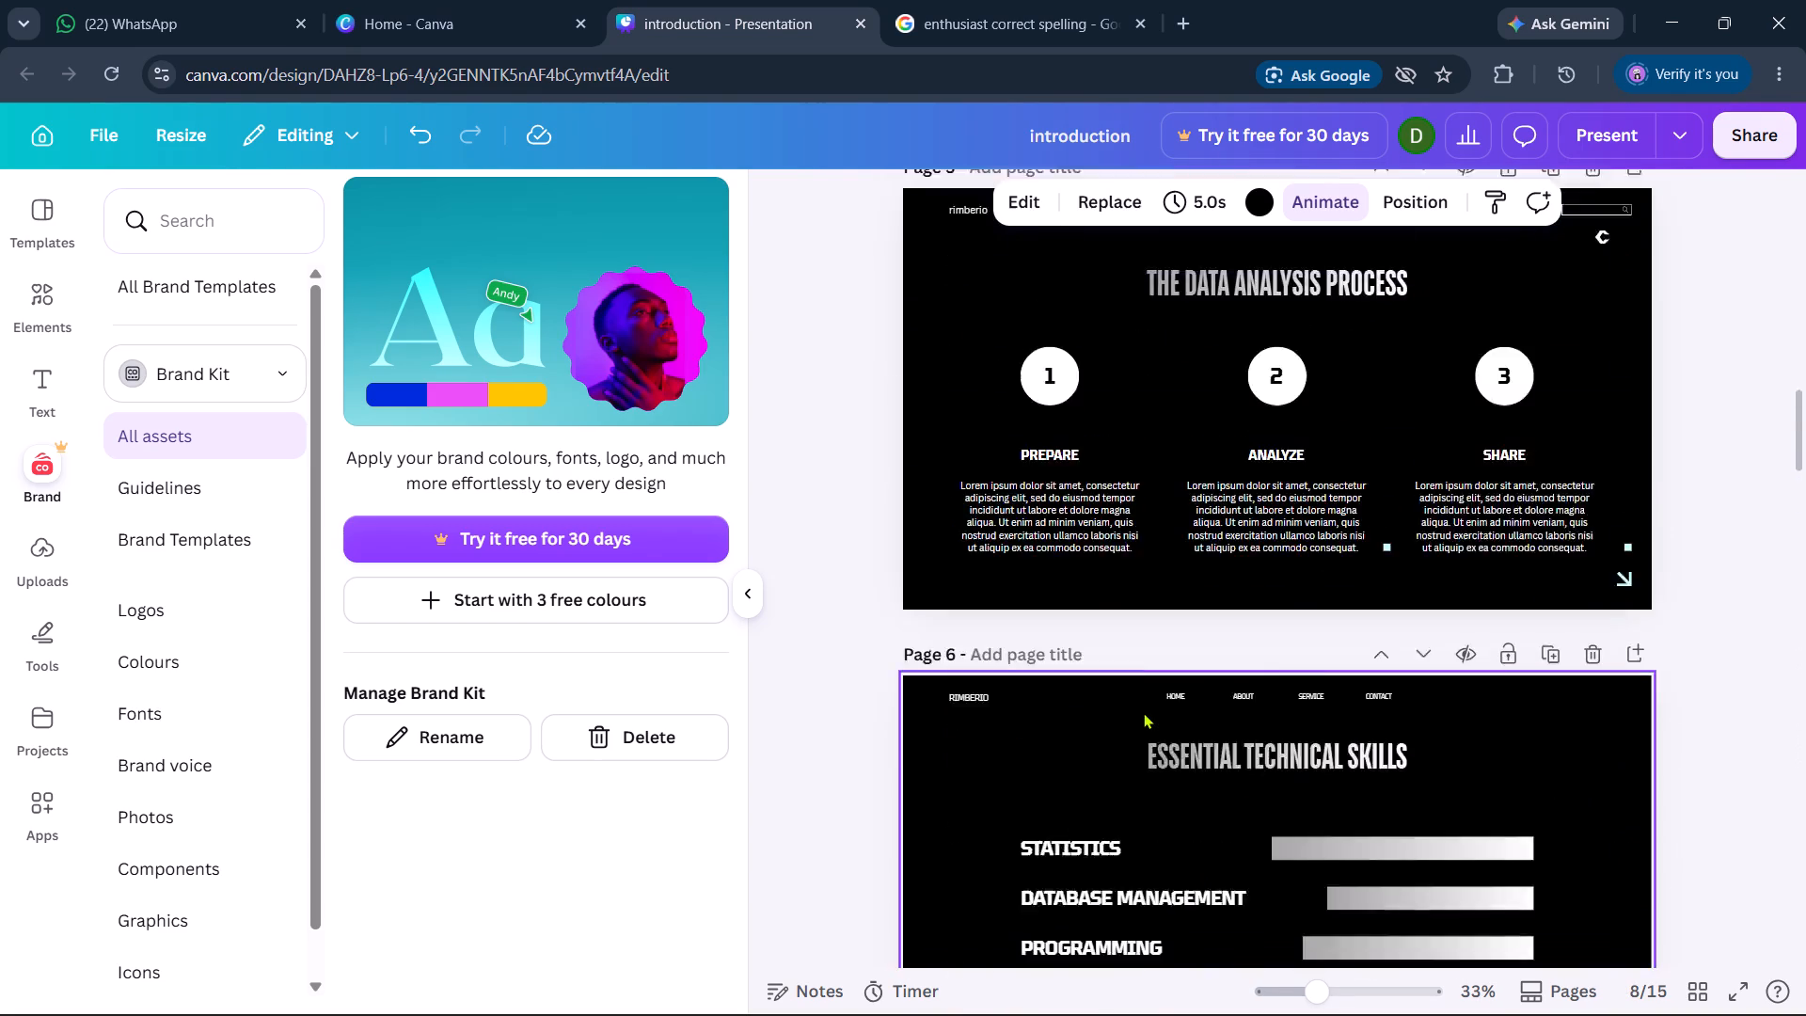
{"action": "scroll", "coordinate": [1143, 712], "scroll_direction": "up", "scroll_amount": 10}
{"action": "scroll", "coordinate": [1143, 712], "scroll_direction": "down", "scroll_amount": 18}
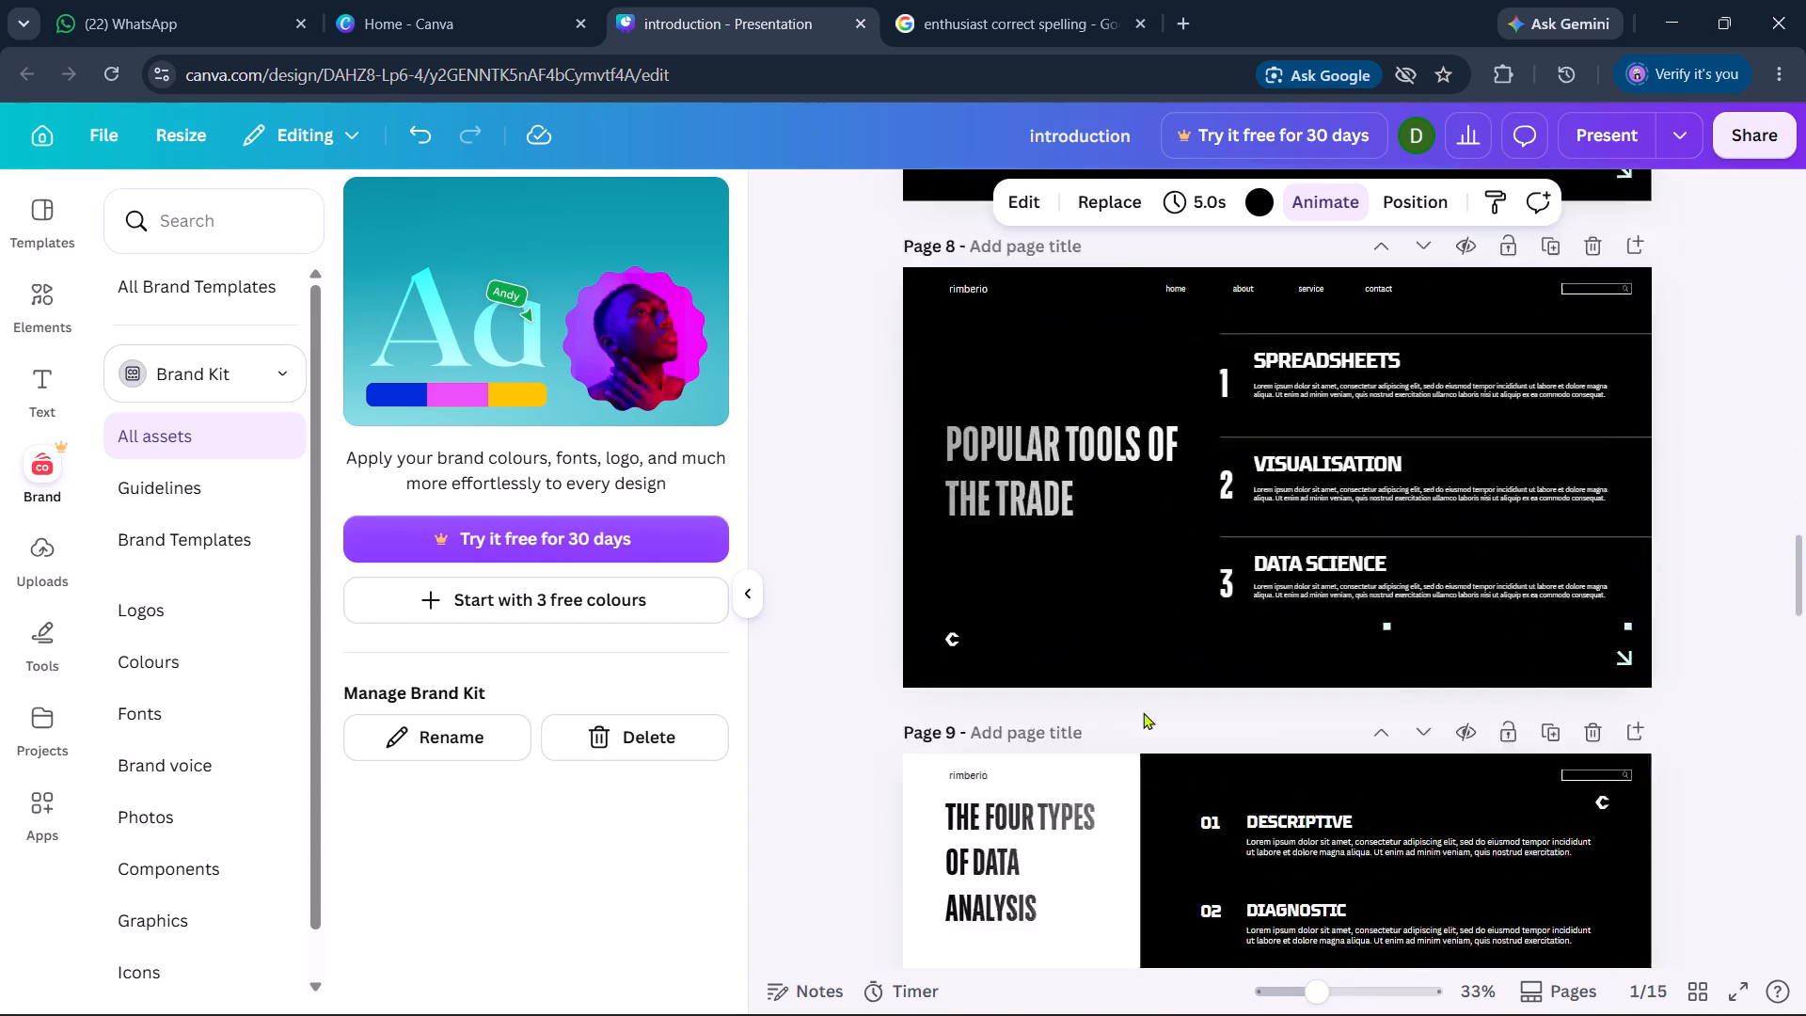
{"action": "scroll", "coordinate": [1143, 712], "scroll_direction": "down", "scroll_amount": 9}
Replace the first "Describe your content" placeholder on page 15 with CONTACT US.
{"action": "double_click", "coordinate": [1058, 791]}
{"action": "key", "text": "BackSpace"}
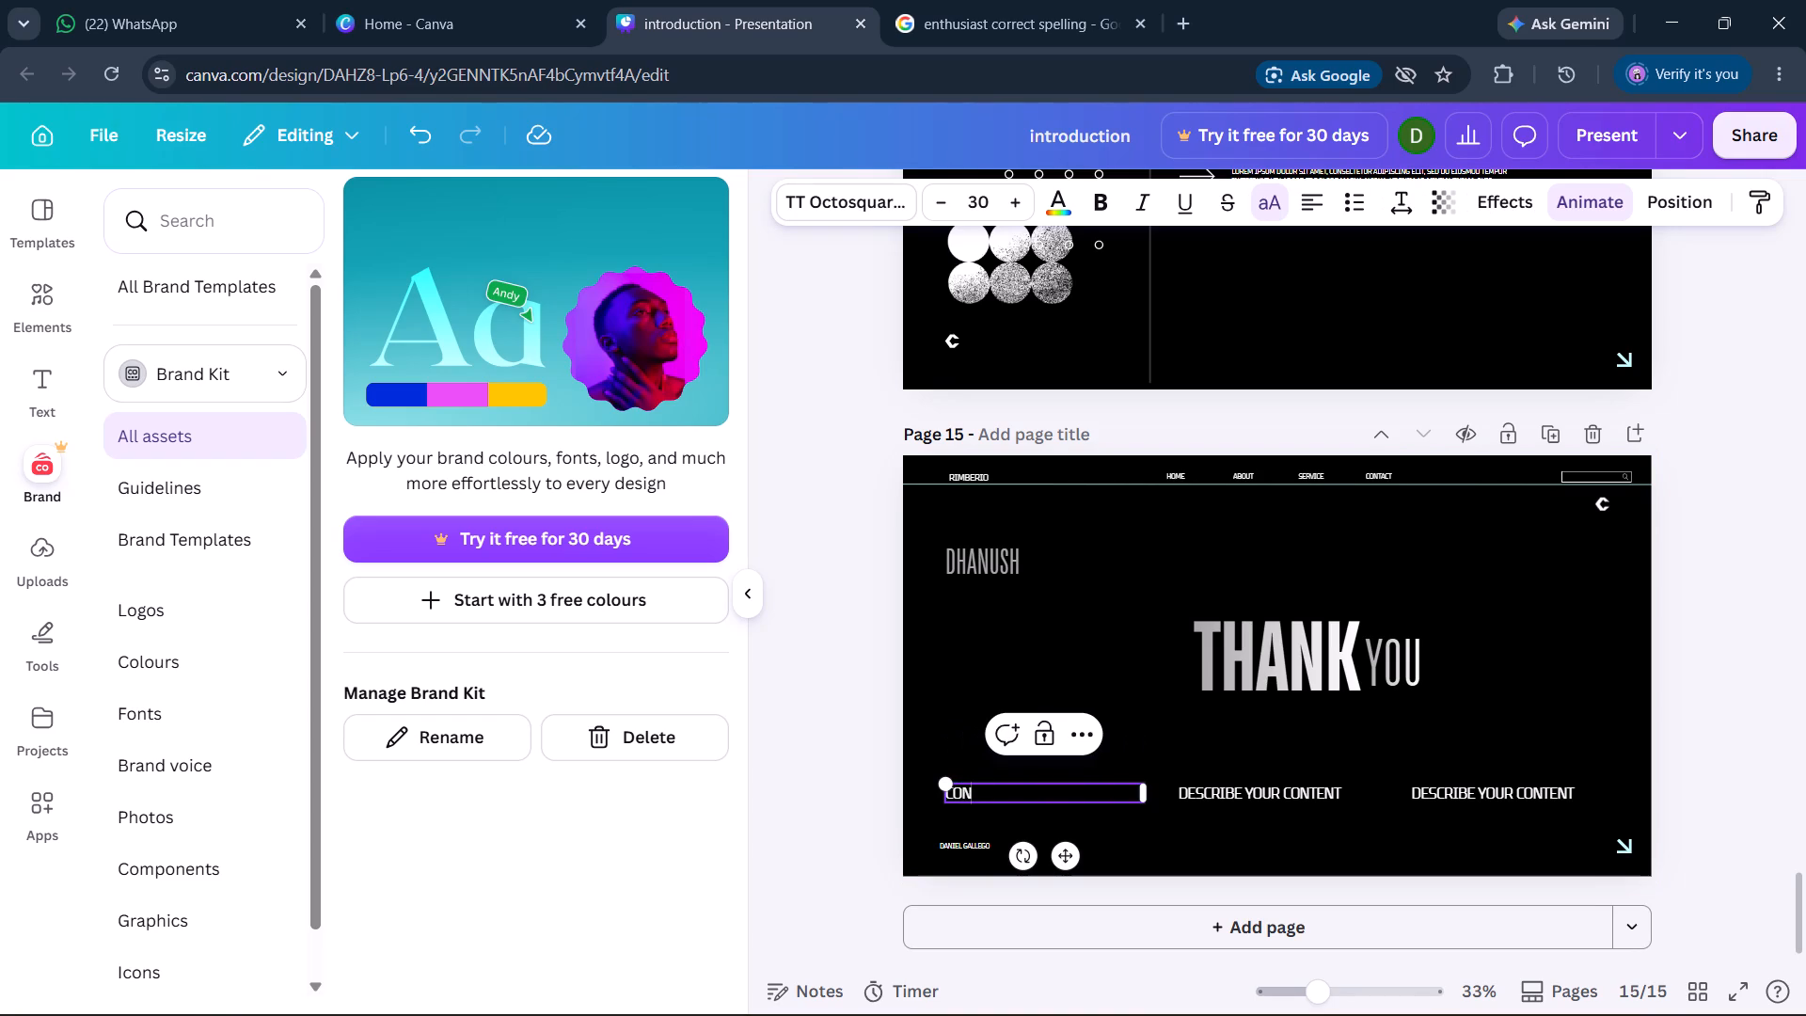
{"action": "type", "text": "TACT US"}
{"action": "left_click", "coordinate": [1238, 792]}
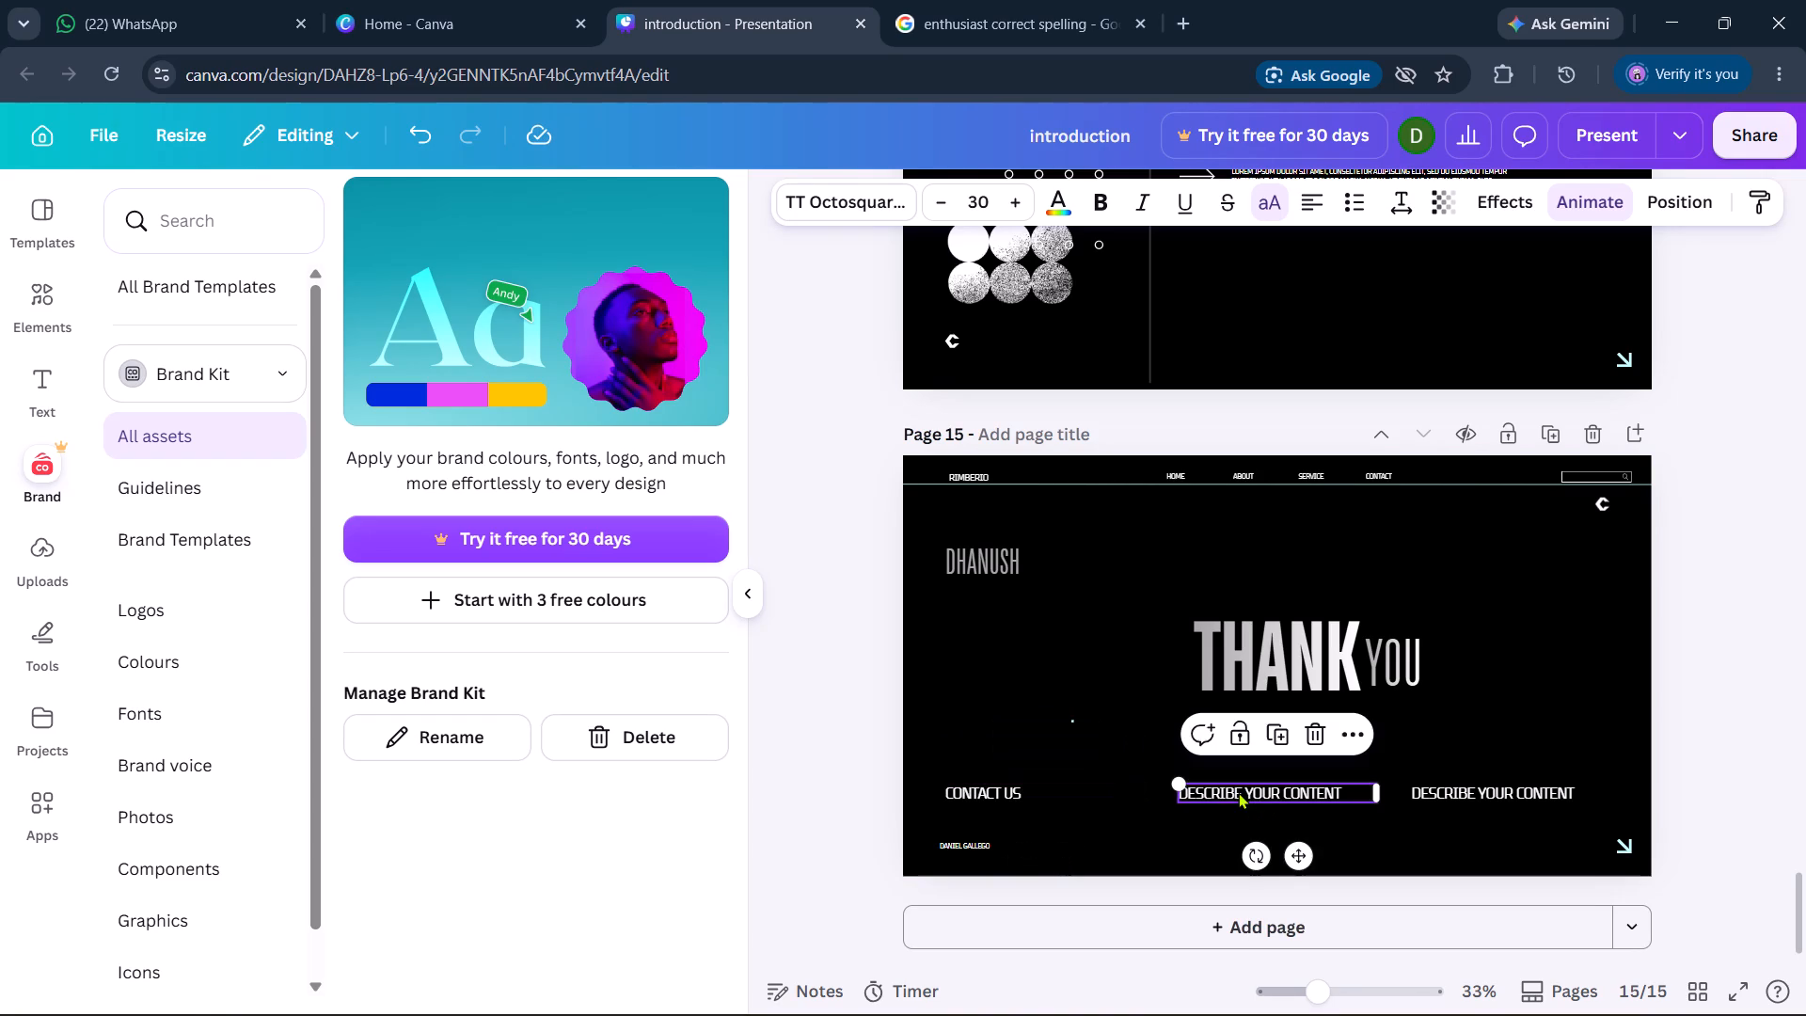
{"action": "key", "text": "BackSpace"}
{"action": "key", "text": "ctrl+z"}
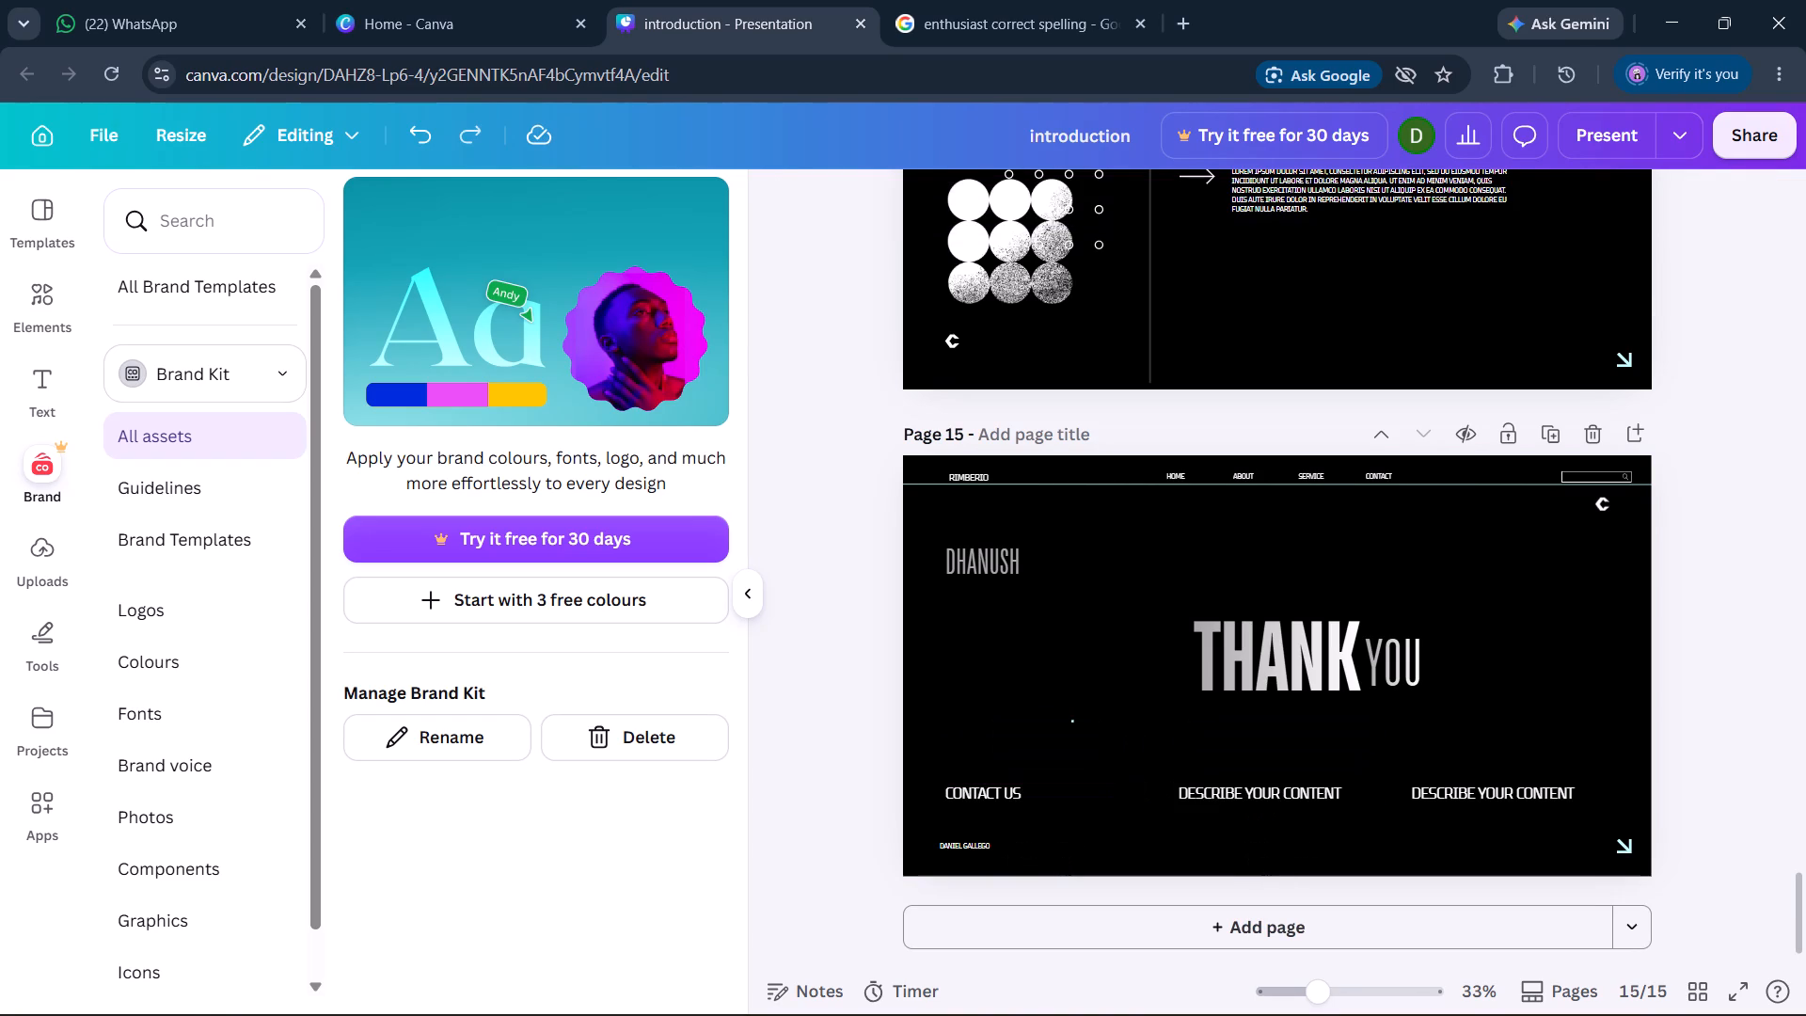
Replace the middle "Describe your content" placeholder on page 15 with "QUIRIES CALL :".
{"action": "left_click", "coordinate": [1259, 796]}
{"action": "double_click", "coordinate": [1259, 798]}
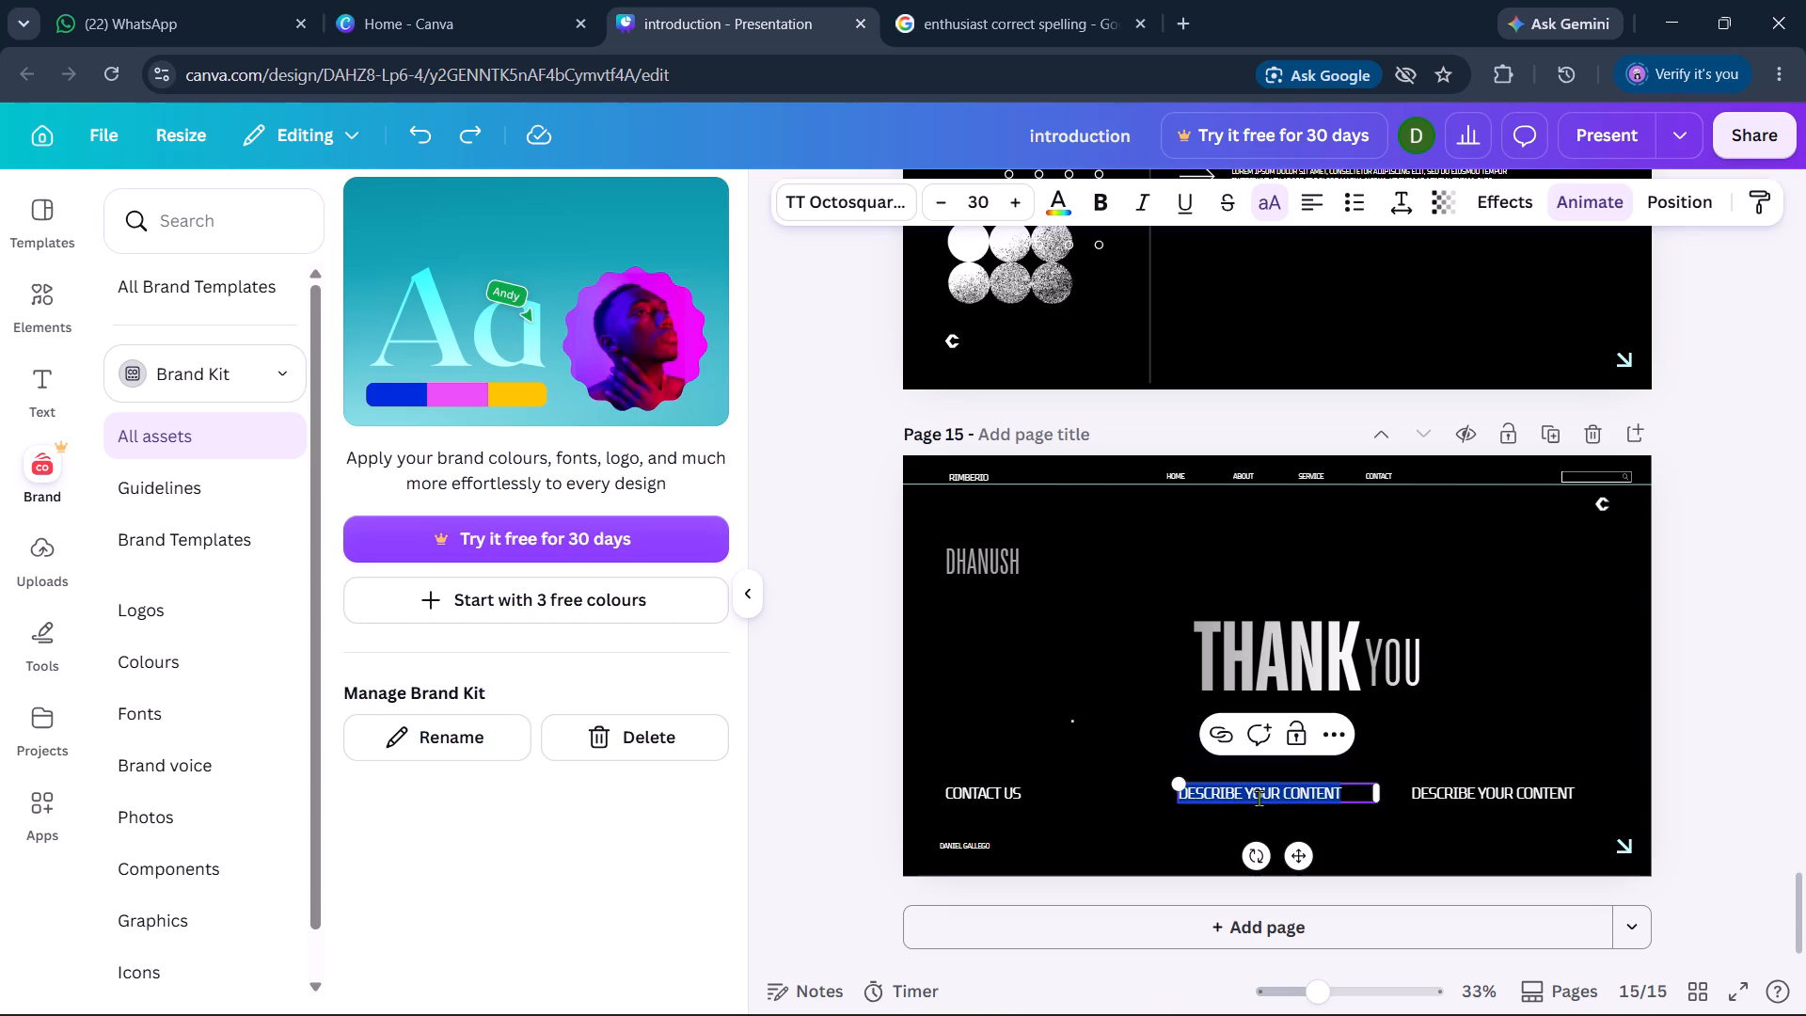
{"action": "key", "text": "BackSpace"}
{"action": "type", "text": "QUI"}
{"action": "type", "text": "RIES"}
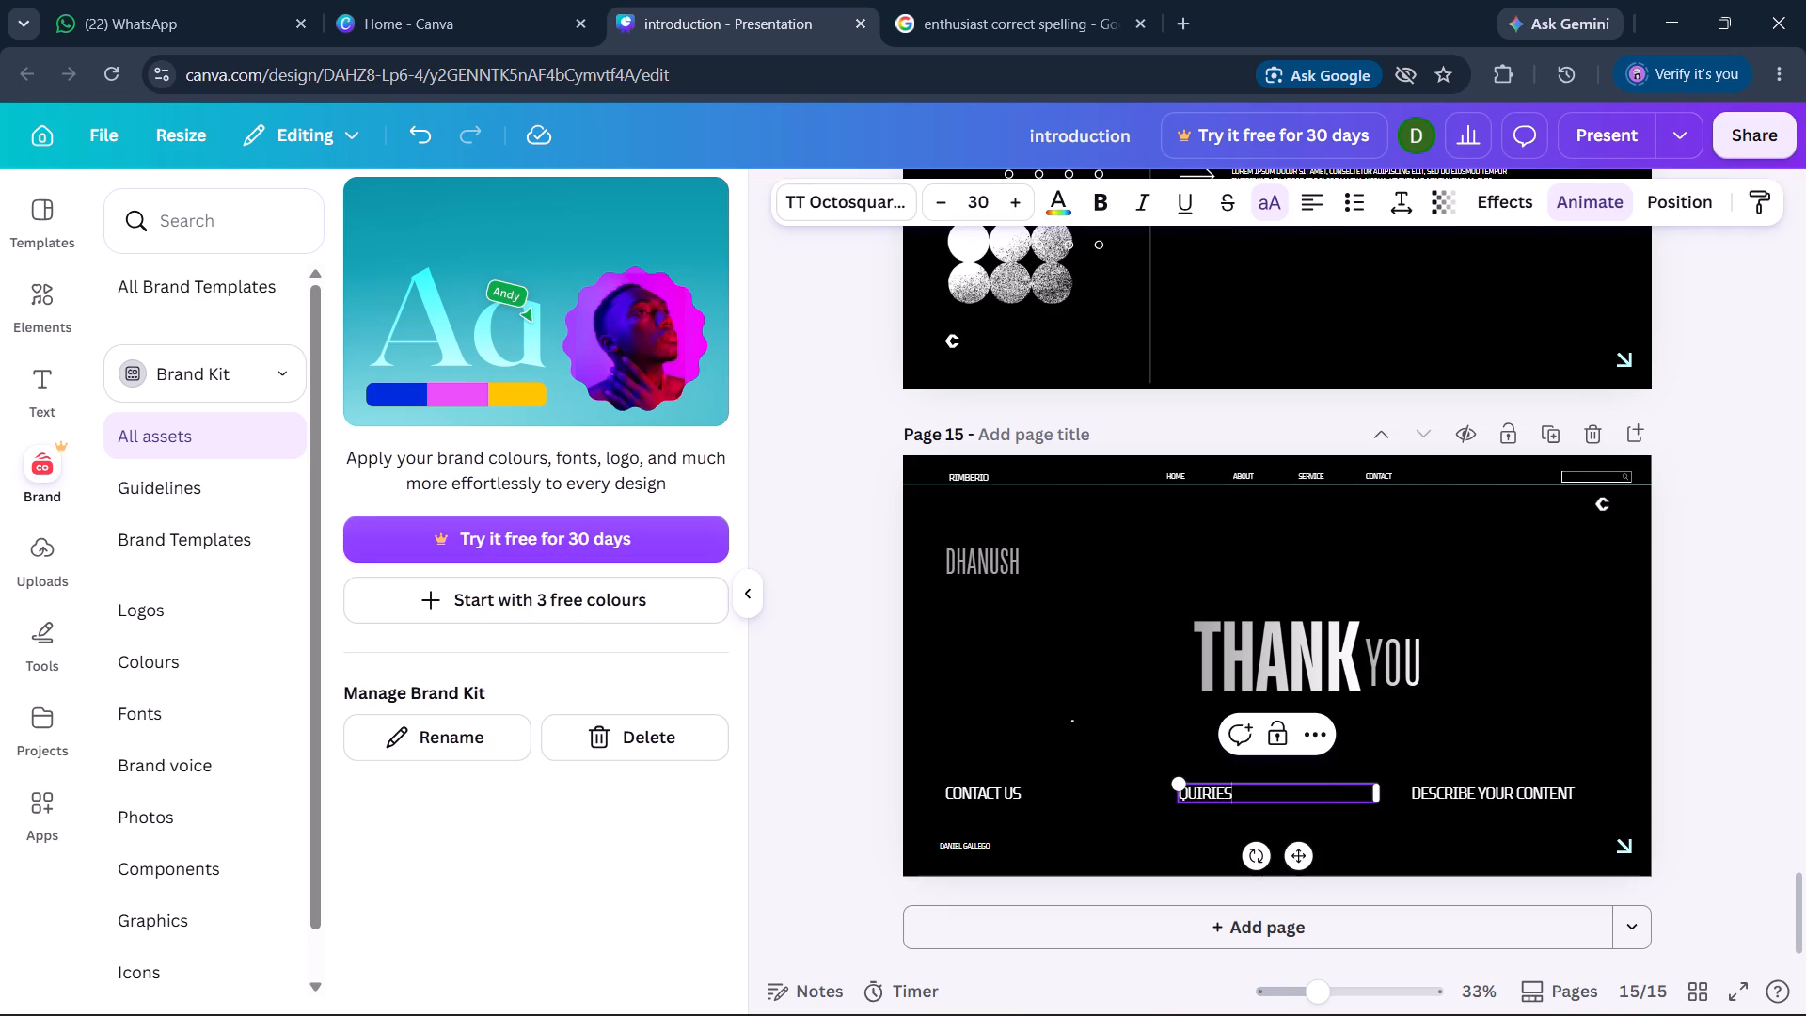
{"action": "key", "text": "space"}
{"action": "type", "text": "CALL :"}
{"action": "key", "text": "space"}
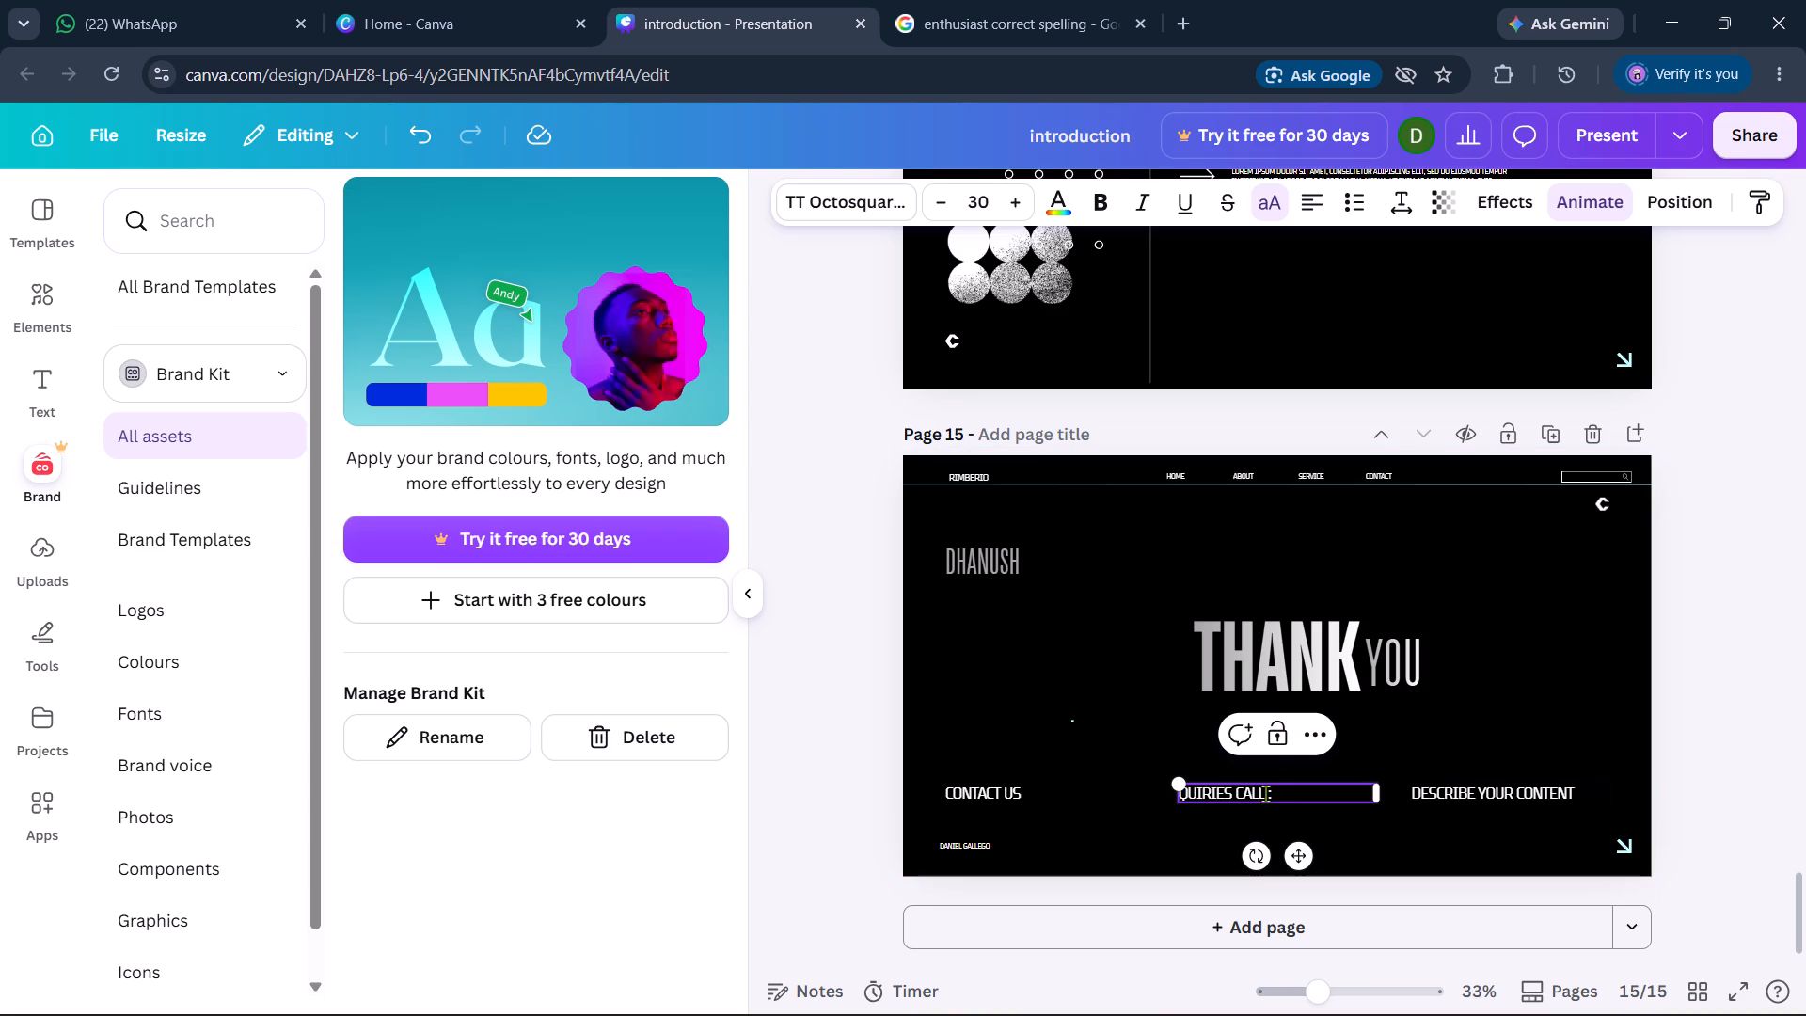
{"action": "left_click", "coordinate": [1265, 793]}
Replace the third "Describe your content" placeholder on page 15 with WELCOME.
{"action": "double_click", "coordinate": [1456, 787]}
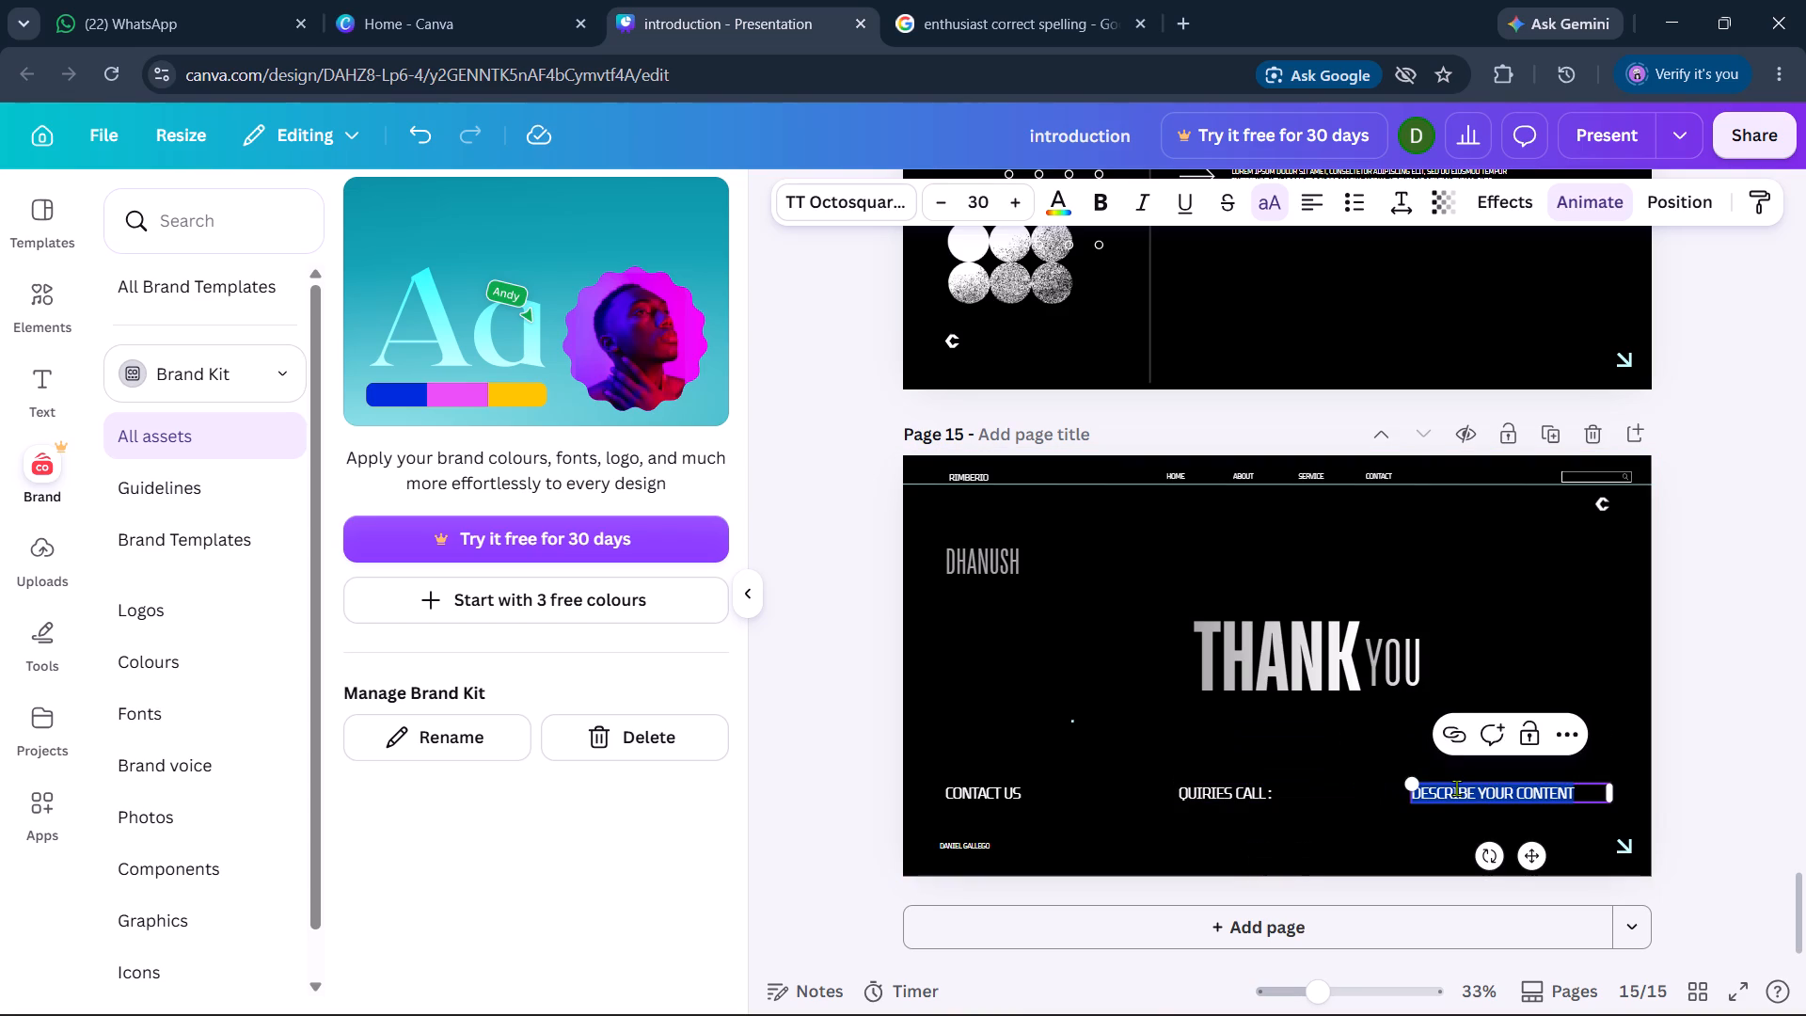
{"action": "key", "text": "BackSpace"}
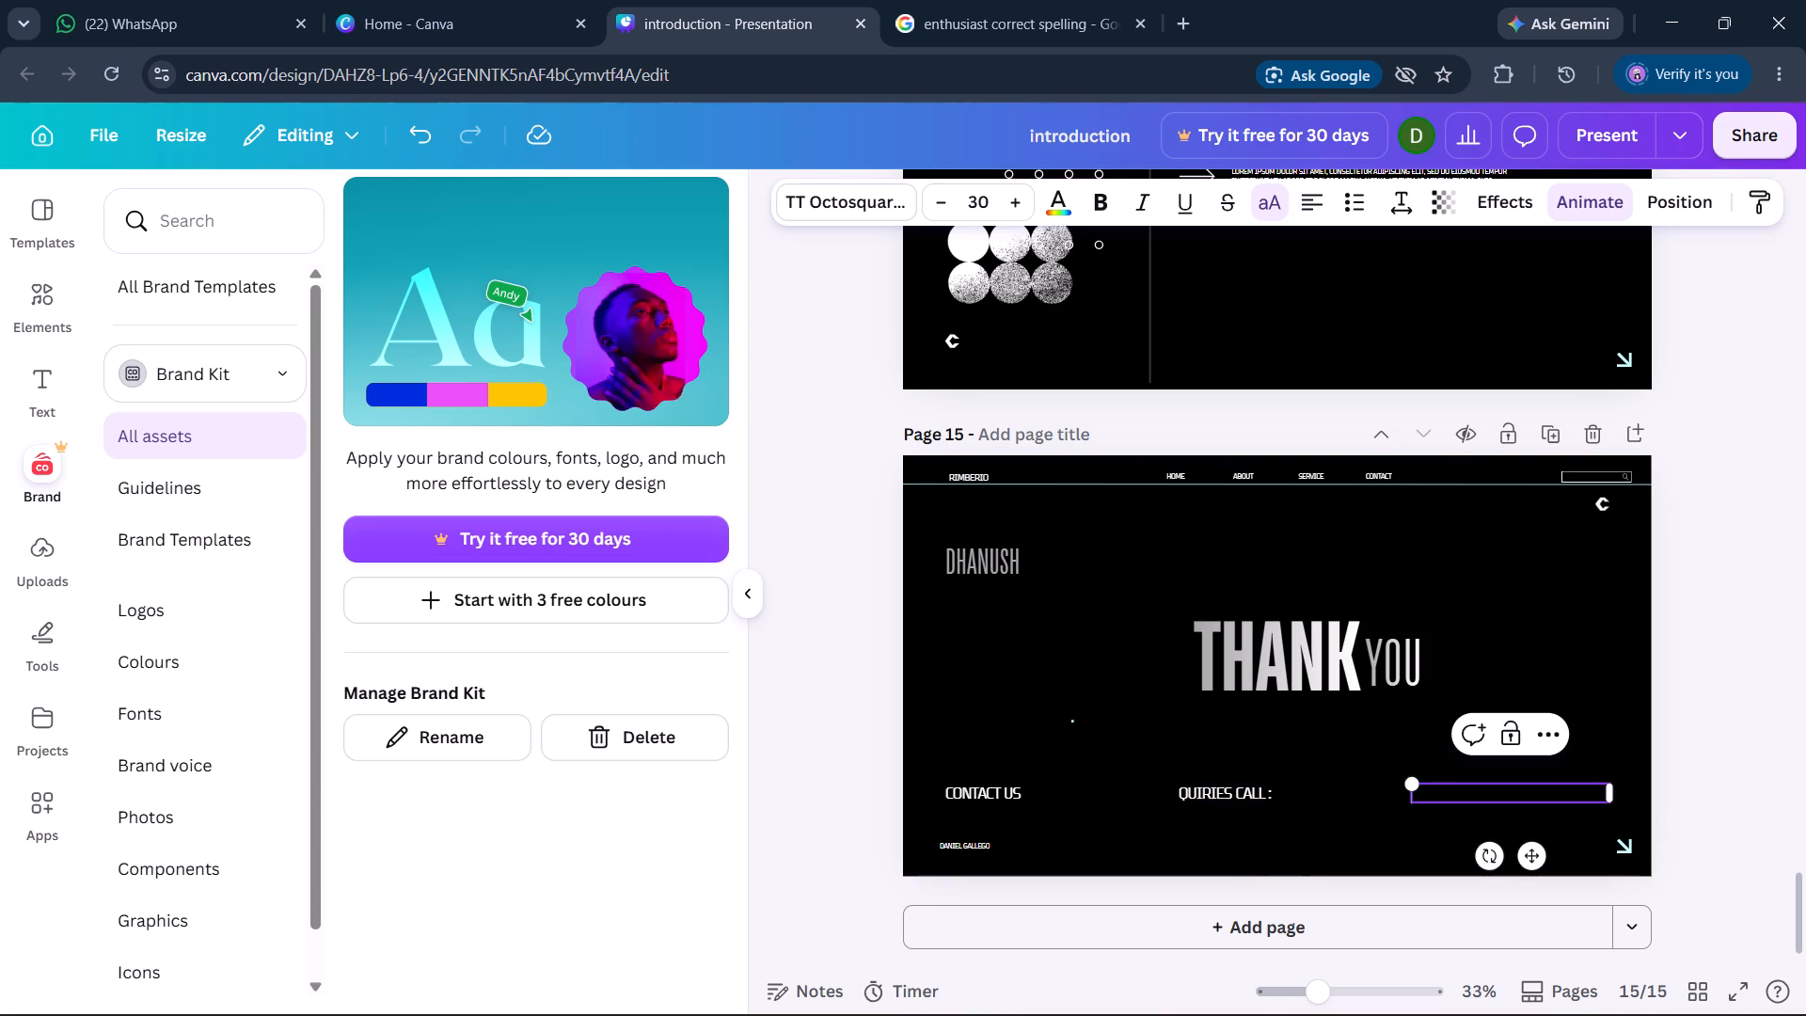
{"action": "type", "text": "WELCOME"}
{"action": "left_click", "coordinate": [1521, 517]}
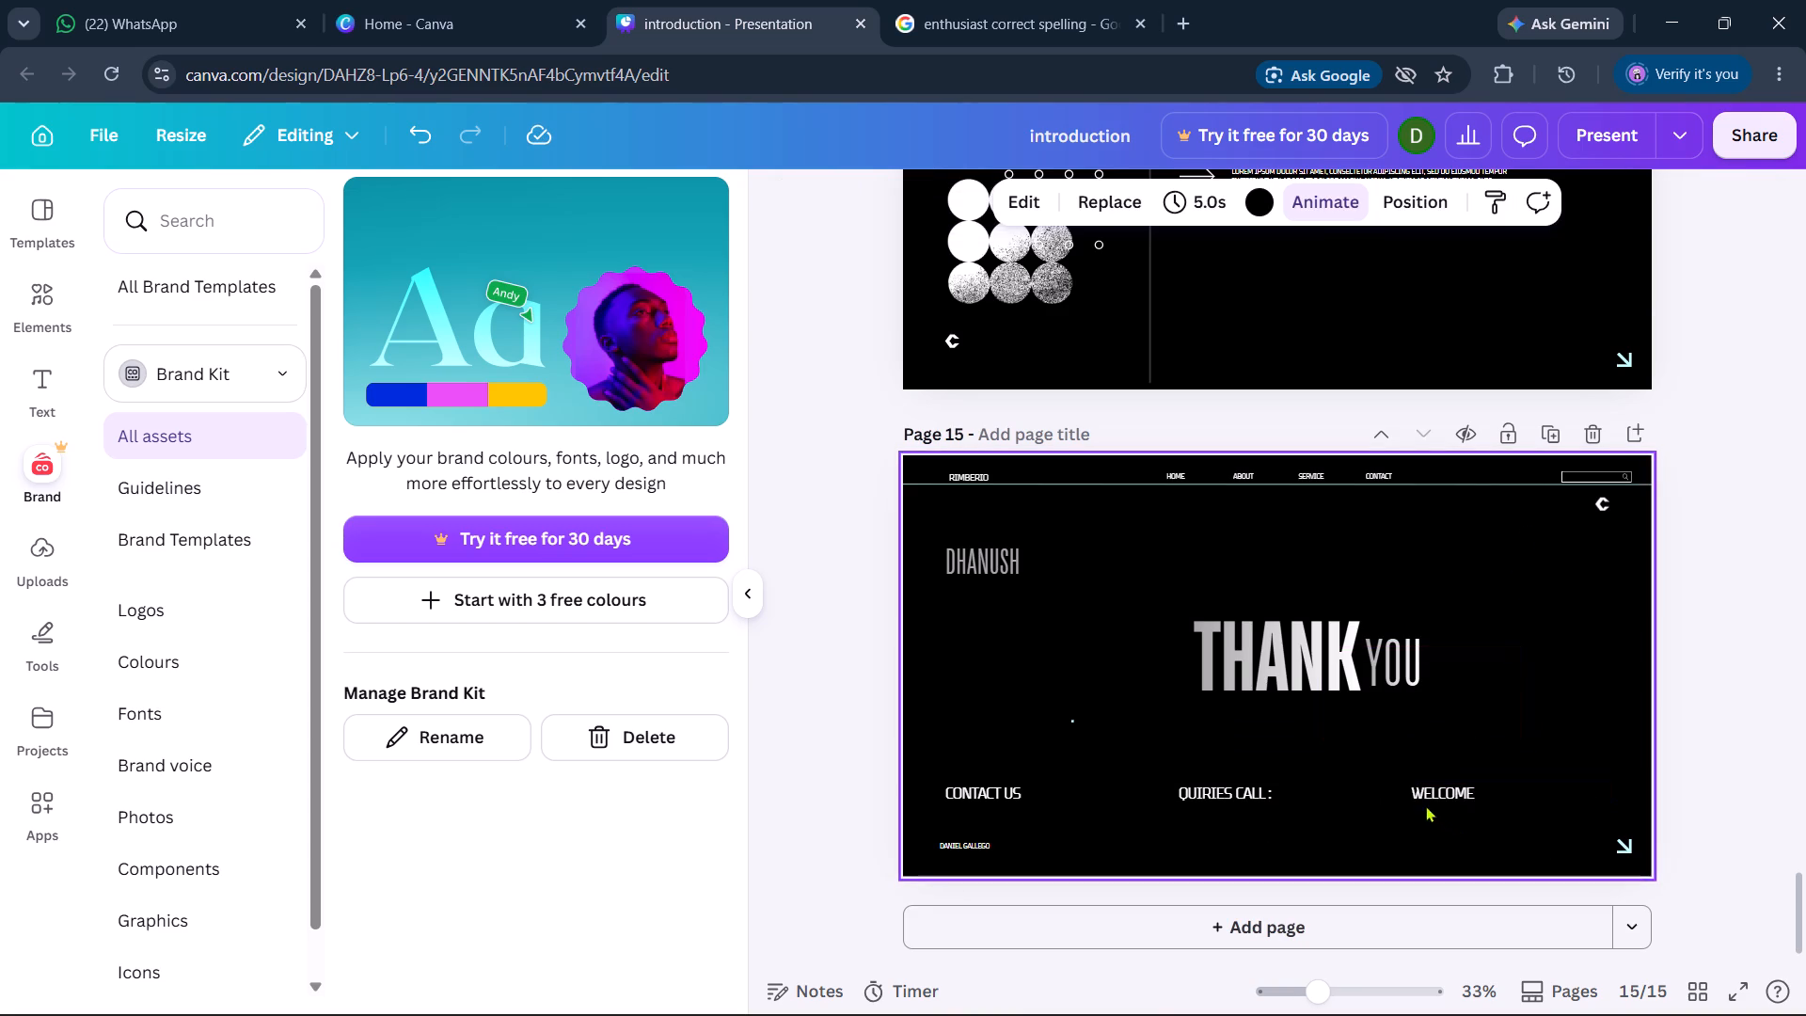
Nudge the WELCOME text on page 15 slightly to the right.
{"action": "left_click_drag", "start_coordinate": [1425, 796], "coordinate": [1435, 797]}
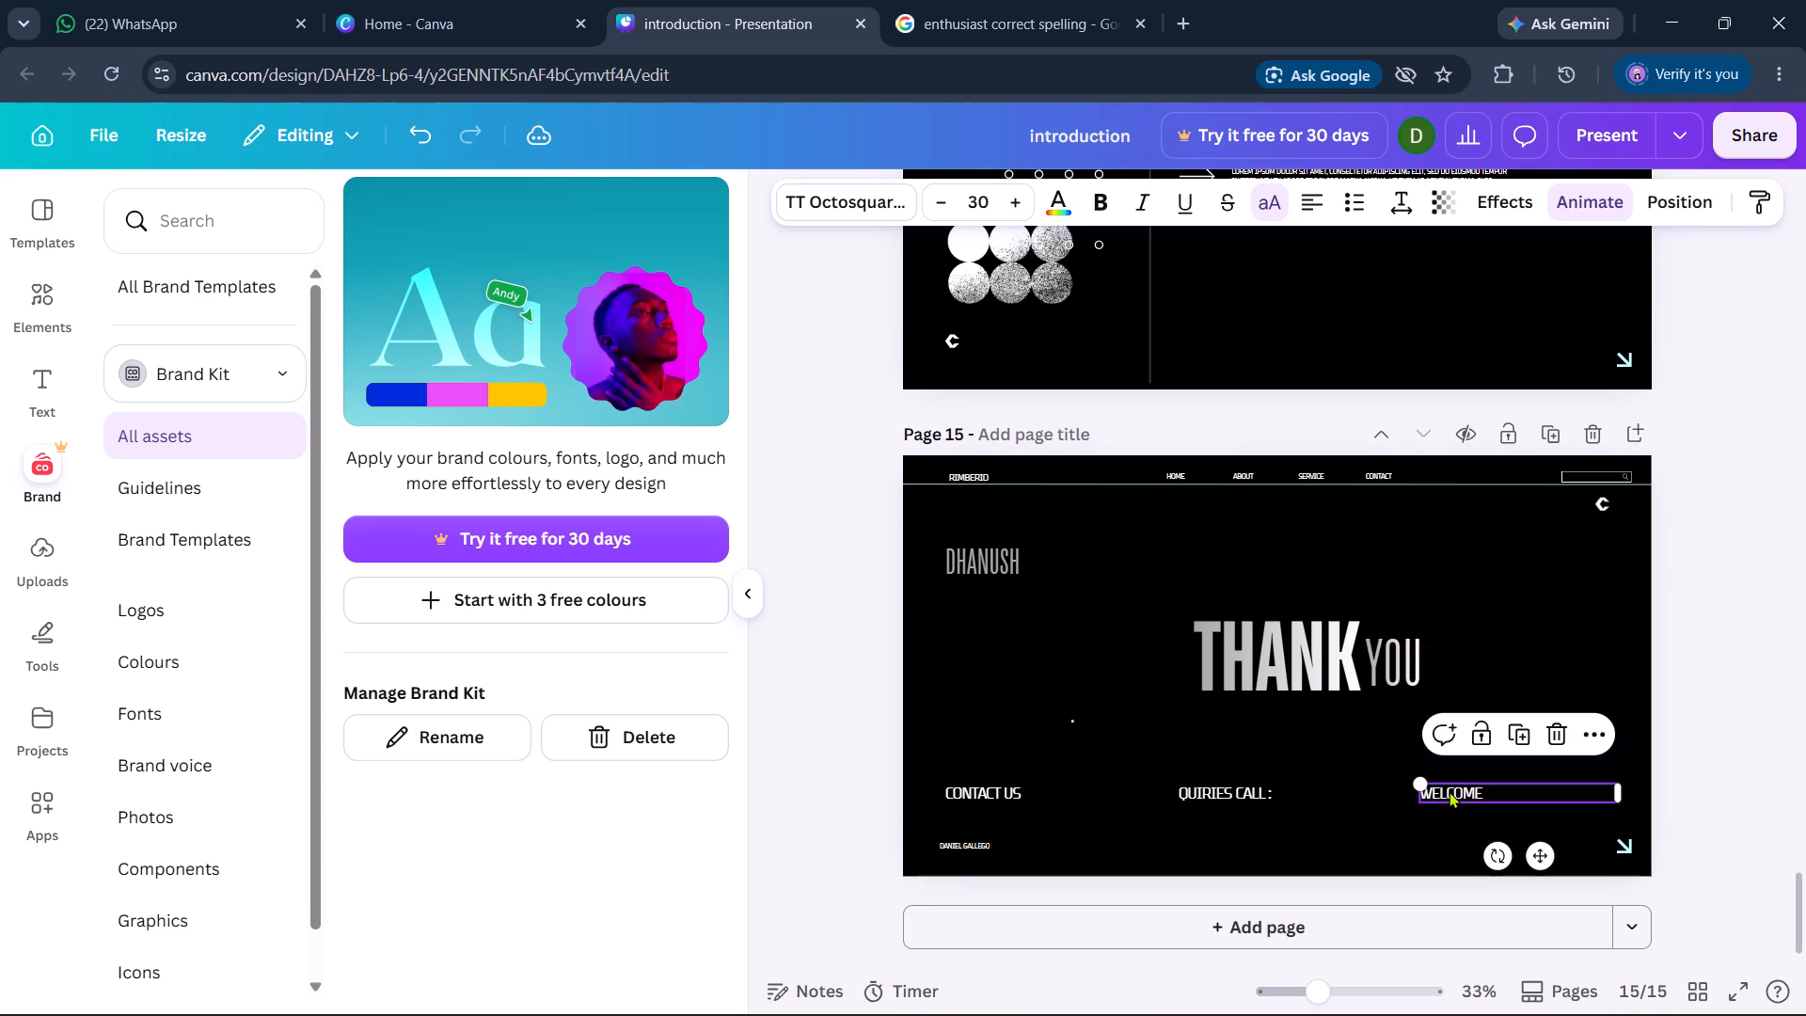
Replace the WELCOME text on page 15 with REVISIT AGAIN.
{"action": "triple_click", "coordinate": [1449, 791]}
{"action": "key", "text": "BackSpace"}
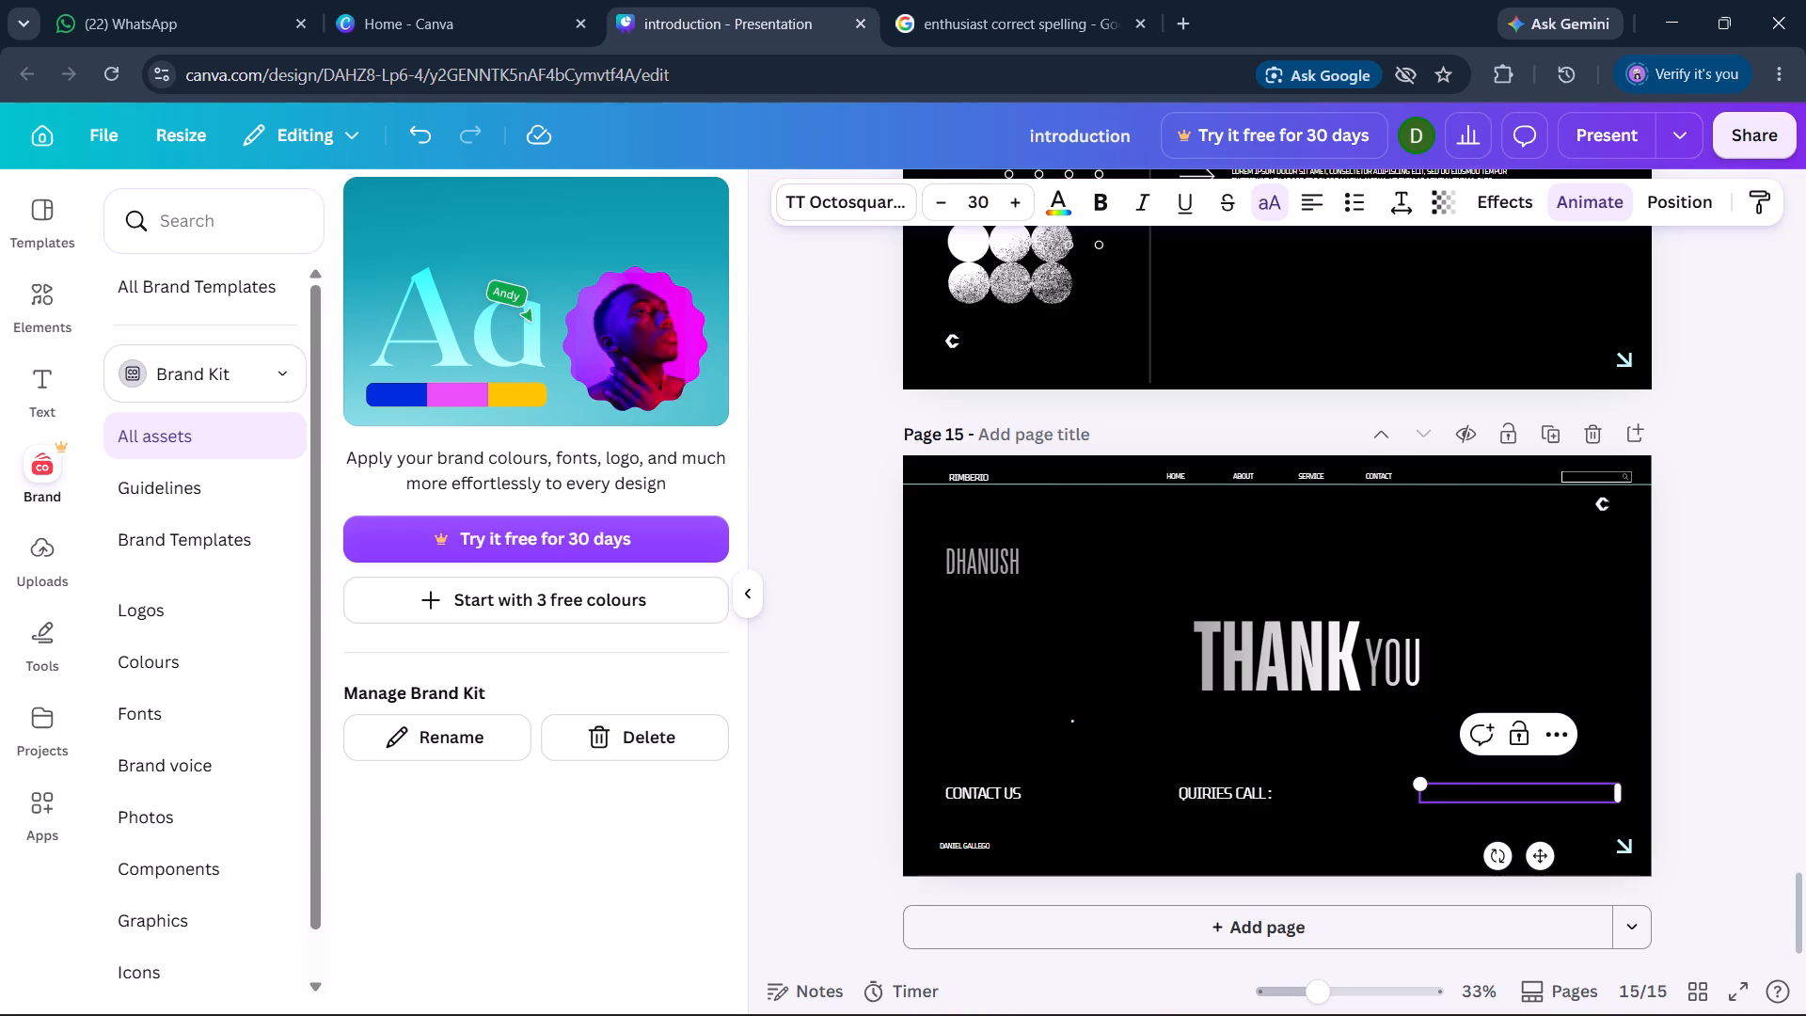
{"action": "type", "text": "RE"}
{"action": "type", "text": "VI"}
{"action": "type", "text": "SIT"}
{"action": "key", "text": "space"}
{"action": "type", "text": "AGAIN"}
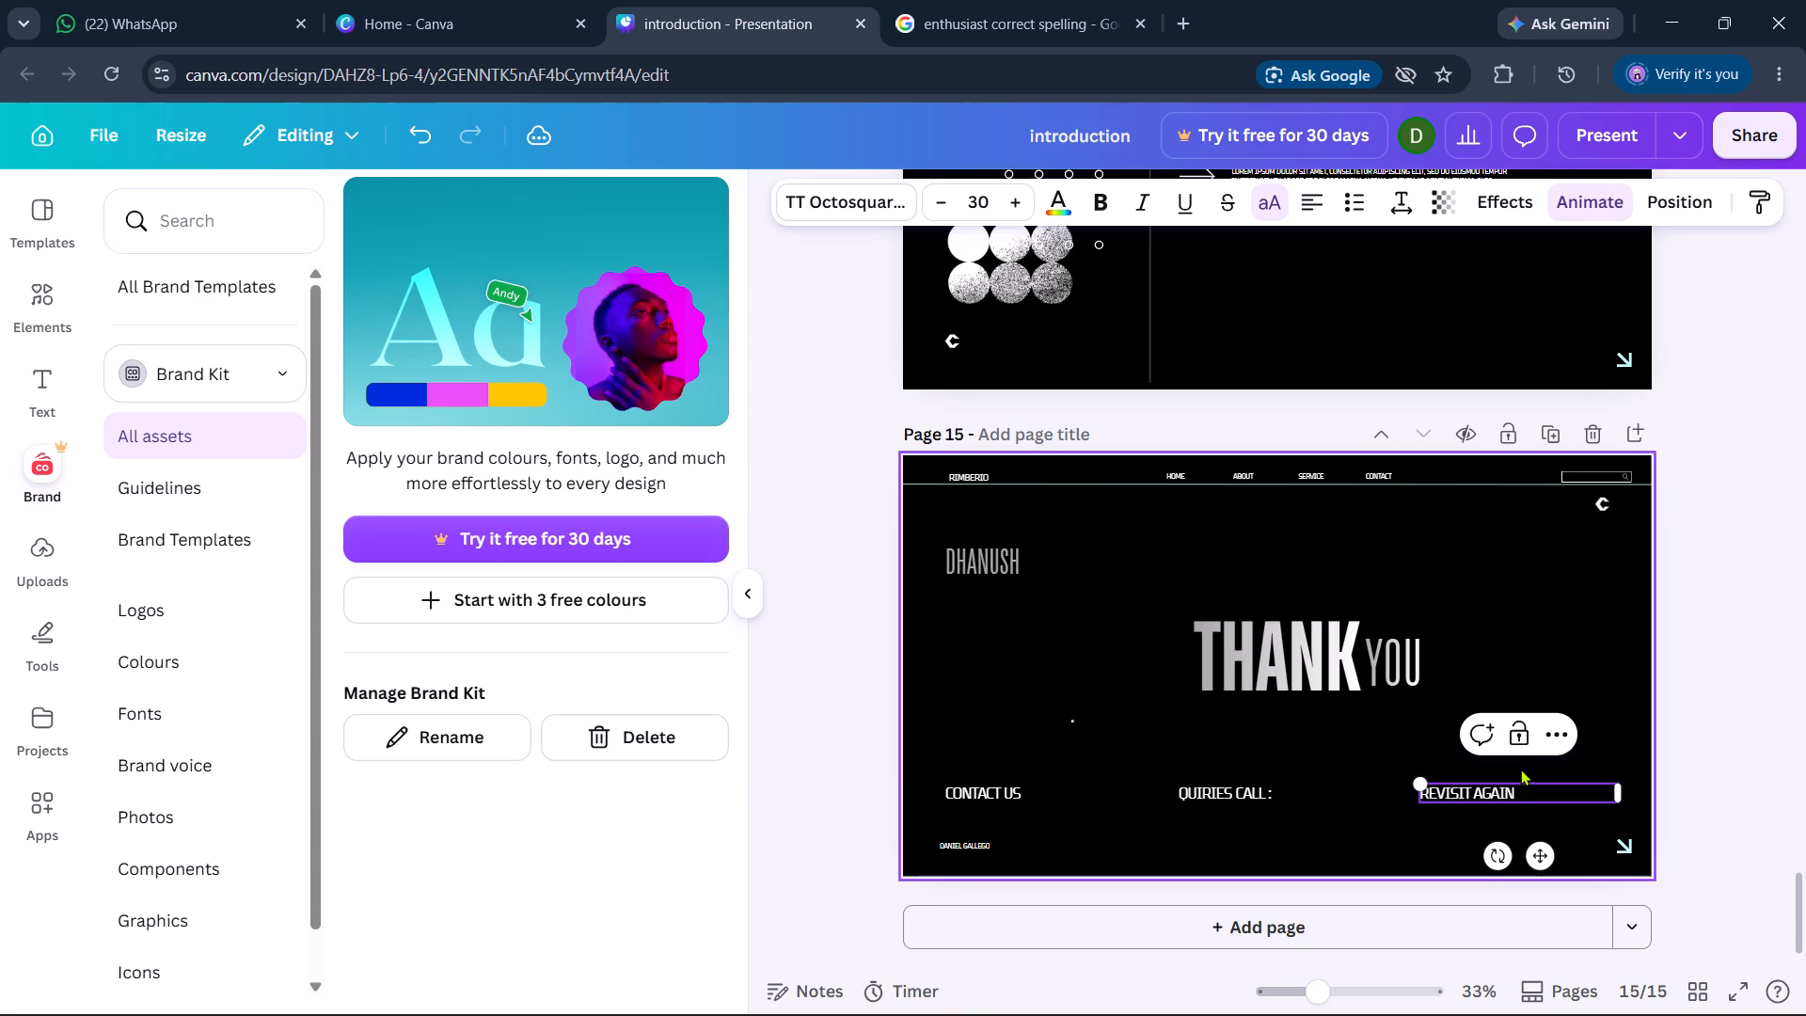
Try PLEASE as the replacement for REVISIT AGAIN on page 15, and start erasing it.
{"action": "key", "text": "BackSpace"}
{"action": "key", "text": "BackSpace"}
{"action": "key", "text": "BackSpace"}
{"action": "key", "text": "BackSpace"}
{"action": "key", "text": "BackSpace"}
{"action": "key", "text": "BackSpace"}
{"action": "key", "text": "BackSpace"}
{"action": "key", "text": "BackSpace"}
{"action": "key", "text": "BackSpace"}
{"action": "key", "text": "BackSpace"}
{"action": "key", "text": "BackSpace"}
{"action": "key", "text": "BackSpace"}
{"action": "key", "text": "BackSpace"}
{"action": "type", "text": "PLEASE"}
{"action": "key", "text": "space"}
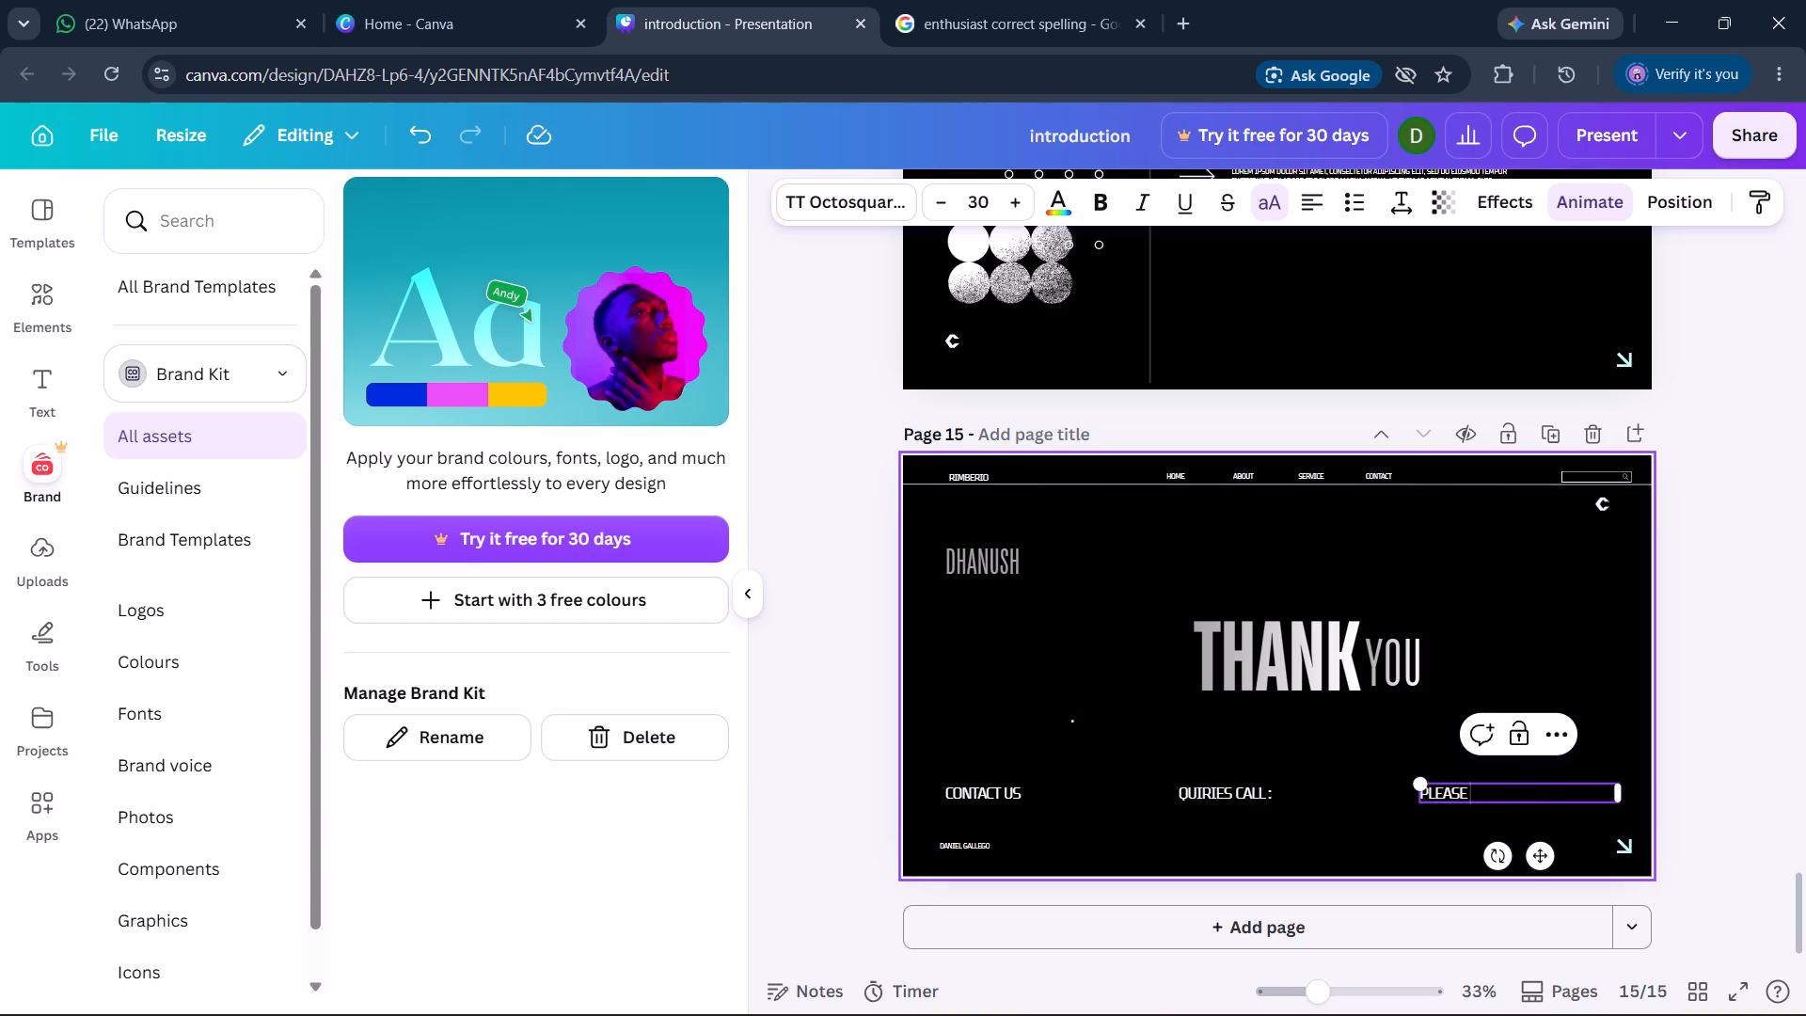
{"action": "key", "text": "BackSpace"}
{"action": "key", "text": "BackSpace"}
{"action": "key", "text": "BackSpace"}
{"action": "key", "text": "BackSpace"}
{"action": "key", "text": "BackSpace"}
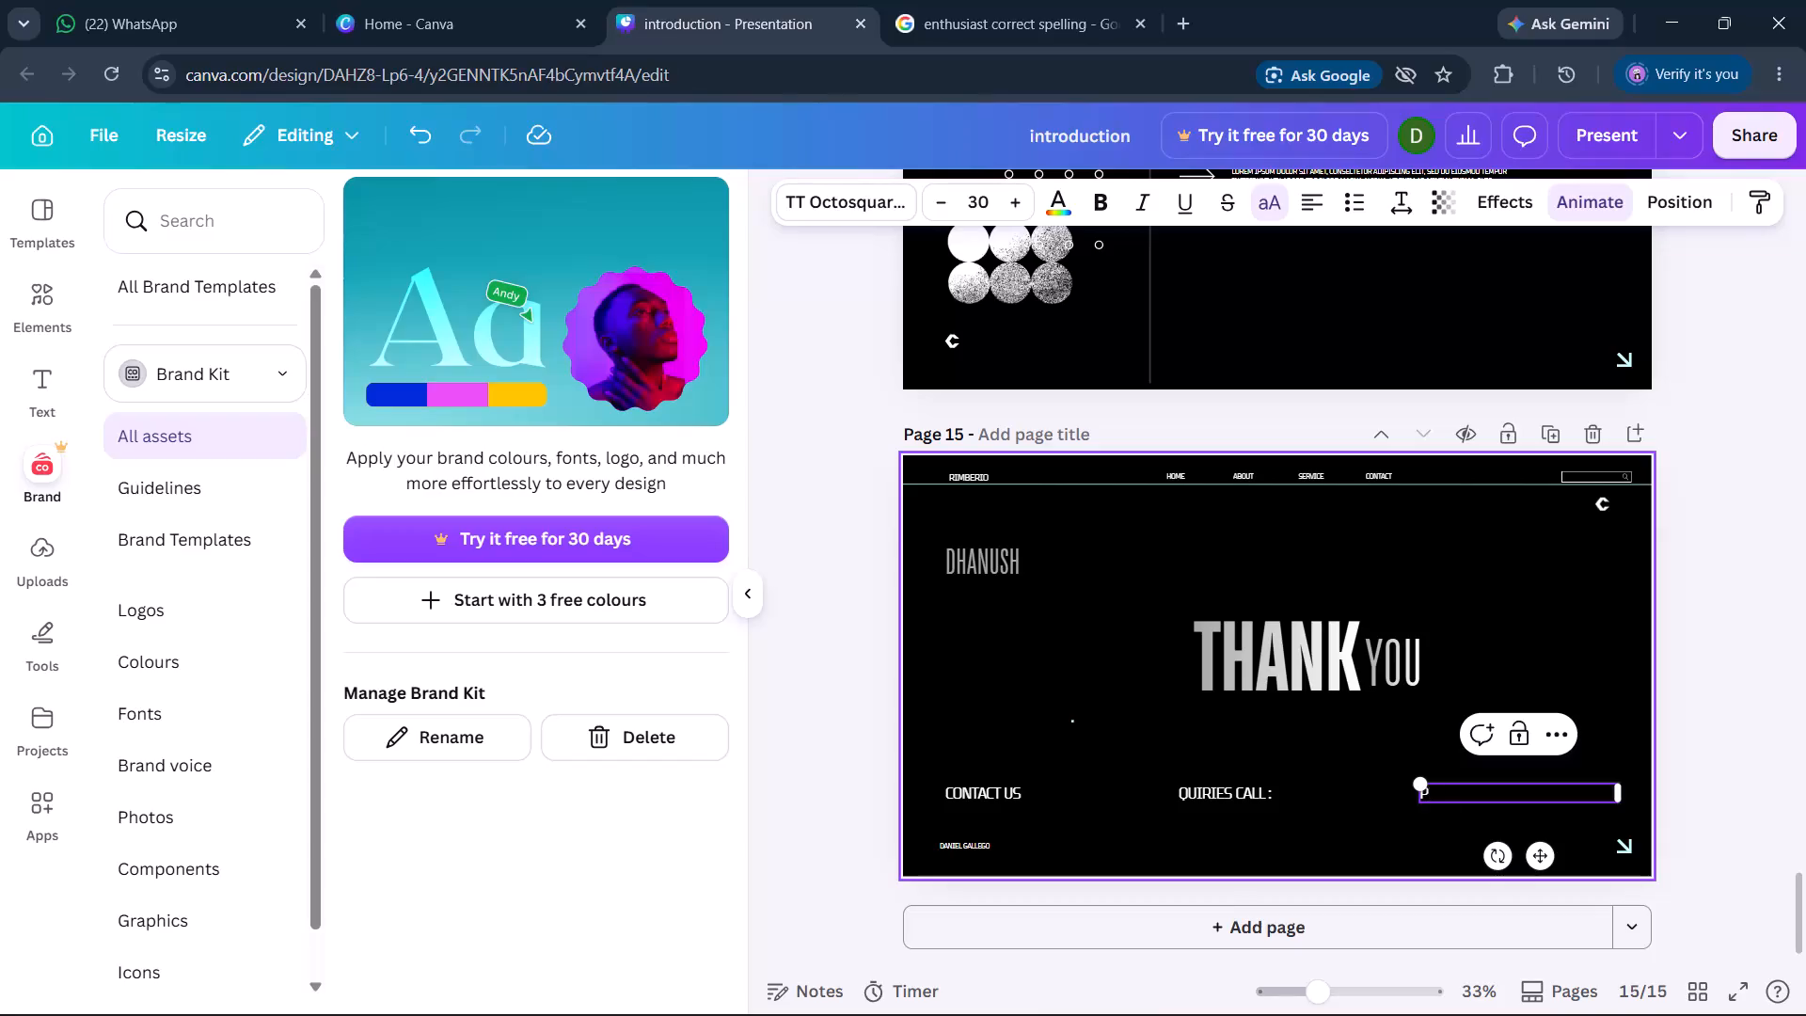
Replace the third description text on page 15 with FOLLOW US INSTAGRAM.
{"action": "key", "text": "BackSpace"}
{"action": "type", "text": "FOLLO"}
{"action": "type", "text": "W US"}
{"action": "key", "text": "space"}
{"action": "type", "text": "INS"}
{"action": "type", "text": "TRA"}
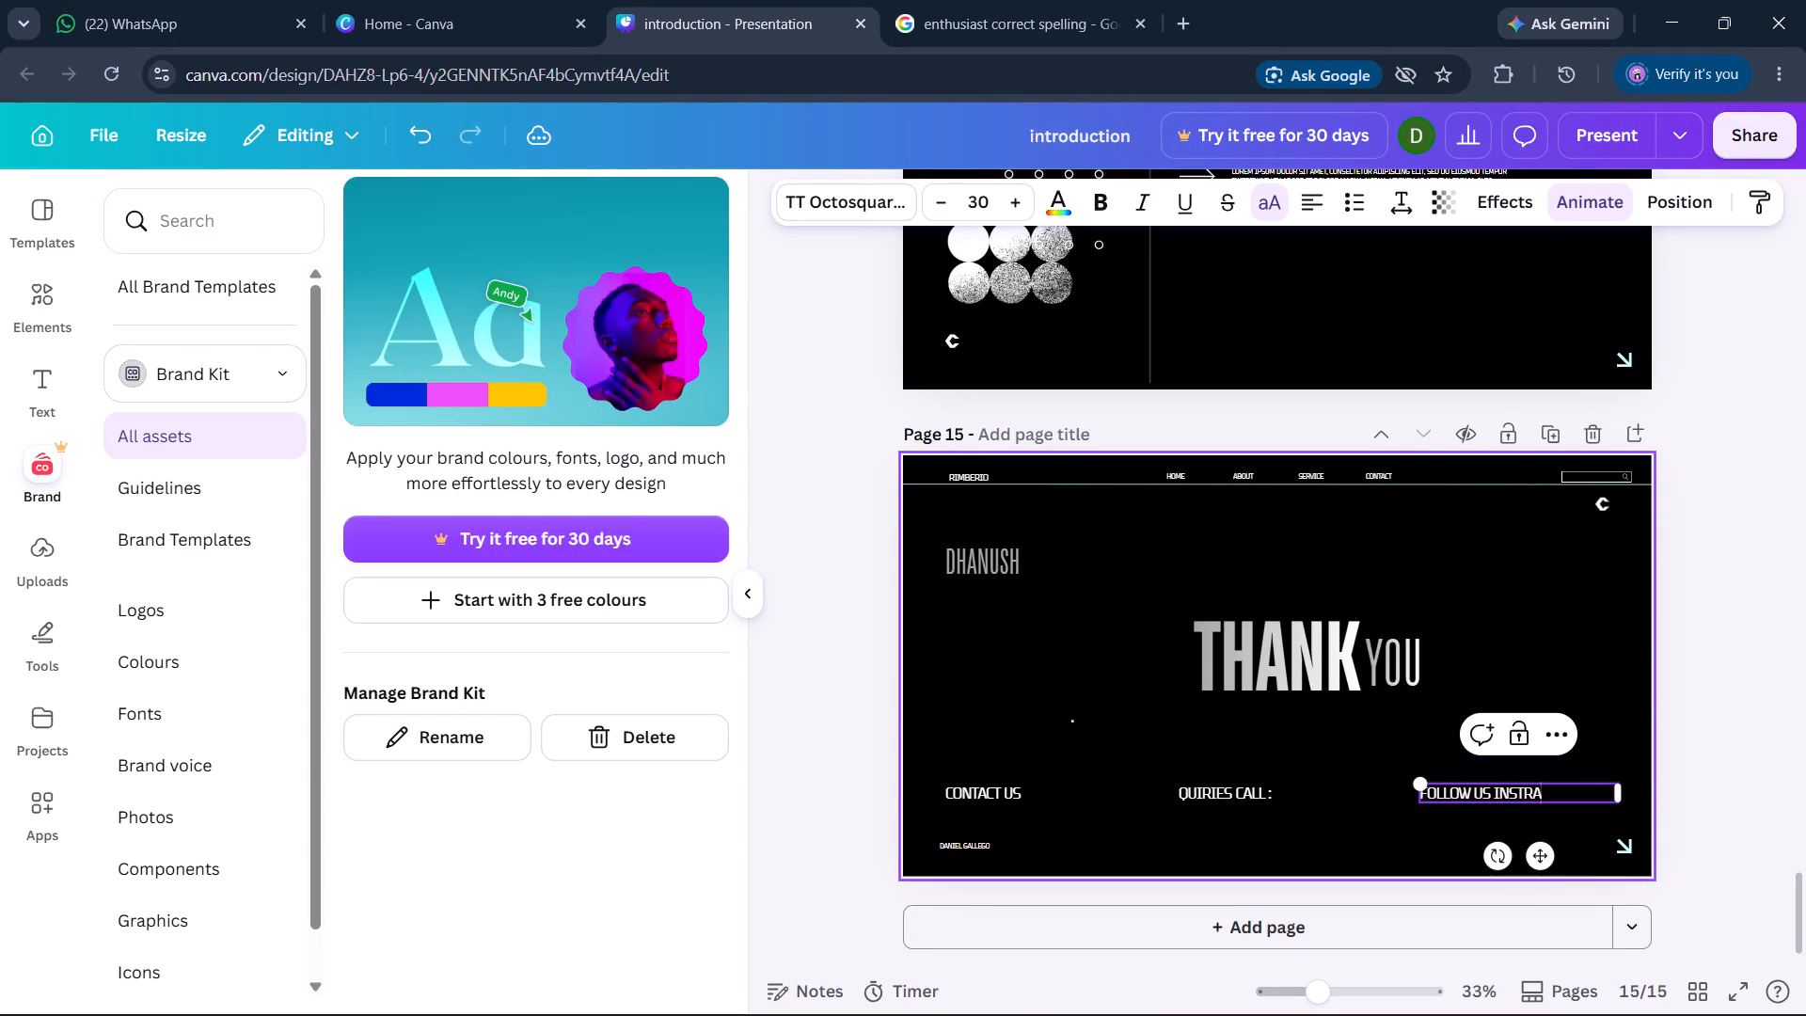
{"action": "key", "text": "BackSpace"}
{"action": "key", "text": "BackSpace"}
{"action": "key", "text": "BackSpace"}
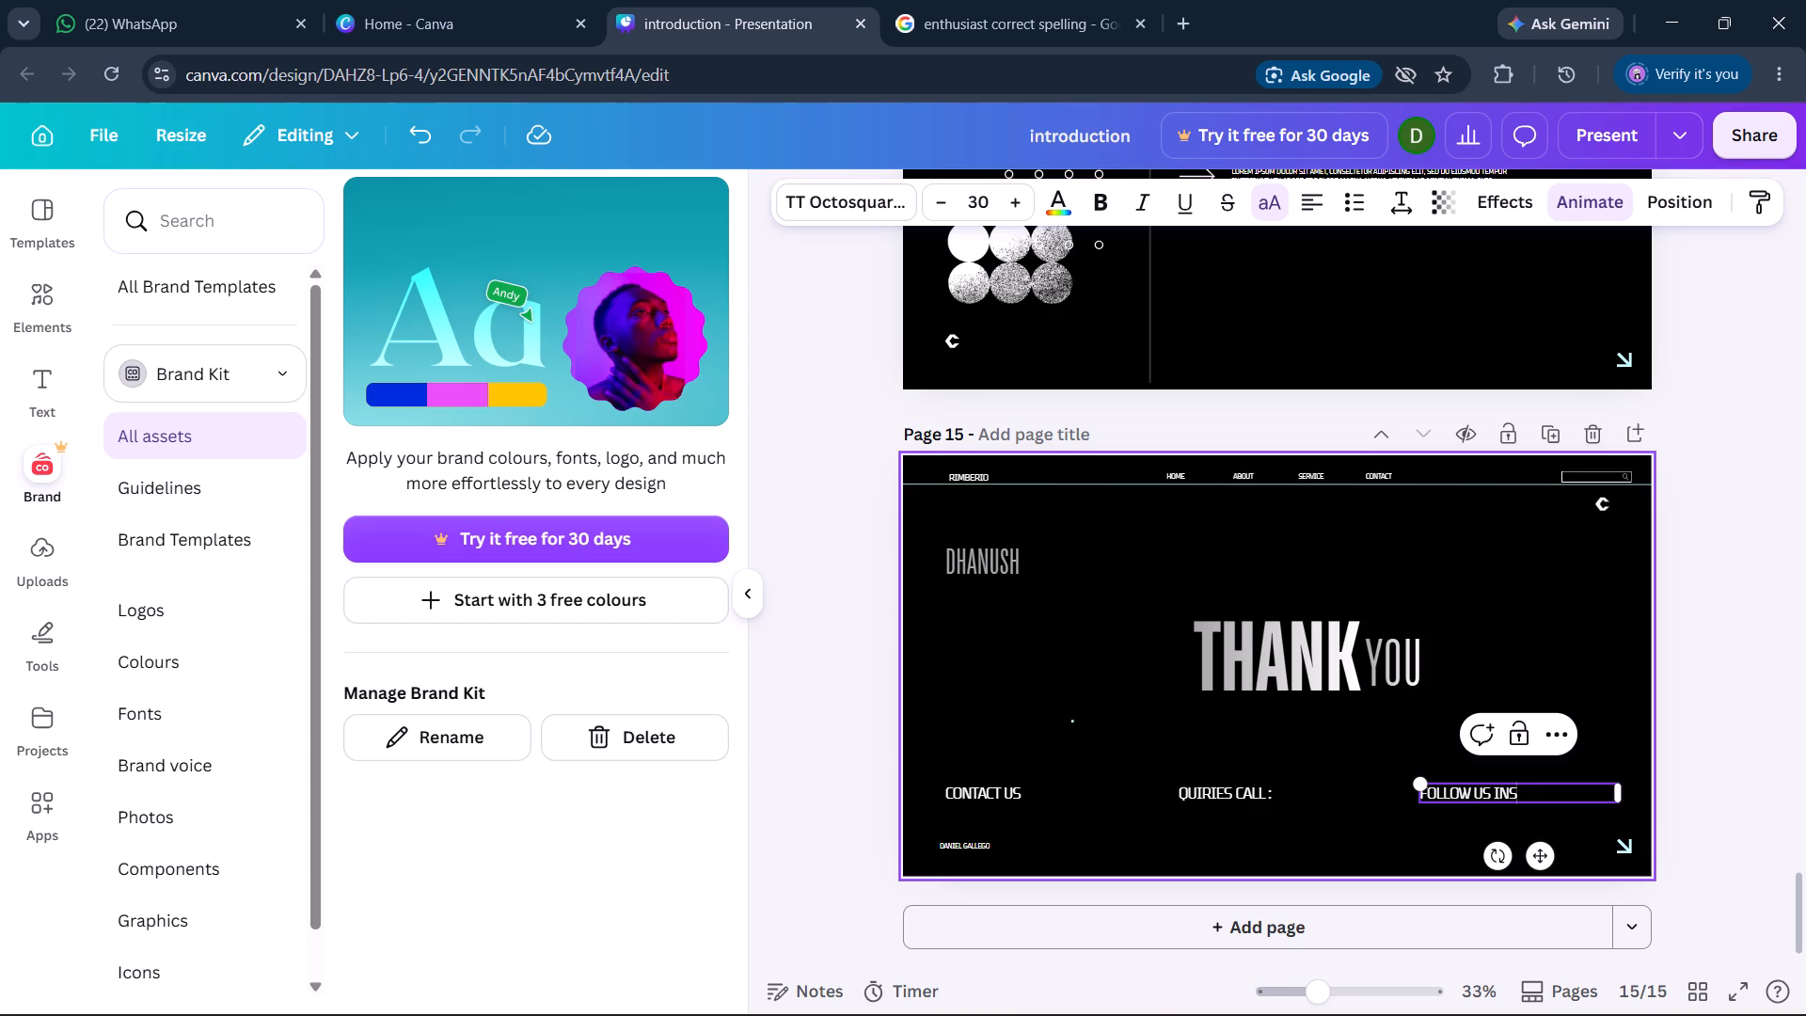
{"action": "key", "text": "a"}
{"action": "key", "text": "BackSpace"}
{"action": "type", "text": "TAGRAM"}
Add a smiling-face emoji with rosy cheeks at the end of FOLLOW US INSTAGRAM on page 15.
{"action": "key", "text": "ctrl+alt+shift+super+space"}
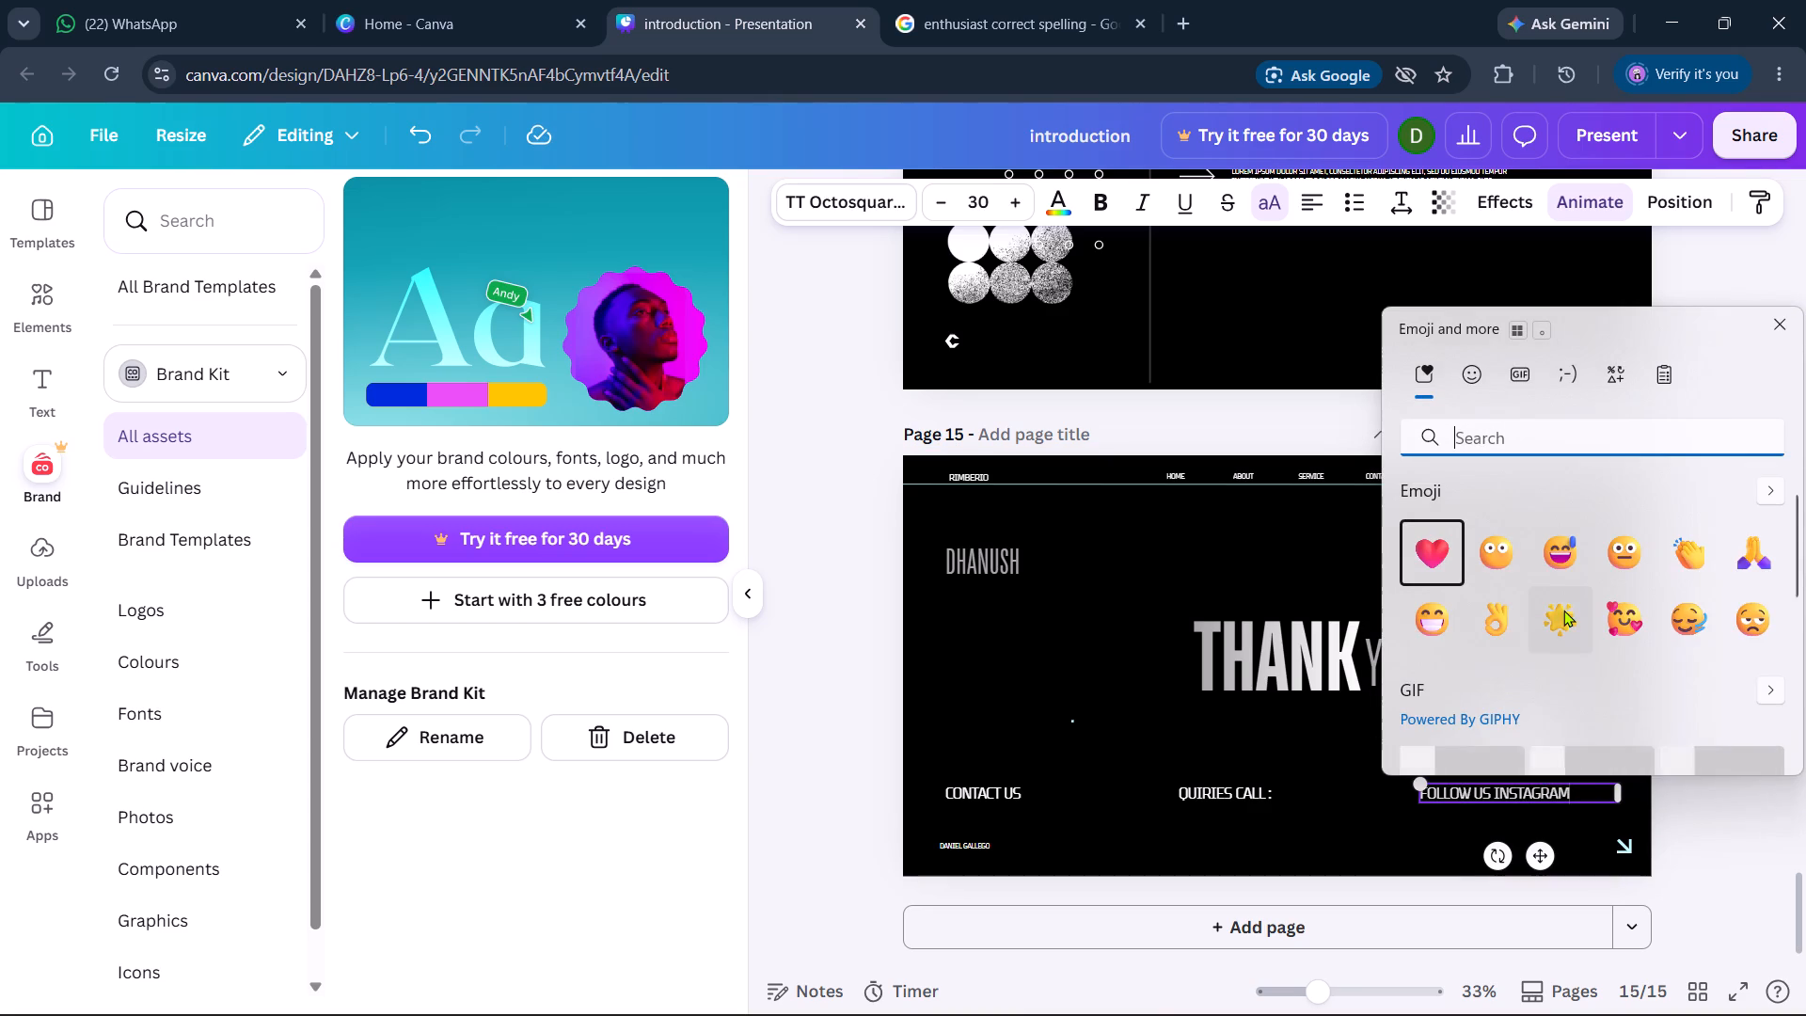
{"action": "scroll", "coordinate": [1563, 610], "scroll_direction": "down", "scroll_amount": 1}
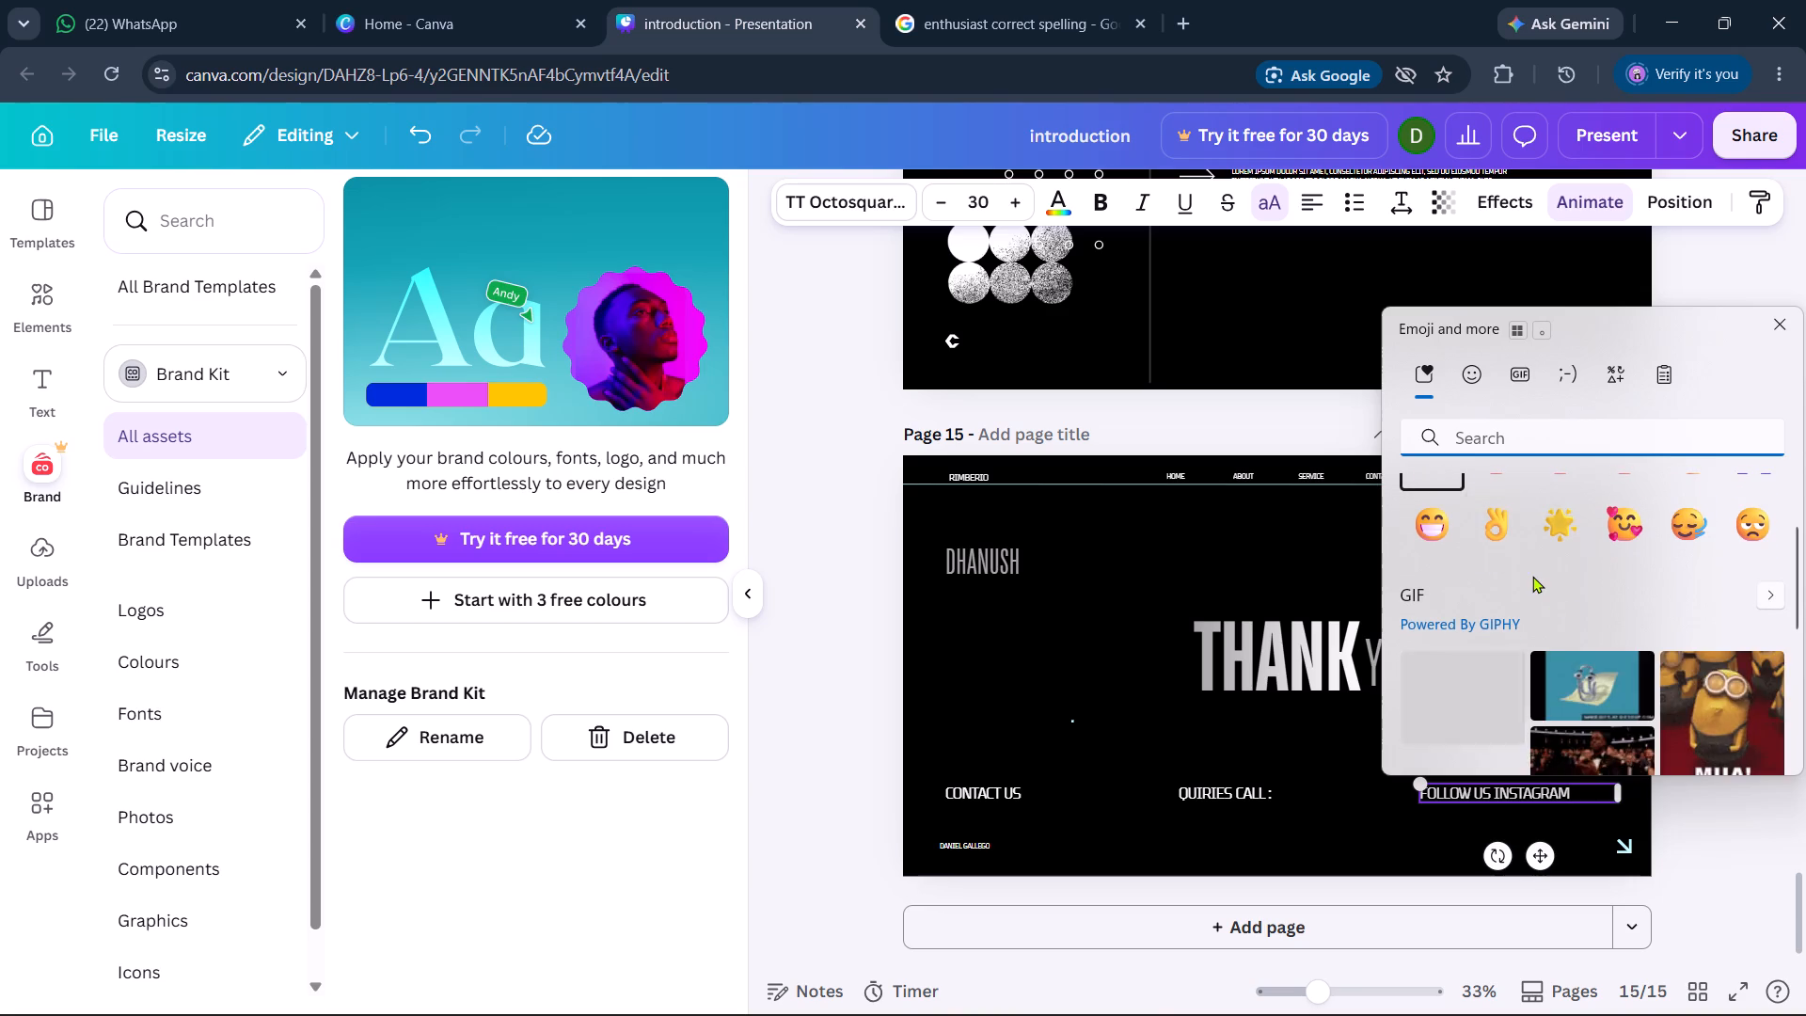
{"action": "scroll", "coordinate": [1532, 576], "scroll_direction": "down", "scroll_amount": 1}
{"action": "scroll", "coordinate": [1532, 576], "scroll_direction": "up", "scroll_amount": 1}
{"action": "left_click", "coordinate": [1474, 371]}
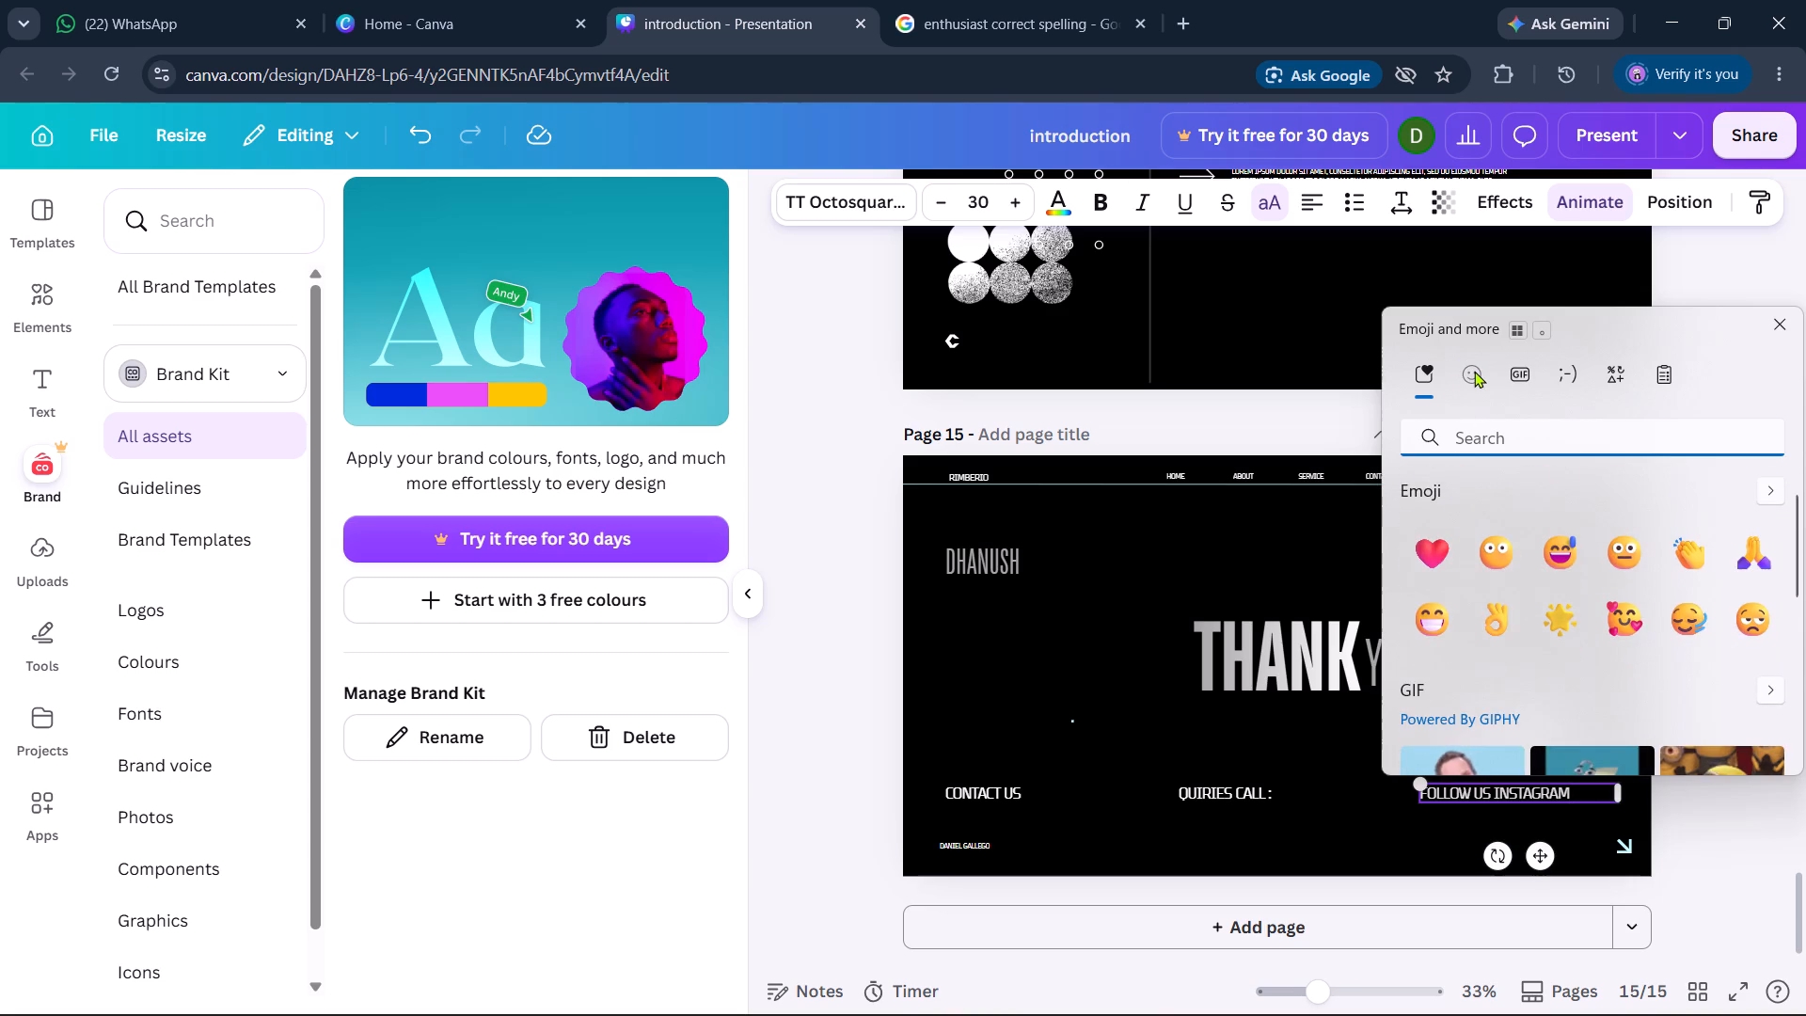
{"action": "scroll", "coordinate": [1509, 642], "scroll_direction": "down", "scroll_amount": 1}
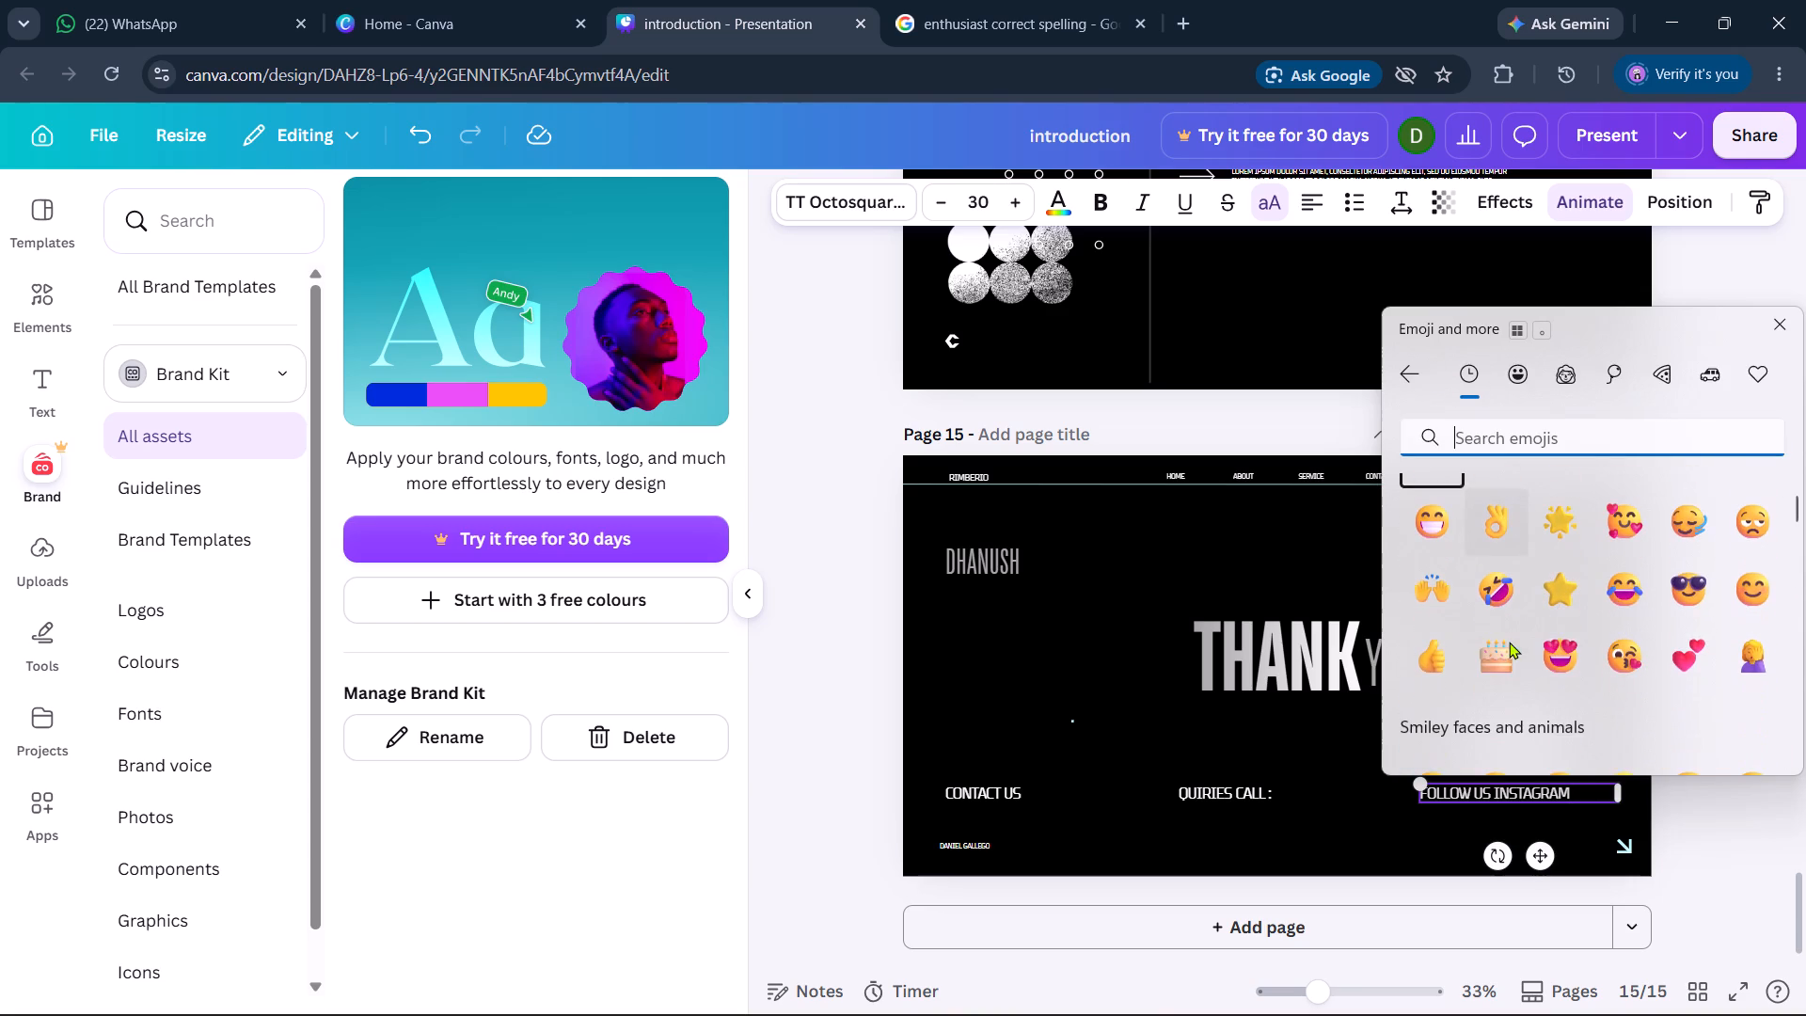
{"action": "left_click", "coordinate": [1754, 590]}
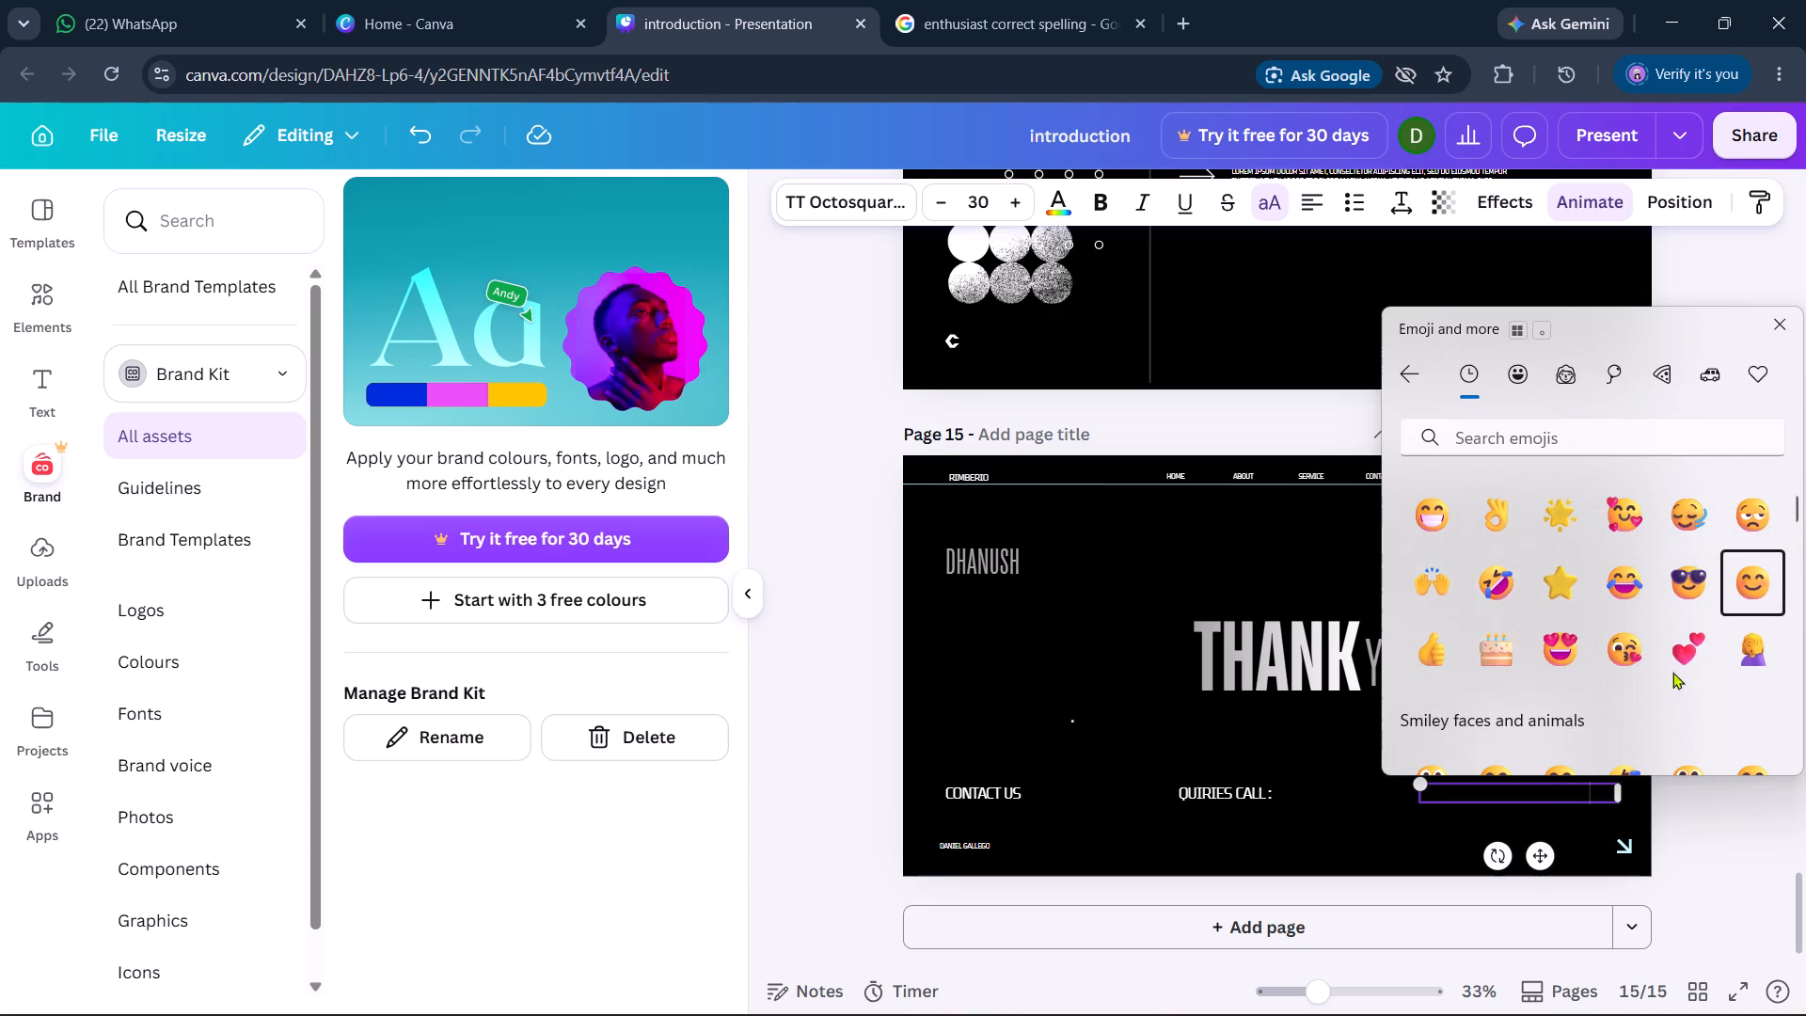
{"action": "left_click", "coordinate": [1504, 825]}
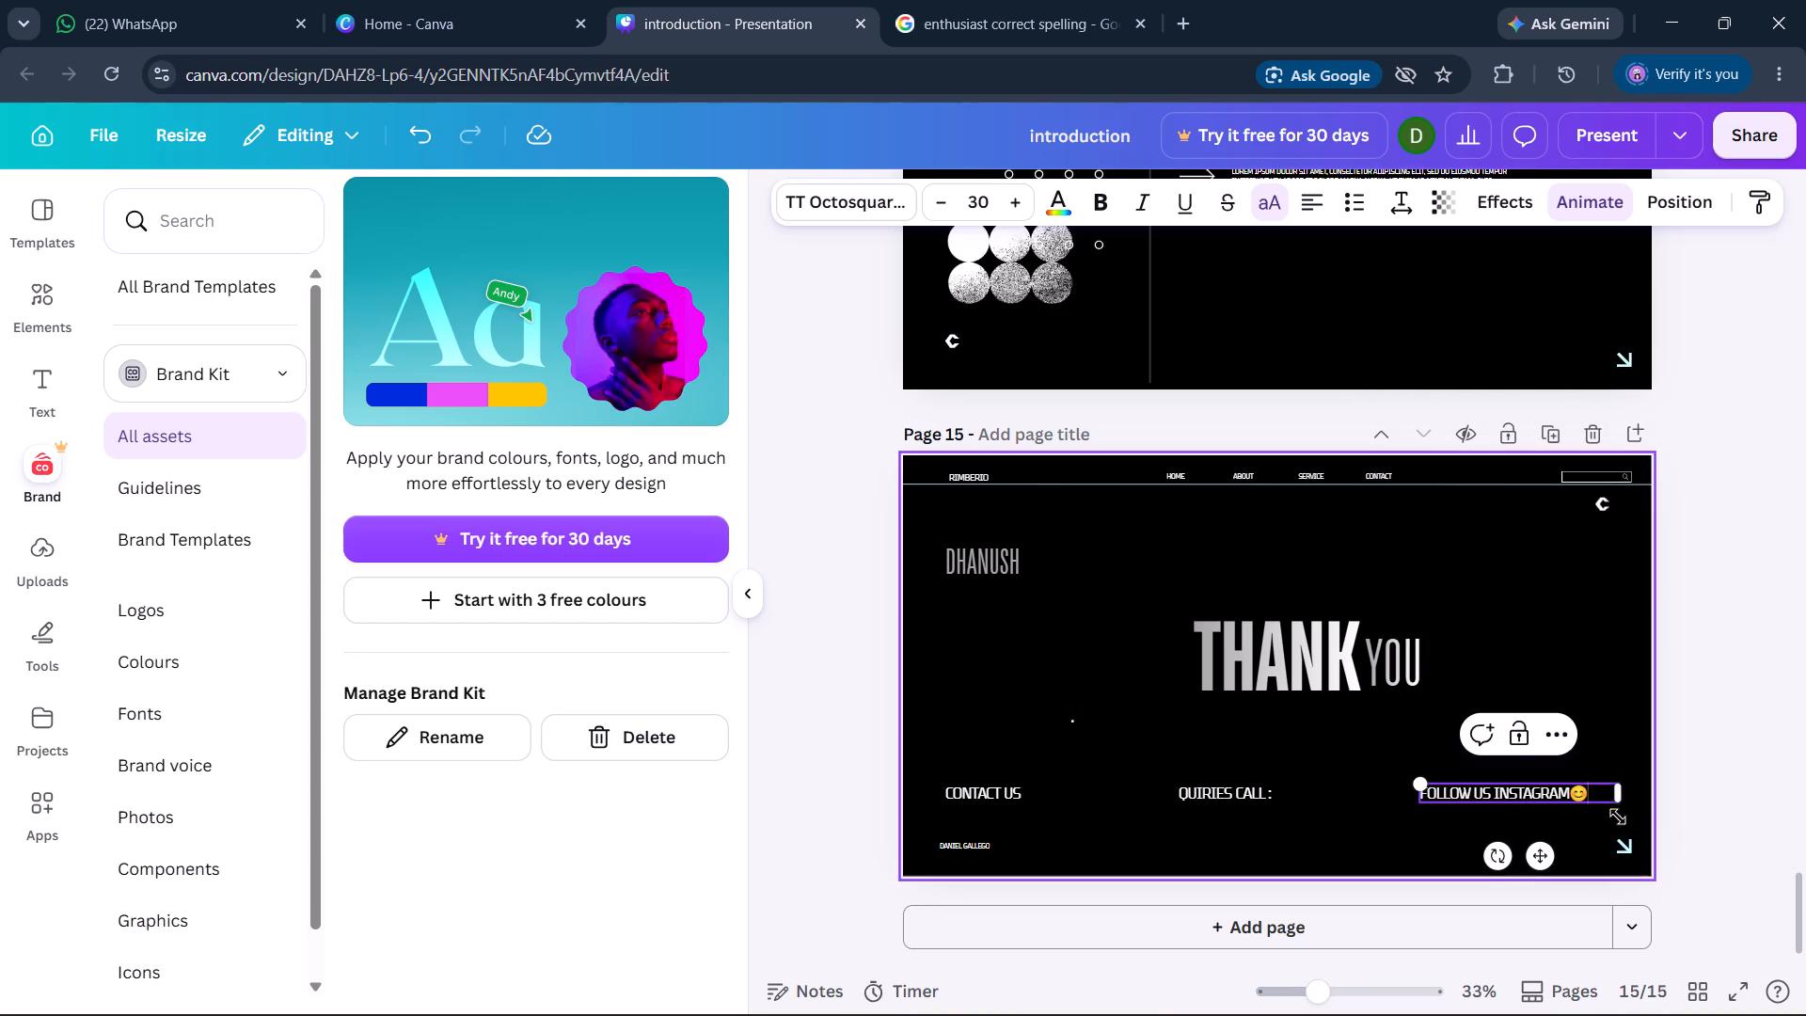
Insert ON before INSTAGRAM in the page 15 text so it reads FOLLOW US ON INSTAGRAM.
{"action": "scroll", "coordinate": [1541, 623], "scroll_direction": "up", "scroll_amount": 1}
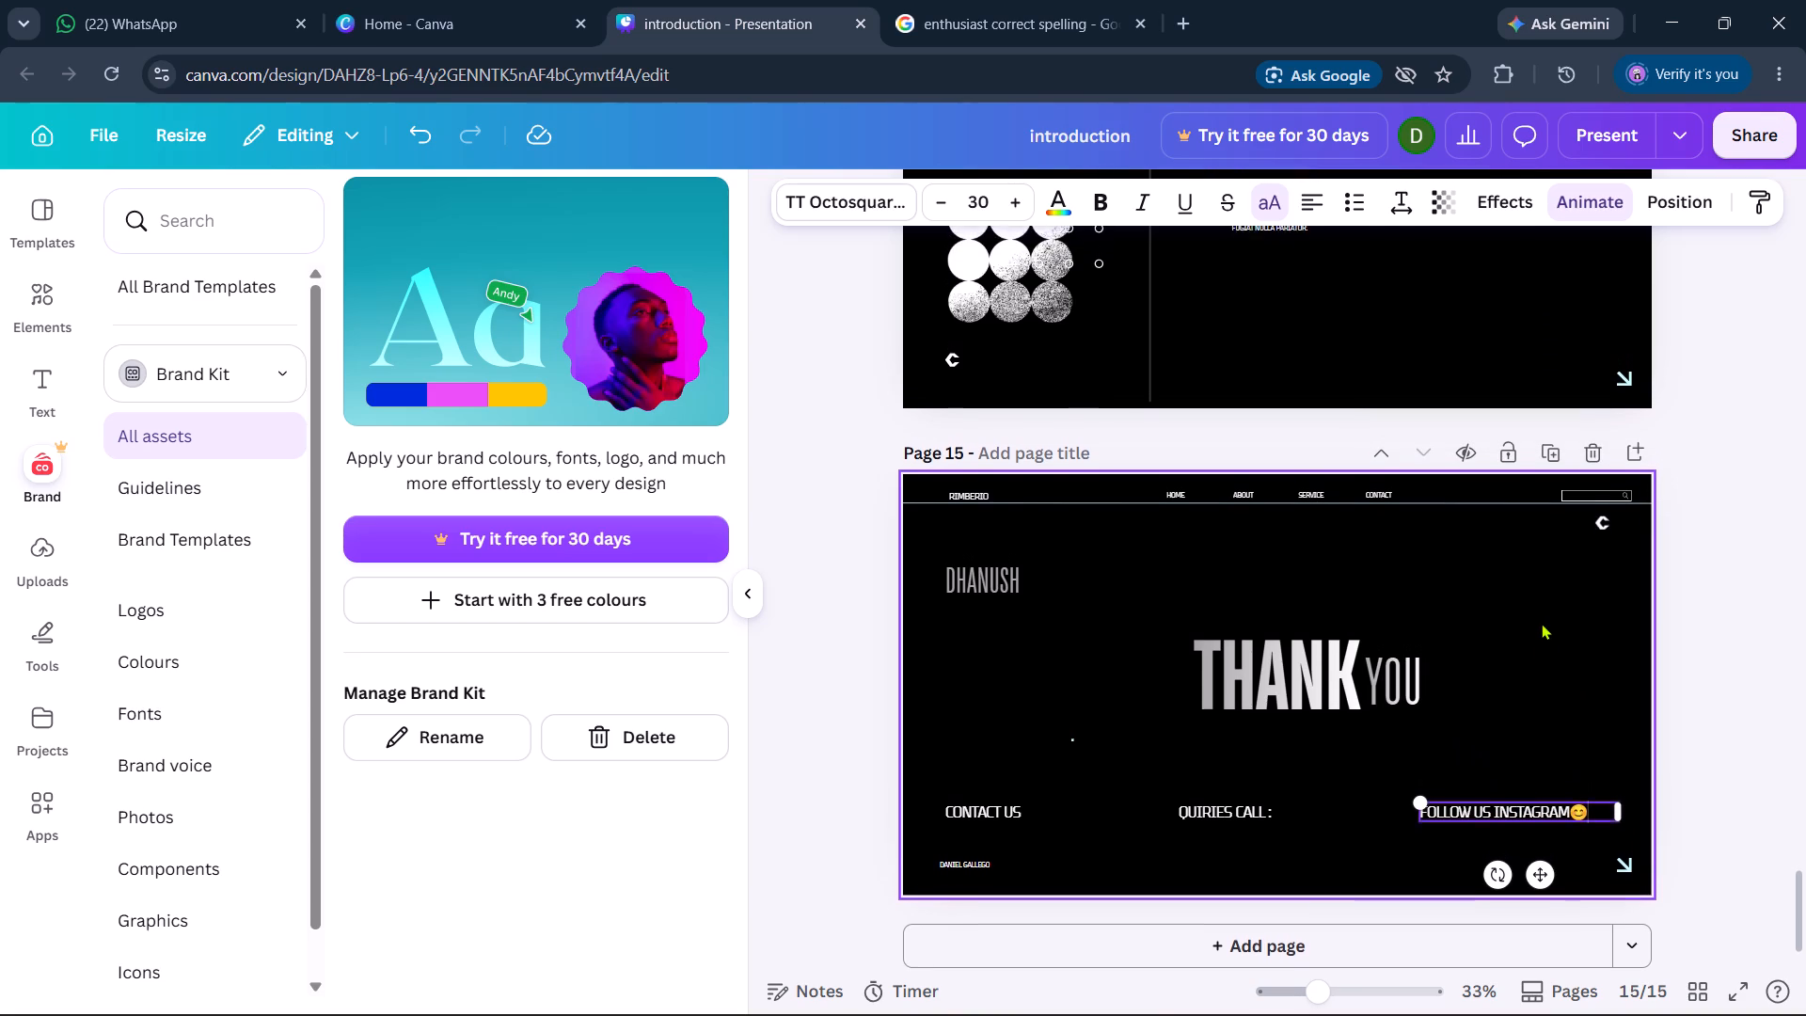
{"action": "scroll", "coordinate": [1541, 623], "scroll_direction": "up", "scroll_amount": 1}
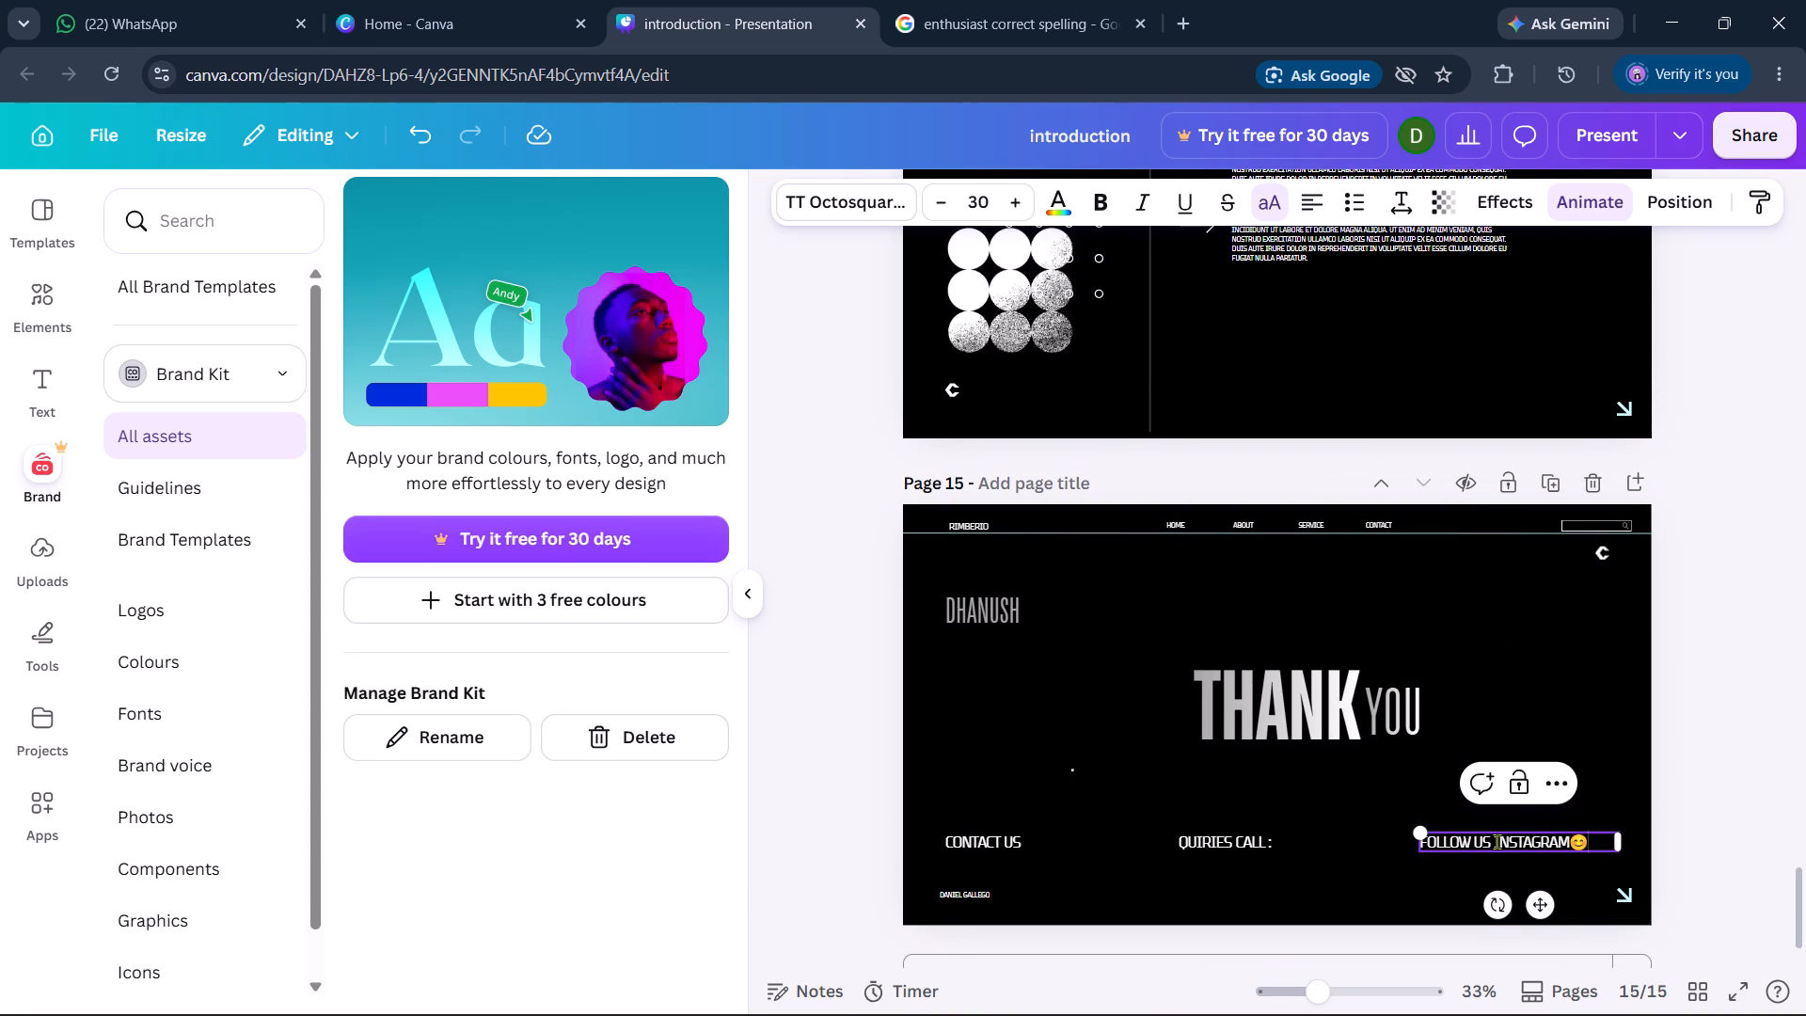
{"action": "left_click", "coordinate": [1497, 841]}
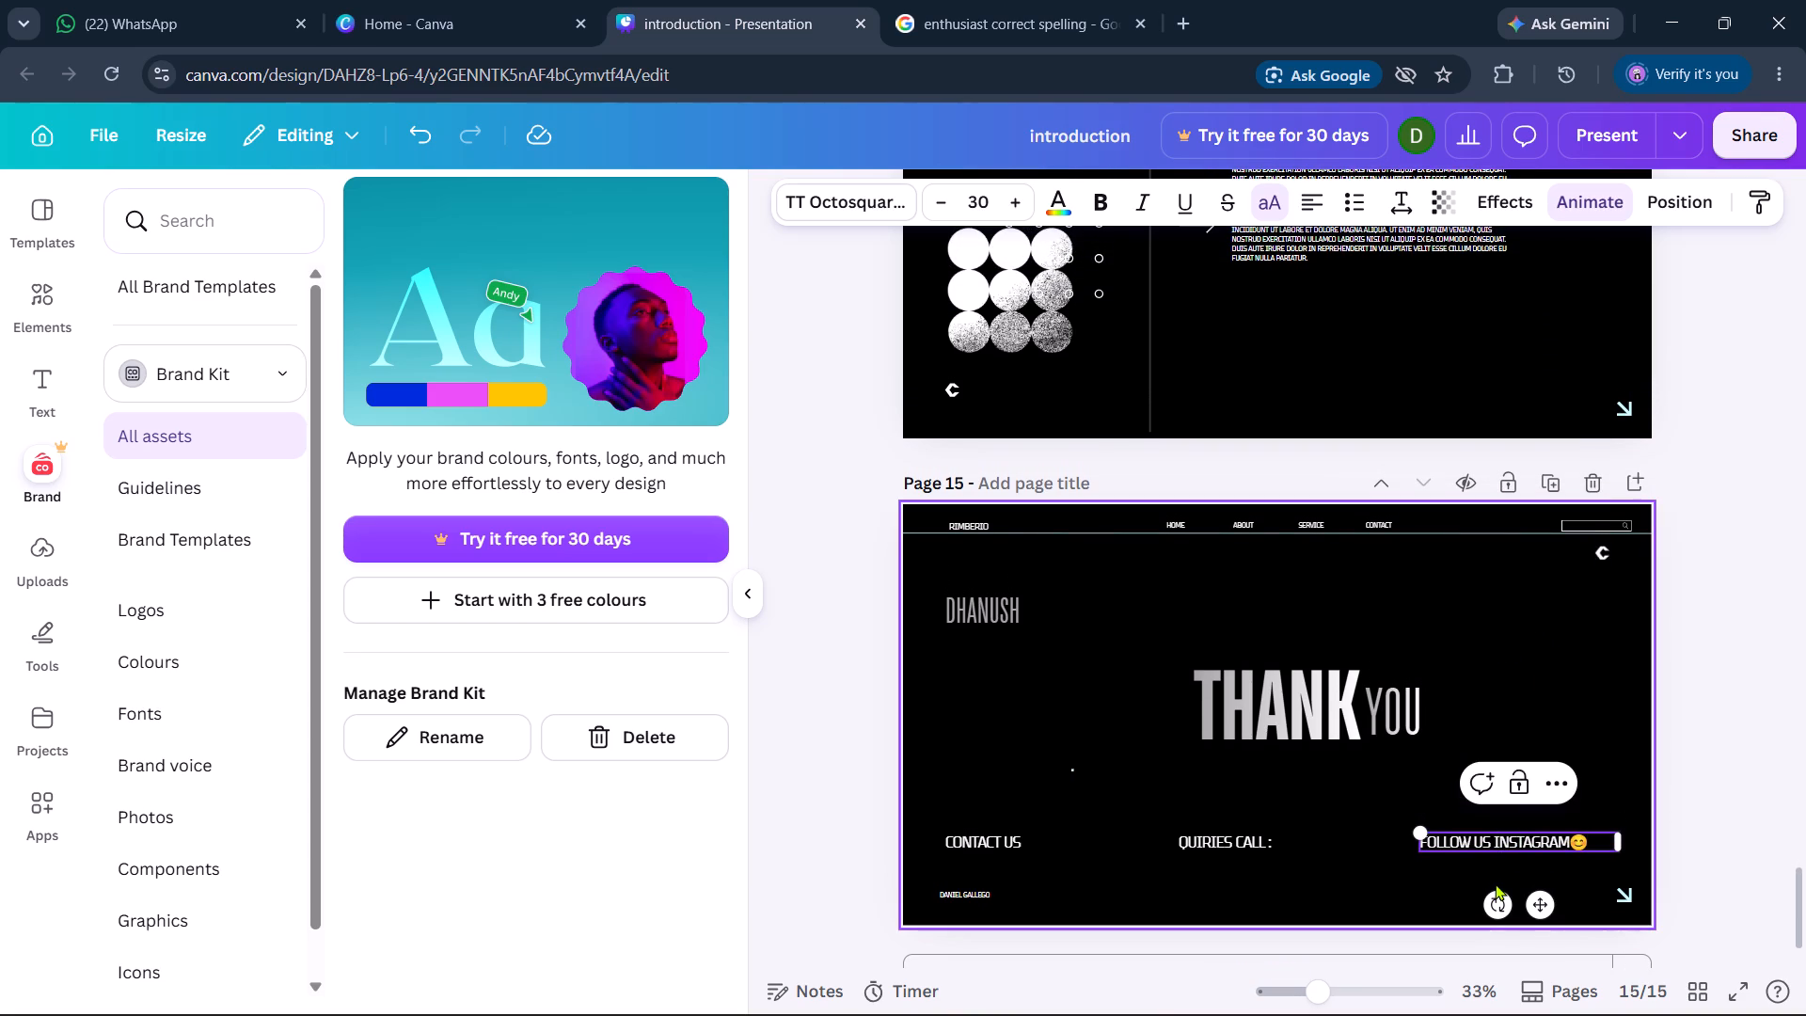
{"action": "key", "text": "Left"}
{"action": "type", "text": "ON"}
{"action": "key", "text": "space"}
{"action": "left_click", "coordinate": [1557, 702]}
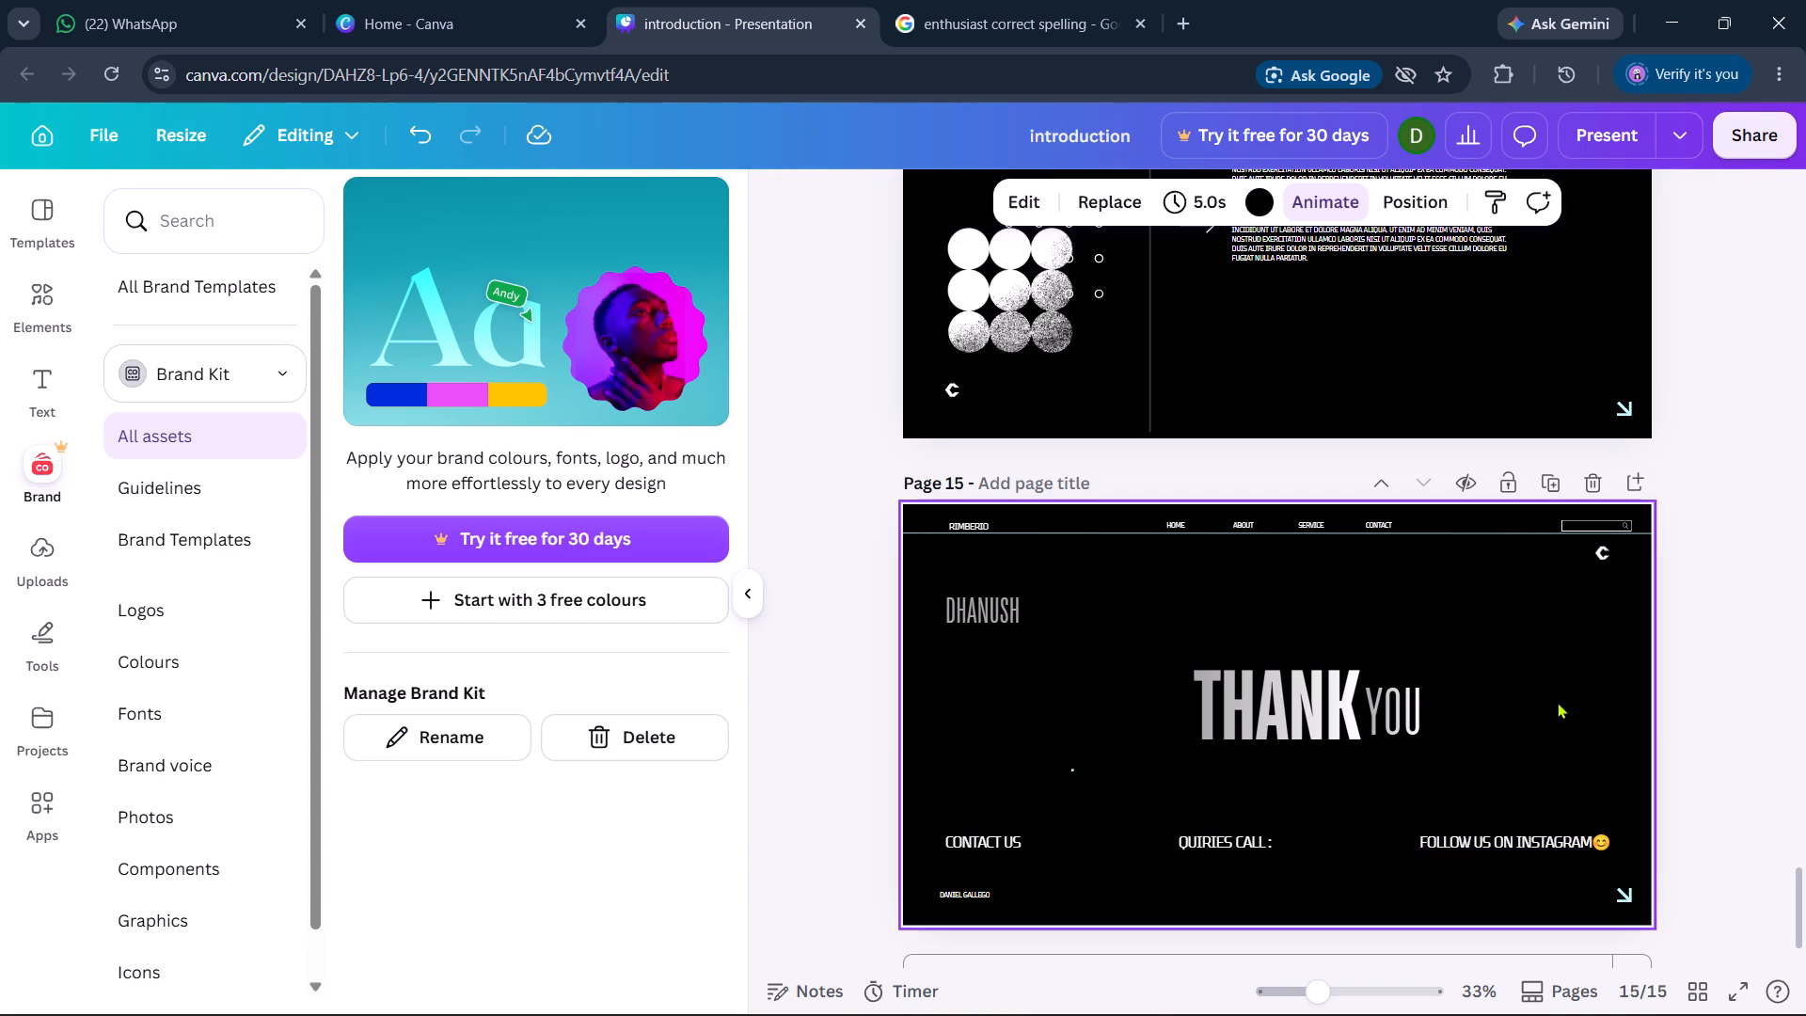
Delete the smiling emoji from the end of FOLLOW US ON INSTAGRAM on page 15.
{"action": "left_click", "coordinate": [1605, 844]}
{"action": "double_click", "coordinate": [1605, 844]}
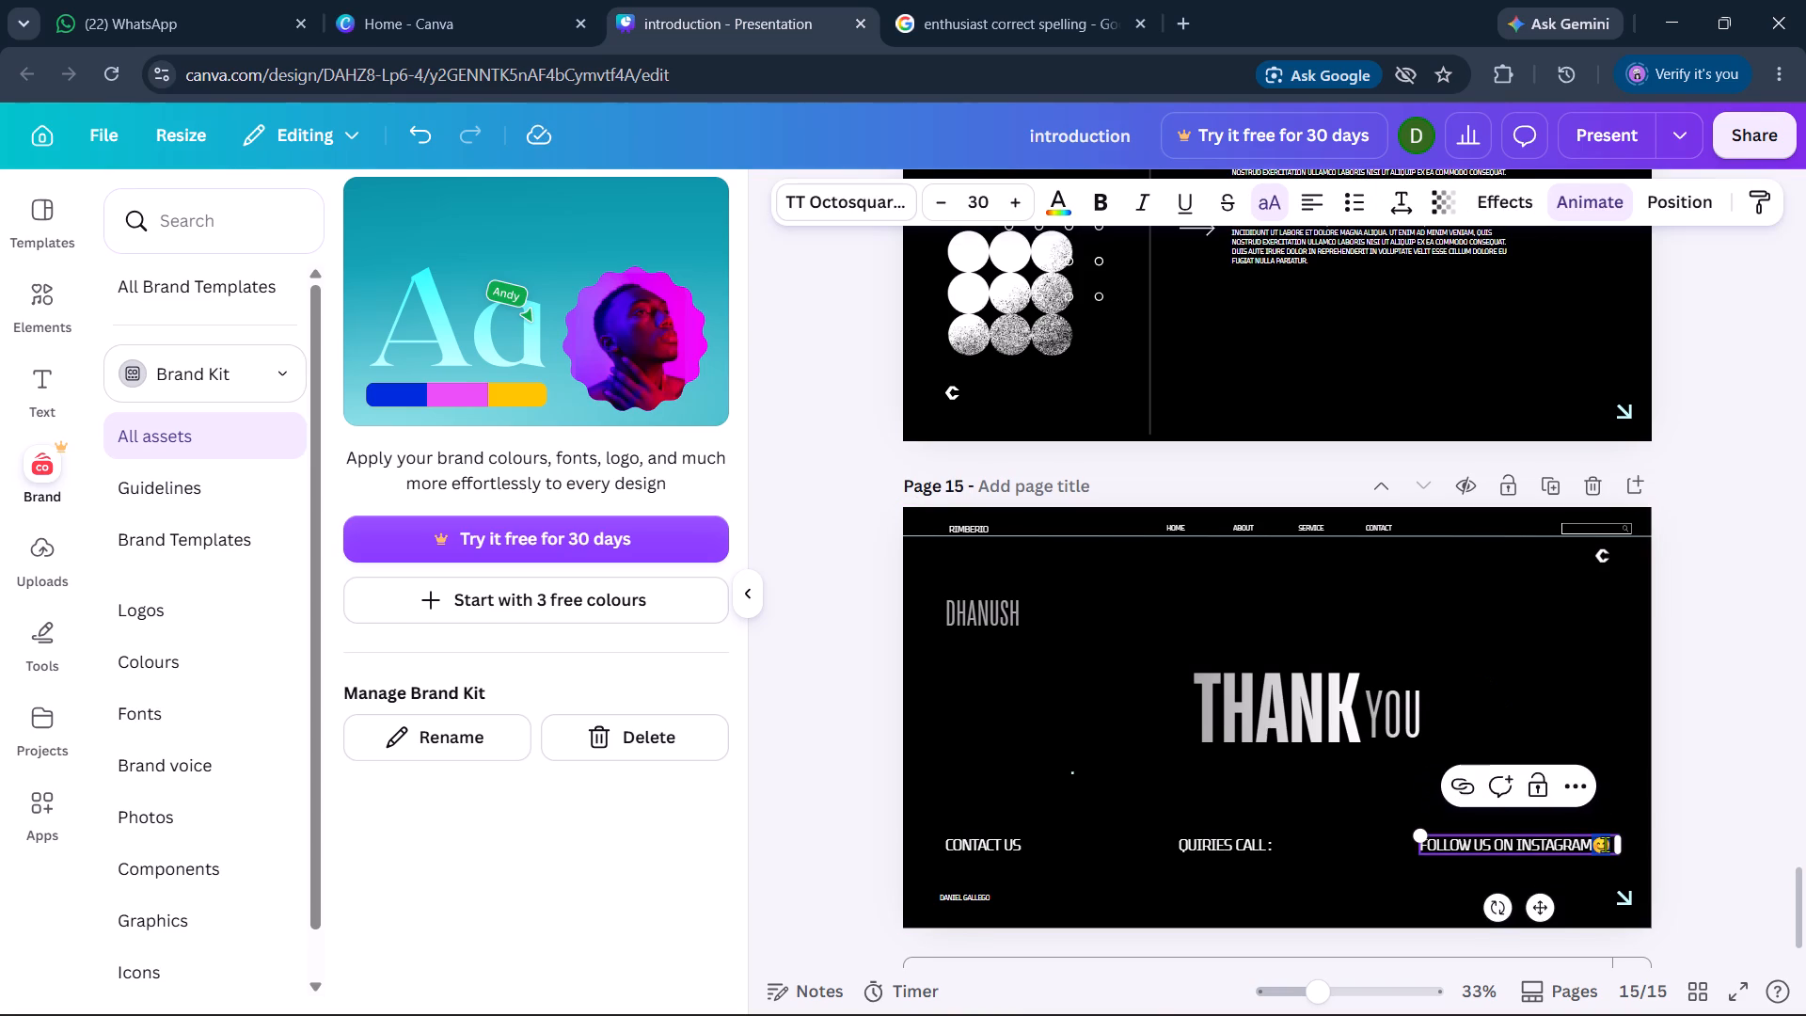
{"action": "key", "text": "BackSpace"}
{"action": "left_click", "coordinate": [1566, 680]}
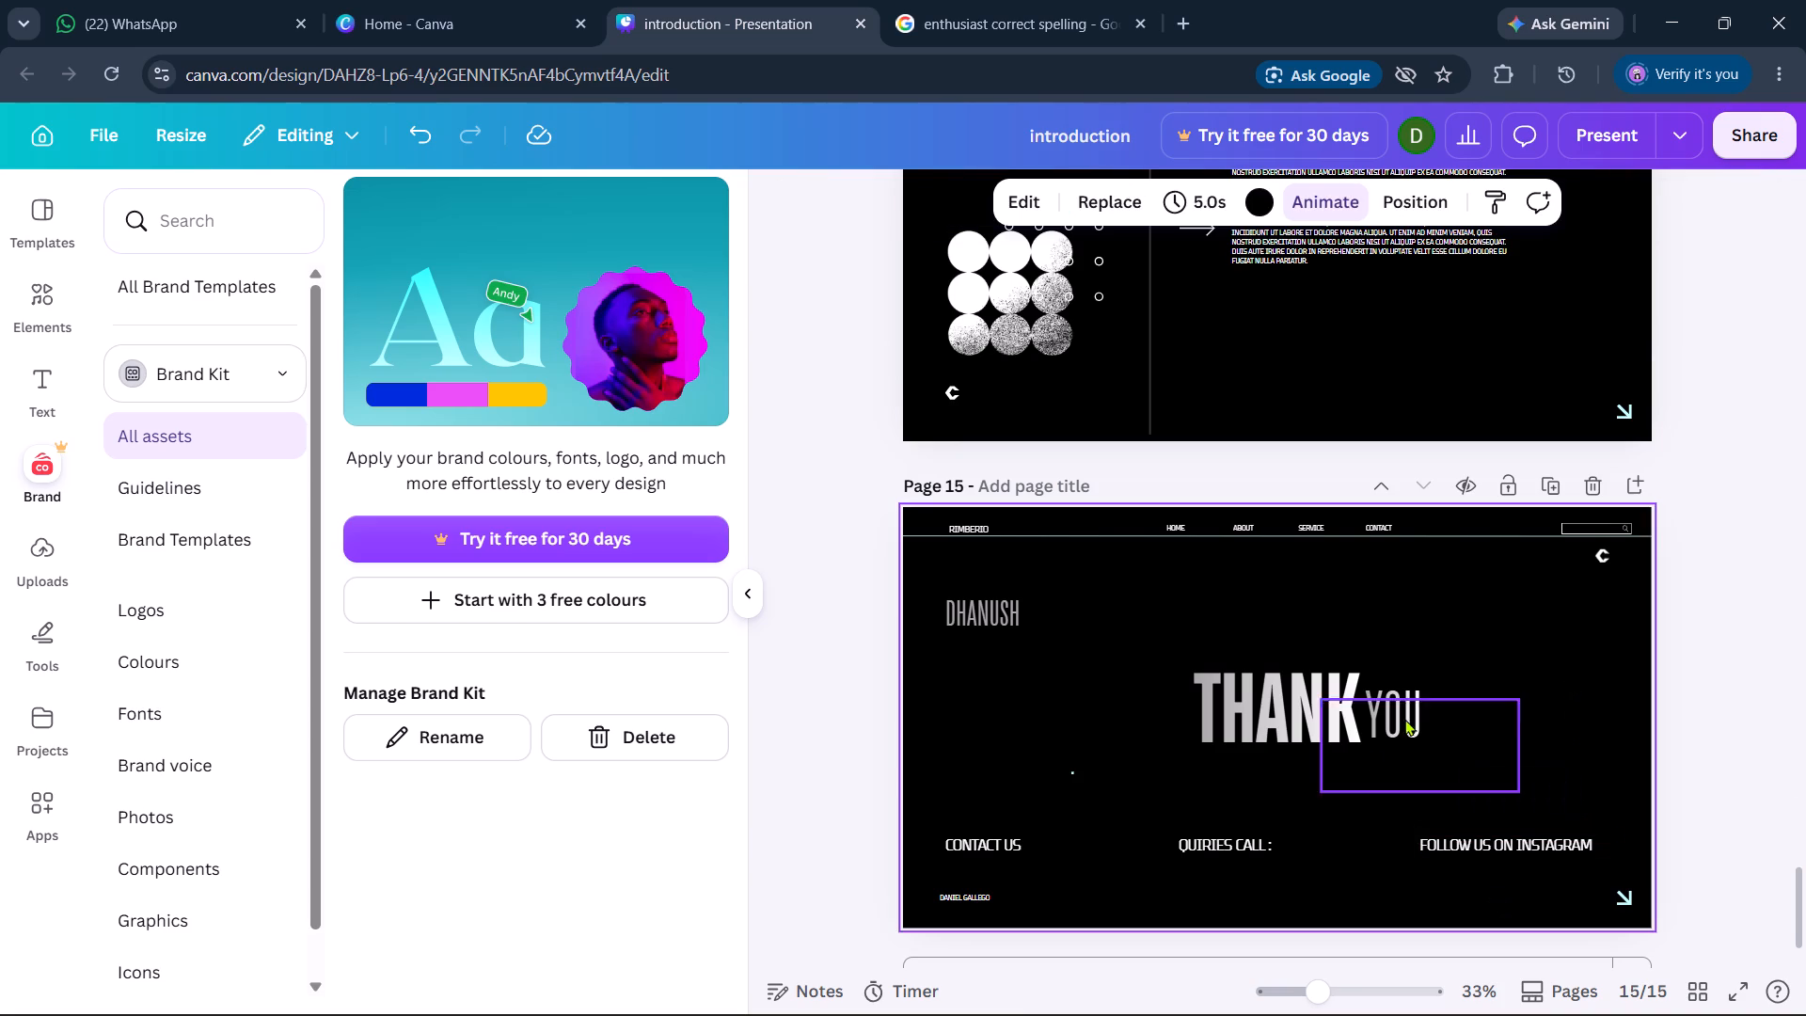
Replace the QUIRIES CALL : text in the middle of page 15's bottom row with JOB ROLES:.
{"action": "double_click", "coordinate": [1272, 837]}
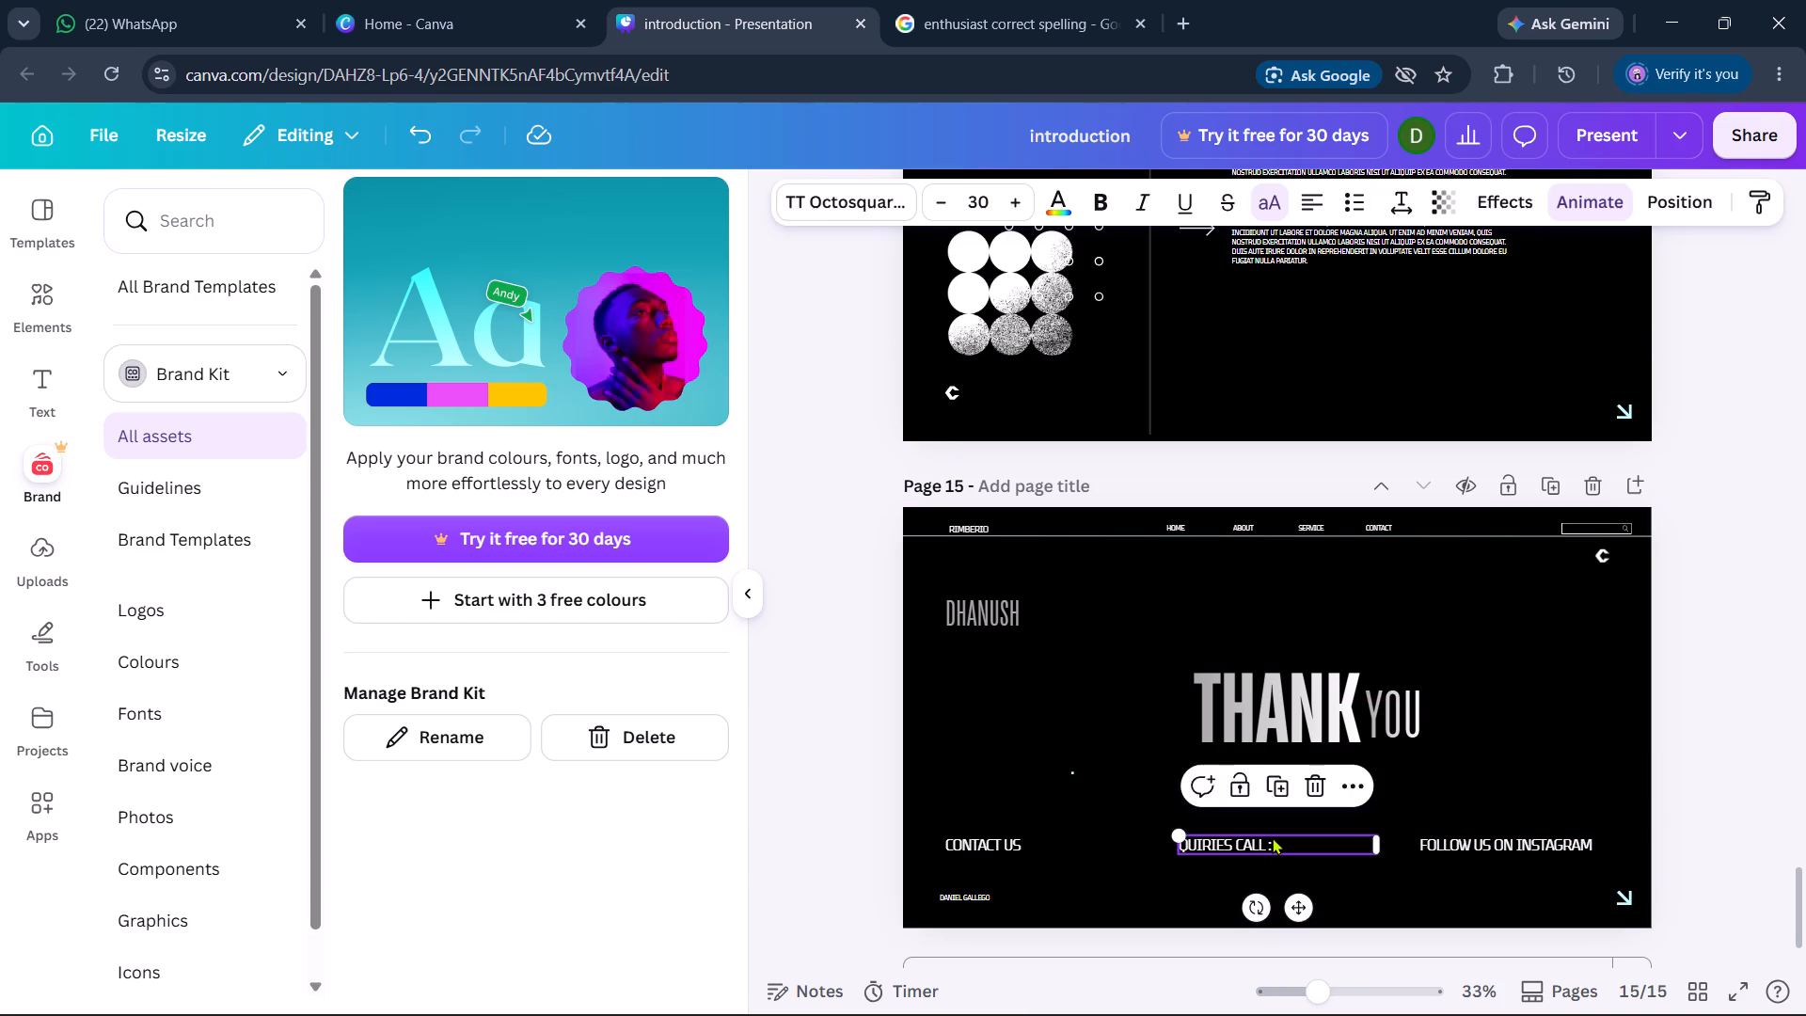
{"action": "key", "text": "BackSpace"}
{"action": "key", "text": "BackSpace"}
{"action": "key", "text": "BackSpace"}
{"action": "key", "text": "BackSpace"}
{"action": "key", "text": "BackSpace"}
{"action": "key", "text": "BackSpace"}
{"action": "key", "text": "BackSpace"}
{"action": "key", "text": "BackSpace"}
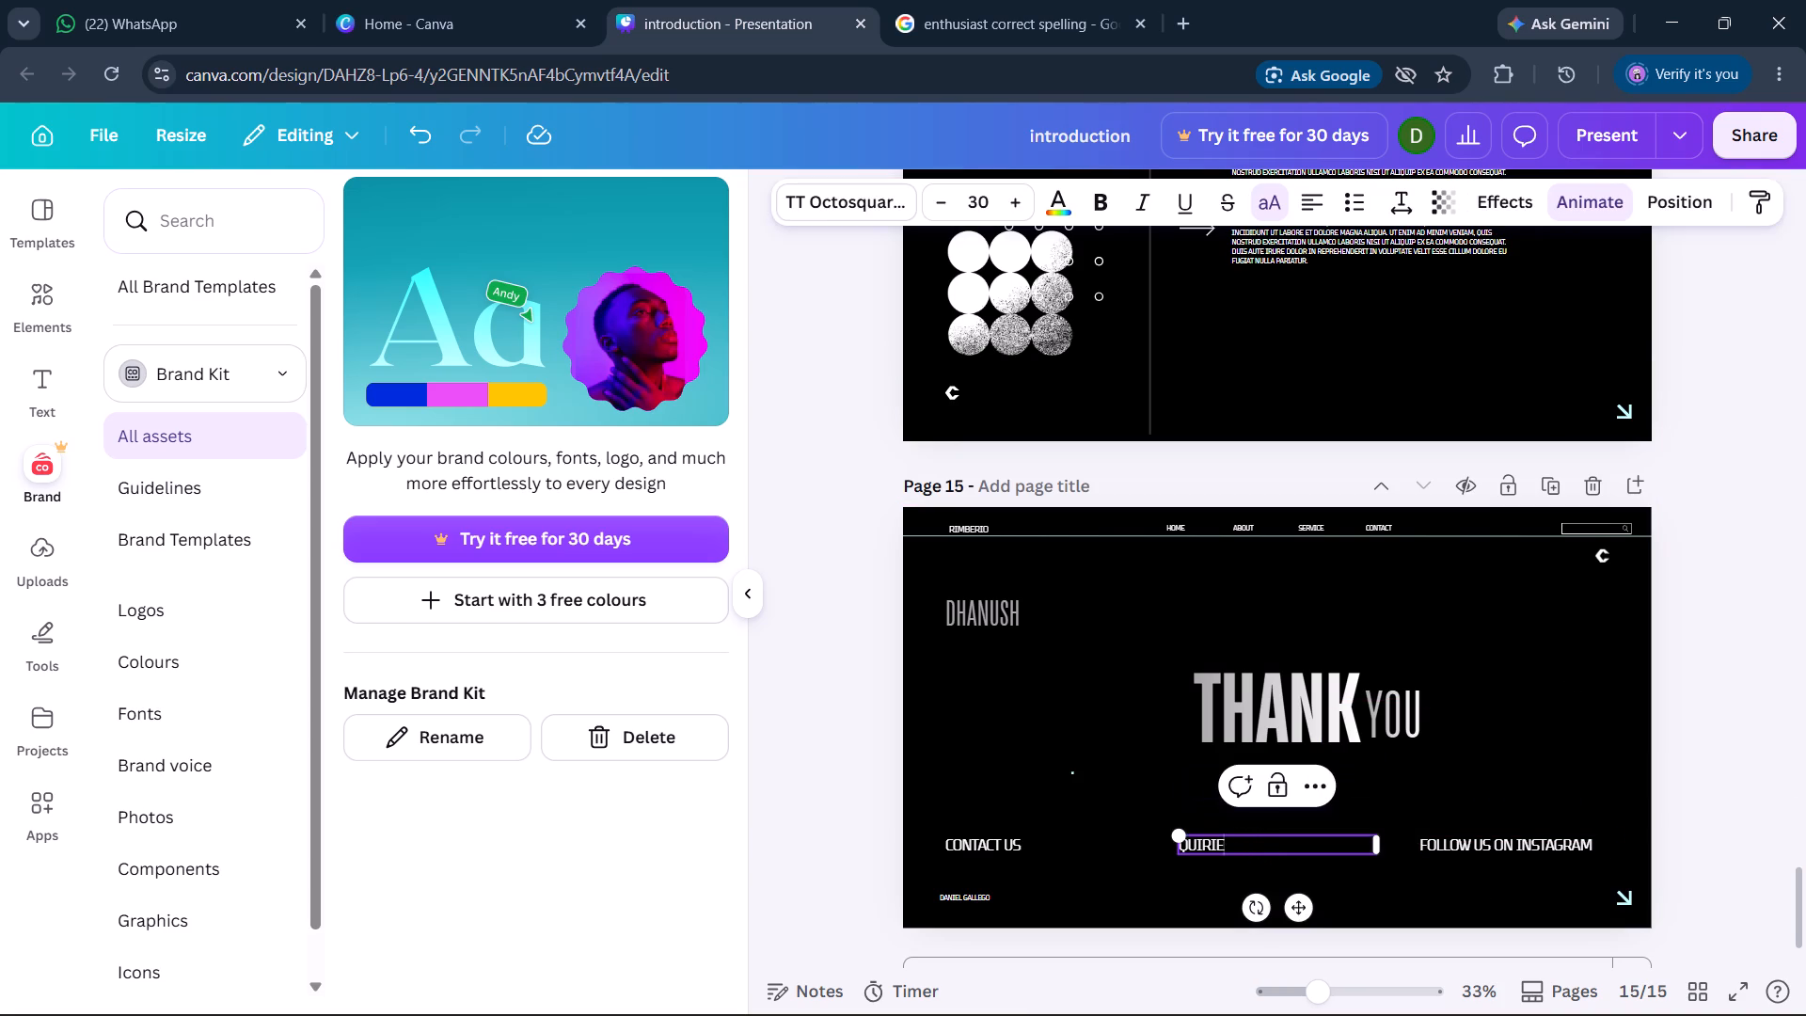
{"action": "key", "text": "BackSpace"}
{"action": "key", "text": "BackSpace"}
{"action": "key", "text": "BackSpace"}
{"action": "key", "text": "BackSpace"}
{"action": "key", "text": "BackSpace"}
{"action": "key", "text": "BackSpace"}
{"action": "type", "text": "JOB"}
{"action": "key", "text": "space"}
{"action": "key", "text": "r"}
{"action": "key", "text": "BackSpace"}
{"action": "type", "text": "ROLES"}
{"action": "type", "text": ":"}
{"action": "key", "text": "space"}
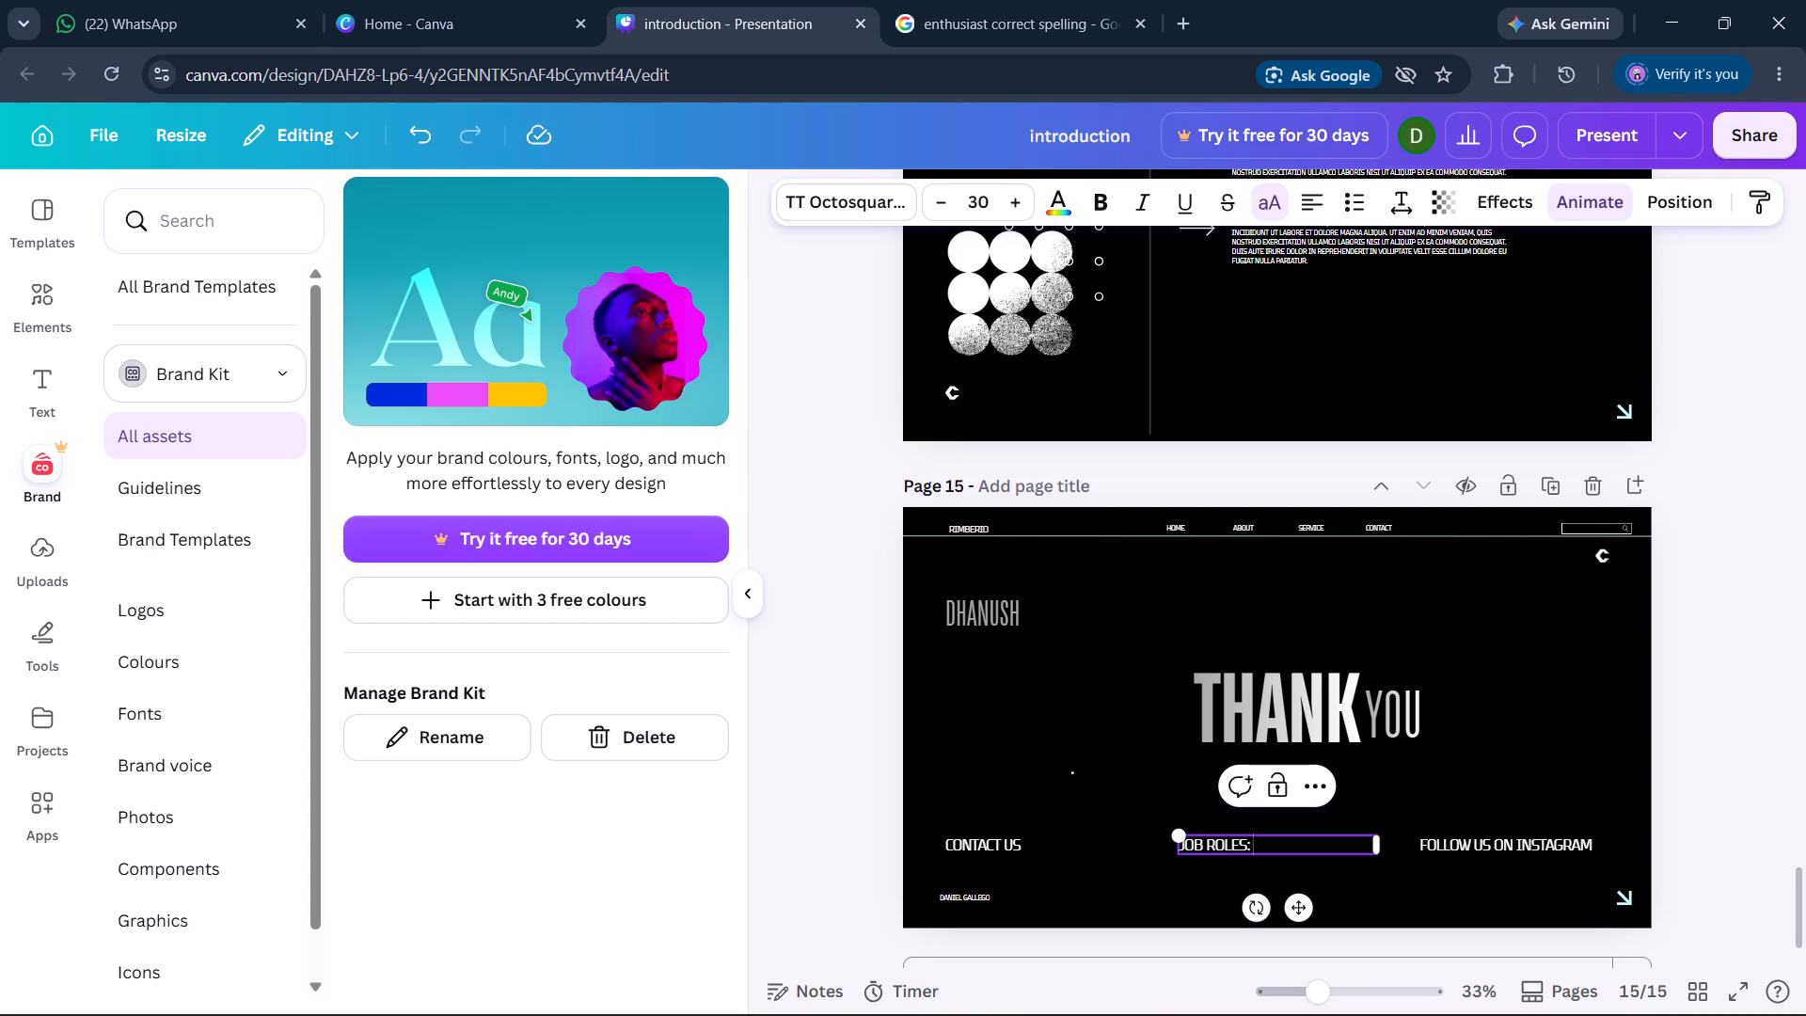
Remove the word JOB from the JOB ROLES: text on page 15.
{"action": "left_click", "coordinate": [1209, 847]}
Shorten the middle text "JOB ROLES:" on page 15 to "ROLES:".
{"action": "key", "text": "BackSpace"}
{"action": "key", "text": "BackSpace"}
{"action": "key", "text": "BackSpace"}
{"action": "key", "text": "BackSpace"}
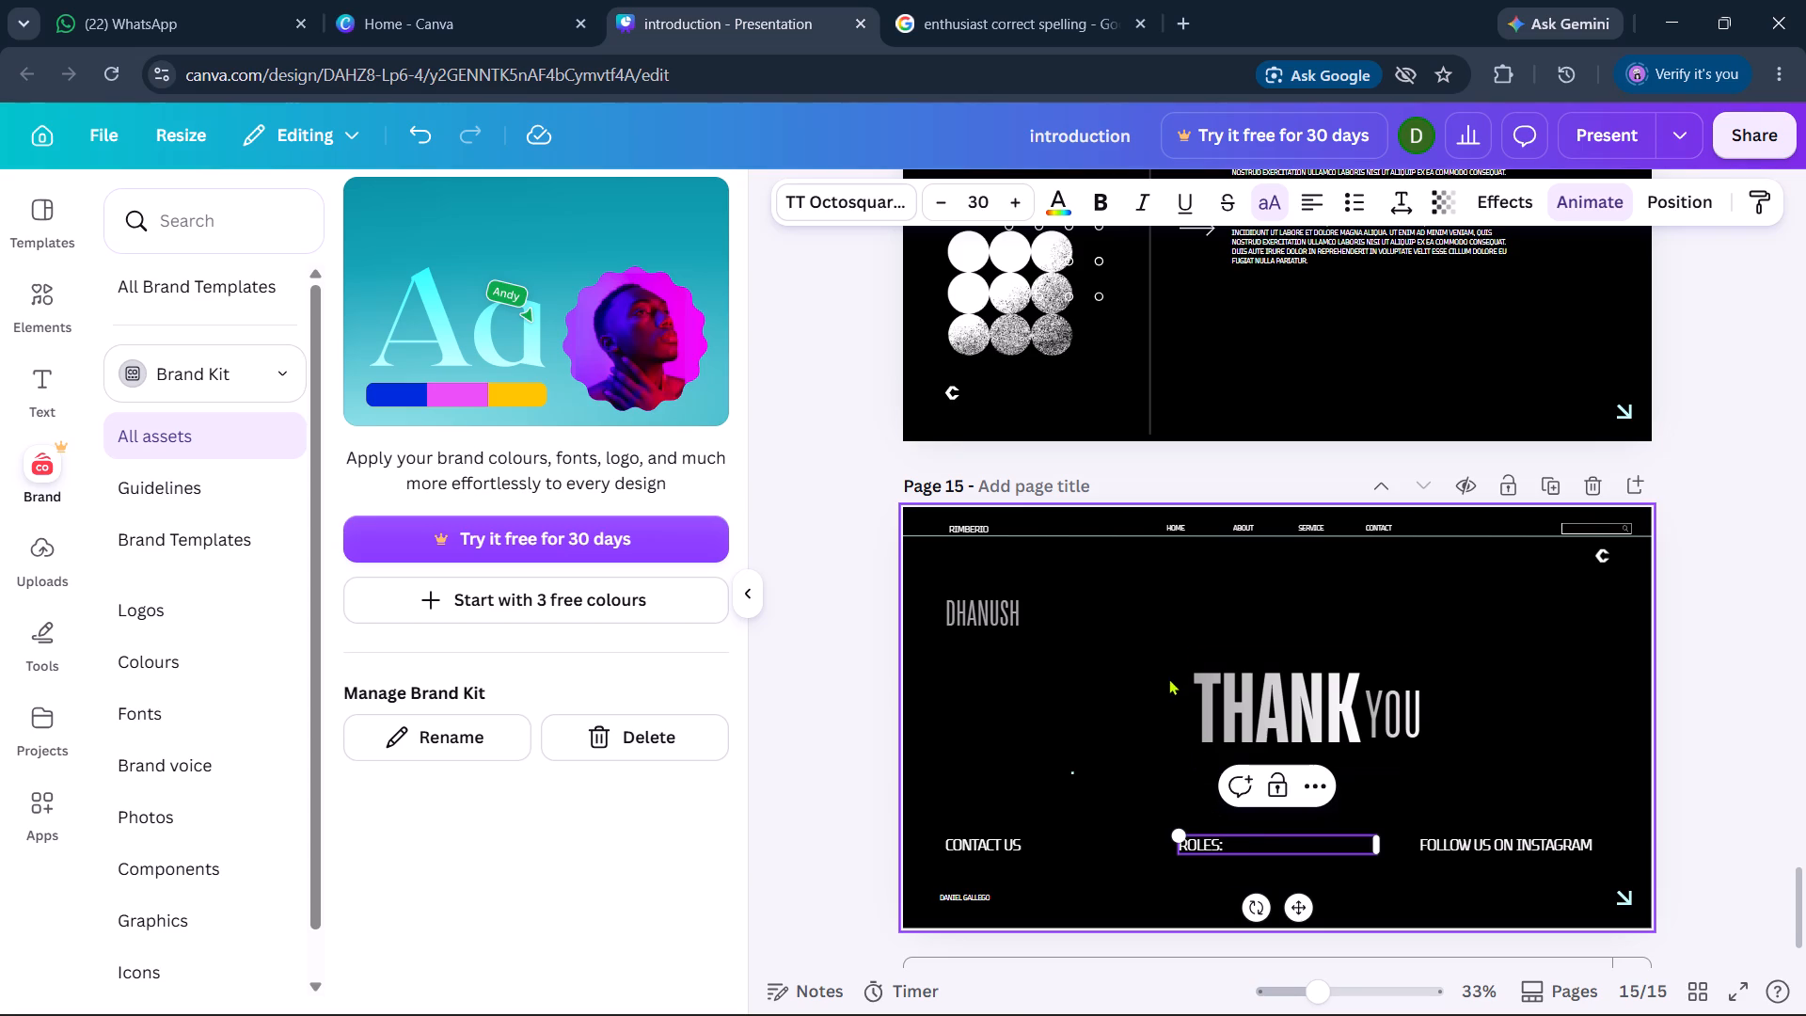
{"action": "left_click", "coordinate": [1165, 675]}
Review the presentation from page 15 back to page 1, checking the text and styling of each slide.
{"action": "scroll", "coordinate": [1311, 730], "scroll_direction": "up", "scroll_amount": 2}
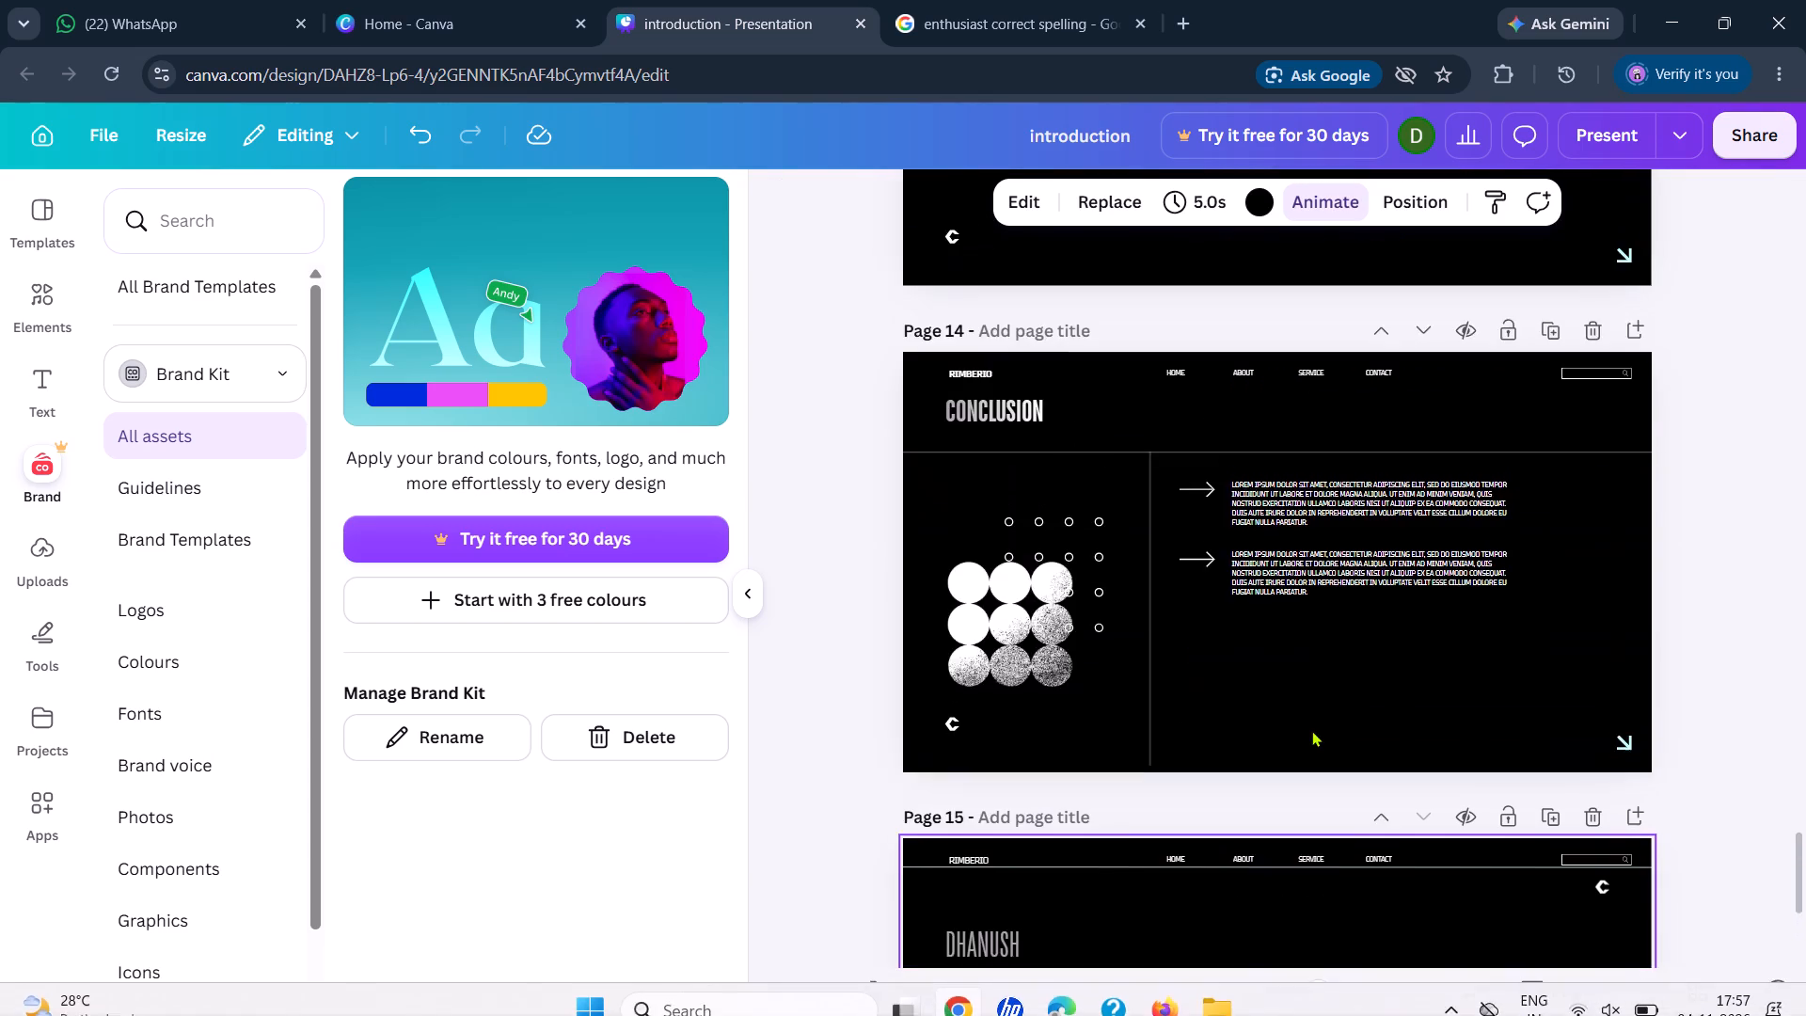
{"action": "scroll", "coordinate": [1311, 730], "scroll_direction": "up", "scroll_amount": 5}
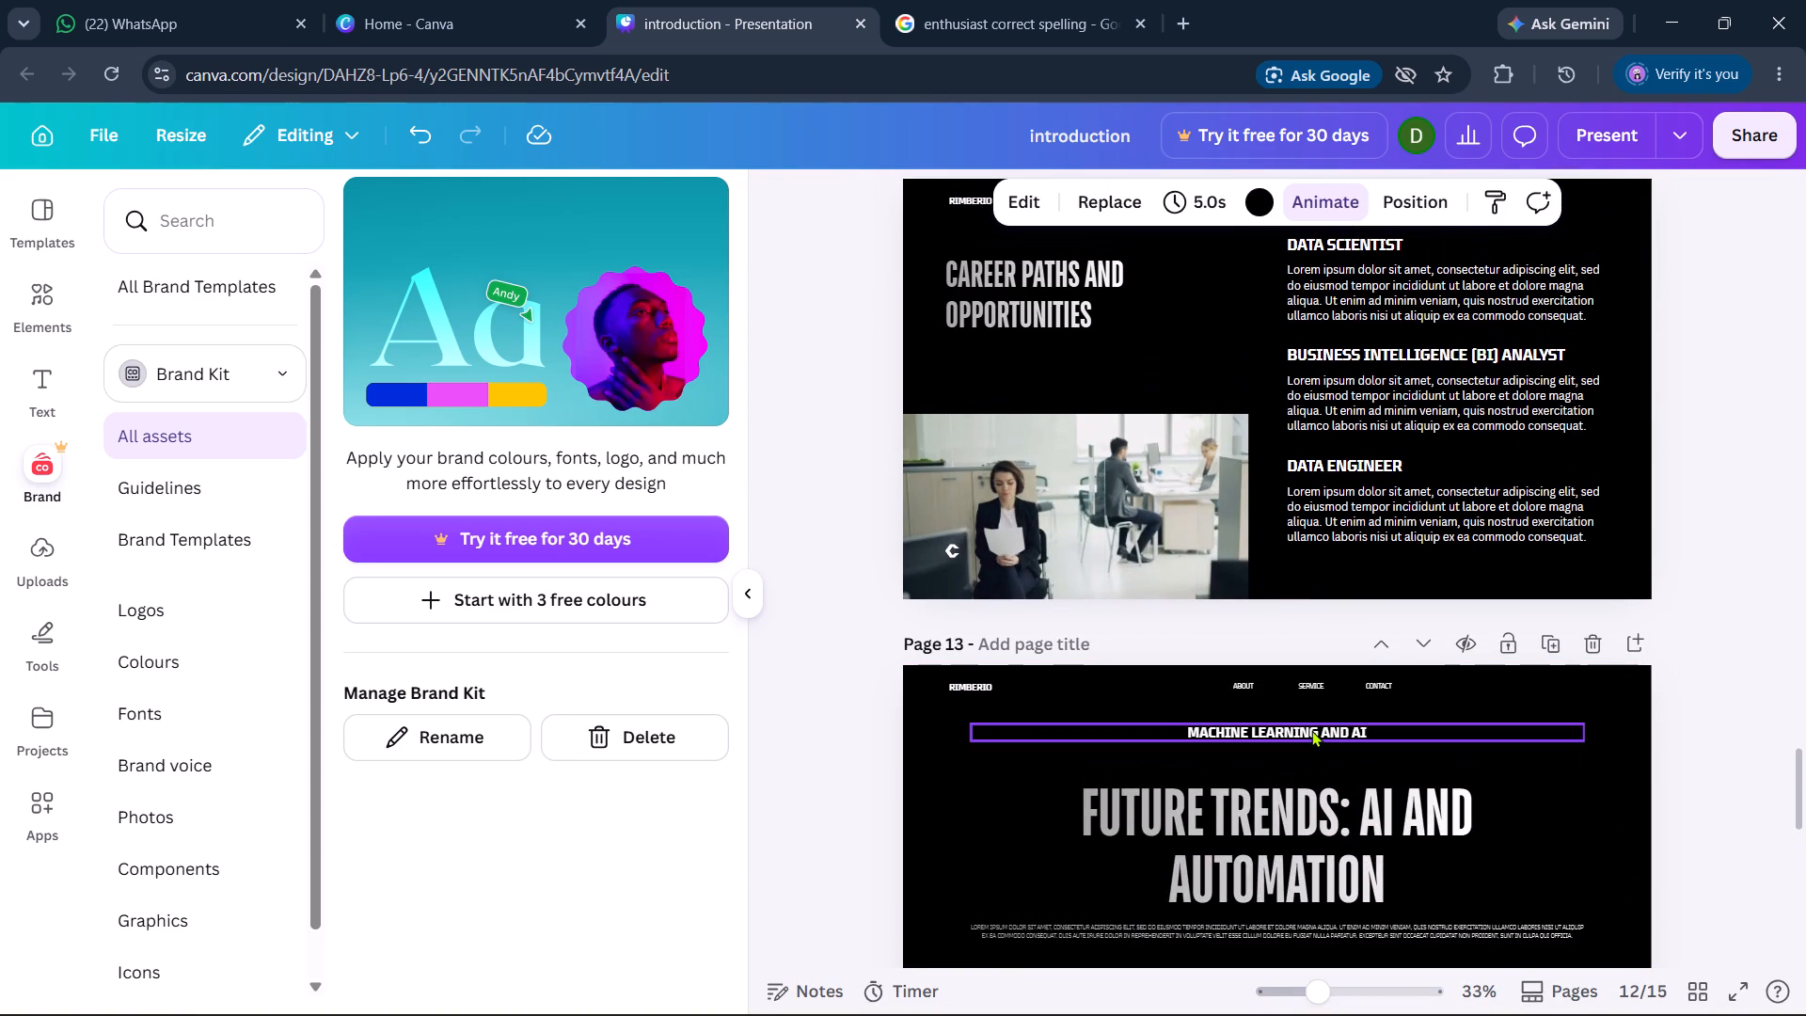
{"action": "scroll", "coordinate": [1311, 730], "scroll_direction": "up", "scroll_amount": 5}
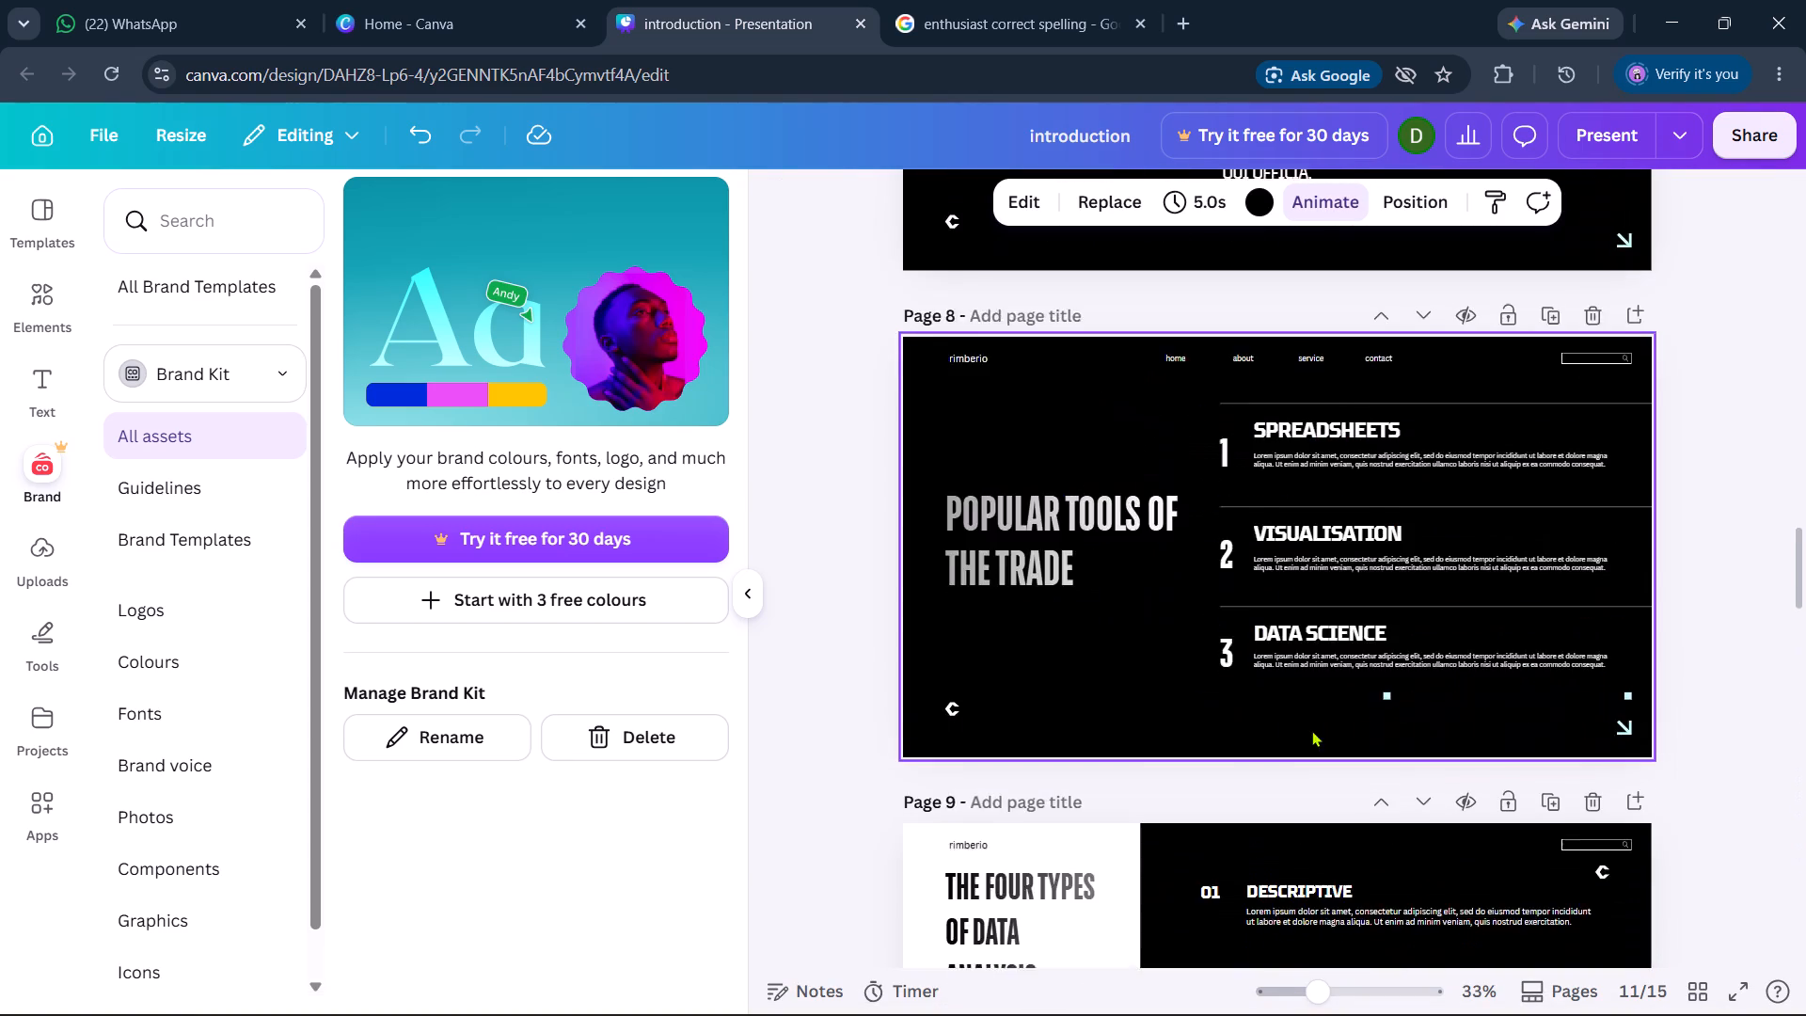
{"action": "scroll", "coordinate": [1311, 730], "scroll_direction": "up", "scroll_amount": 6}
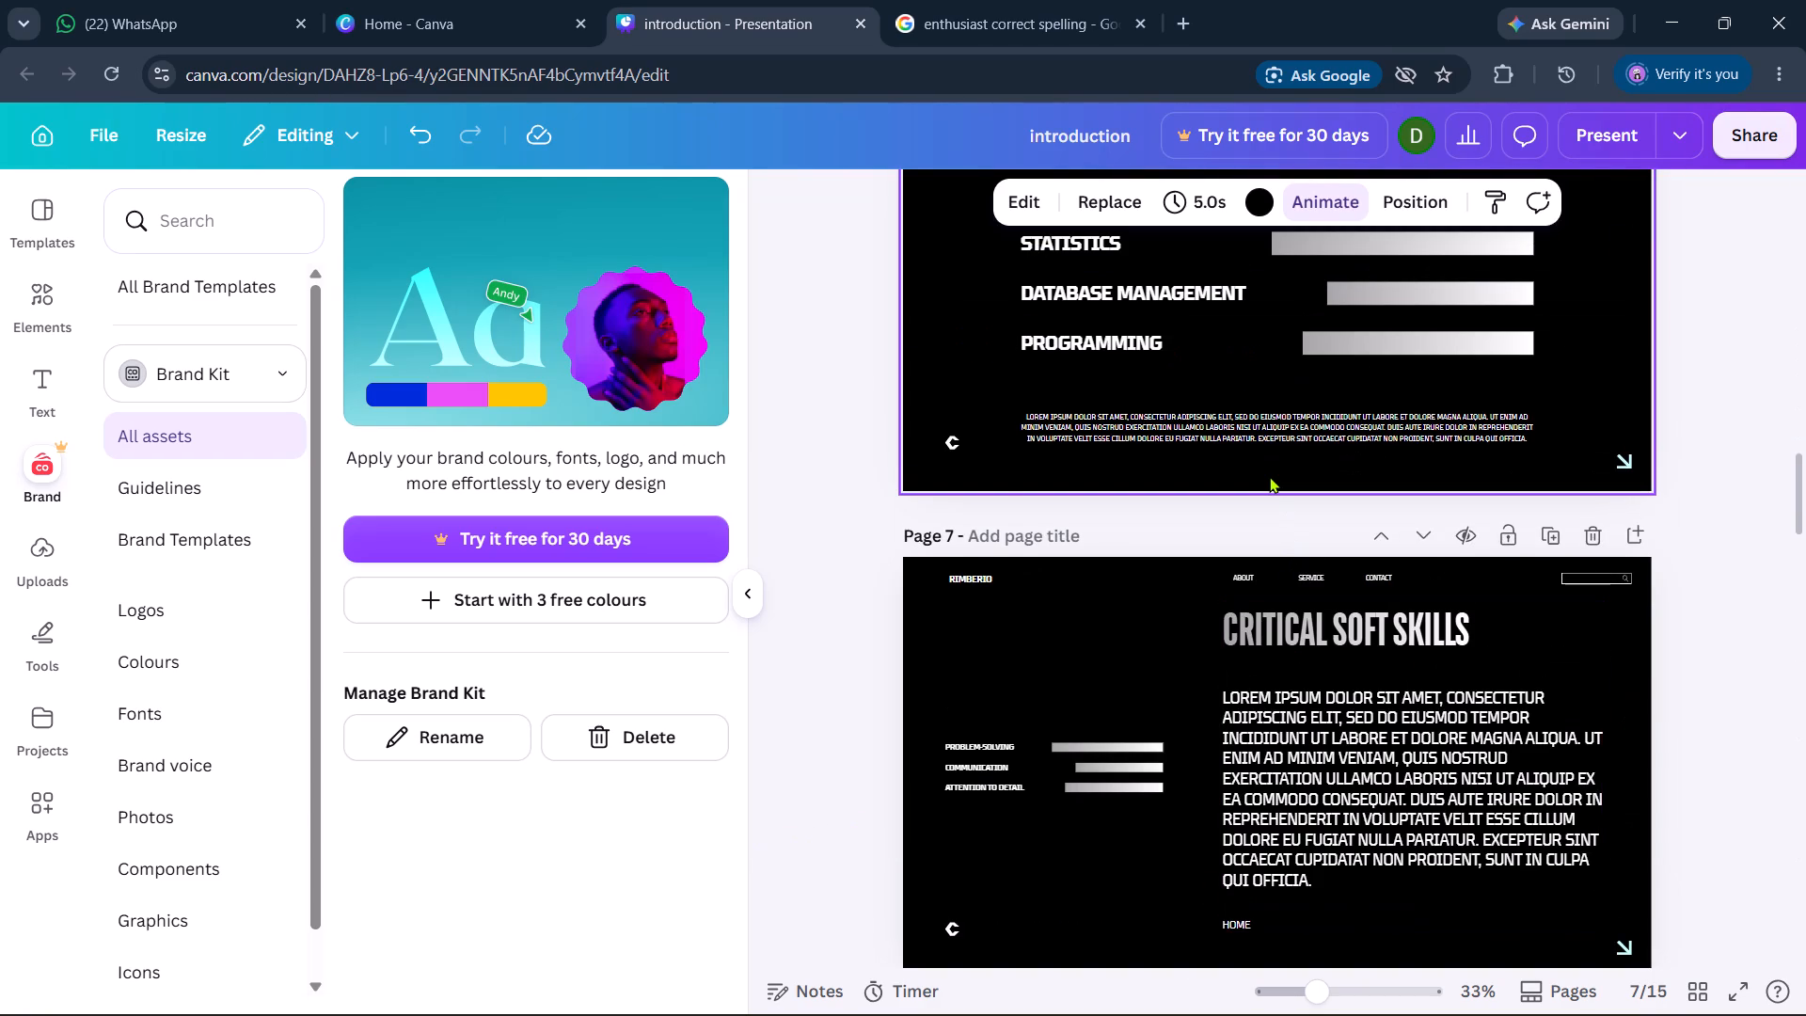
{"action": "scroll", "coordinate": [1269, 476], "scroll_direction": "up", "scroll_amount": 7}
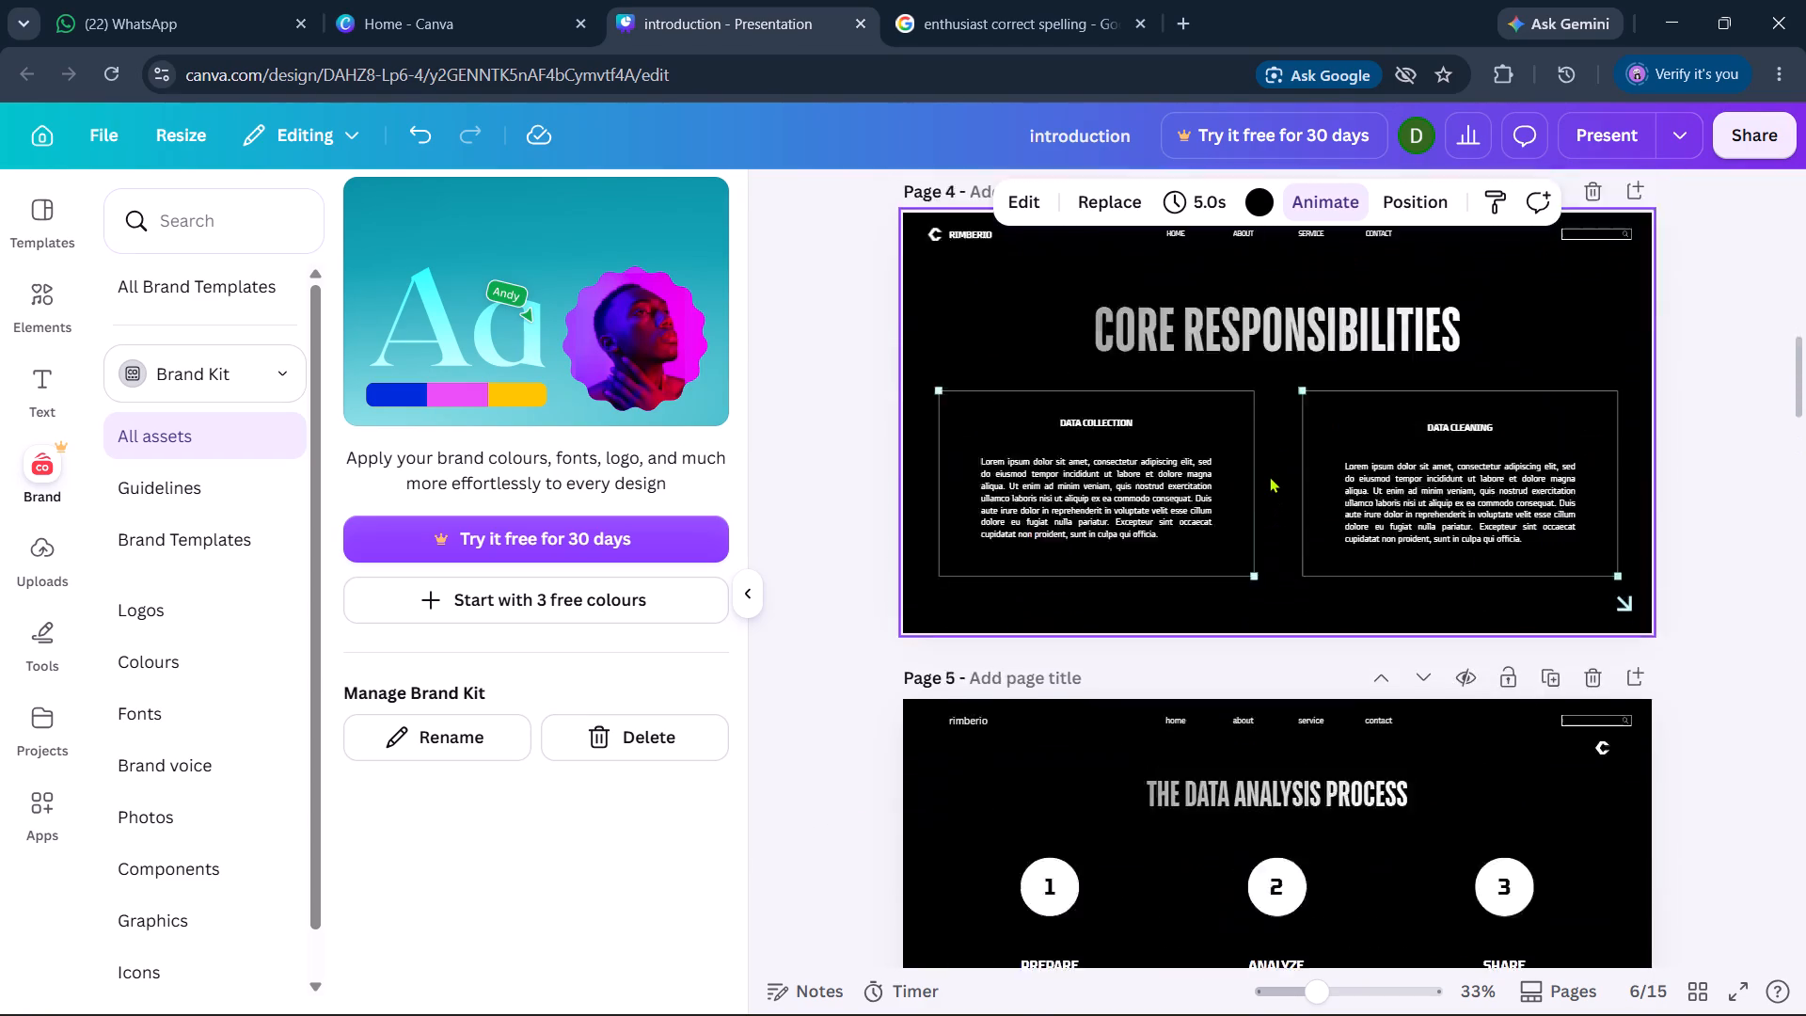
{"action": "scroll", "coordinate": [1269, 476], "scroll_direction": "up", "scroll_amount": 9}
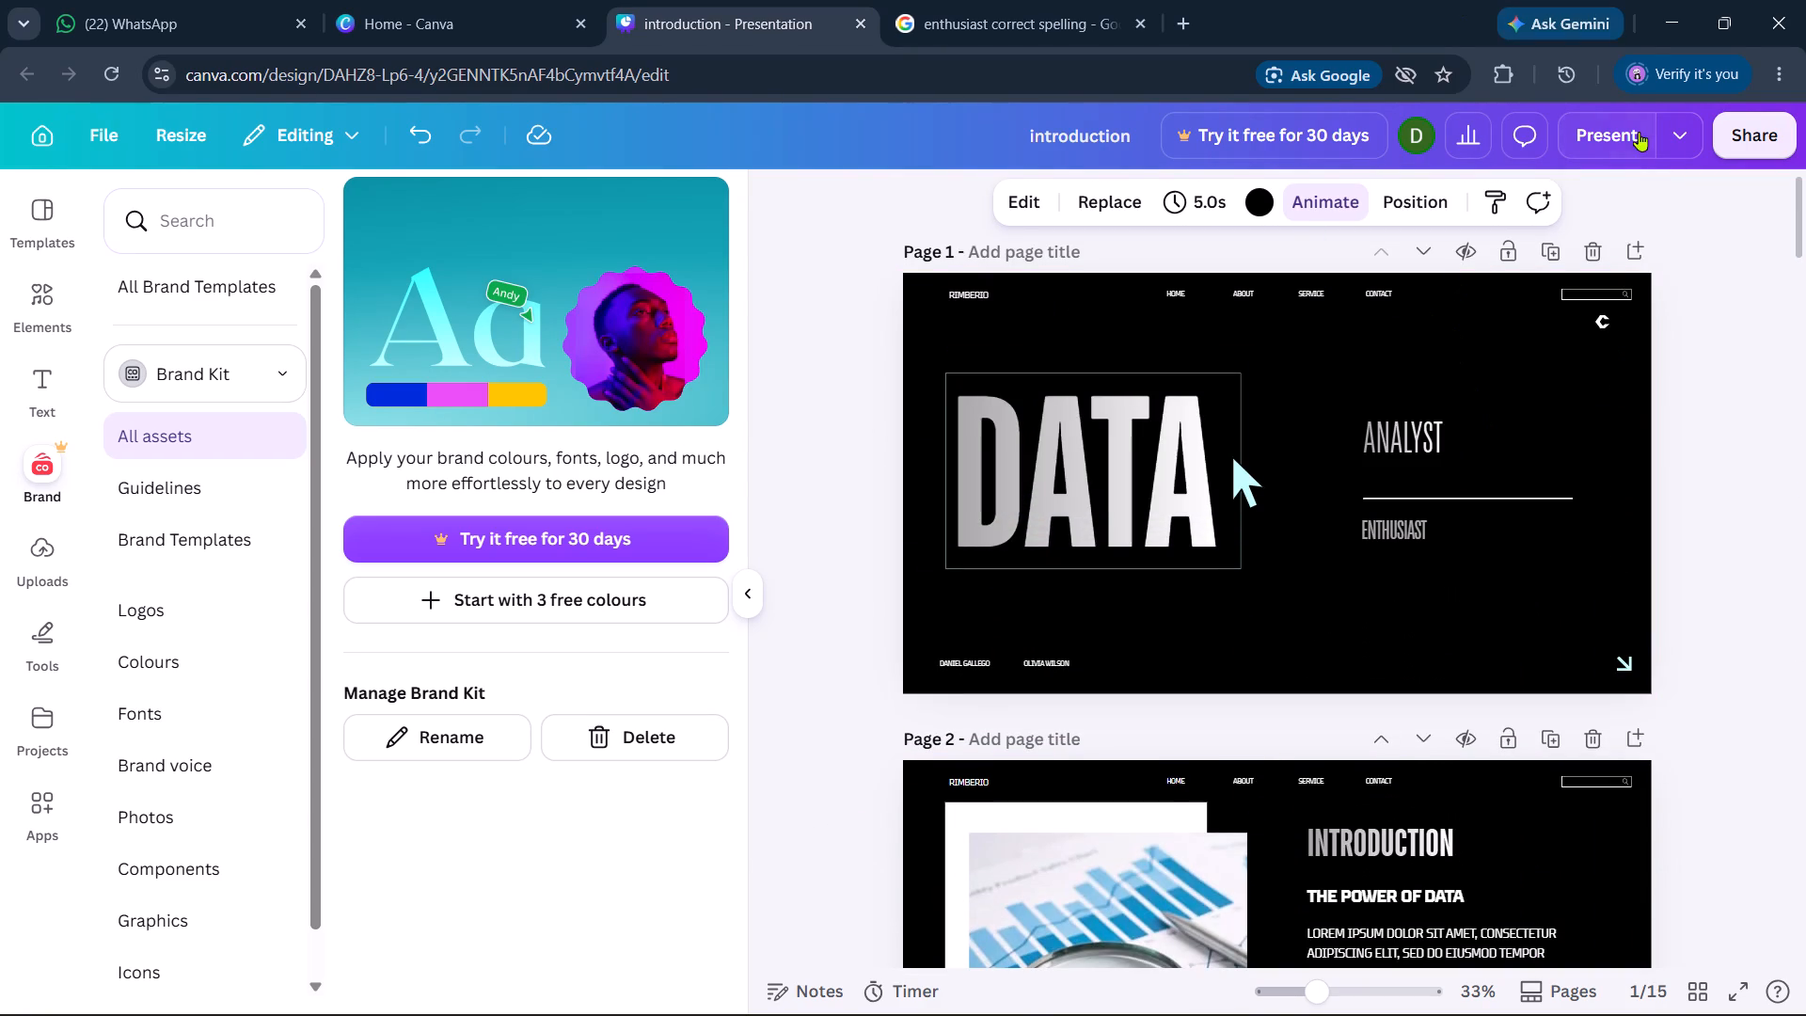
Copy the presentation's share link, leaving the access level at only you, and dismiss the access prompt.
{"action": "left_click", "coordinate": [1737, 133]}
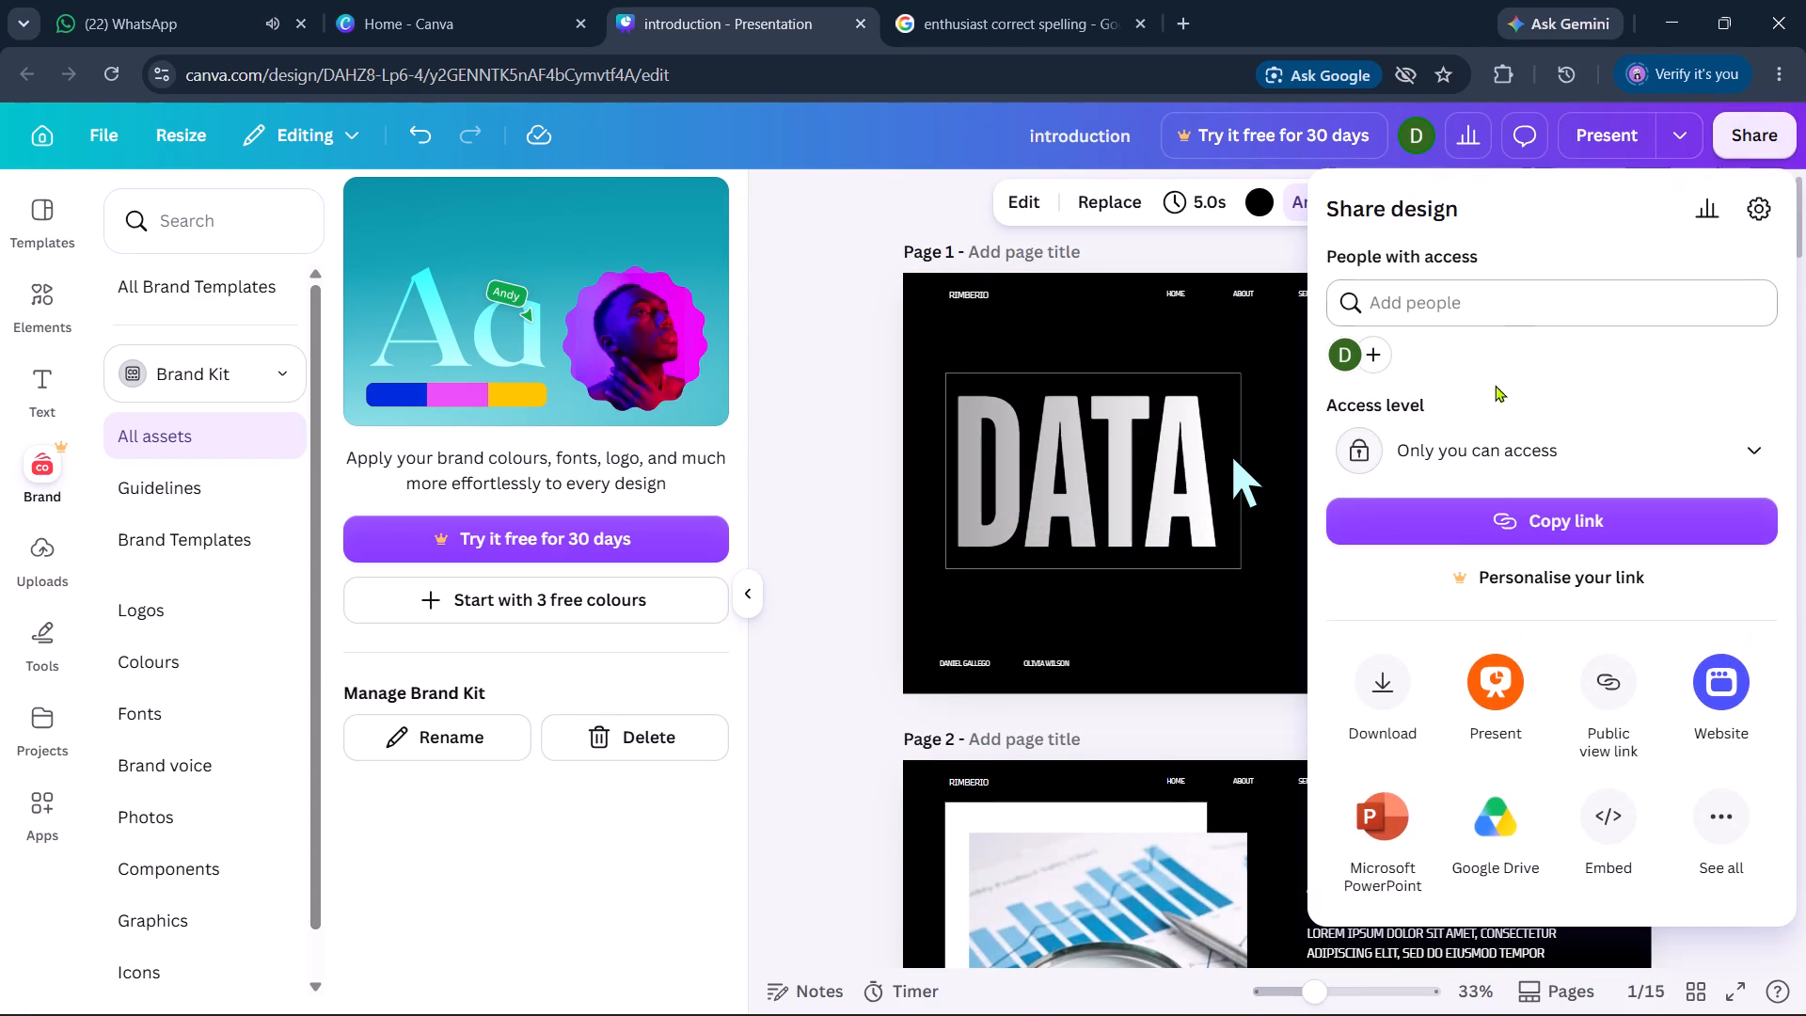
{"action": "left_click", "coordinate": [1504, 531]}
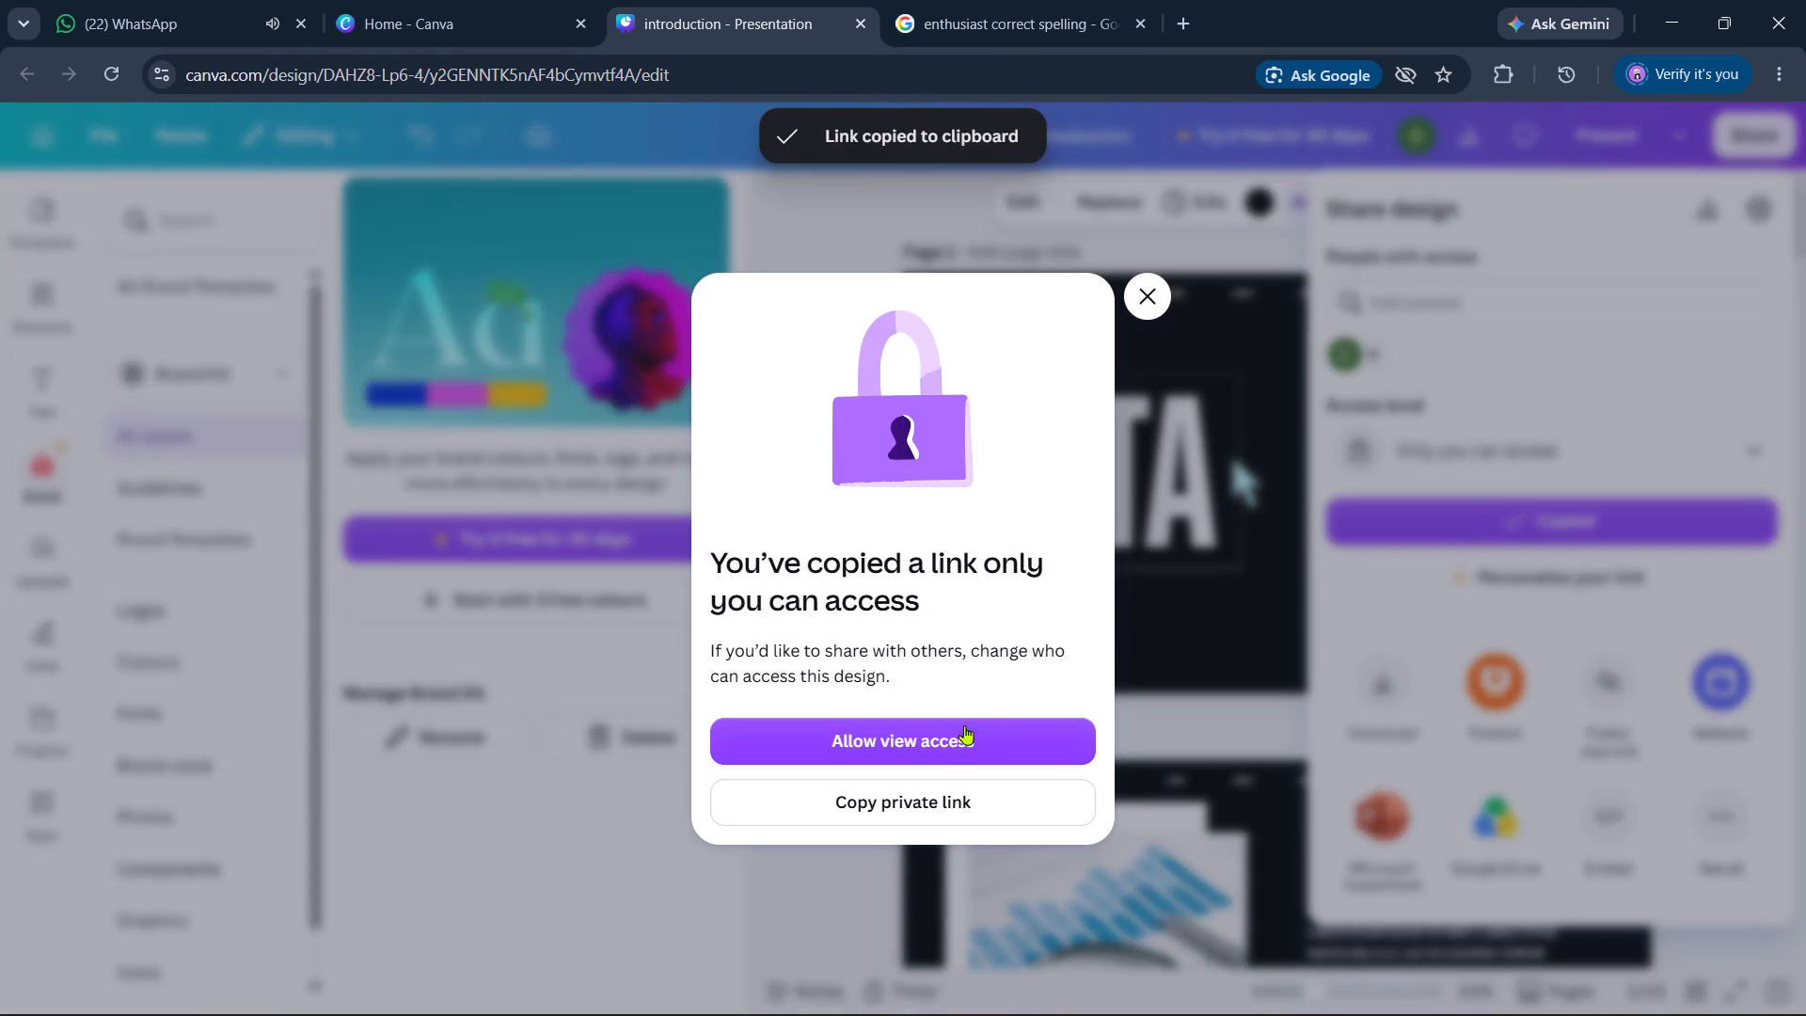
{"action": "left_click", "coordinate": [1134, 295]}
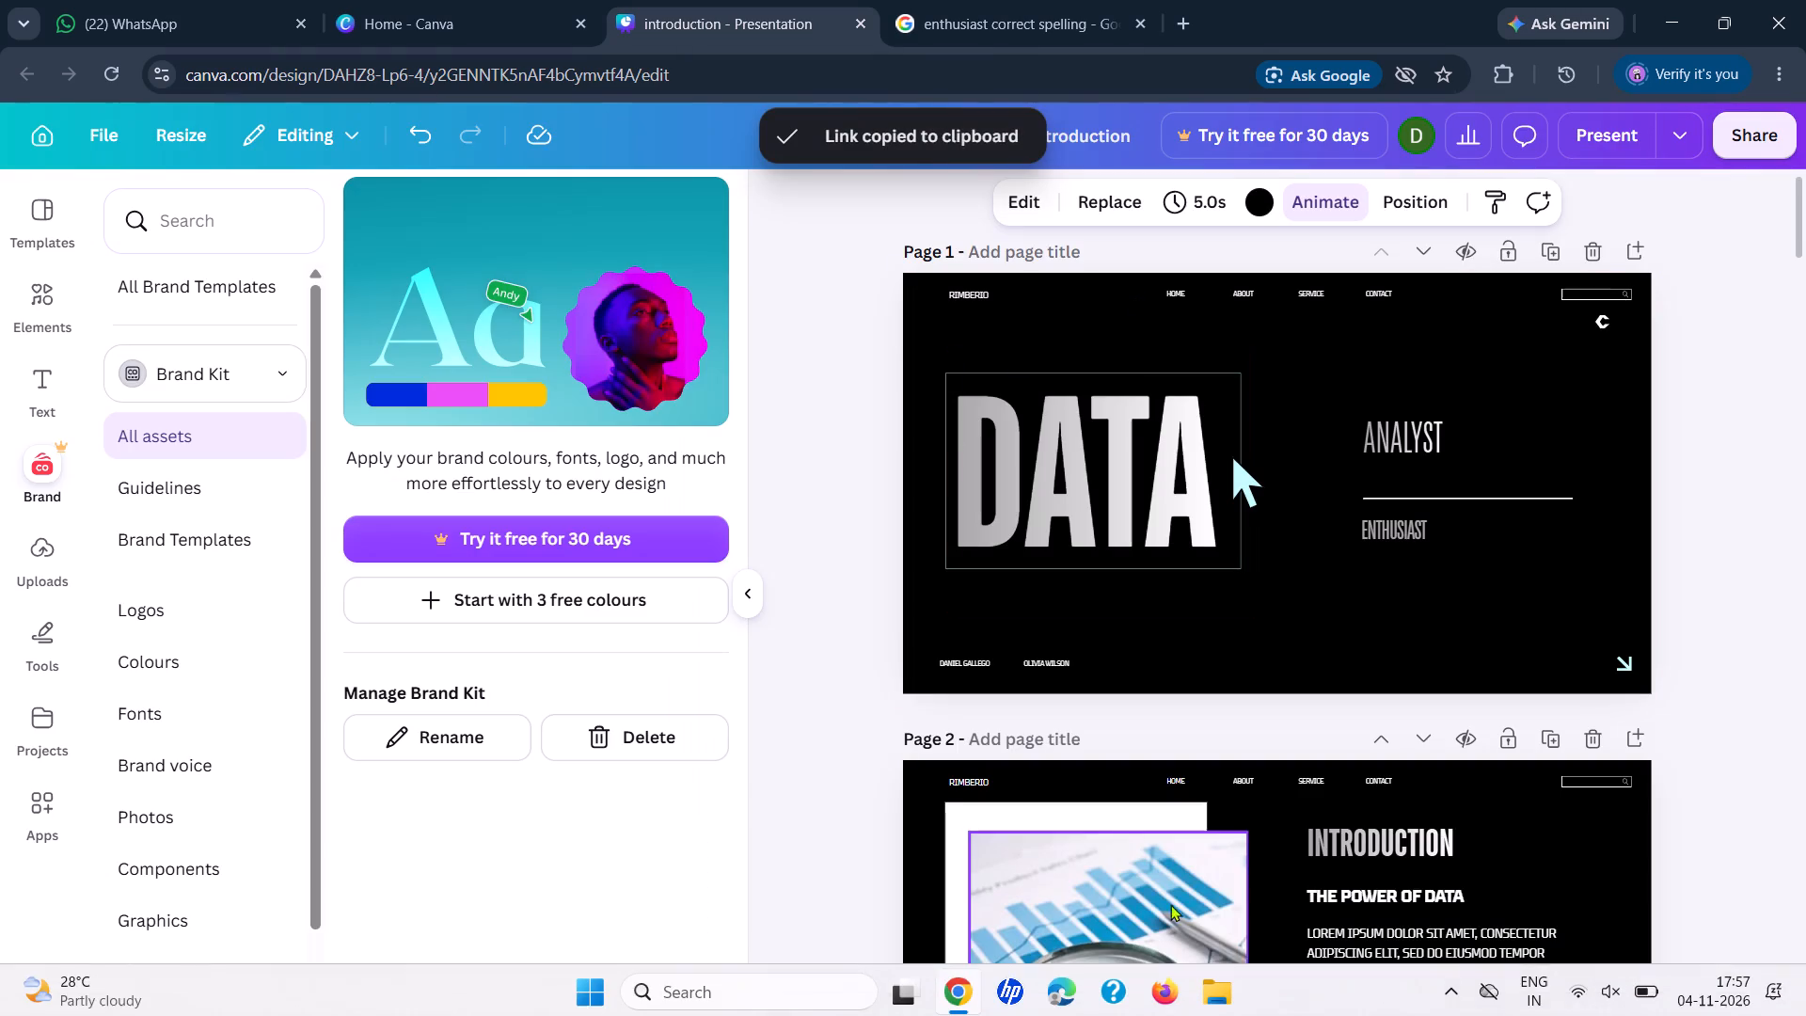
Search Windows for "kur" and open the best match.
{"action": "left_click", "coordinate": [795, 997]}
{"action": "type", "text": "kur"}
{"action": "key", "text": "Return"}
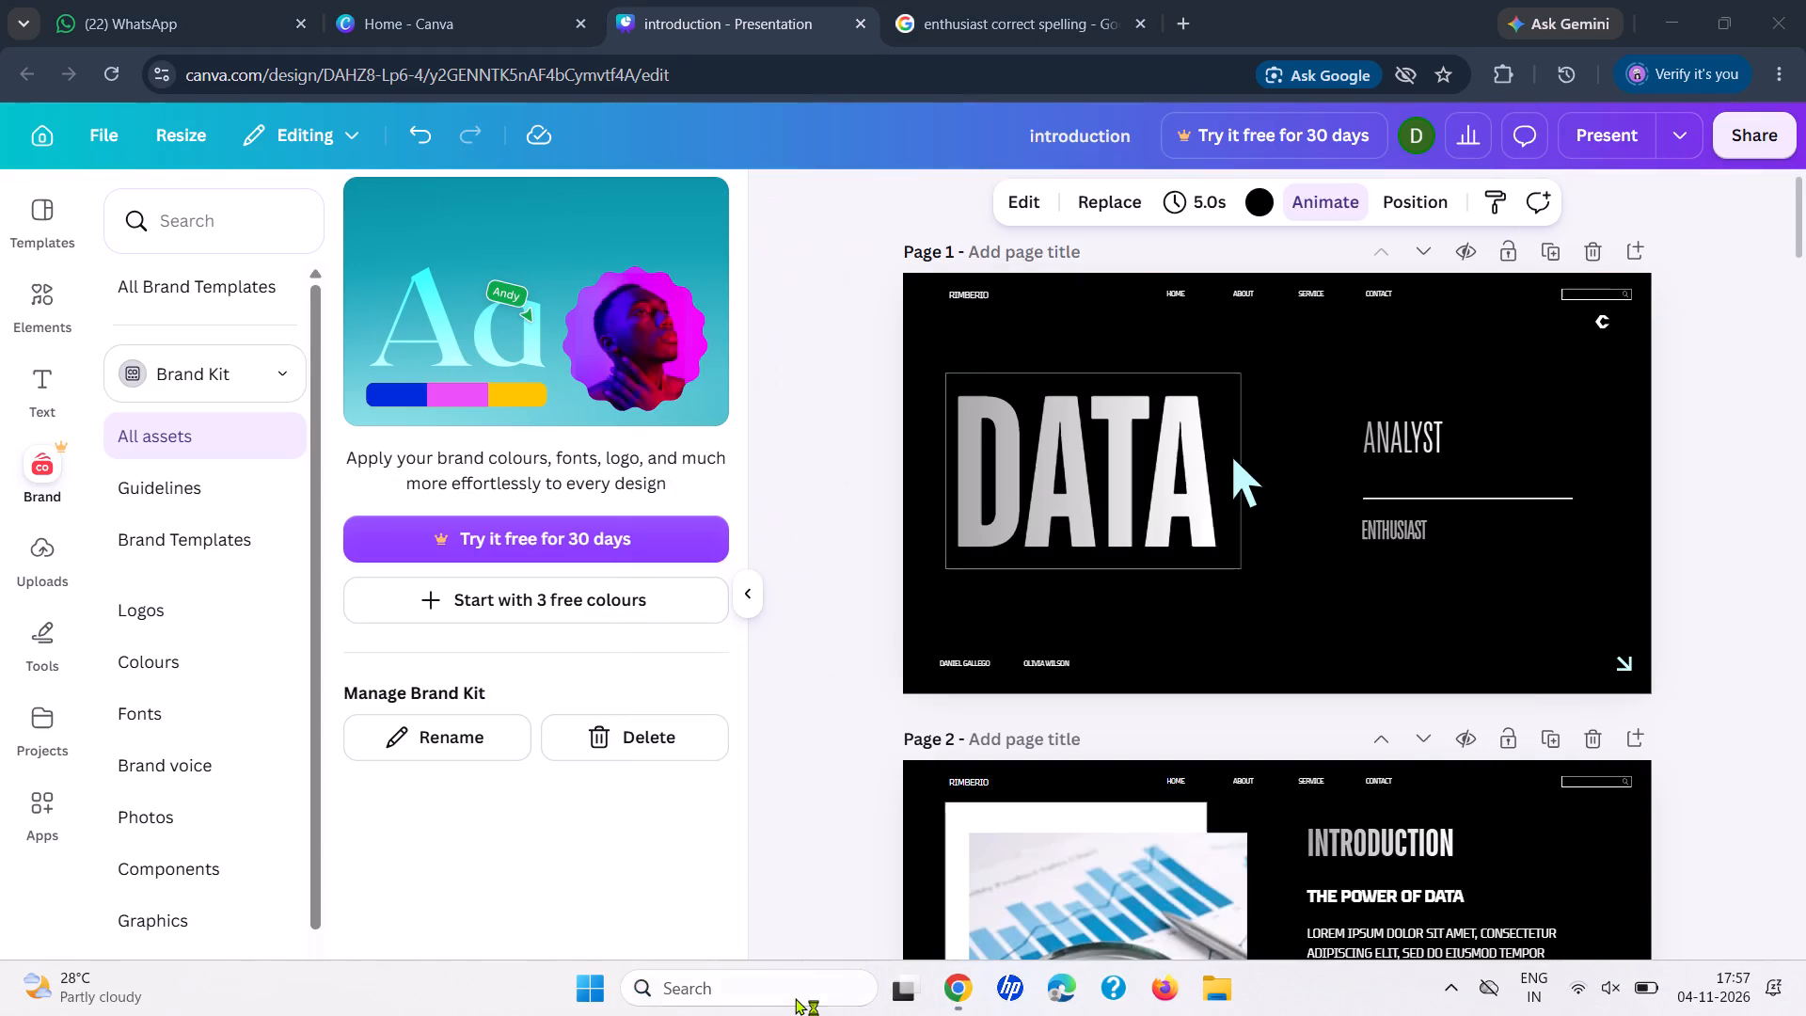